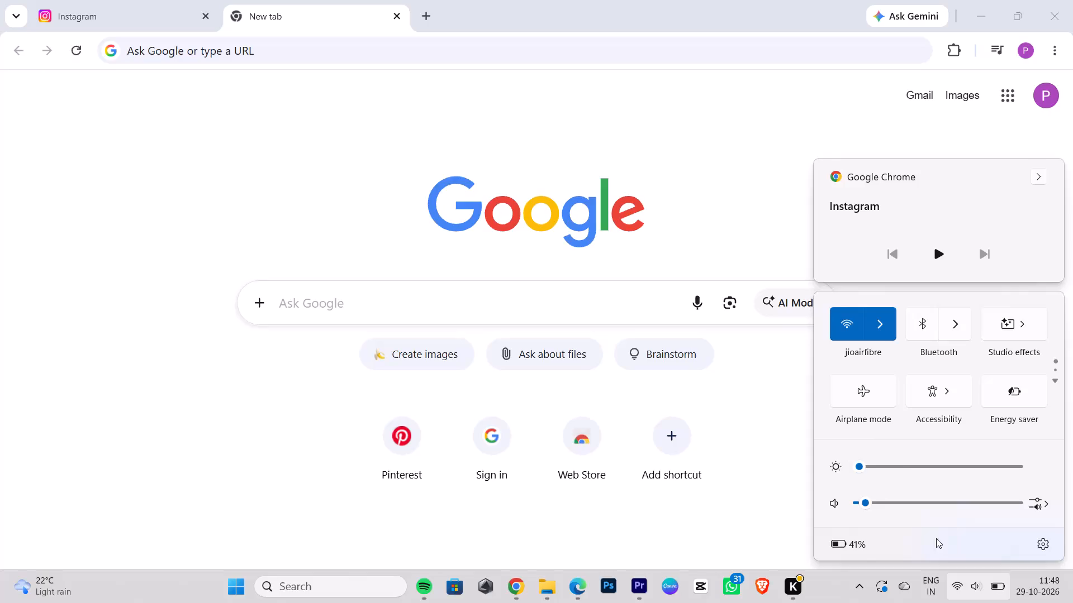
Raise the screen brightness slightly and dismiss the quick settings.
{"action": "left_click_drag", "start_coordinate": [866, 470], "coordinate": [884, 462]}
{"action": "left_click", "coordinate": [525, 87]}
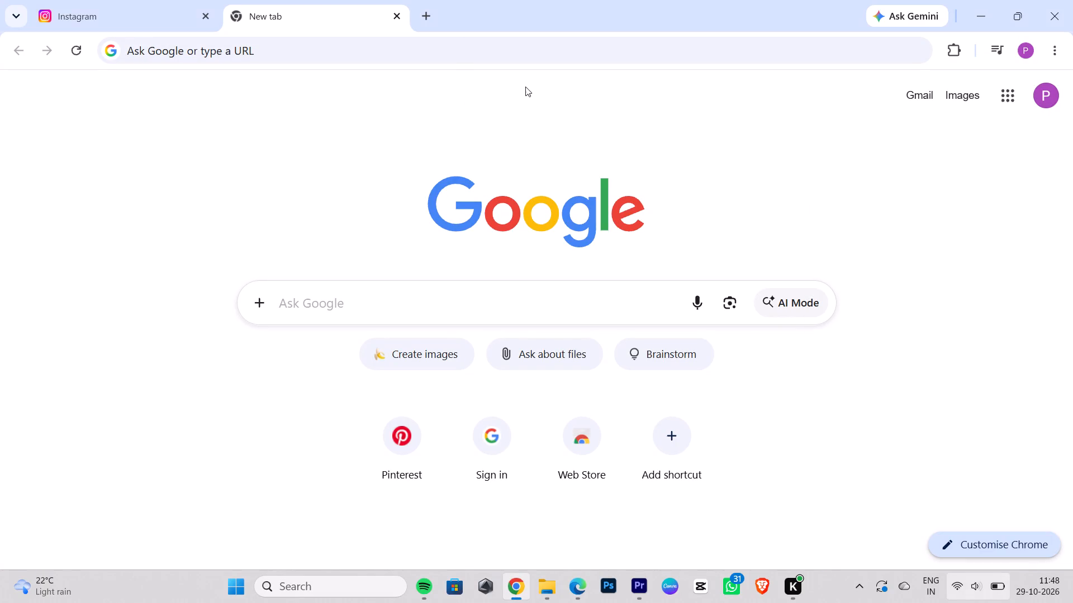
Switch to Premiere Pro, save the trekos2_ project and close the program.
{"action": "left_click", "coordinate": [639, 582]}
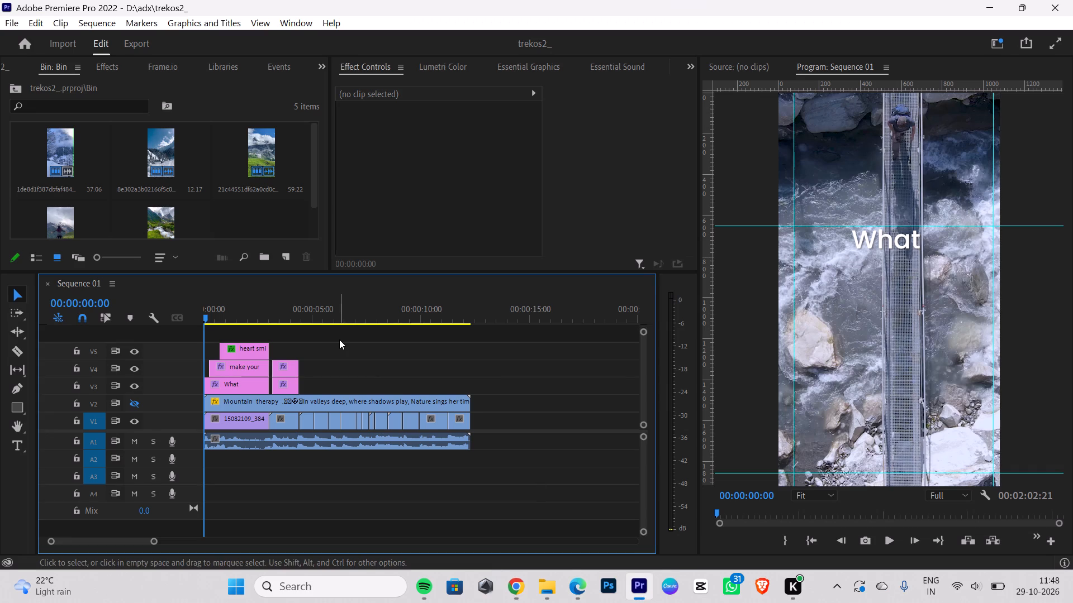
{"action": "key", "text": "ctrl+s"}
{"action": "key", "text": "ctrl+s"}
{"action": "key", "text": "ctrl+s"}
{"action": "left_click", "coordinate": [1066, 2]}
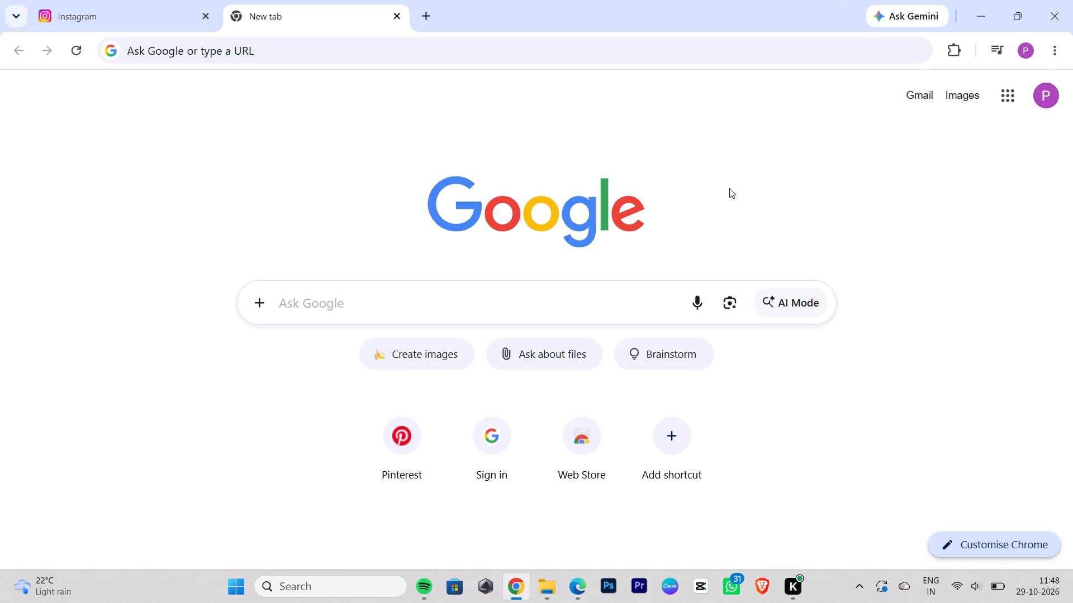
Launch Premiere Pro again to reach its home screen.
{"action": "left_click", "coordinate": [557, 596]}
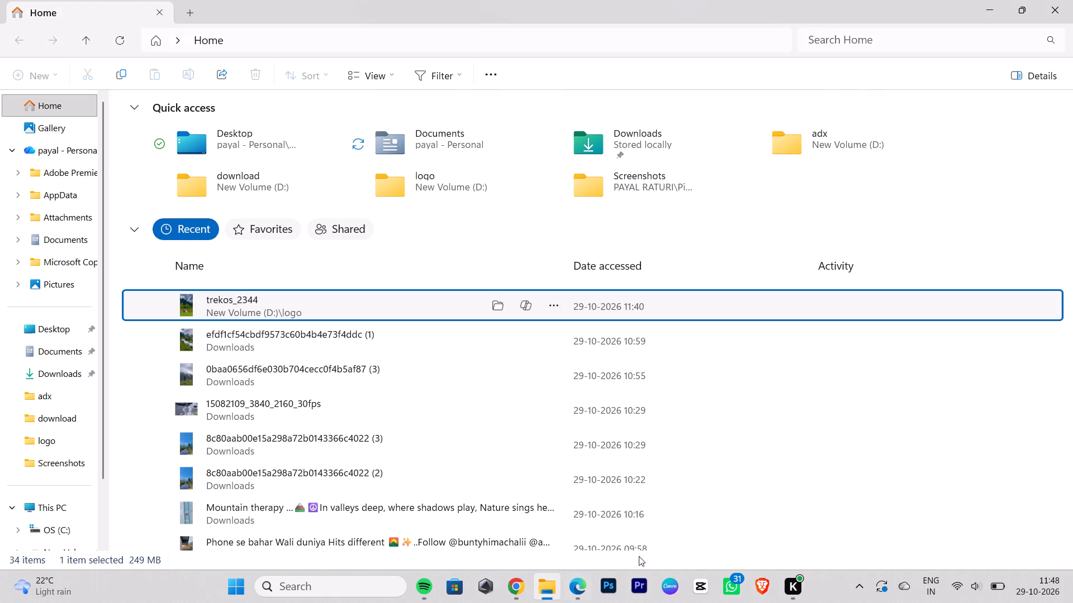
{"action": "left_click", "coordinate": [641, 587]}
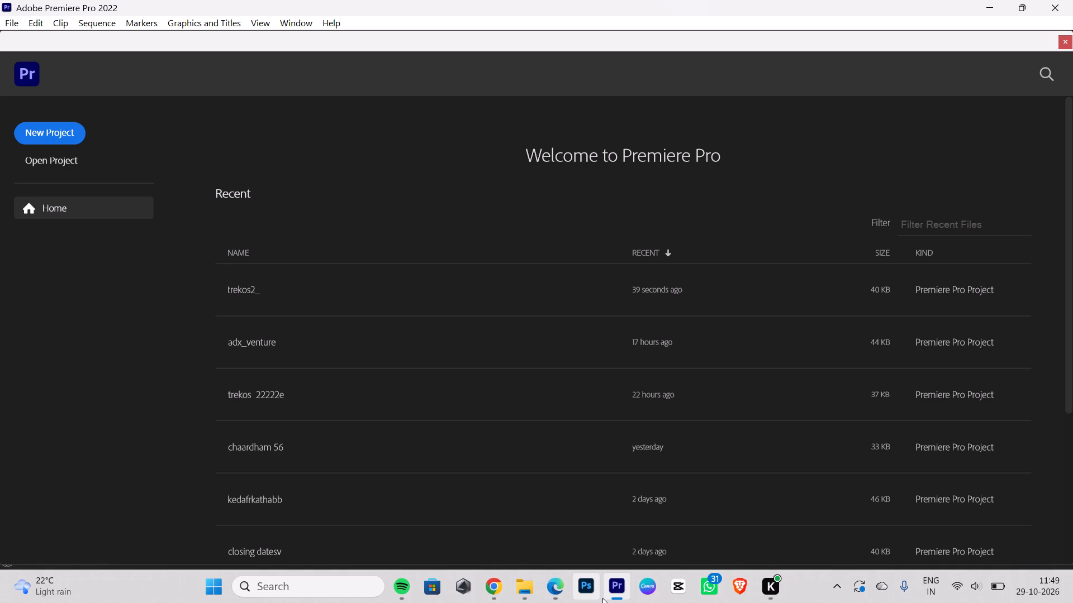
Switch to Edge and review the Adxventure CRM dashboard, including workday progress, leave details, projects and tasks.
{"action": "left_click", "coordinate": [560, 581]}
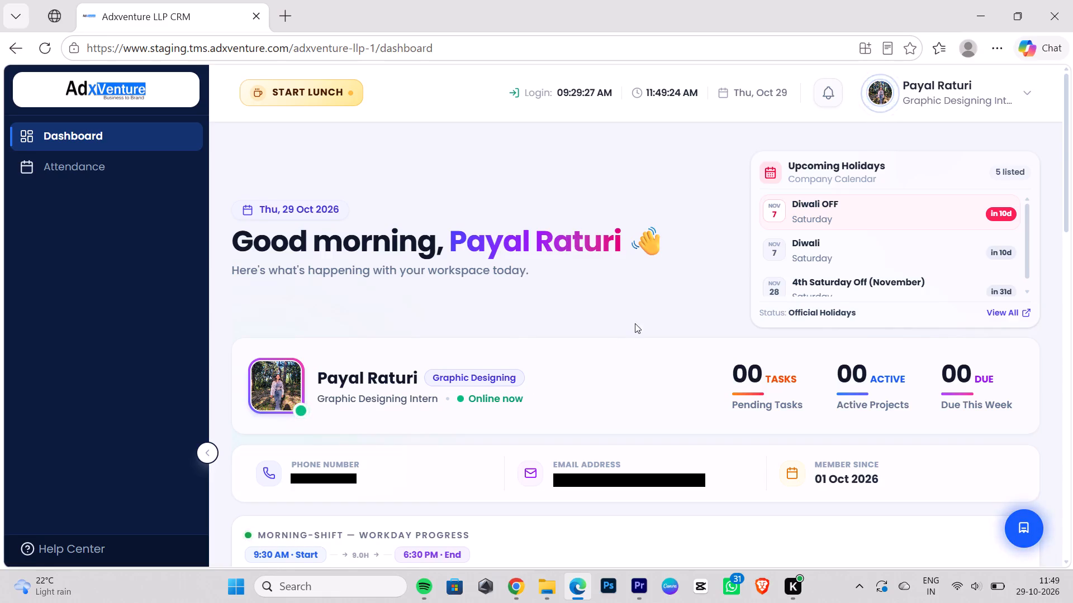
{"action": "scroll", "coordinate": [637, 320], "scroll_direction": "down", "scroll_amount": 5}
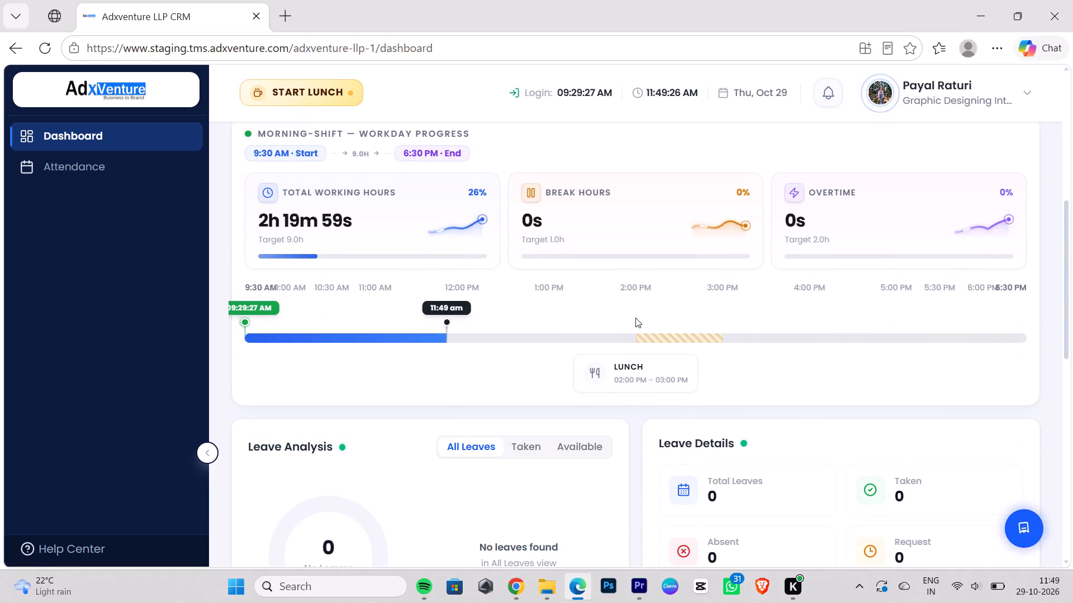
{"action": "left_click", "coordinate": [64, 168]}
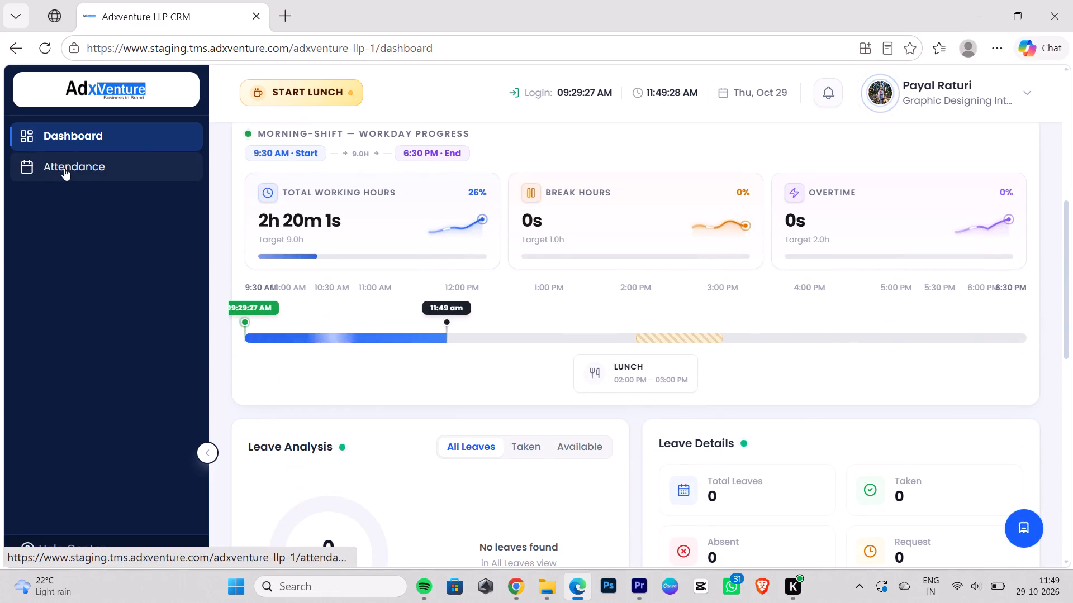
{"action": "double_click", "coordinate": [74, 160]}
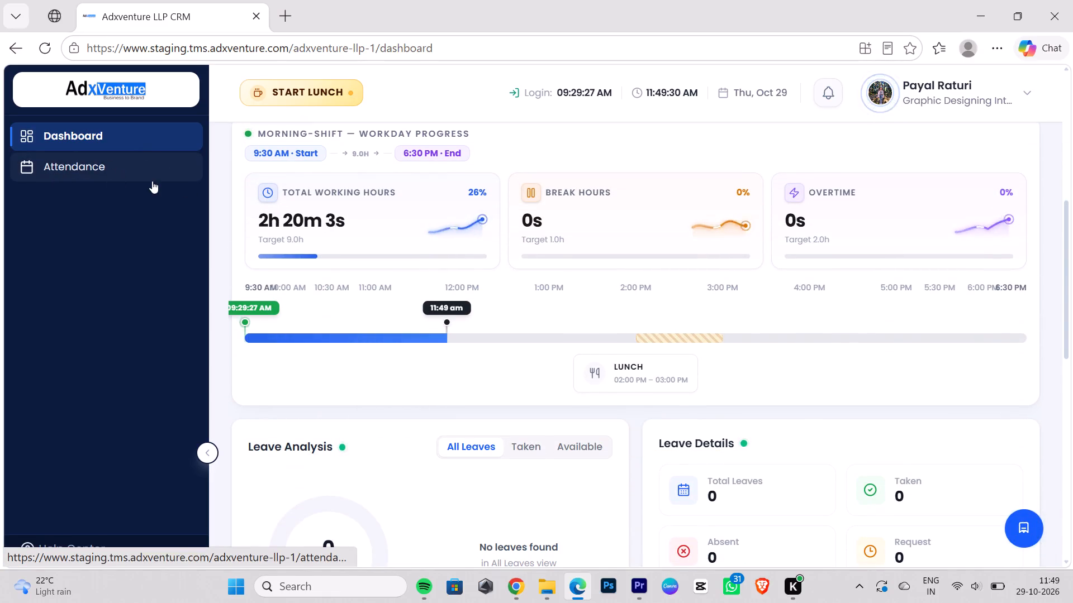
{"action": "double_click", "coordinate": [74, 162]}
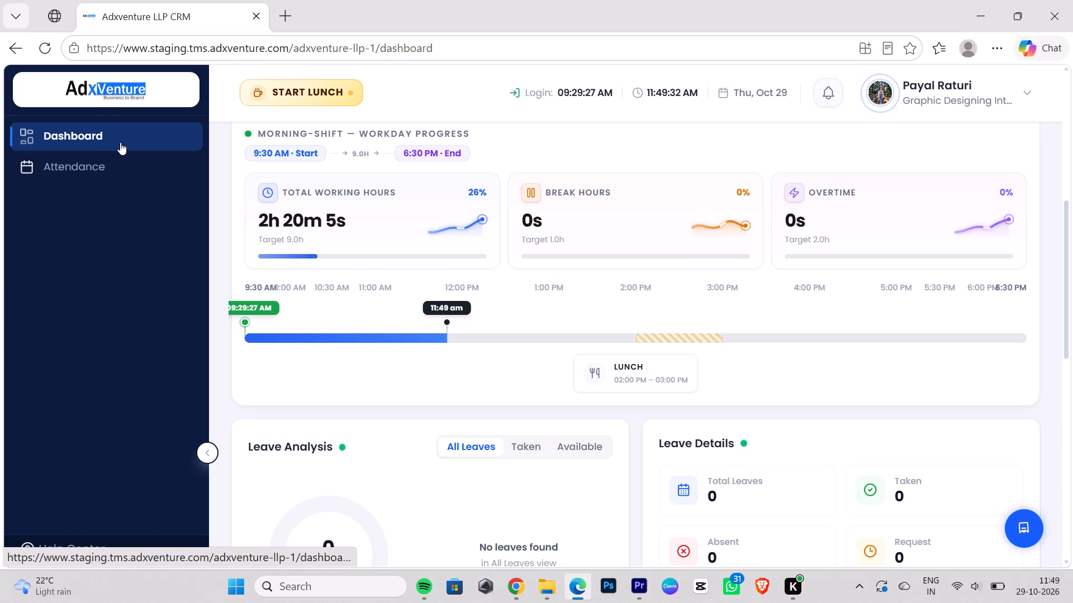
{"action": "left_click", "coordinate": [120, 142]}
{"action": "left_click", "coordinate": [112, 159]}
{"action": "scroll", "coordinate": [665, 240], "scroll_direction": "down", "scroll_amount": 9}
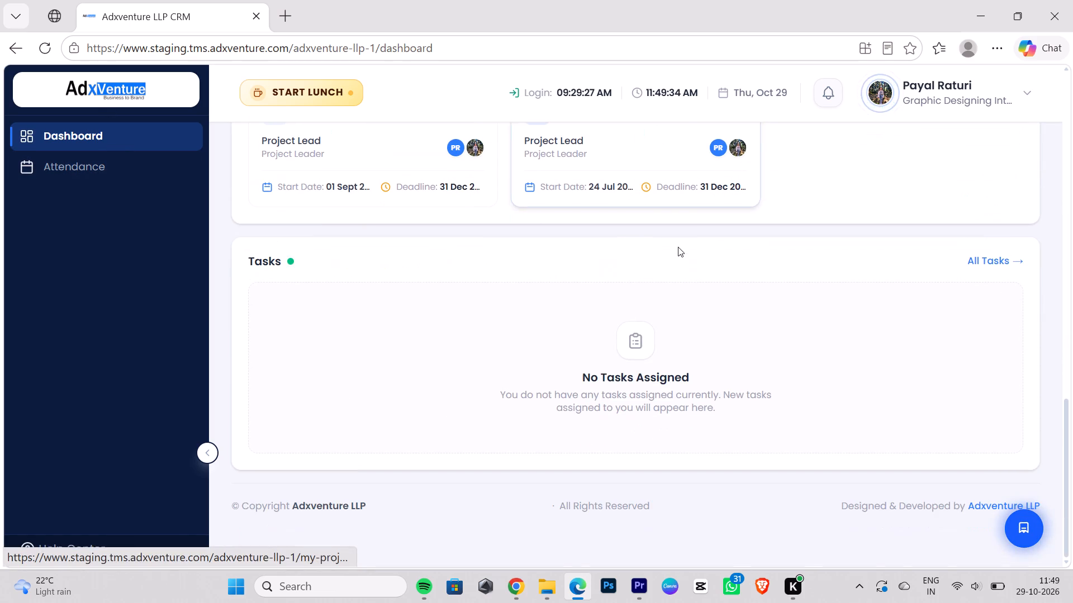
{"action": "scroll", "coordinate": [678, 247], "scroll_direction": "down", "scroll_amount": 10}
Open the Attendance page of the CRM and review the October 2026 attendance calendar.
{"action": "left_click", "coordinate": [68, 169]}
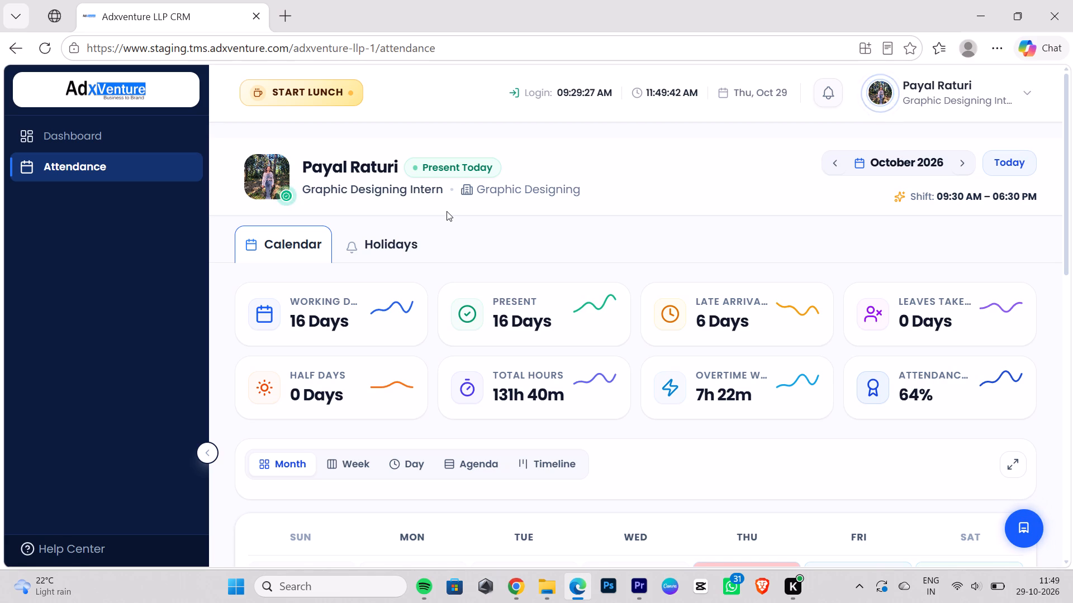
{"action": "scroll", "coordinate": [416, 235], "scroll_direction": "down", "scroll_amount": 4}
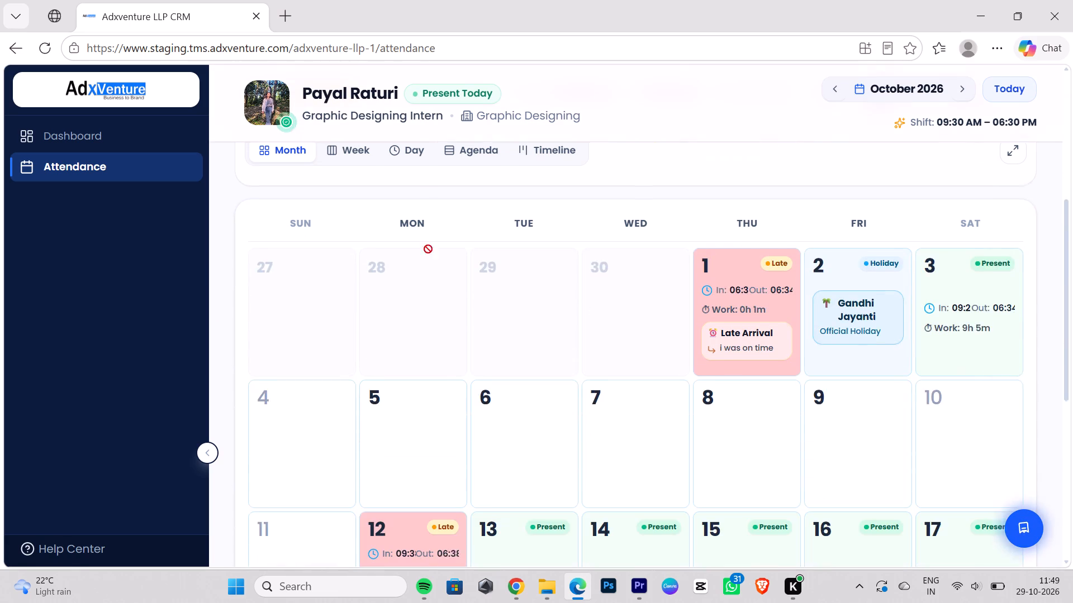
{"action": "scroll", "coordinate": [580, 294], "scroll_direction": "down", "scroll_amount": 5}
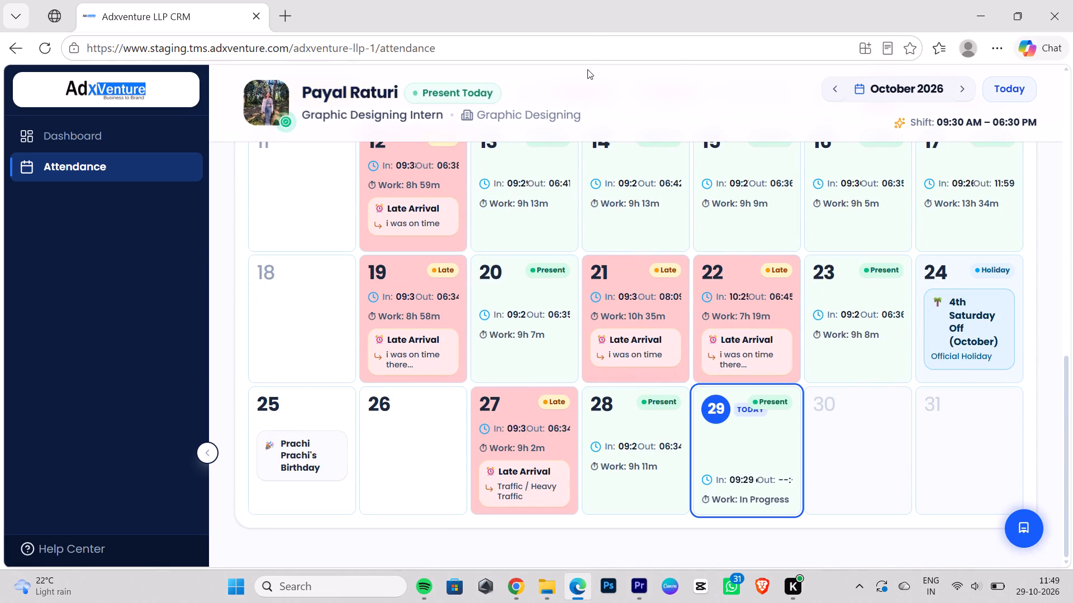
{"action": "left_click", "coordinate": [585, 20]}
Switch to Premiere Pro and start a new project named reel2.
{"action": "left_click", "coordinate": [649, 592]}
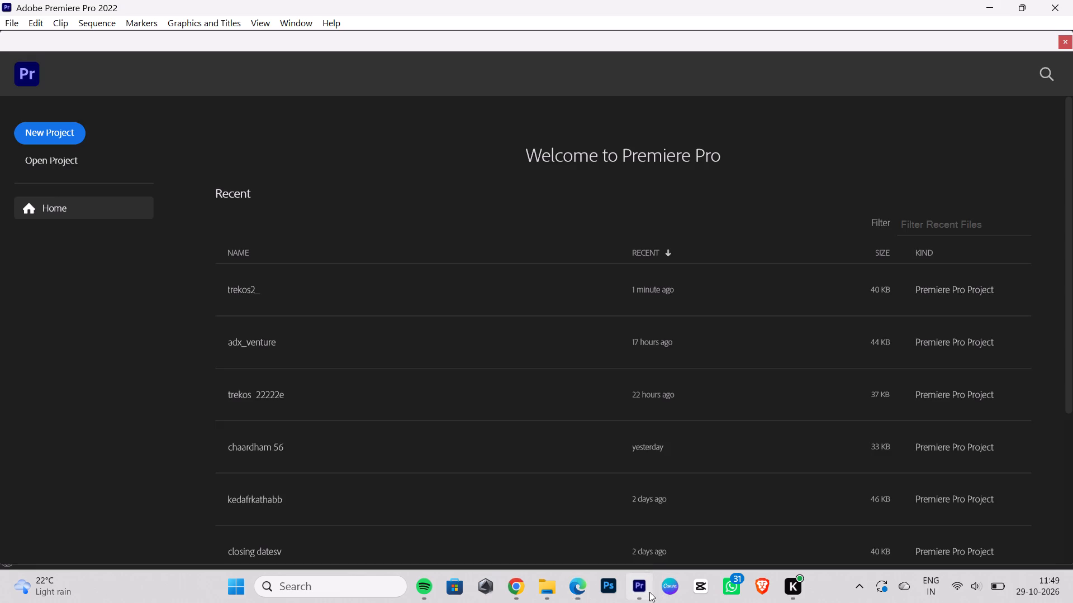
{"action": "left_click", "coordinate": [73, 140]}
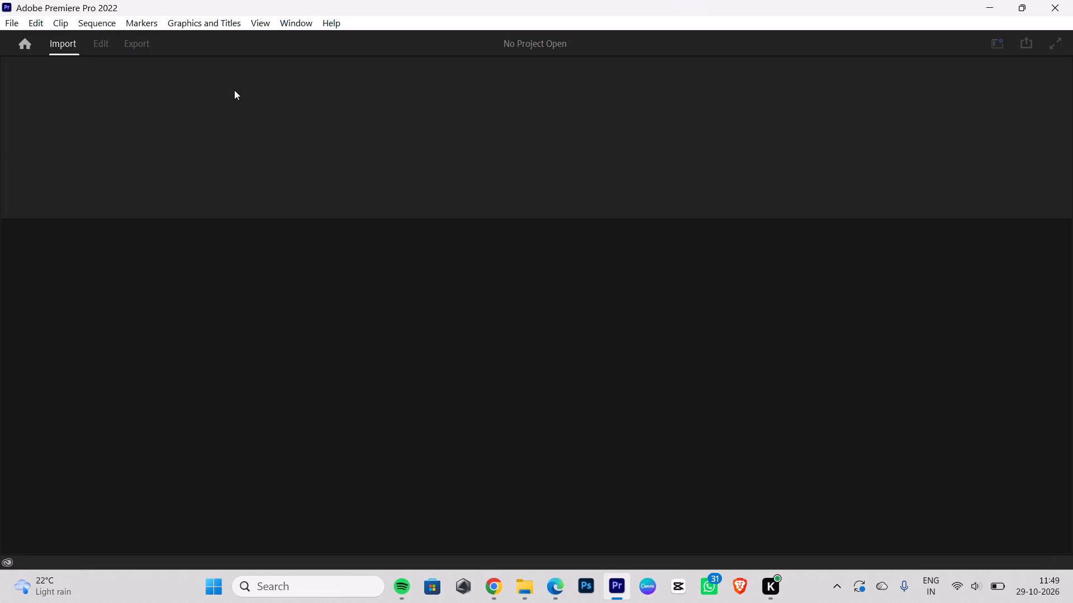
{"action": "left_click_drag", "start_coordinate": [101, 69], "coordinate": [107, 69]}
{"action": "left_click", "coordinate": [113, 71]}
{"action": "key", "text": "BackSpace"}
{"action": "key", "text": "BackSpace"}
{"action": "key", "text": "BackSpace"}
{"action": "key", "text": "BackSpace"}
{"action": "key", "text": "BackSpace"}
{"action": "key", "text": "BackSpace"}
{"action": "key", "text": "BackSpace"}
{"action": "key", "text": "BackSpace"}
{"action": "key", "text": "BackSpace"}
{"action": "key", "text": "BackSpace"}
{"action": "key", "text": "BackSpace"}
{"action": "key", "text": "BackSpace"}
{"action": "key", "text": "BackSpace"}
{"action": "key", "text": "BackSpace"}
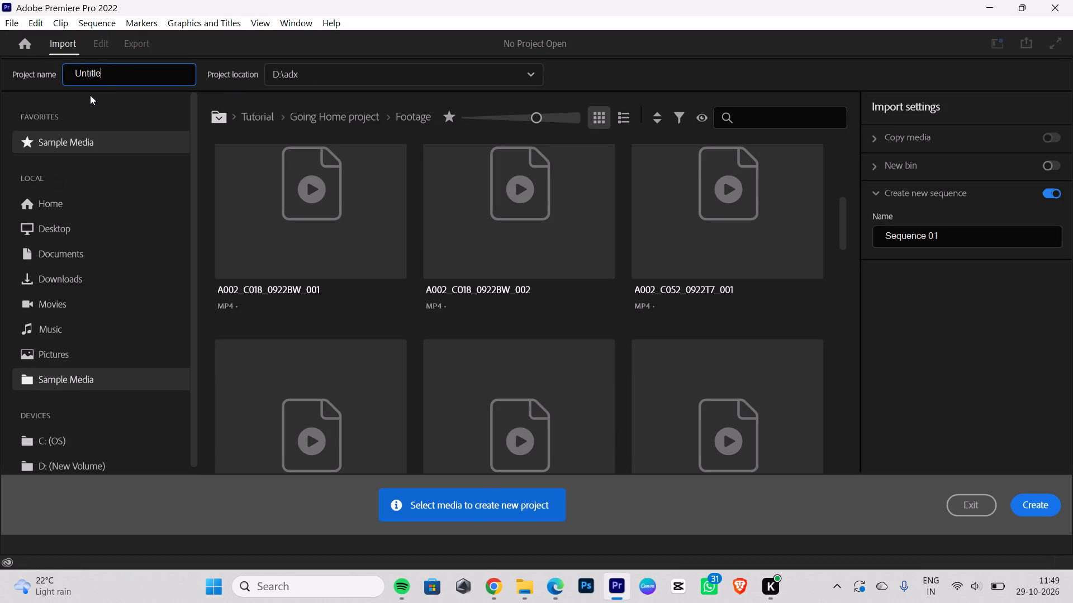
{"action": "type", "text": "reel2"}
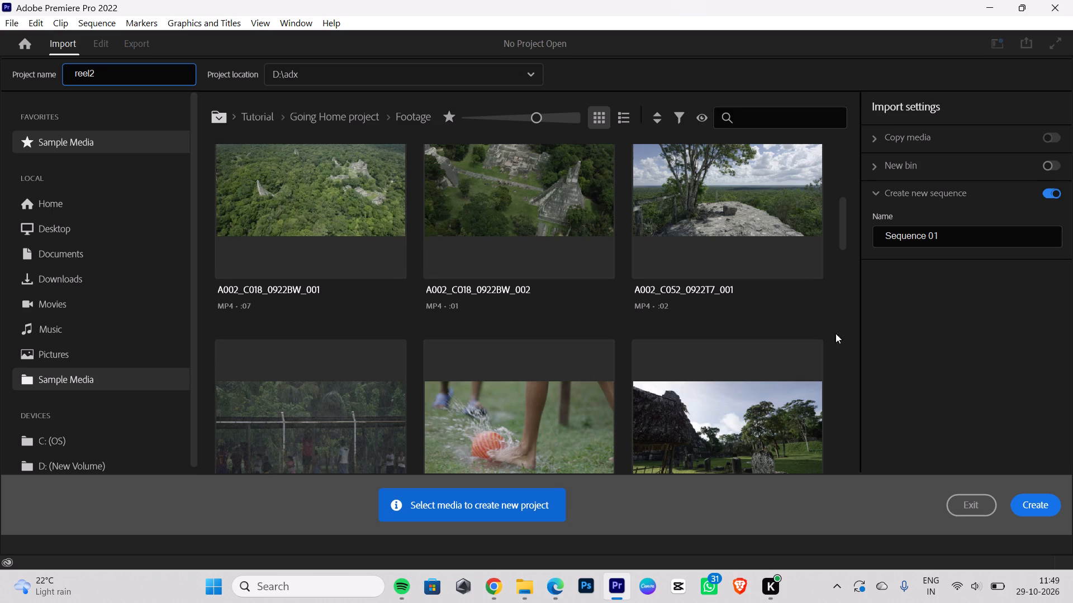
Choose the logo folder on drive D: as the project location and create the project without importing media.
{"action": "left_click", "coordinate": [507, 79]}
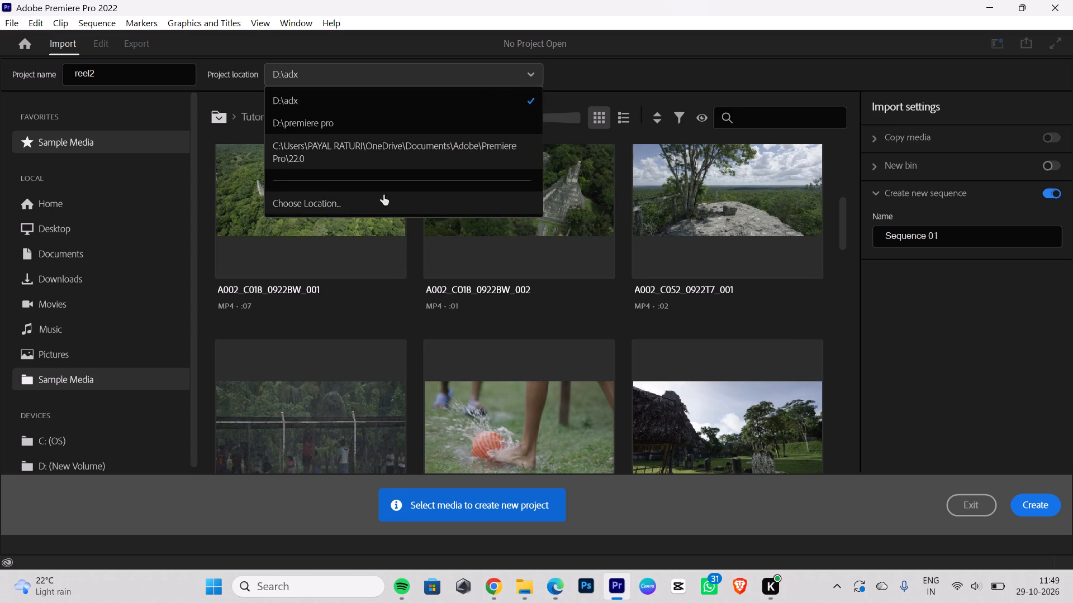
{"action": "left_click", "coordinate": [314, 204]}
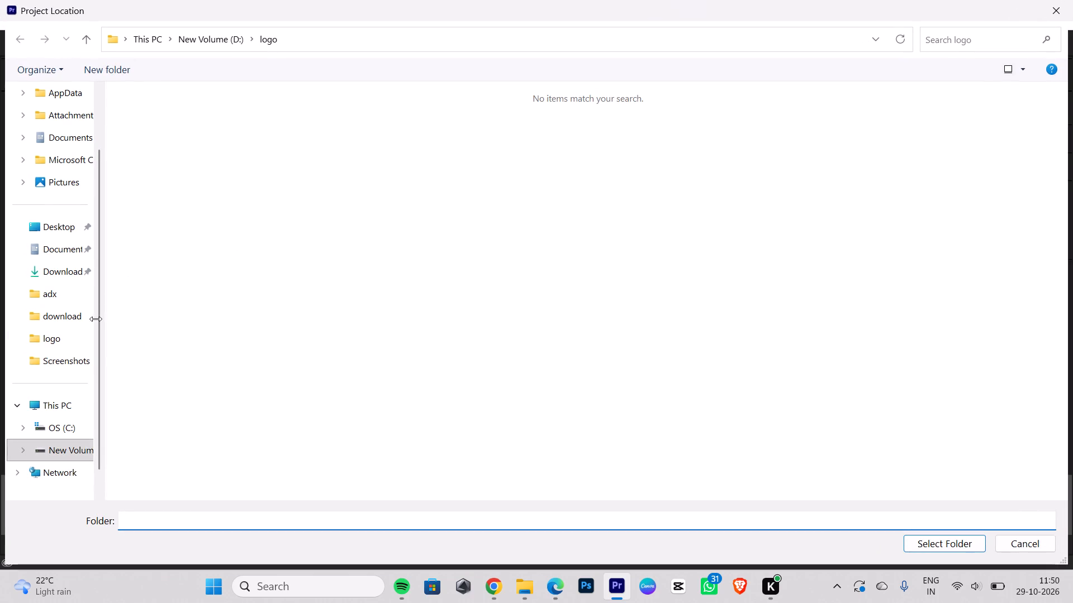
{"action": "left_click", "coordinate": [55, 343]}
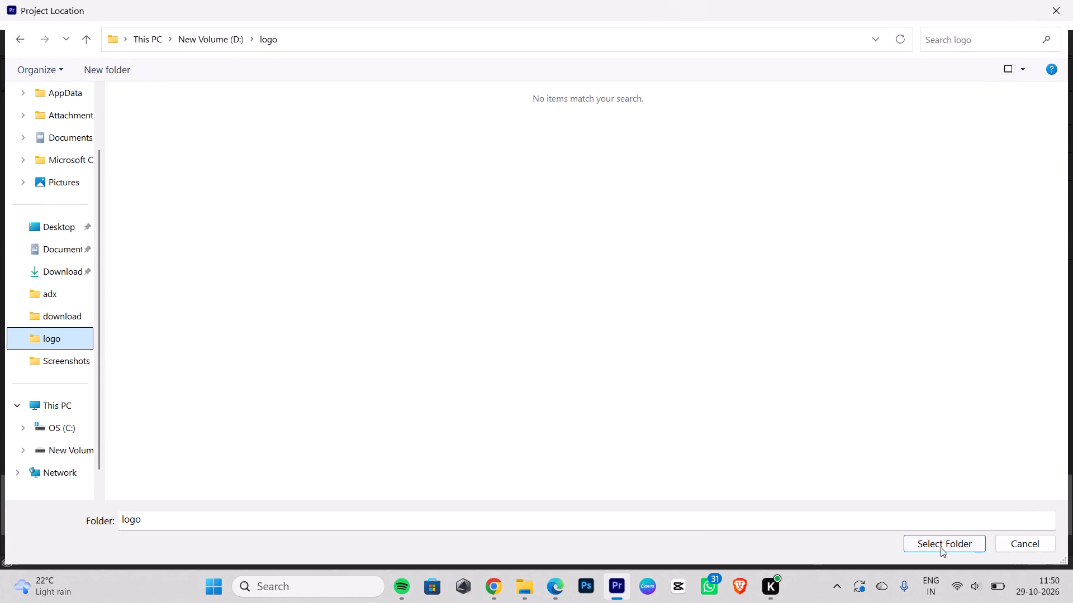
{"action": "left_click", "coordinate": [941, 544]}
{"action": "left_click", "coordinate": [1041, 501]}
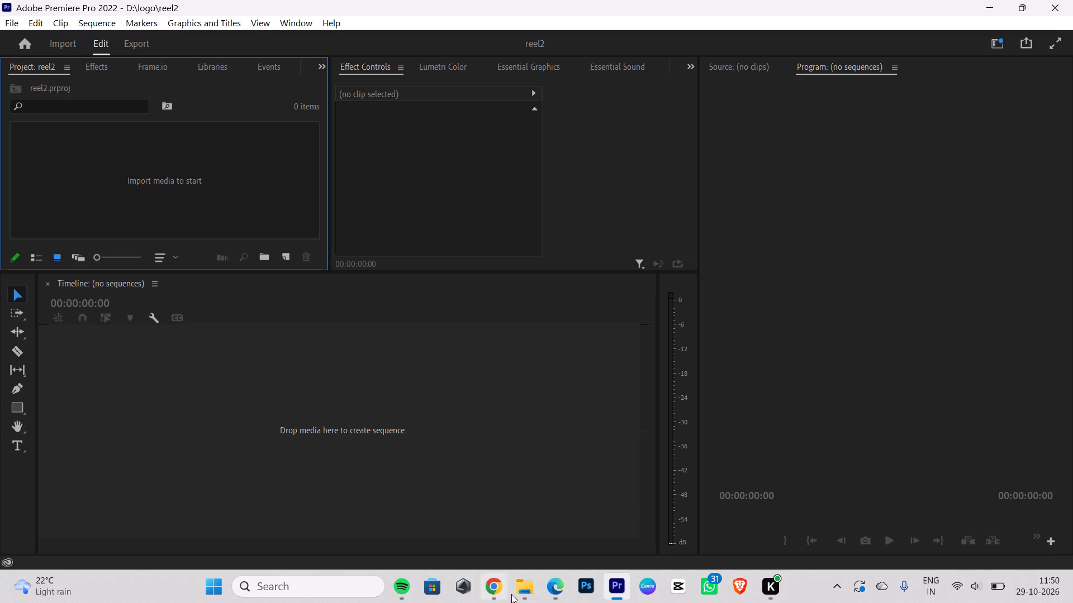
Switch to File Explorer, check the contents of the logo folder and return to Premiere Pro.
{"action": "left_click", "coordinate": [527, 588]}
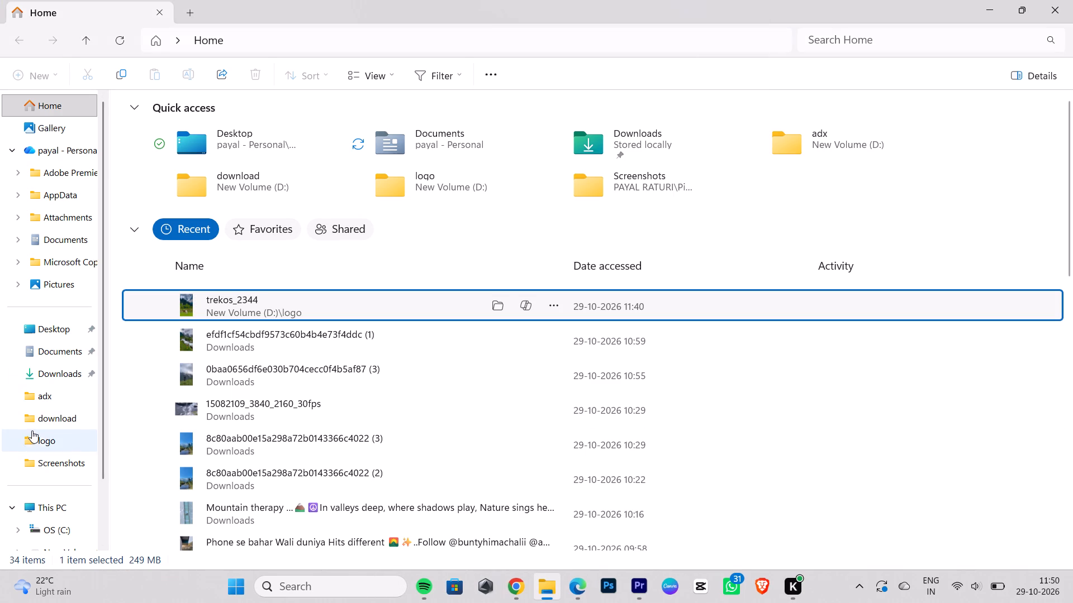
{"action": "left_click", "coordinate": [32, 431]}
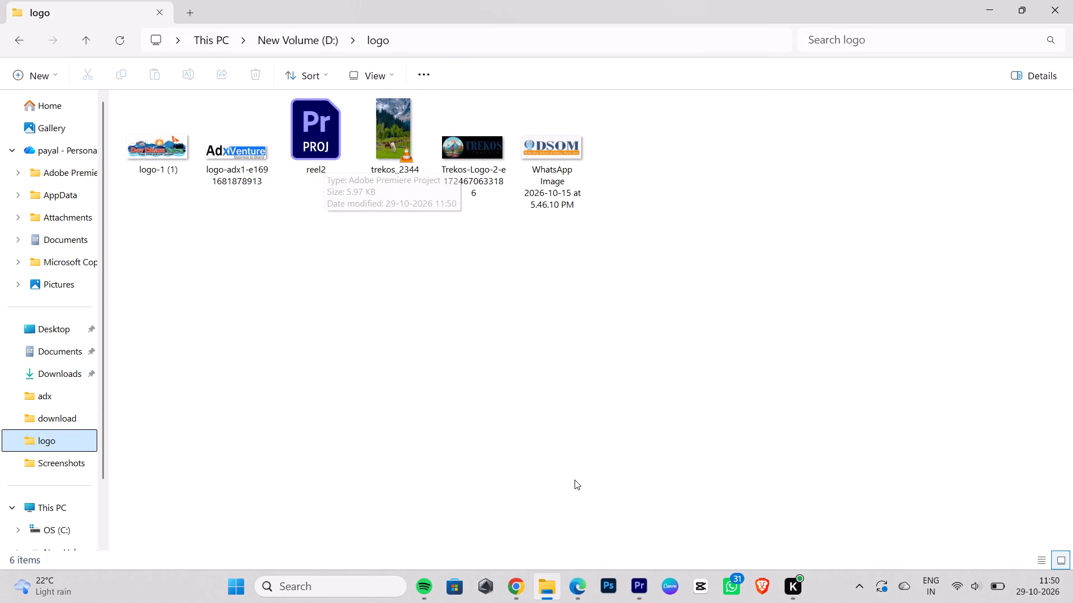
{"action": "left_click", "coordinate": [633, 589]}
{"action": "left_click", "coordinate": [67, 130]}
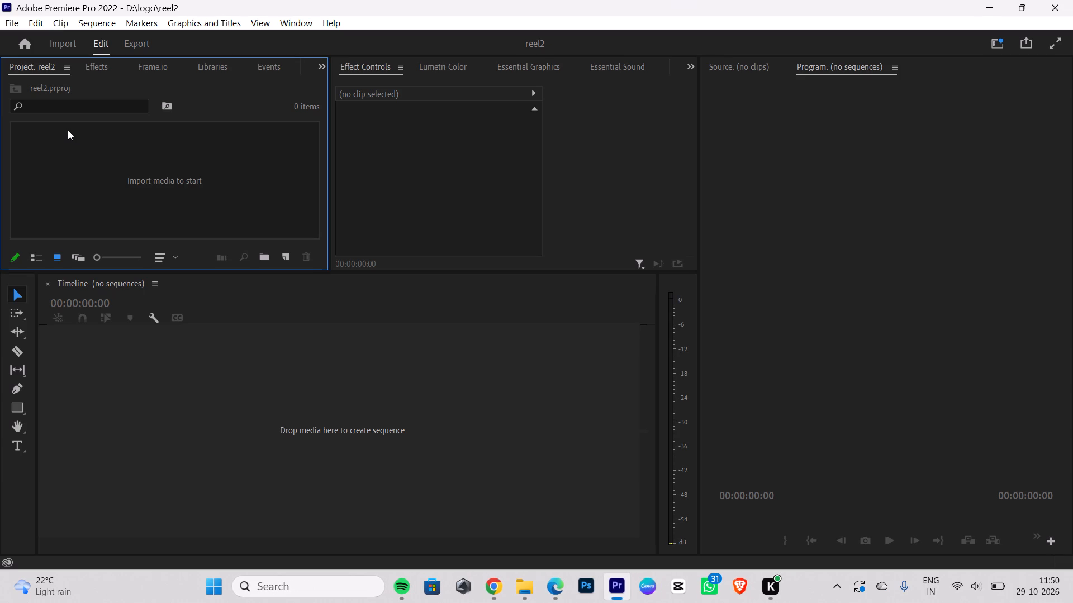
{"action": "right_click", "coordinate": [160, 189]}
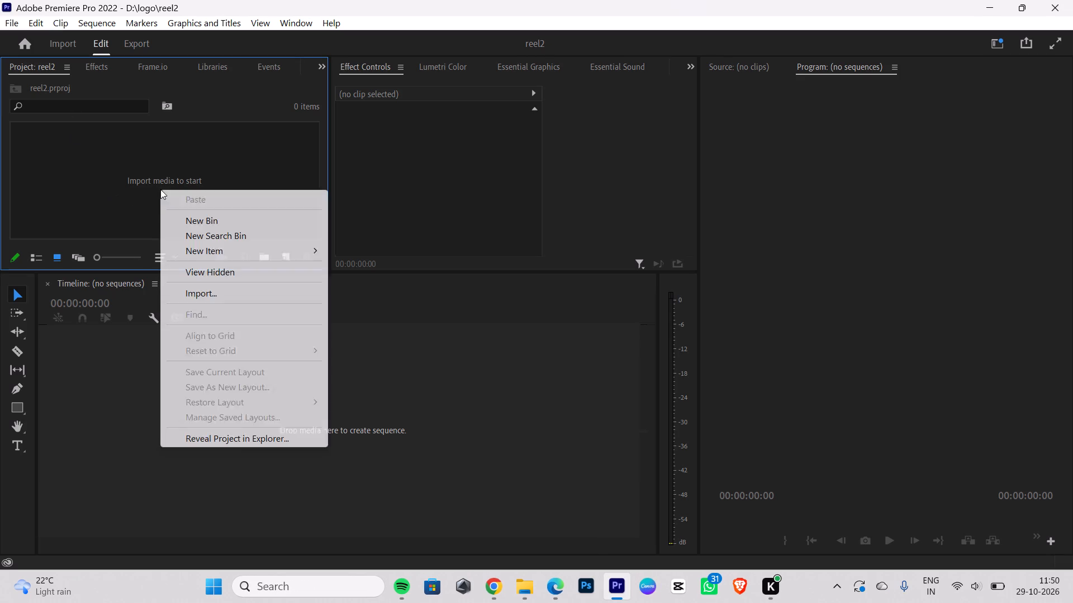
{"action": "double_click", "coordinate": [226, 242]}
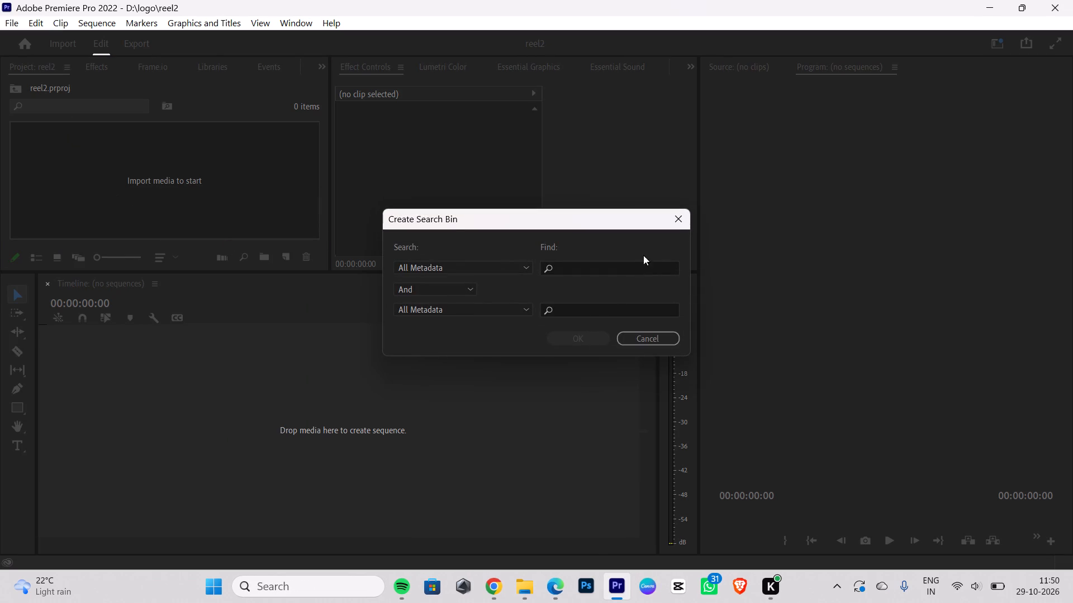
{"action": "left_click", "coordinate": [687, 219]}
Start a new sequence in the reel2 project with a timebase of 30.00 frames/second.
{"action": "right_click", "coordinate": [139, 186]}
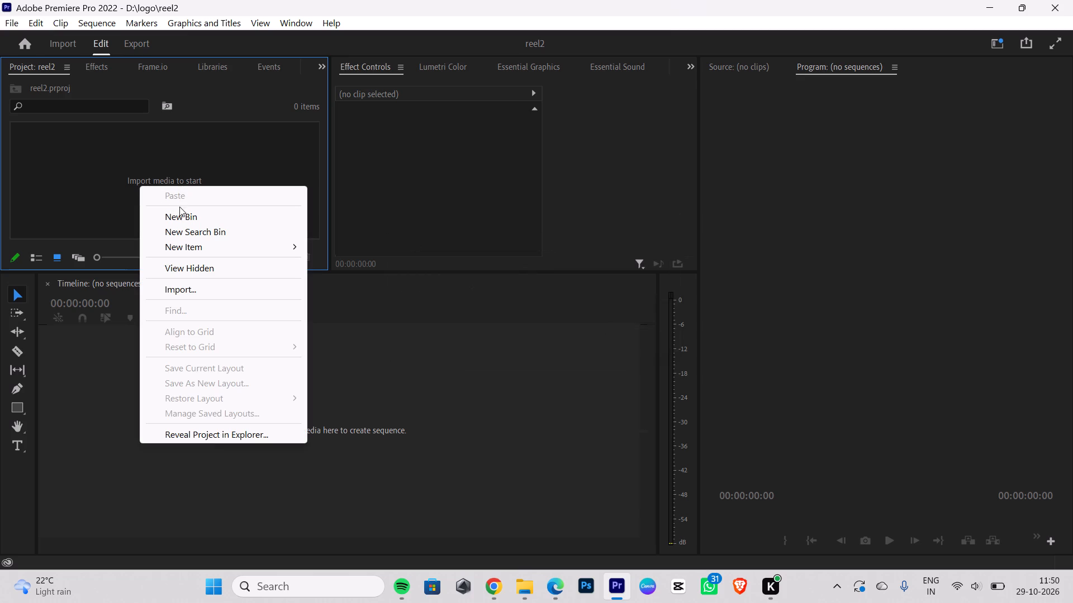
{"action": "left_click", "coordinate": [200, 252]}
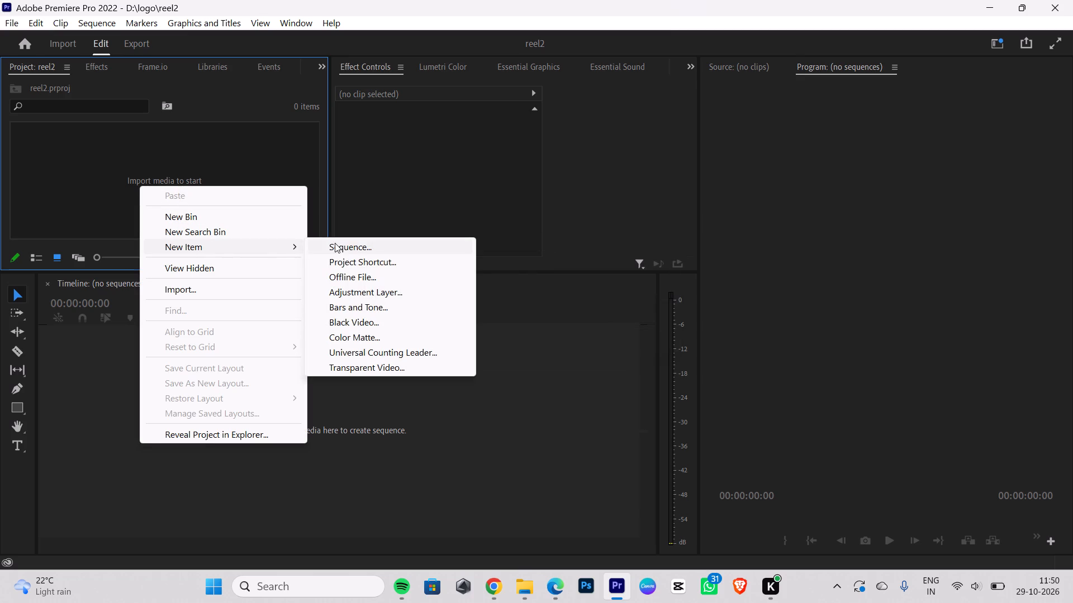
{"action": "left_click", "coordinate": [335, 245]}
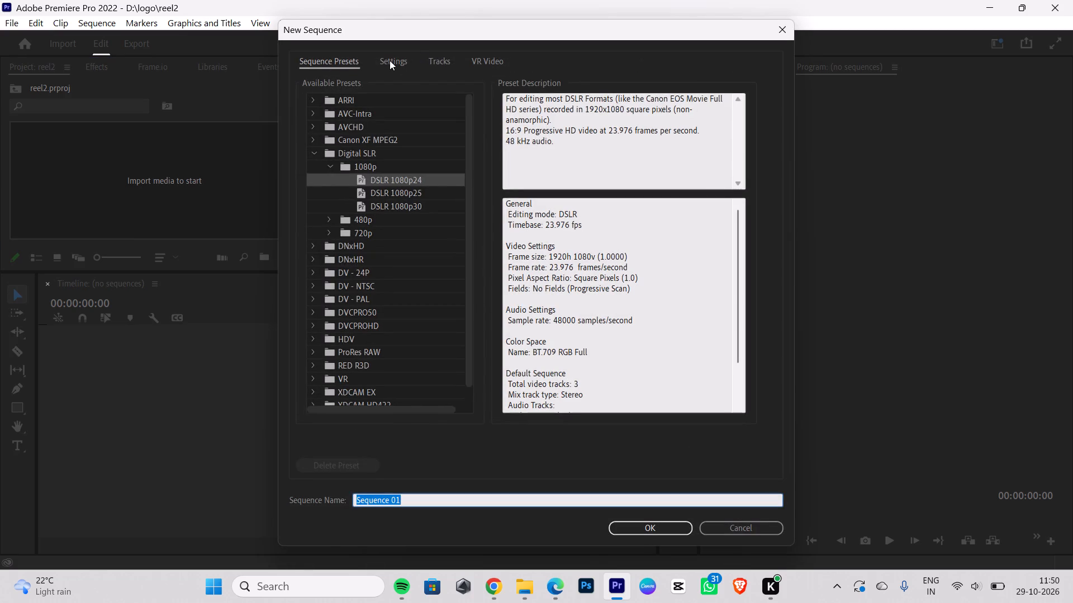
{"action": "left_click", "coordinate": [390, 60]}
{"action": "left_click", "coordinate": [436, 106]}
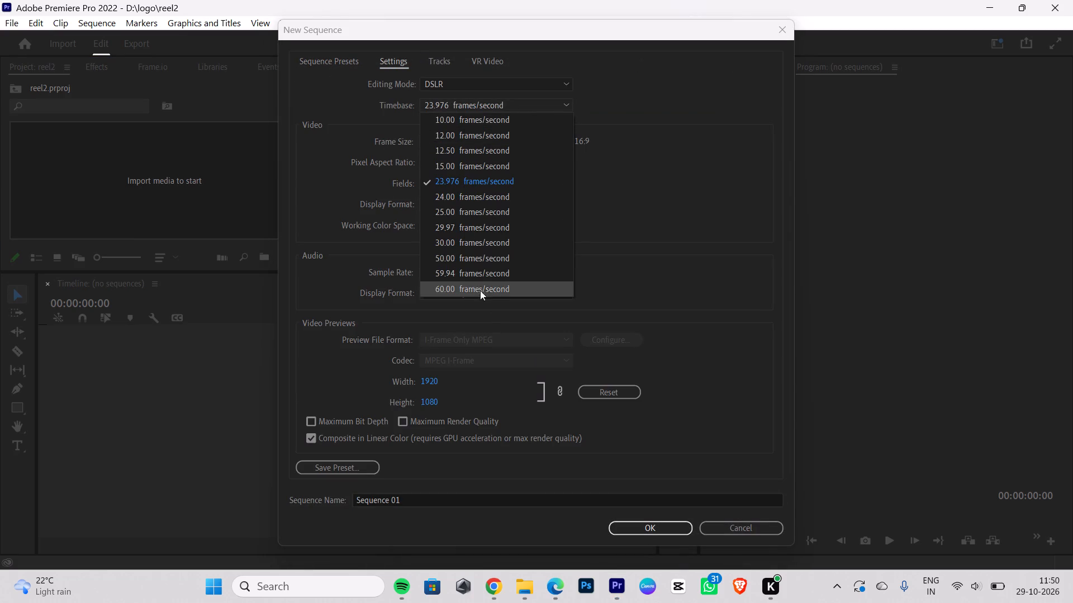
{"action": "left_click", "coordinate": [463, 239]}
Set the new sequence's frame size to 1080 horizontal by 1920 vertical.
{"action": "left_click_drag", "start_coordinate": [443, 141], "coordinate": [409, 142]}
{"action": "key", "text": "BackSpace"}
{"action": "type", "text": "1080"}
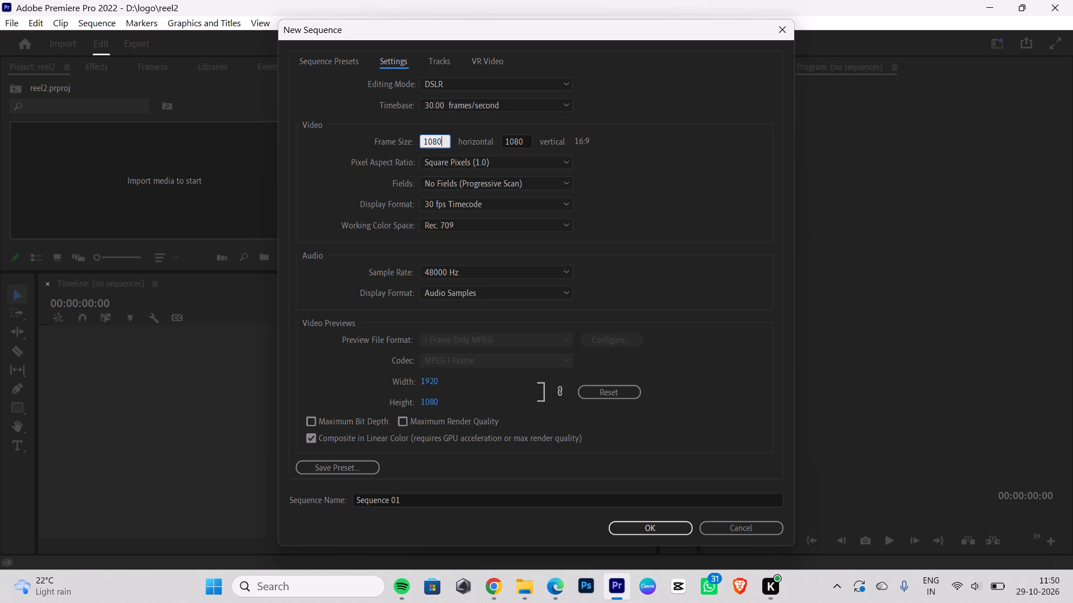
{"action": "left_click_drag", "start_coordinate": [525, 141], "coordinate": [500, 146]}
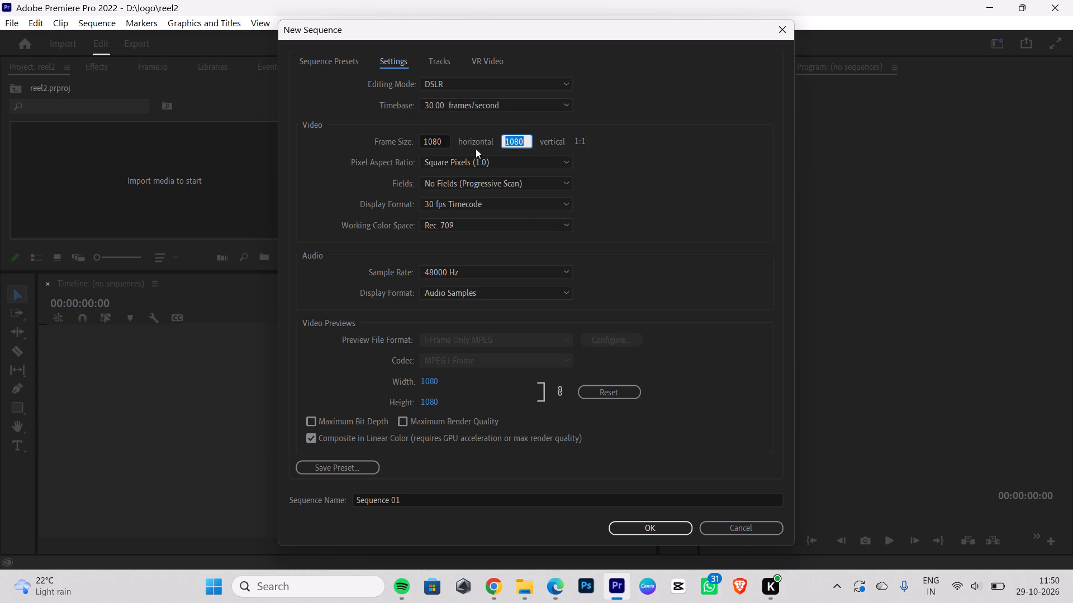
{"action": "key", "text": "BackSpace"}
{"action": "key", "text": "1"}
{"action": "type", "text": "350"}
{"action": "key", "text": "BackSpace"}
{"action": "key", "text": "BackSpace"}
{"action": "key", "text": "BackSpace"}
{"action": "key", "text": "BackSpace"}
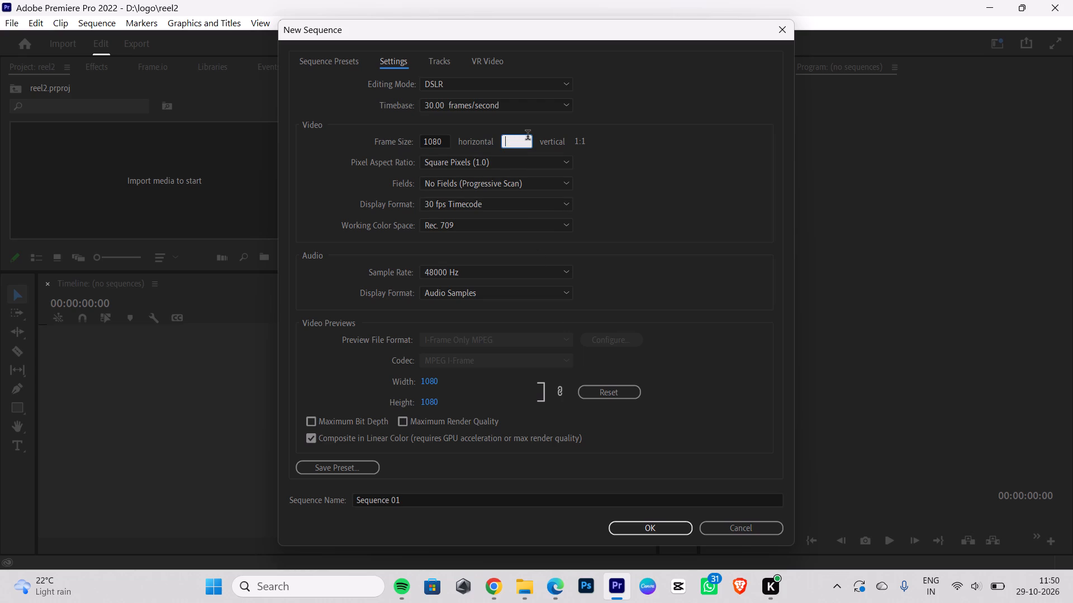
{"action": "key", "text": "1"}
{"action": "type", "text": "920"}
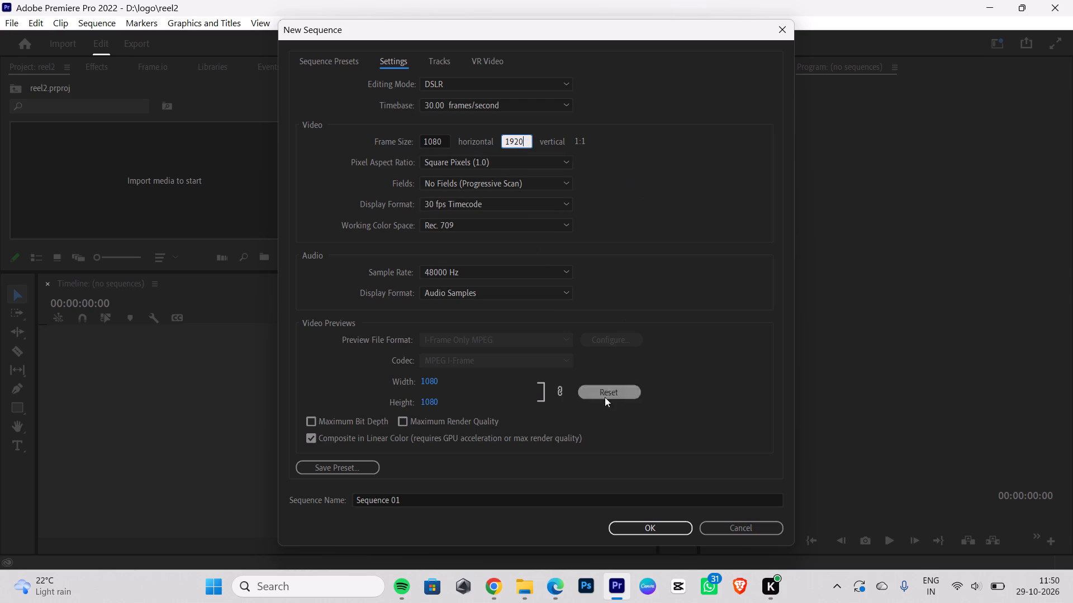
Reset the video preview size to match the frame and create the sequence.
{"action": "left_click", "coordinate": [600, 390]}
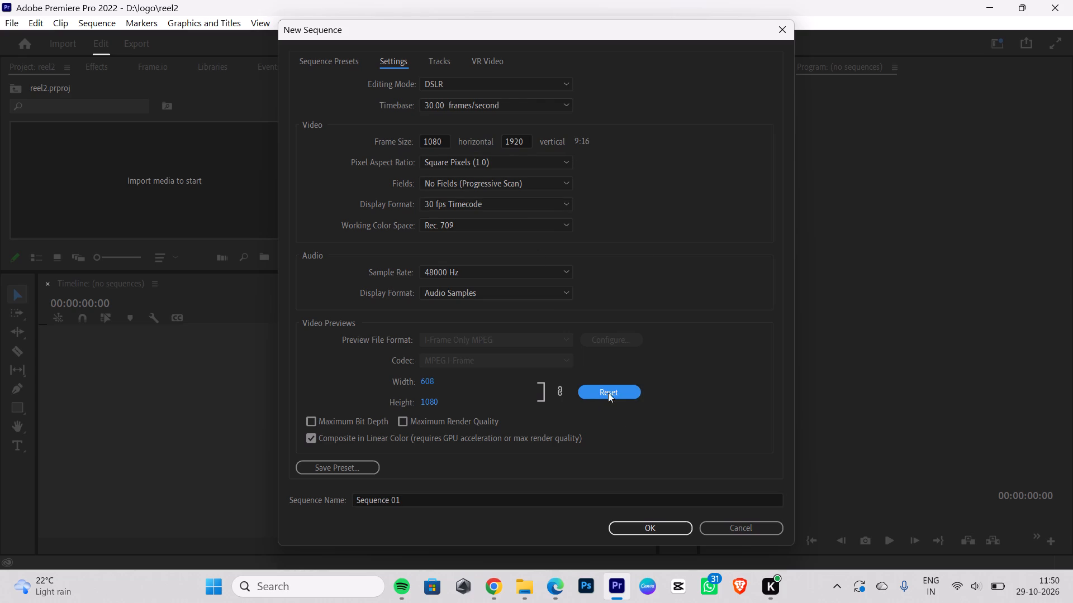
{"action": "left_click", "coordinate": [660, 520]}
{"action": "left_click", "coordinate": [659, 529]}
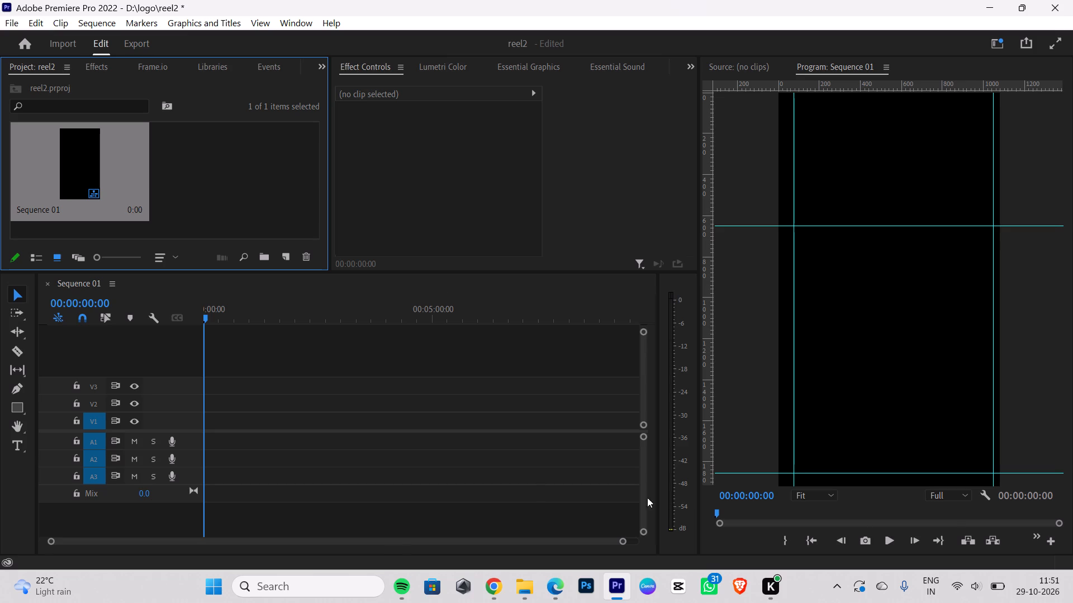
Import the video "Out of network for a few weeks.... (1)" from the Downloads folder into the project.
{"action": "left_click", "coordinate": [293, 184]}
{"action": "key", "text": "ctrl+i"}
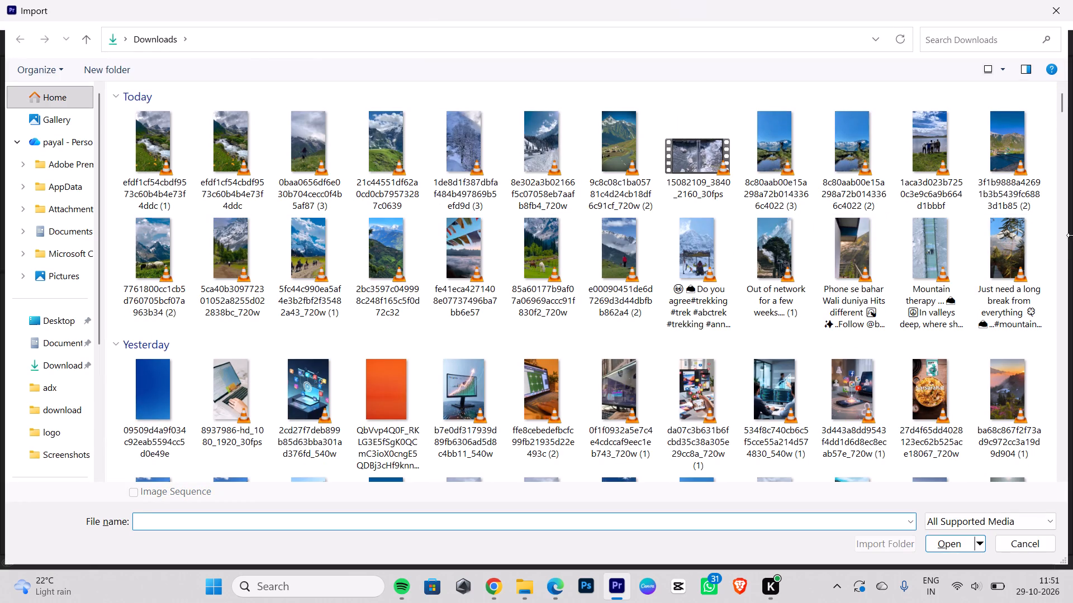
{"action": "left_click", "coordinate": [705, 269]}
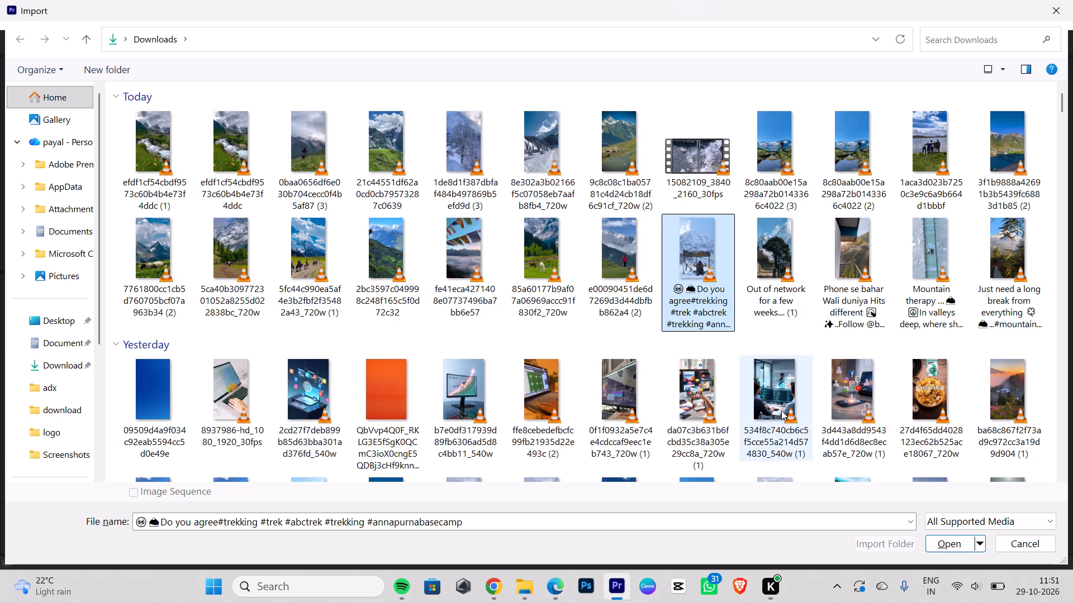
{"action": "left_click", "coordinate": [781, 269]}
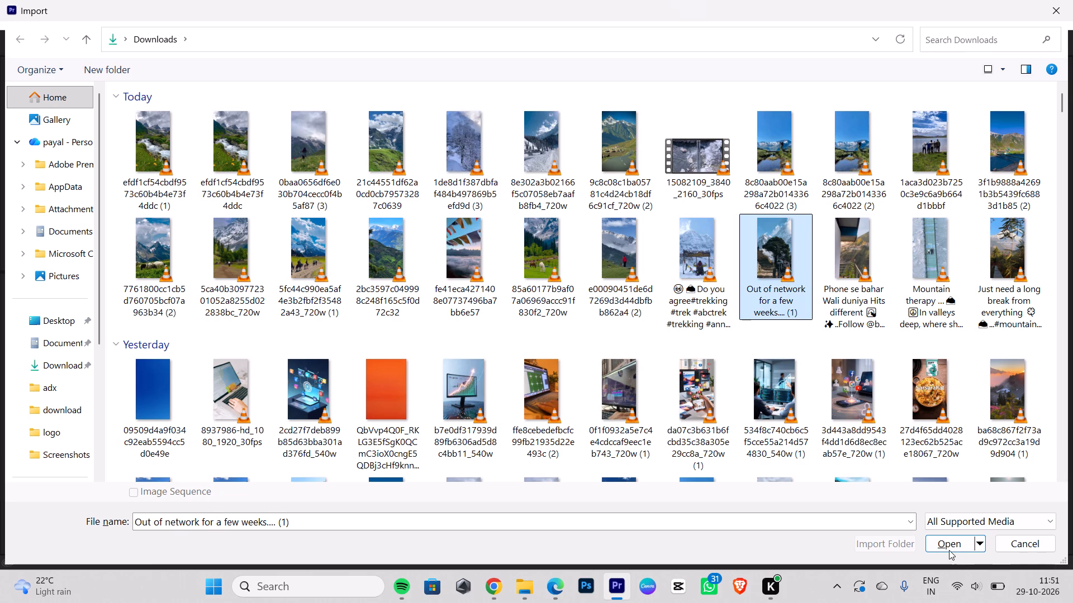
{"action": "left_click", "coordinate": [949, 550]}
Place the imported clip on tracks V1 and A1 at the very start of Sequence 01 and play it back.
{"action": "left_click_drag", "start_coordinate": [234, 177], "coordinate": [254, 382]}
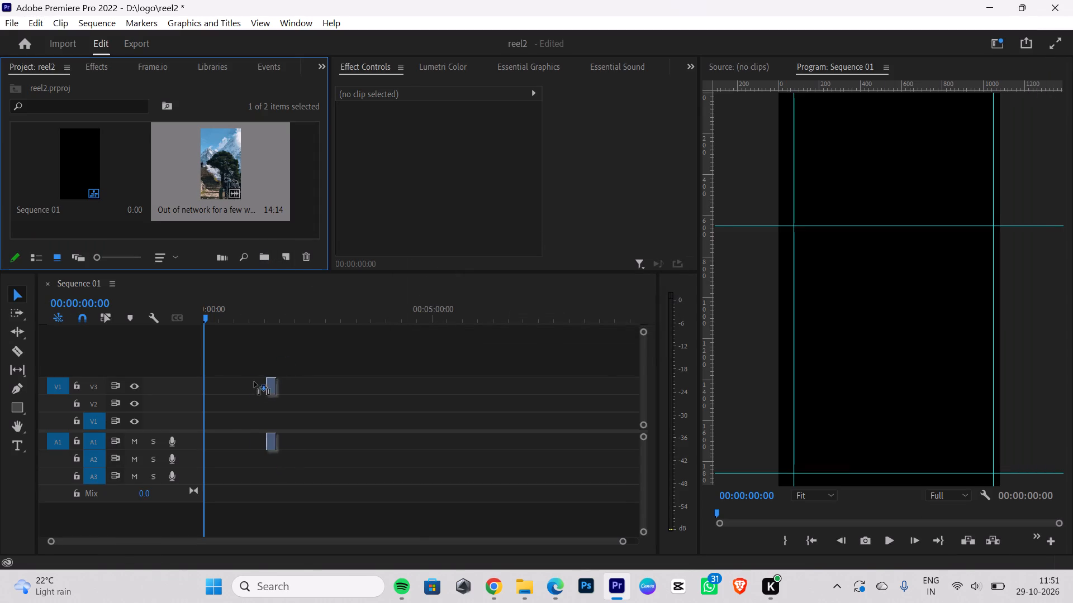
{"action": "left_click_drag", "start_coordinate": [254, 382], "coordinate": [203, 419]}
{"action": "left_click", "coordinate": [652, 317]}
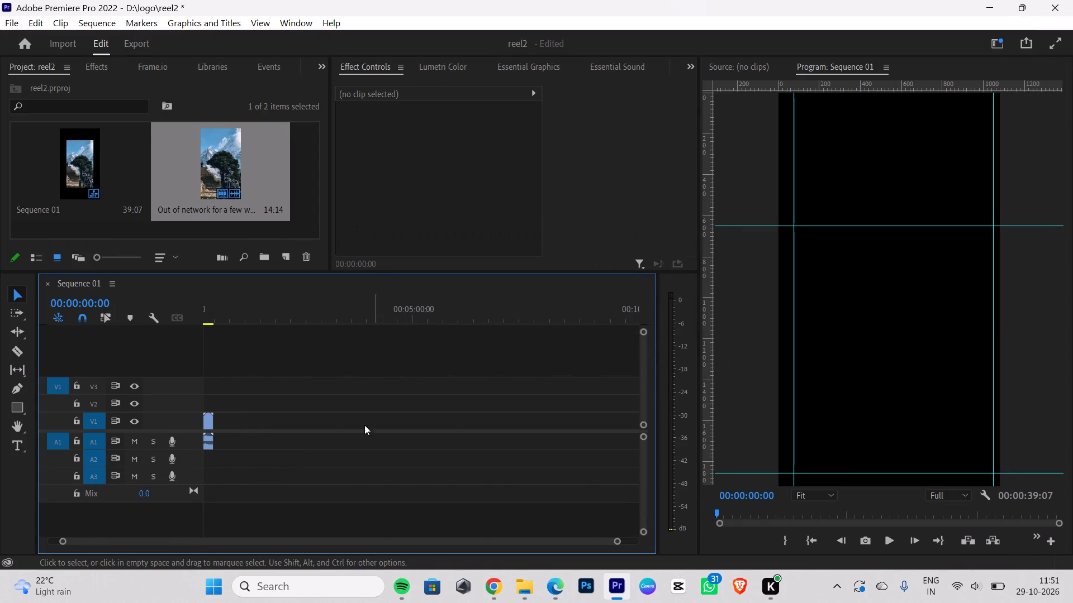
{"action": "left_click_drag", "start_coordinate": [211, 294], "coordinate": [59, 317]}
{"action": "left_click_drag", "start_coordinate": [306, 393], "coordinate": [61, 525]}
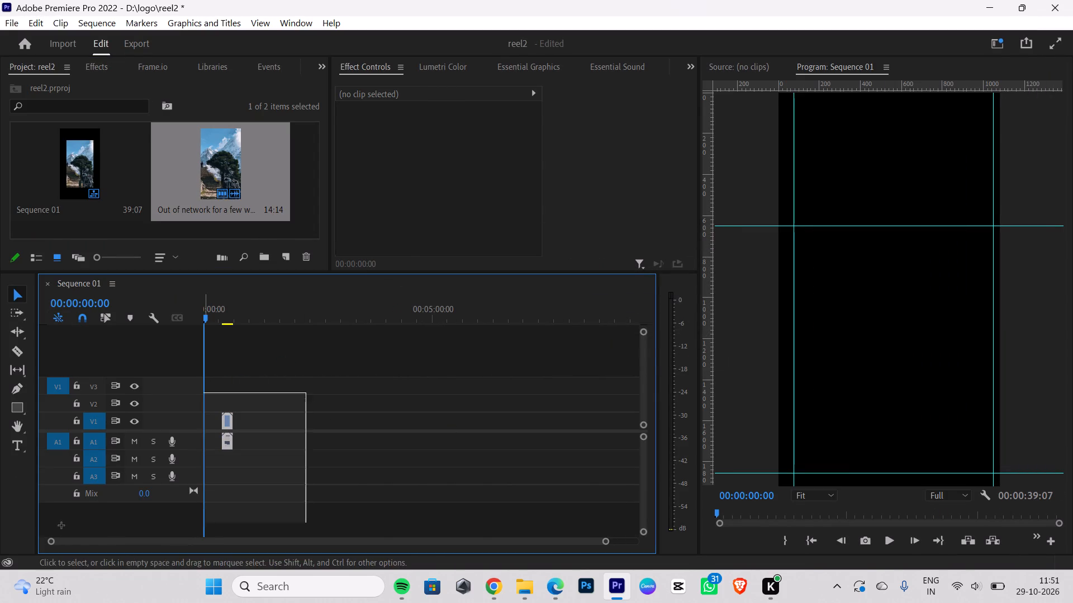
{"action": "left_click_drag", "start_coordinate": [61, 525], "coordinate": [61, 532]}
{"action": "left_click_drag", "start_coordinate": [227, 422], "coordinate": [115, 426]}
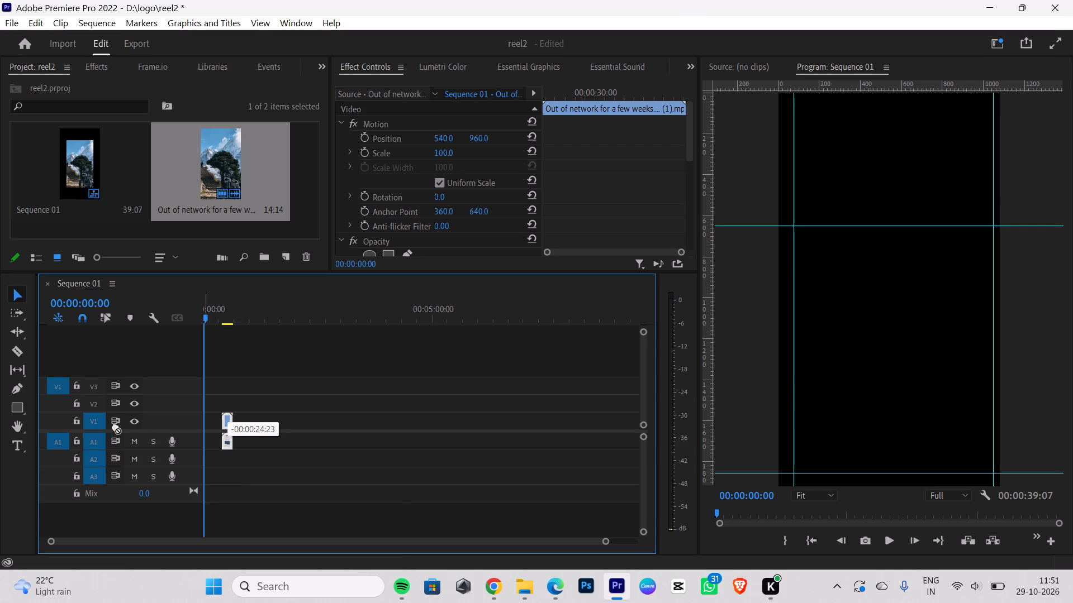
{"action": "left_click_drag", "start_coordinate": [115, 426], "coordinate": [70, 432]}
{"action": "key", "text": "space"}
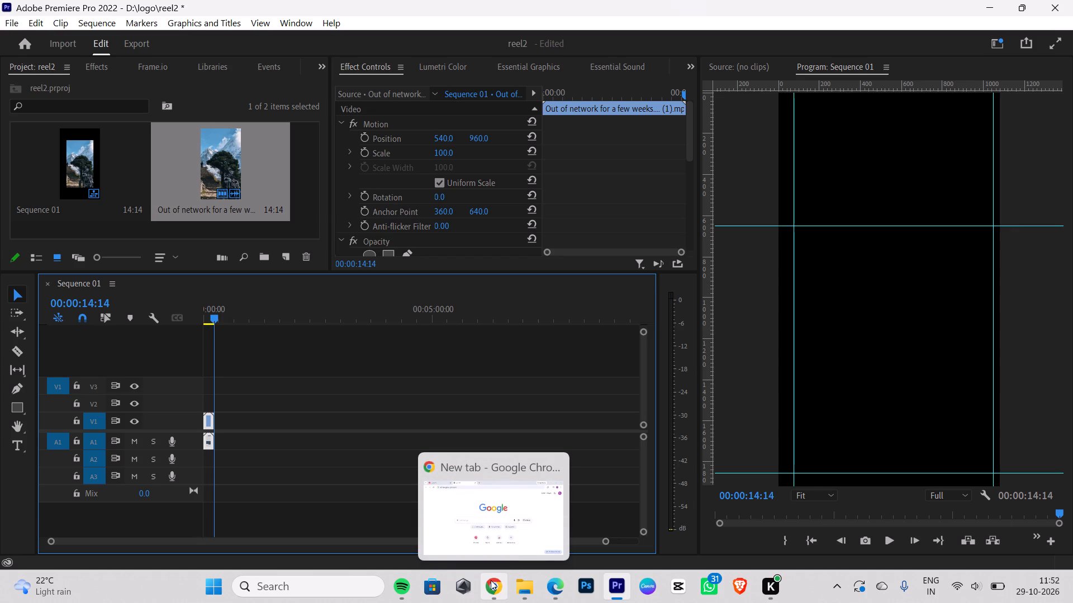
Scale the clip on V1 to the frame size and play the sequence from the start.
{"action": "right_click", "coordinate": [209, 427]}
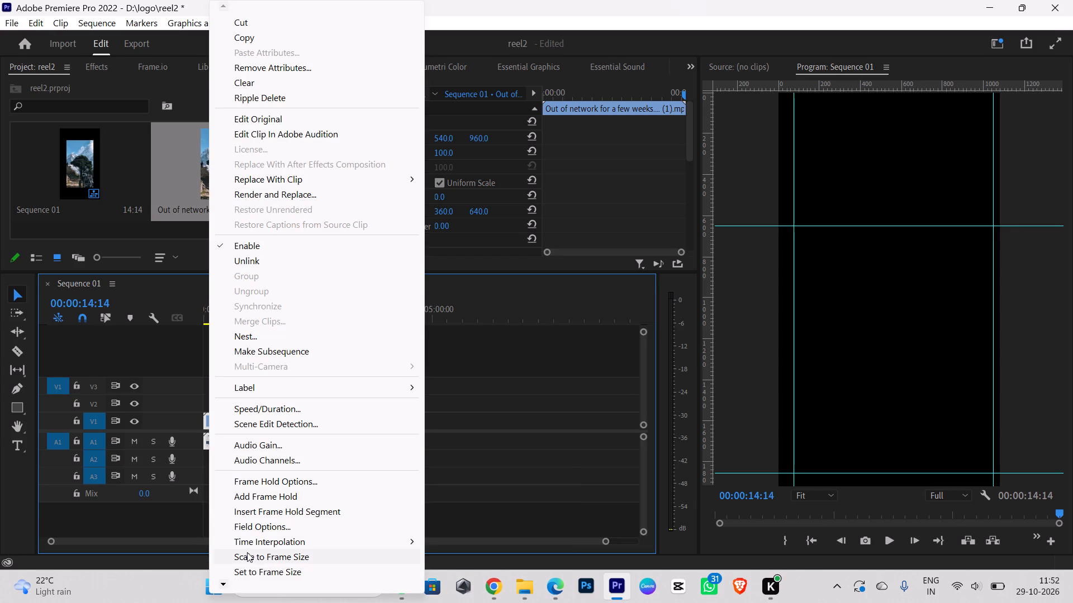
{"action": "left_click", "coordinate": [247, 553]}
{"action": "left_click_drag", "start_coordinate": [218, 315], "coordinate": [121, 356]}
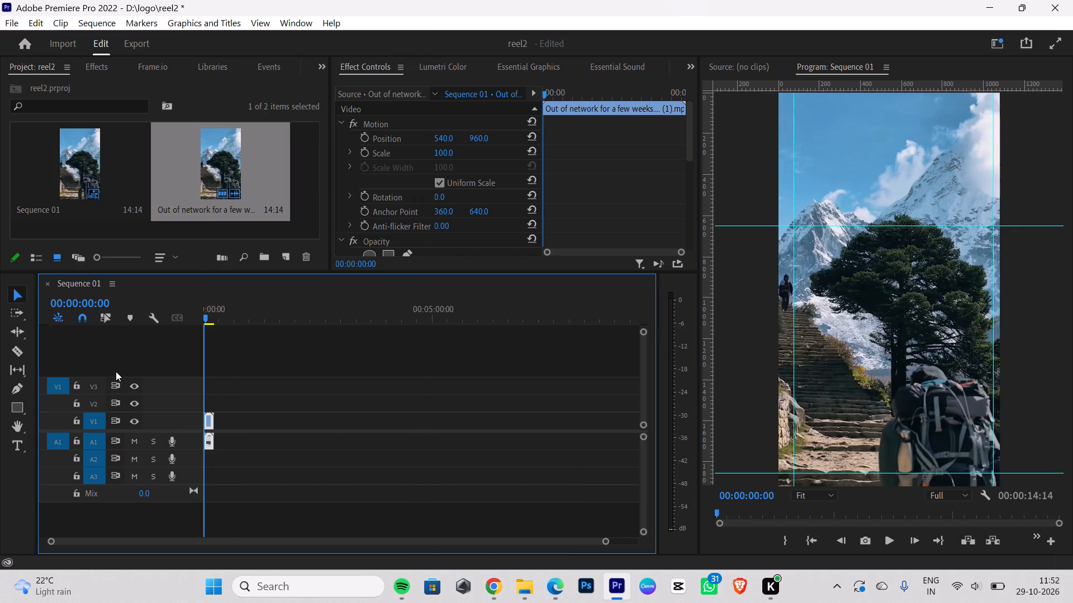
{"action": "key", "text": "space"}
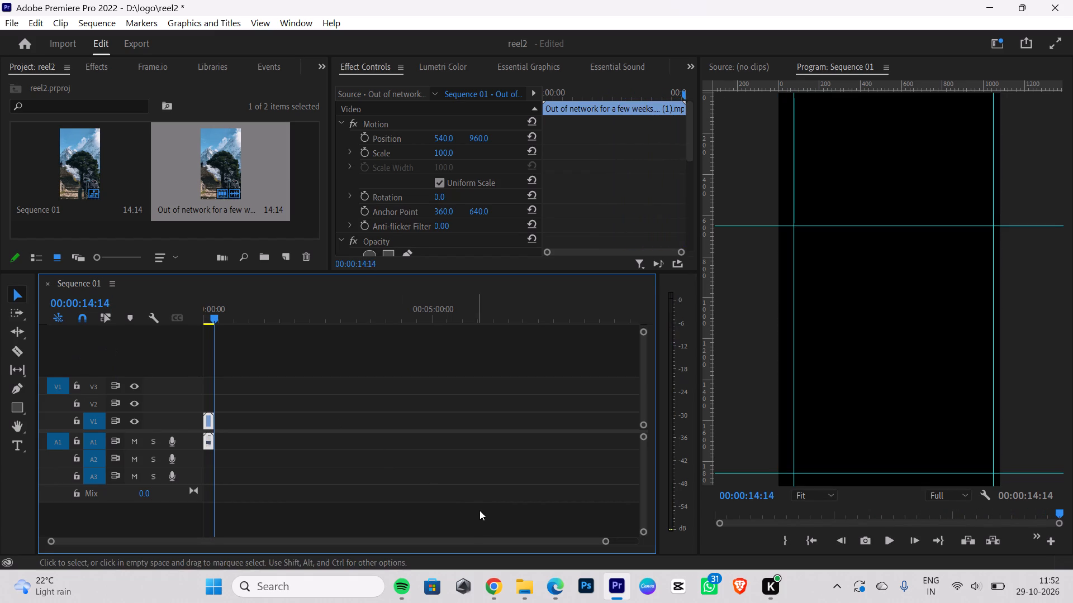
Review the clip closely in the timeline and play the sequence through again from the start.
{"action": "left_click_drag", "start_coordinate": [606, 540], "coordinate": [444, 566]}
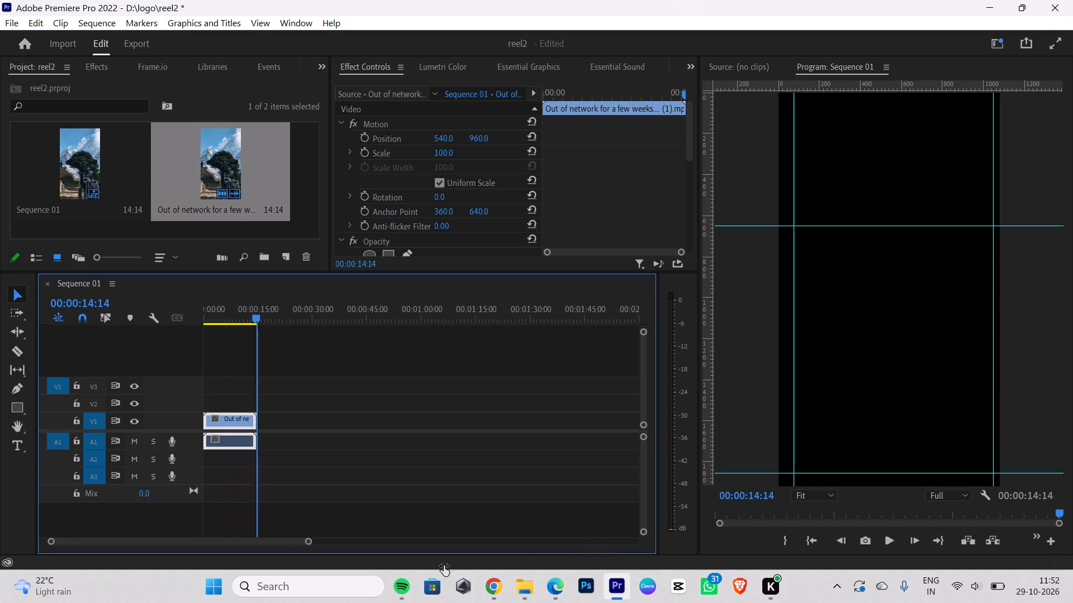
{"action": "left_click_drag", "start_coordinate": [444, 566], "coordinate": [377, 569]}
{"action": "left_click_drag", "start_coordinate": [540, 400], "coordinate": [81, 586]}
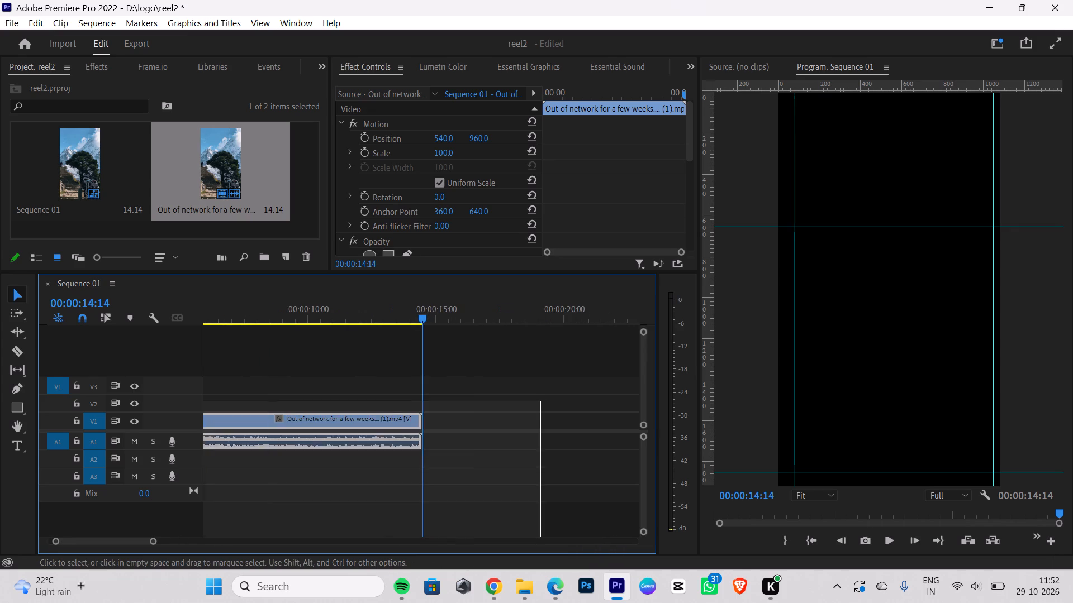
{"action": "left_click_drag", "start_coordinate": [81, 586], "coordinate": [79, 586]}
{"action": "left_click_drag", "start_coordinate": [379, 423], "coordinate": [354, 429]}
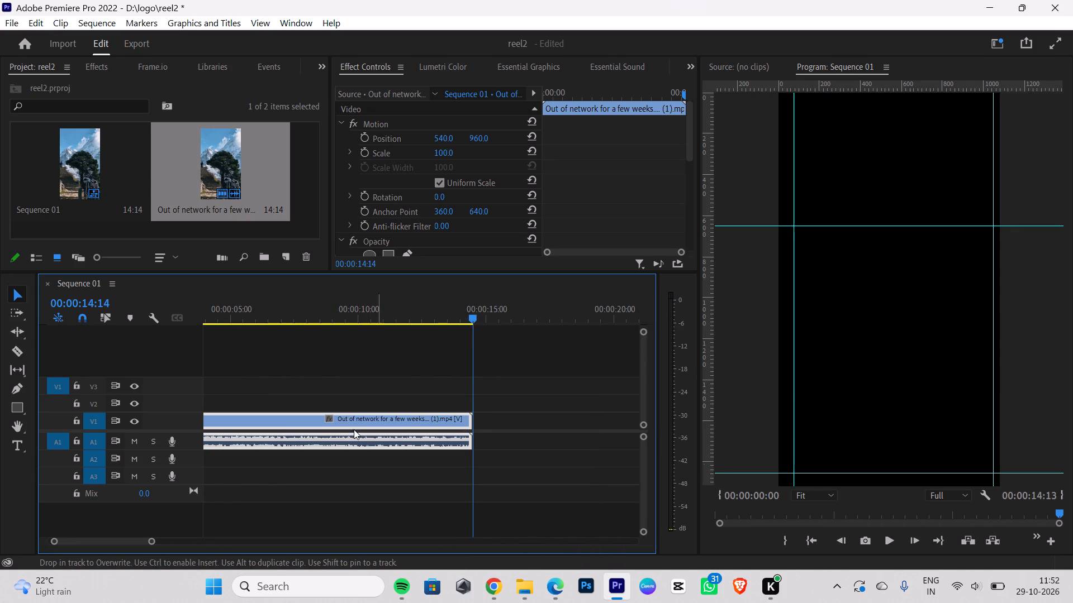
{"action": "left_click_drag", "start_coordinate": [450, 327], "coordinate": [0, 500]}
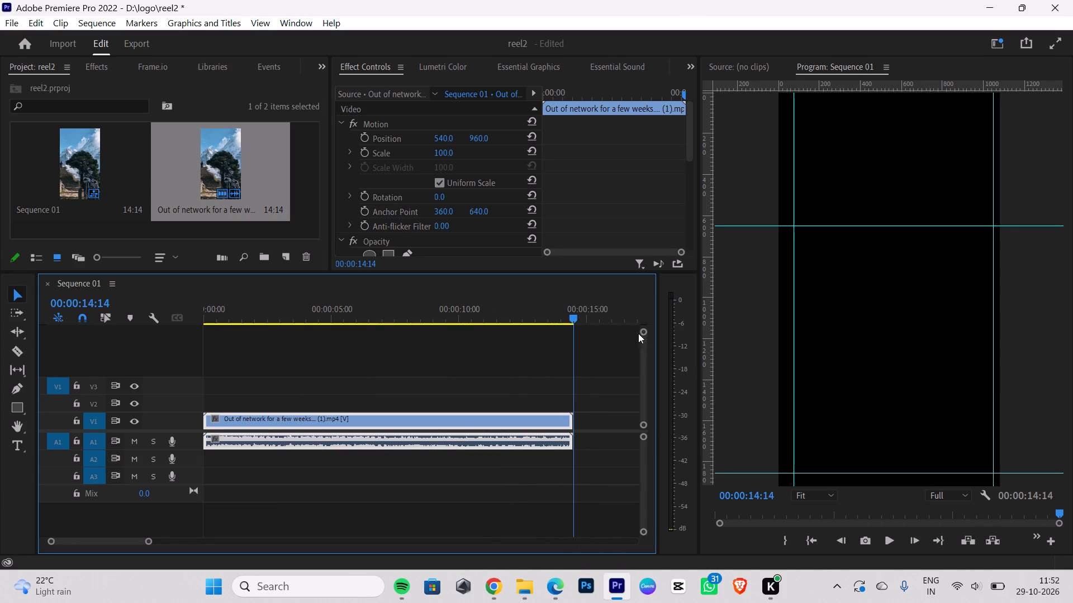
{"action": "left_click_drag", "start_coordinate": [579, 314], "coordinate": [521, 326]}
{"action": "left_click_drag", "start_coordinate": [524, 322], "coordinate": [0, 413]}
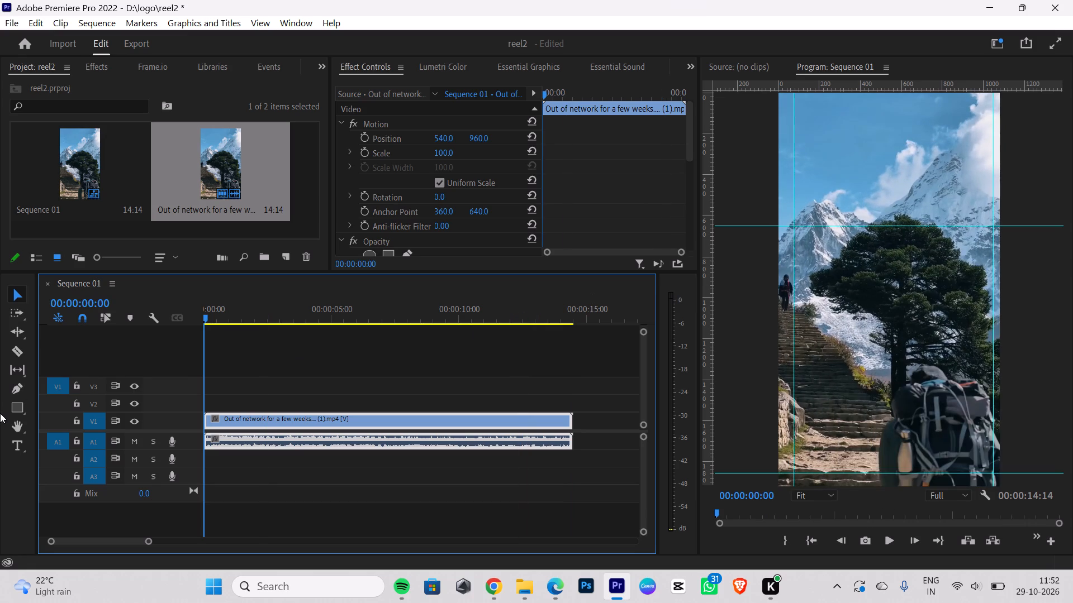
{"action": "left_click_drag", "start_coordinate": [0, 413], "coordinate": [0, 419]}
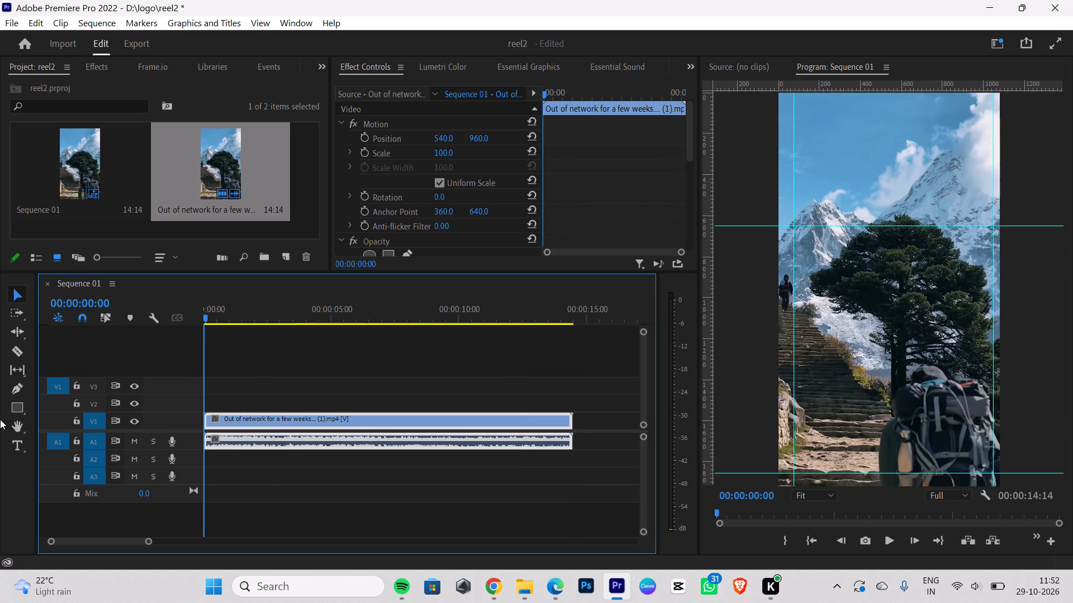
{"action": "key", "text": "space"}
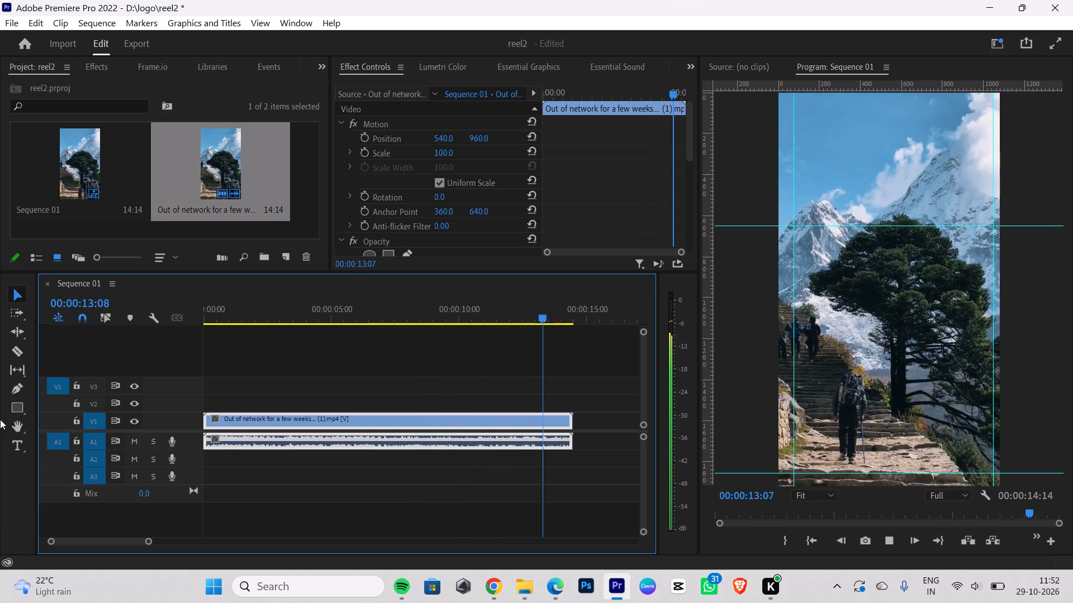
{"action": "key", "text": "space"}
{"action": "key", "text": "space"}
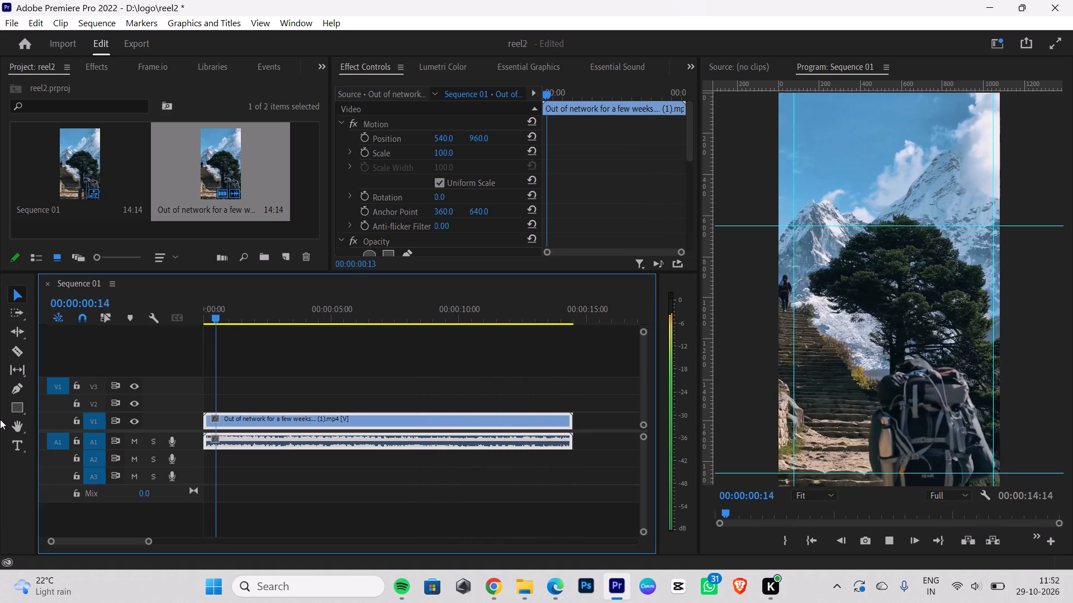
{"action": "left_click", "coordinate": [498, 586]}
{"action": "left_click", "coordinate": [436, 26]}
{"action": "left_click", "coordinate": [426, 62]}
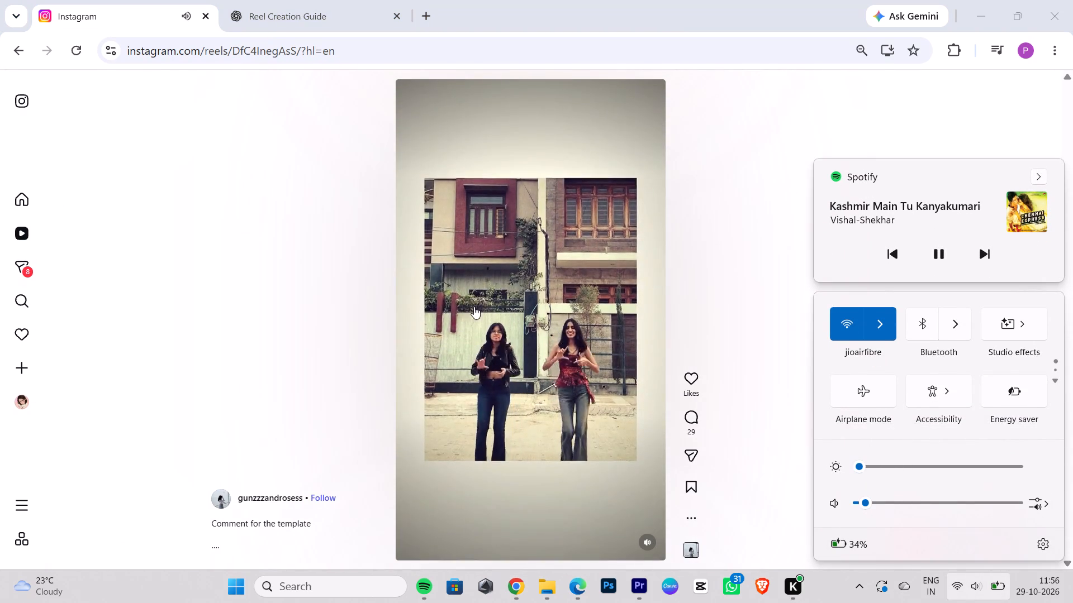
Browse through the Instagram reels feed, examining each reel's footage and on-screen text style.
{"action": "scroll", "coordinate": [474, 306], "scroll_direction": "down", "scroll_amount": 7}
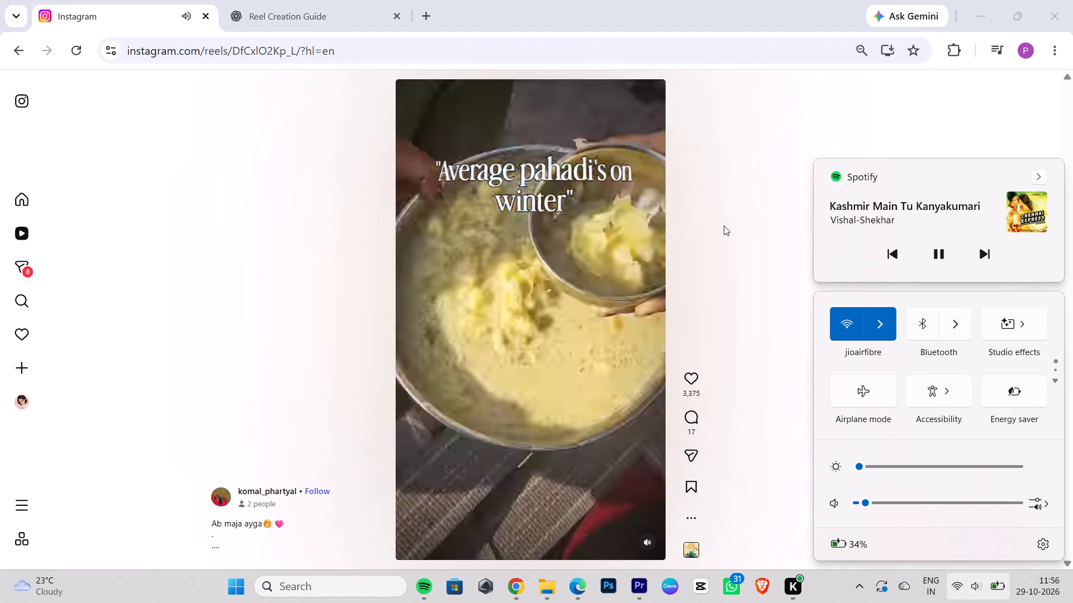
{"action": "scroll", "coordinate": [588, 268], "scroll_direction": "down", "scroll_amount": 4}
{"action": "left_click", "coordinate": [728, 212]}
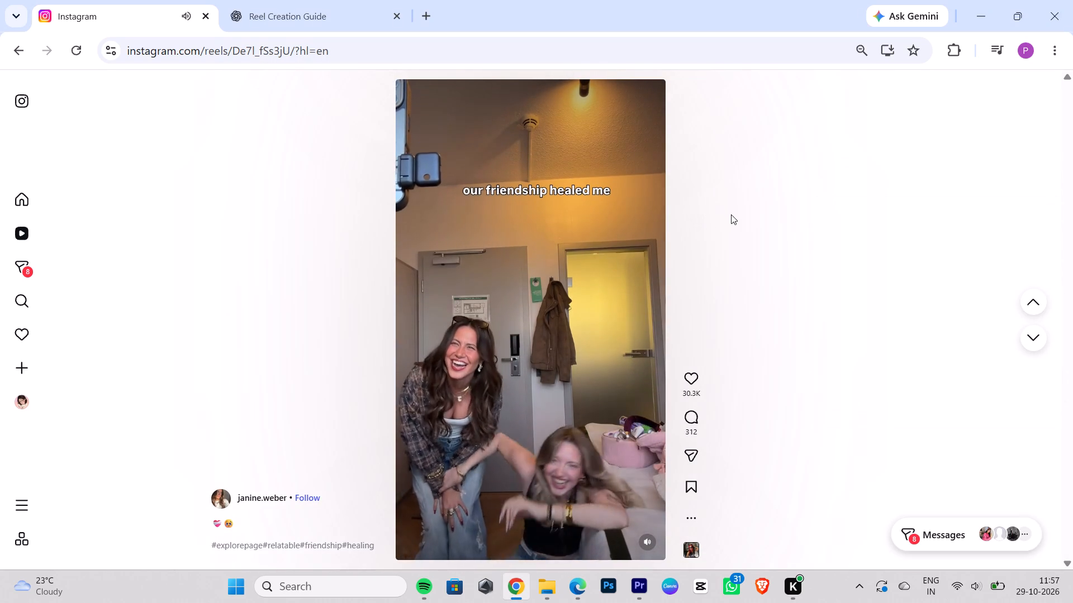
{"action": "scroll", "coordinate": [544, 227], "scroll_direction": "down", "scroll_amount": 6}
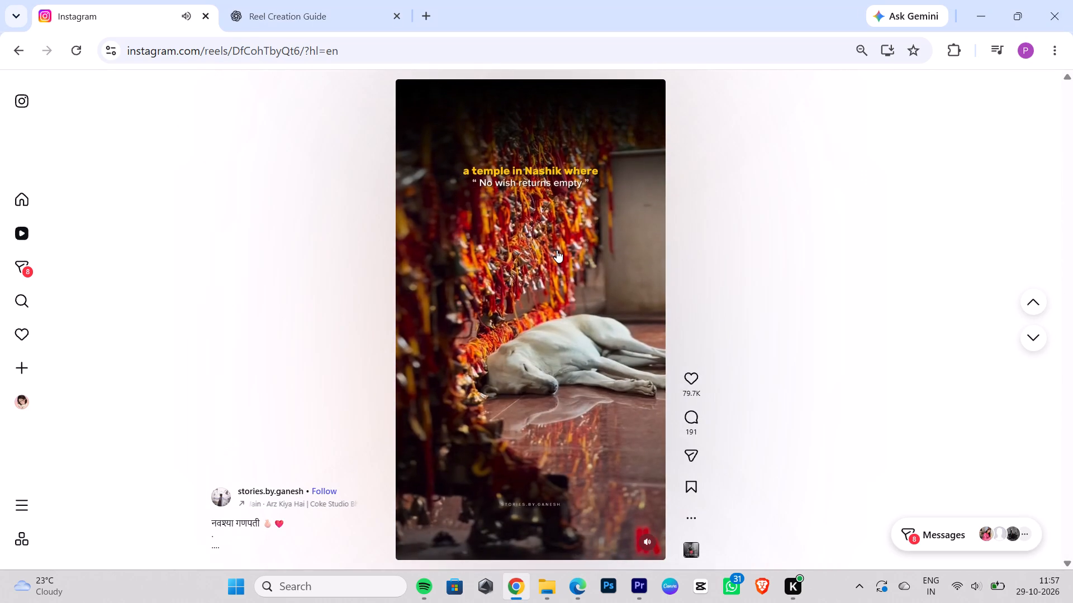
{"action": "scroll", "coordinate": [591, 269], "scroll_direction": "down", "scroll_amount": 3}
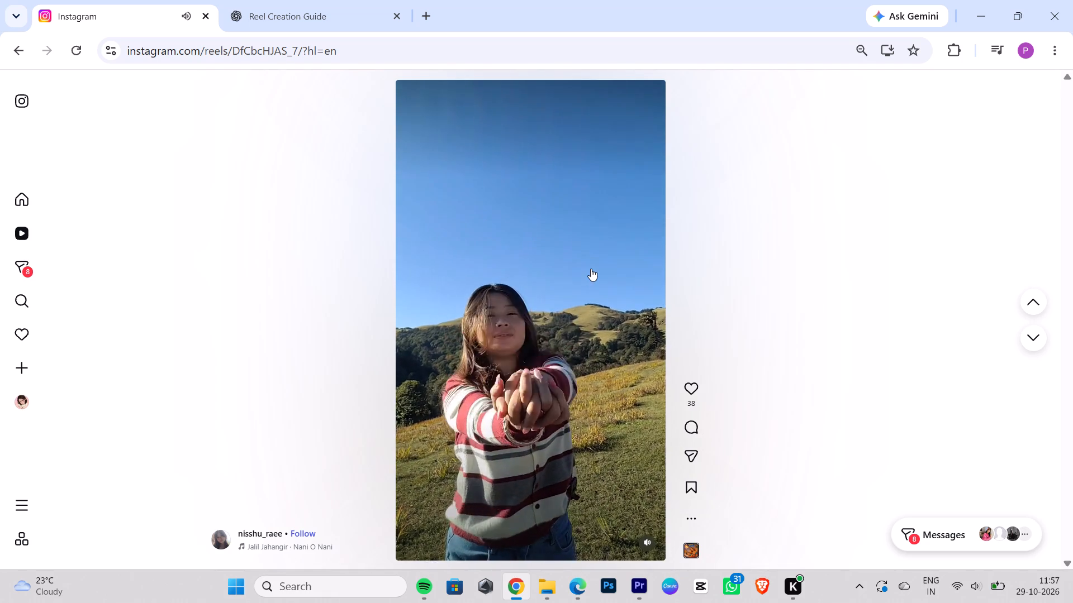
{"action": "scroll", "coordinate": [591, 269], "scroll_direction": "down", "scroll_amount": 4}
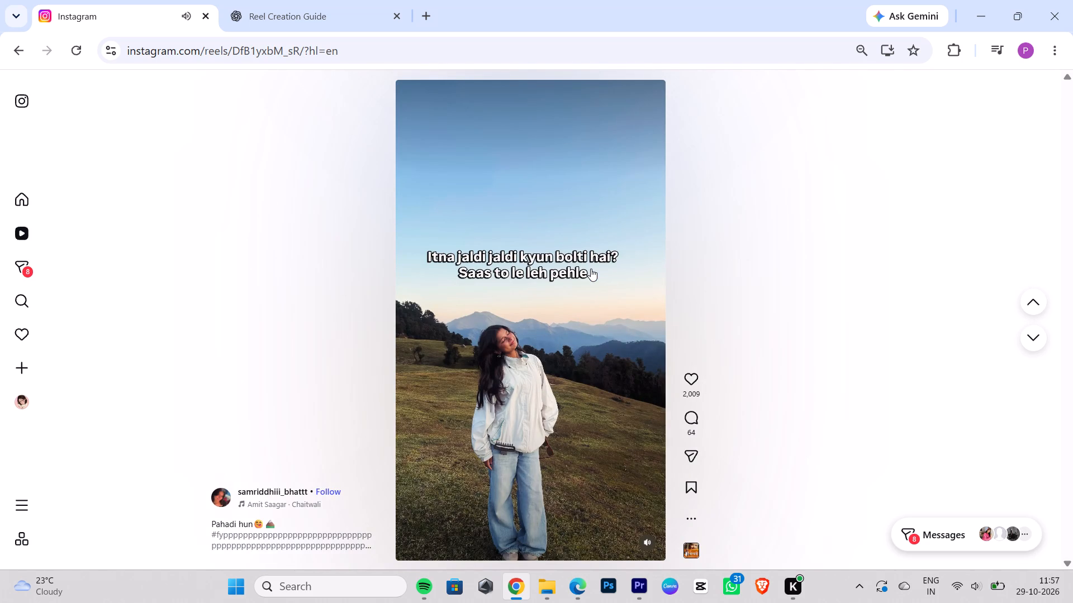
{"action": "scroll", "coordinate": [591, 269], "scroll_direction": "down", "scroll_amount": 4}
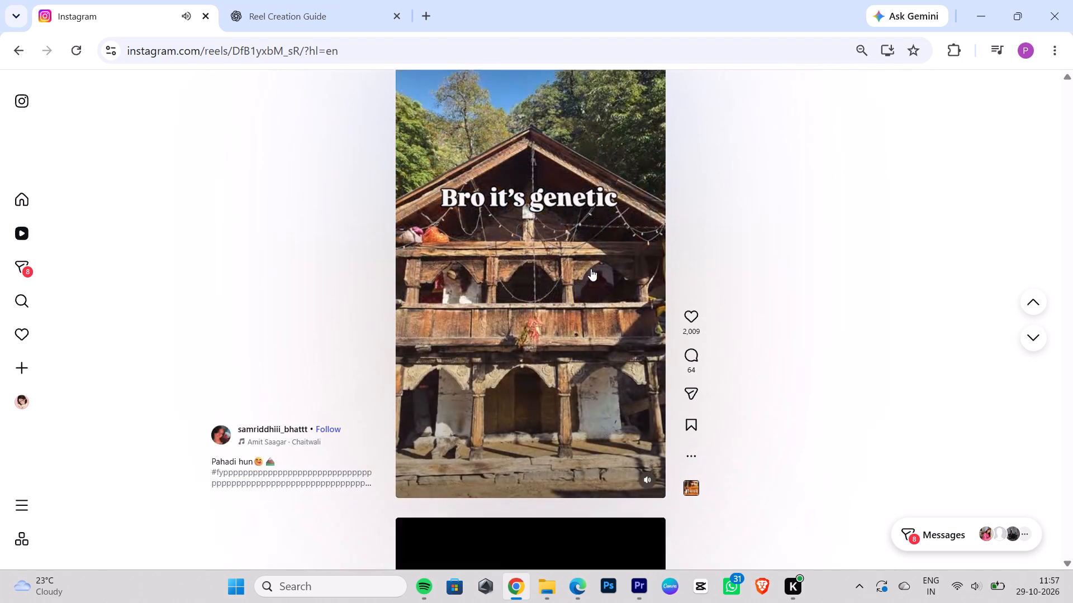
{"action": "scroll", "coordinate": [591, 269], "scroll_direction": "down", "scroll_amount": 4}
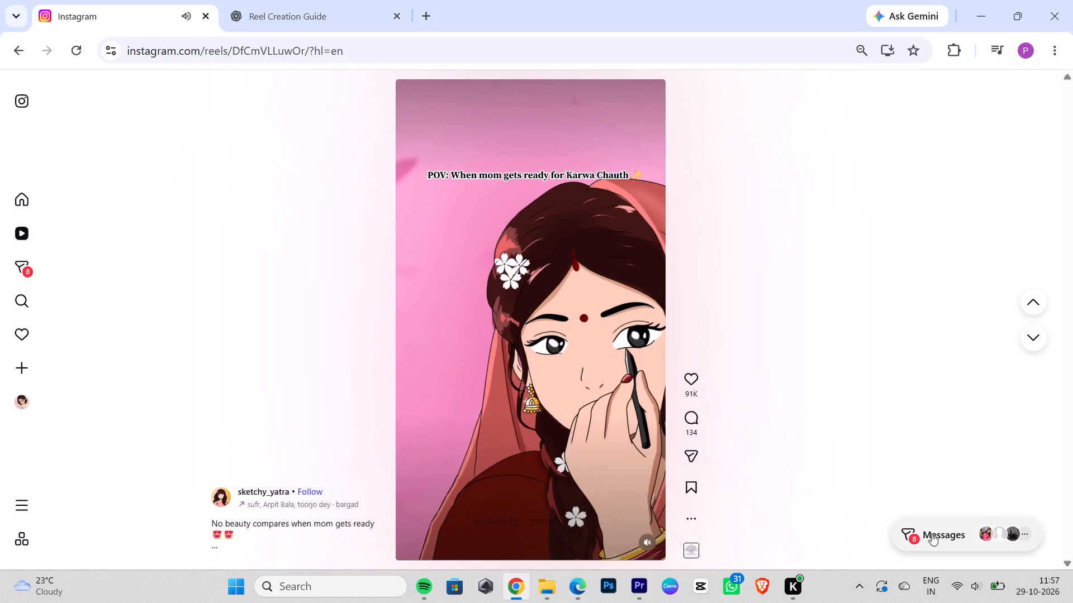
Set the screen brightness to 0 in the system quick settings and return to the reels feed.
{"action": "left_click", "coordinate": [981, 597]}
{"action": "left_click_drag", "start_coordinate": [876, 461], "coordinate": [810, 470]}
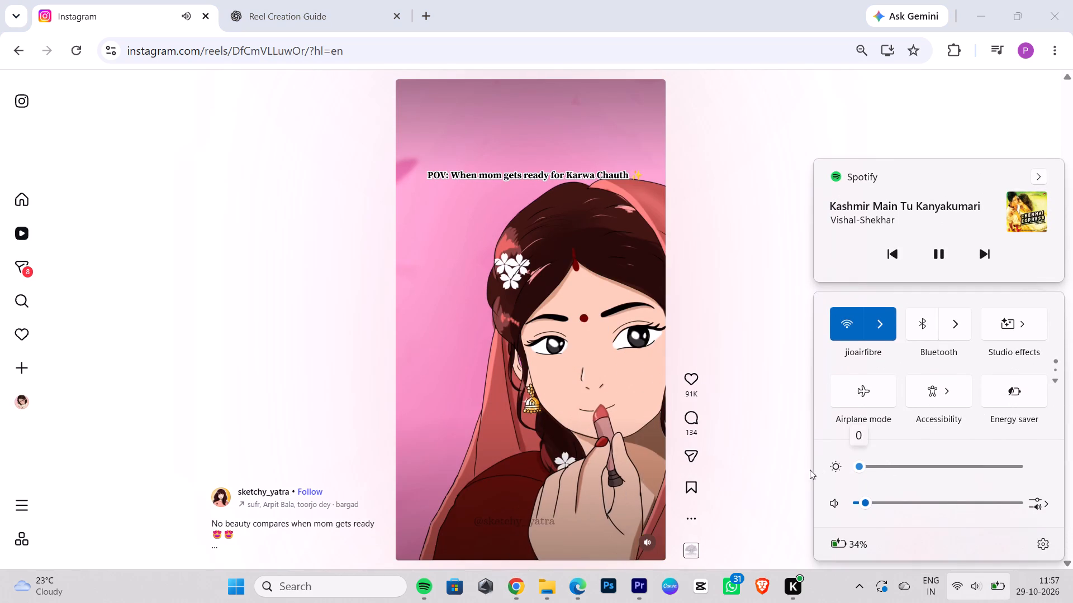
{"action": "left_click_drag", "start_coordinate": [810, 470], "coordinate": [808, 470]}
{"action": "left_click", "coordinate": [739, 342]}
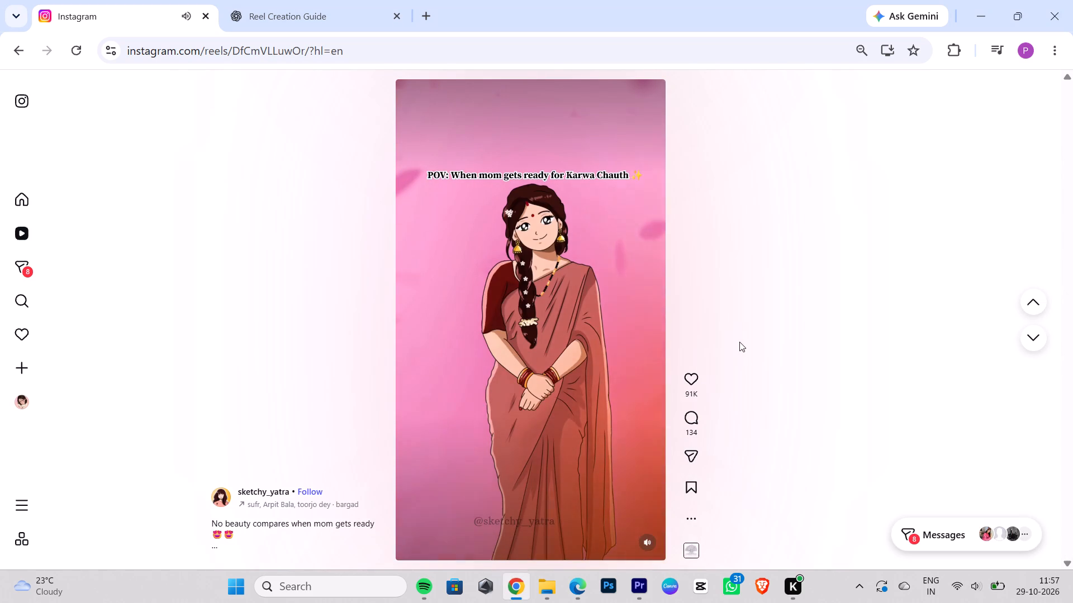
Look through more reels, up to the Kedarnath reel captioned "This is how life sounds at 11,755ft".
{"action": "scroll", "coordinate": [739, 342], "scroll_direction": "down", "scroll_amount": 5}
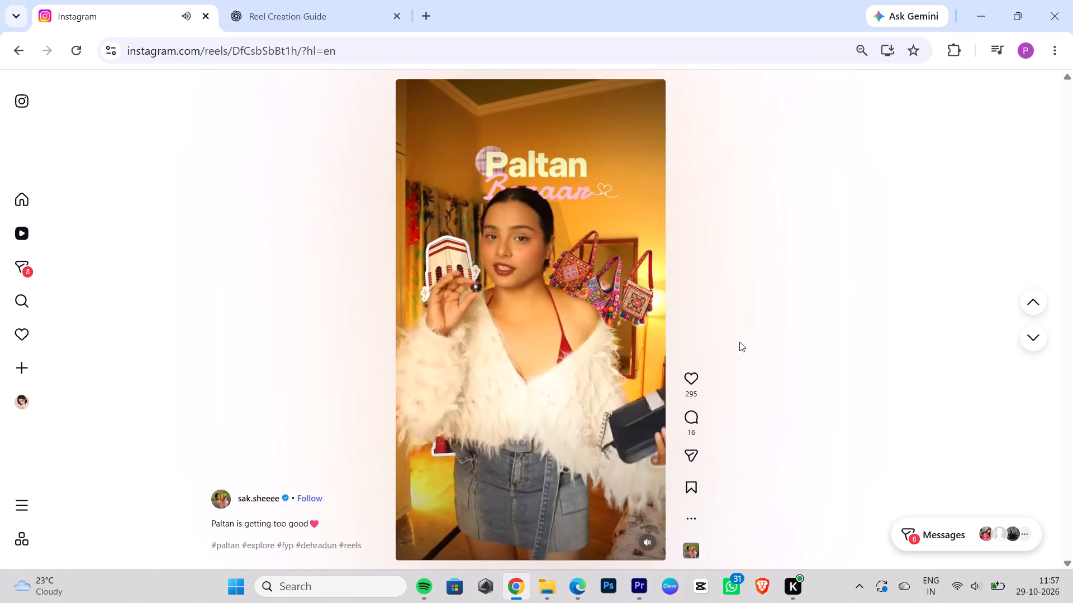
{"action": "scroll", "coordinate": [739, 342], "scroll_direction": "down", "scroll_amount": 11}
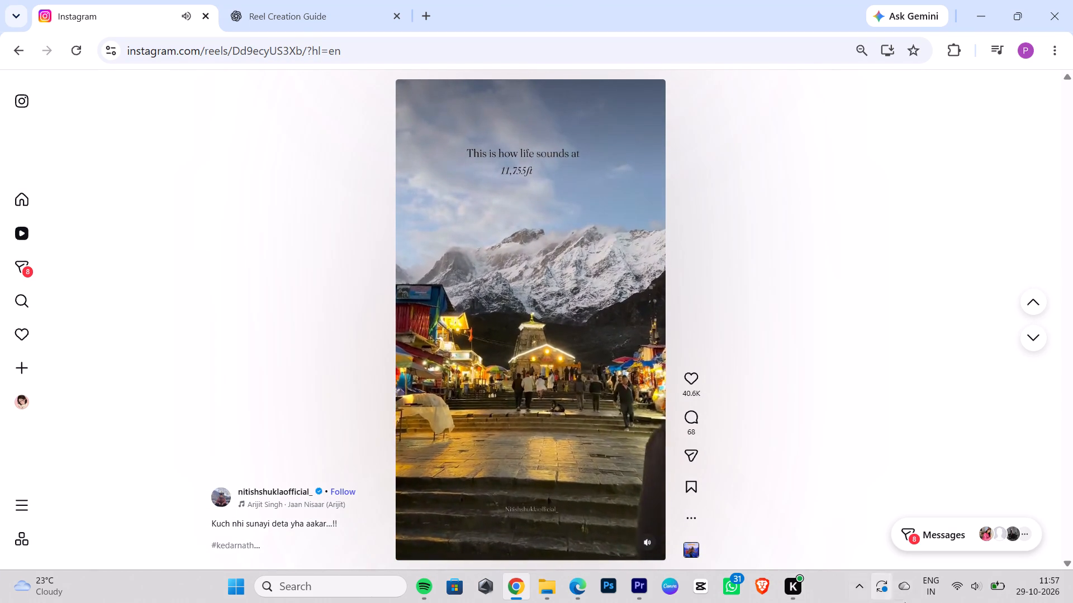
Pause the Spotify song "Kashmir Main Tu Kanyakumari" from the system media controls and return to the reels feed.
{"action": "left_click", "coordinate": [967, 590]}
{"action": "left_click", "coordinate": [979, 583]}
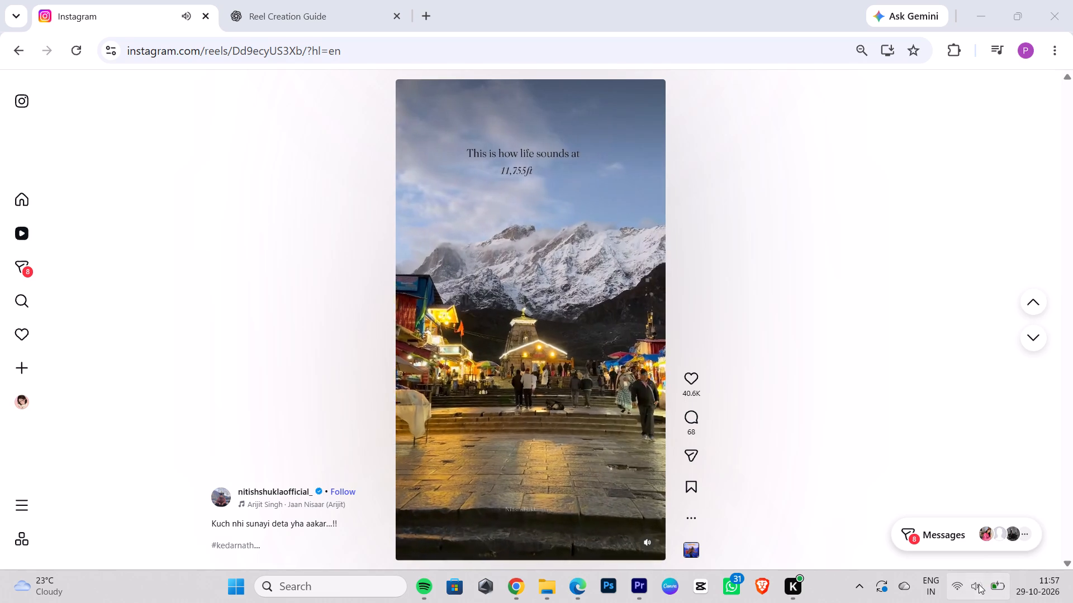
{"action": "left_click", "coordinate": [928, 264]}
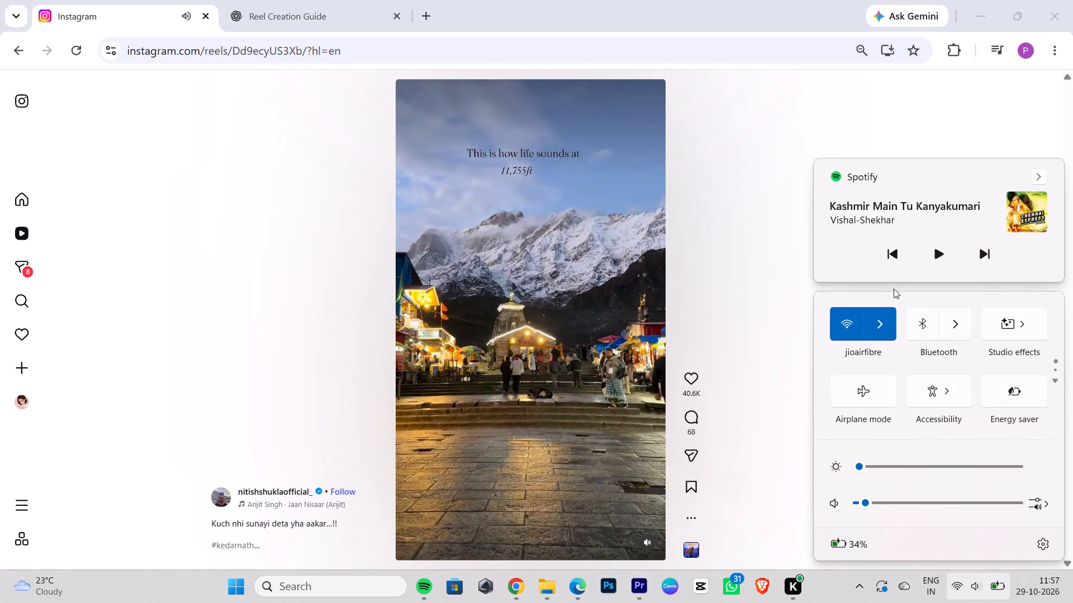
{"action": "scroll", "coordinate": [532, 315], "scroll_direction": "down", "scroll_amount": 4}
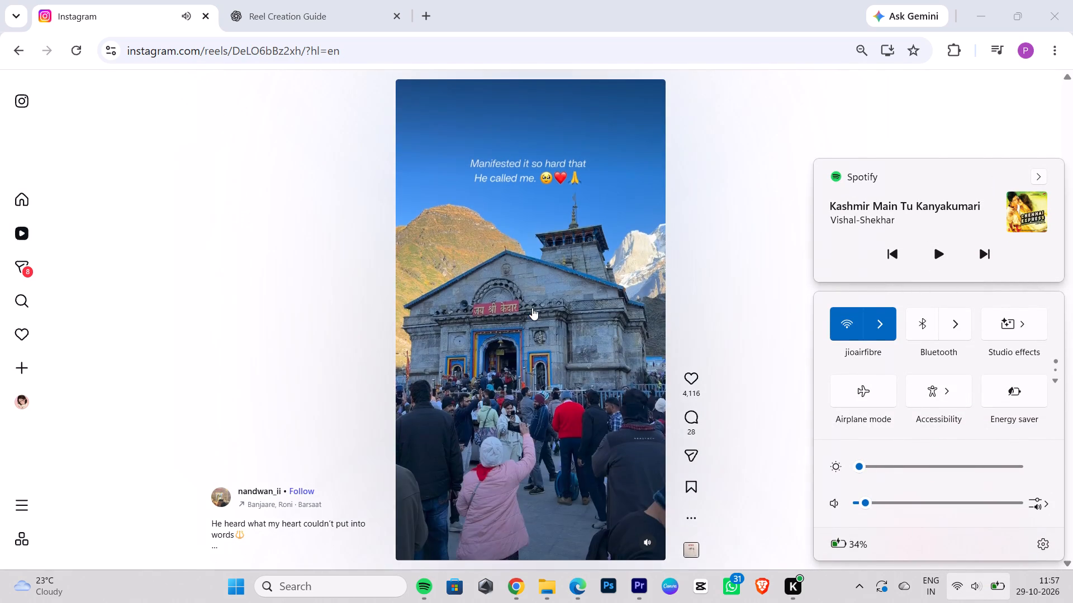
{"action": "left_click", "coordinate": [747, 164]}
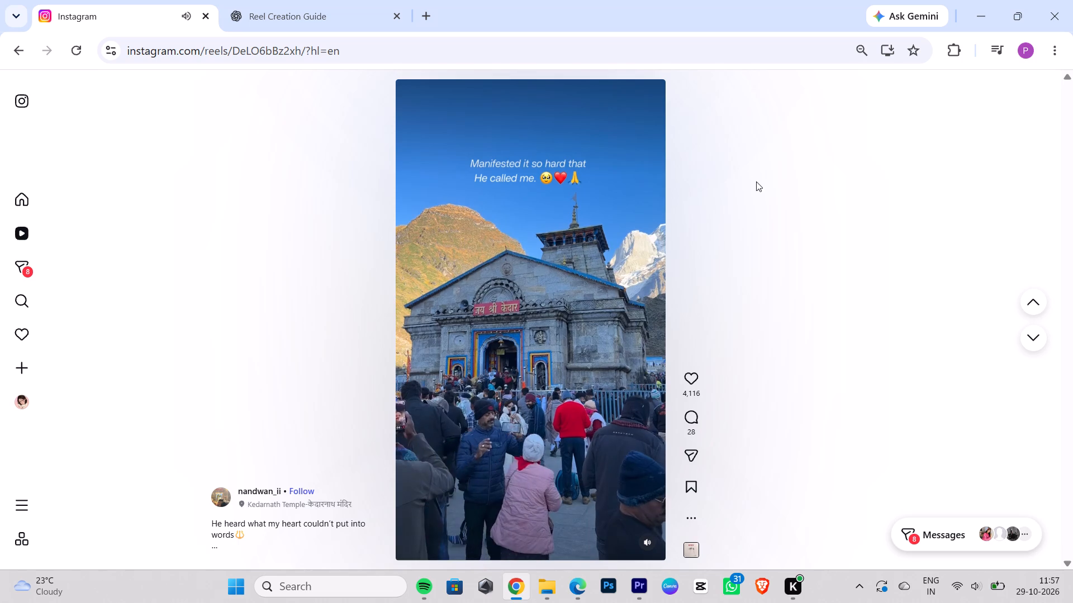
Browse the Uttarakhand and Kedarnath travel reels, examining their shots and text overlays.
{"action": "scroll", "coordinate": [588, 199], "scroll_direction": "down", "scroll_amount": 5}
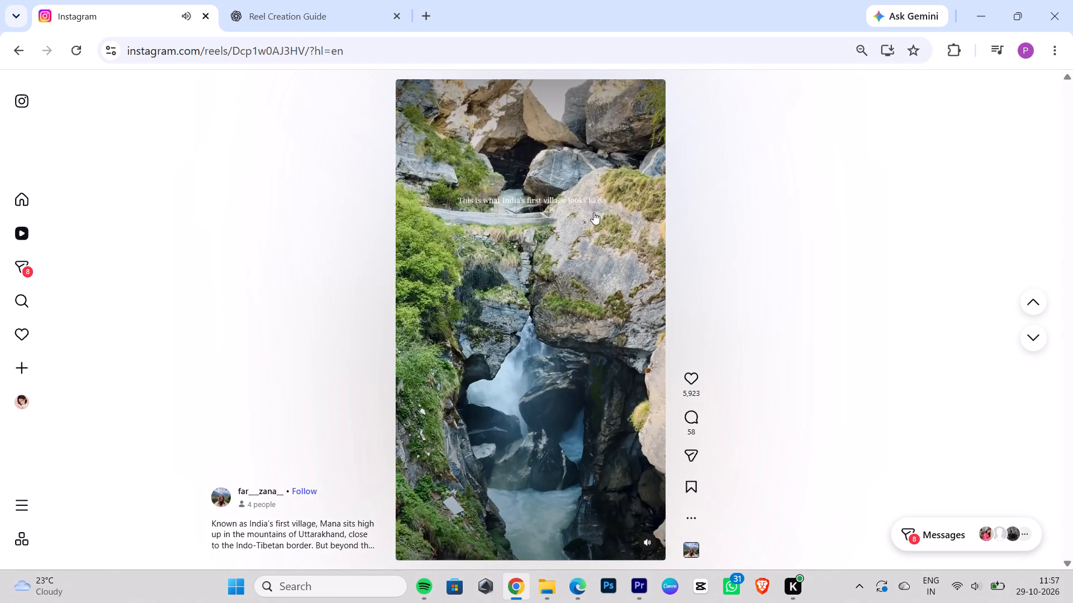
{"action": "scroll", "coordinate": [594, 214], "scroll_direction": "down", "scroll_amount": 4}
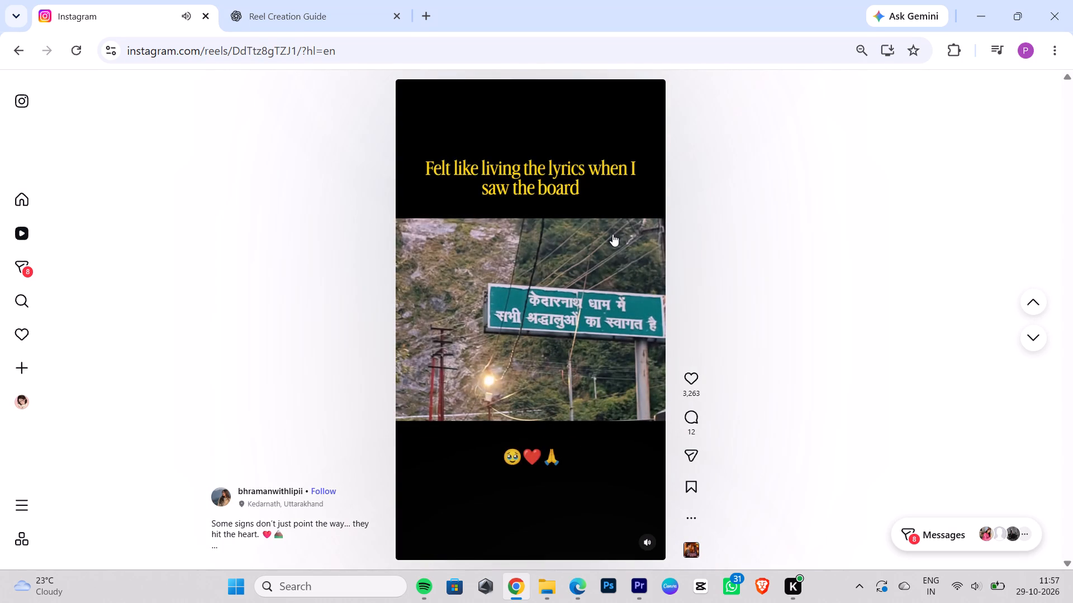
{"action": "scroll", "coordinate": [613, 234], "scroll_direction": "down", "scroll_amount": 2}
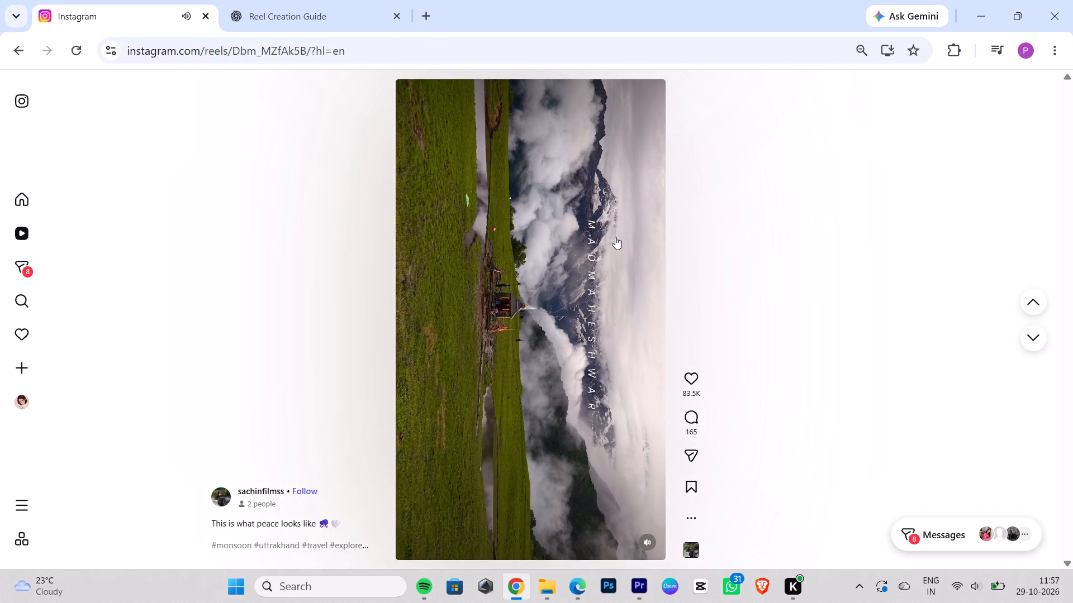
{"action": "scroll", "coordinate": [620, 240], "scroll_direction": "down", "scroll_amount": 4}
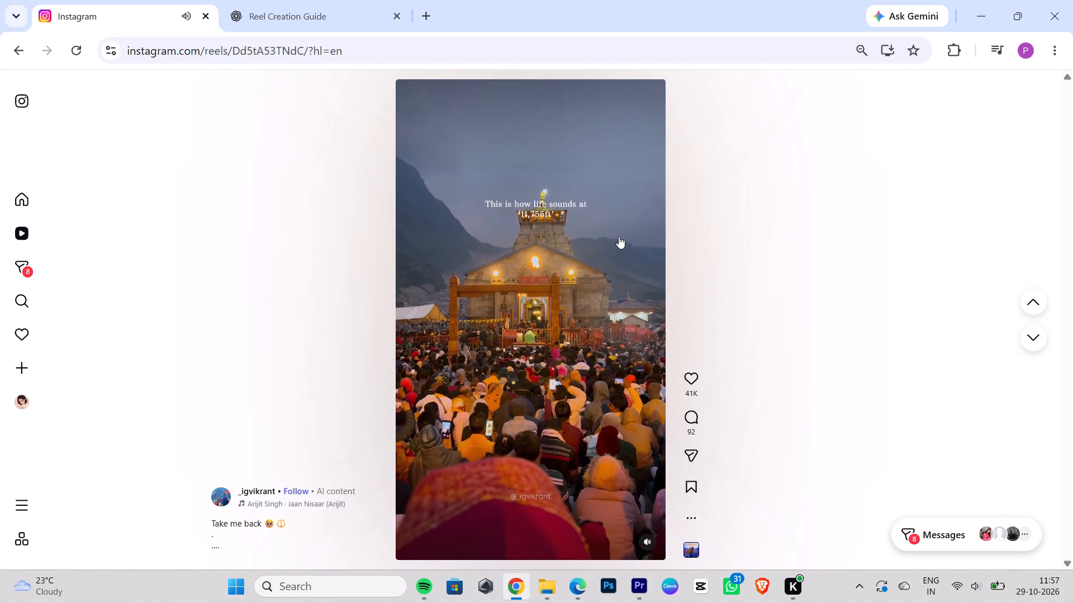
{"action": "scroll", "coordinate": [619, 236], "scroll_direction": "down", "scroll_amount": 5}
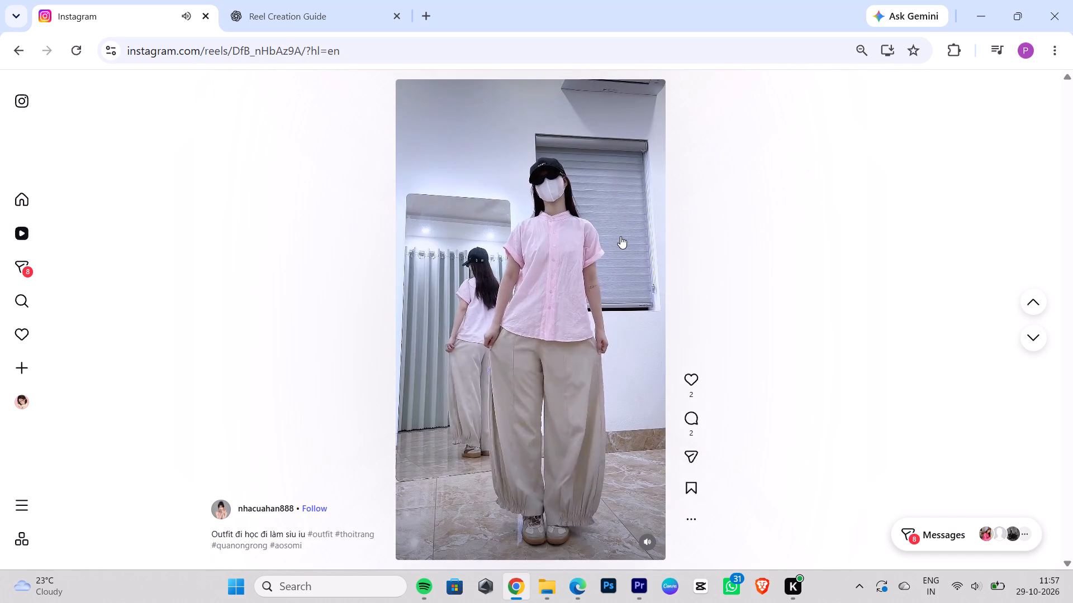
{"action": "scroll", "coordinate": [620, 236], "scroll_direction": "down", "scroll_amount": 5}
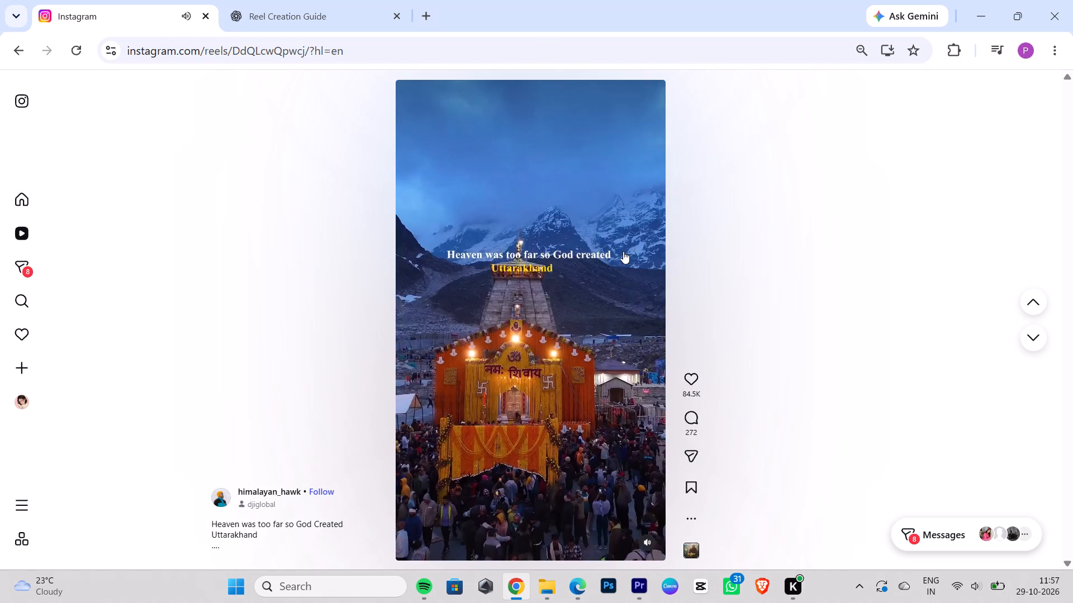
{"action": "scroll", "coordinate": [623, 251], "scroll_direction": "down", "scroll_amount": 6}
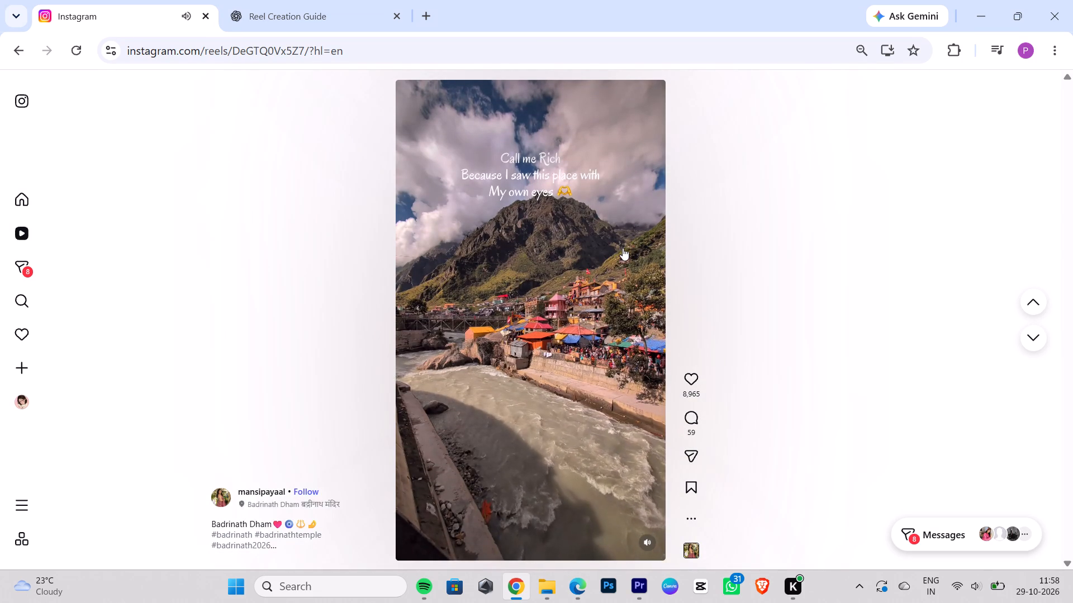
{"action": "scroll", "coordinate": [623, 248], "scroll_direction": "down", "scroll_amount": 8}
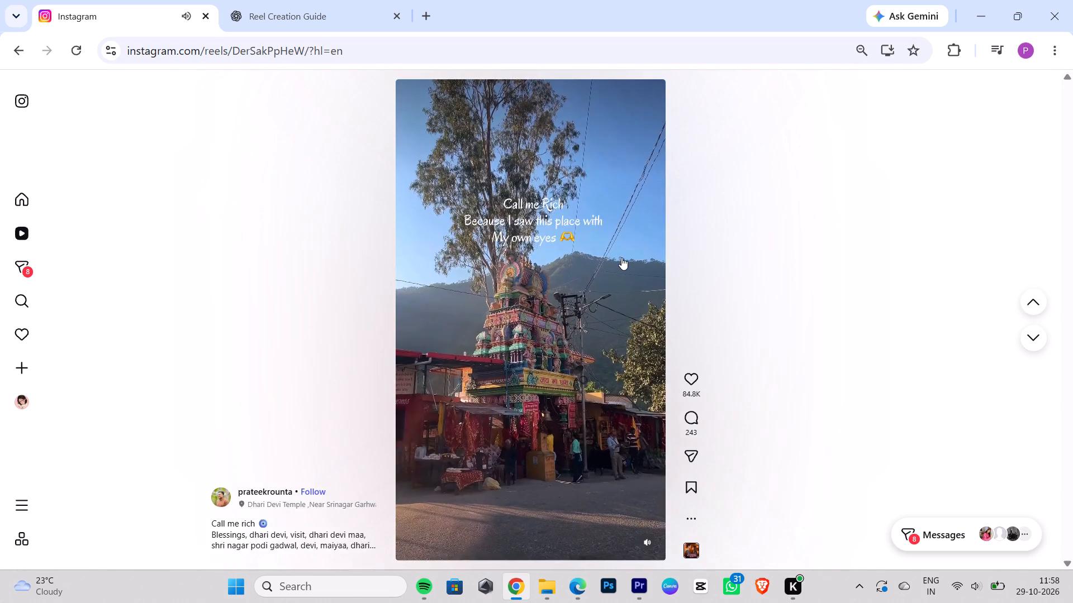
{"action": "scroll", "coordinate": [621, 257], "scroll_direction": "down", "scroll_amount": 6}
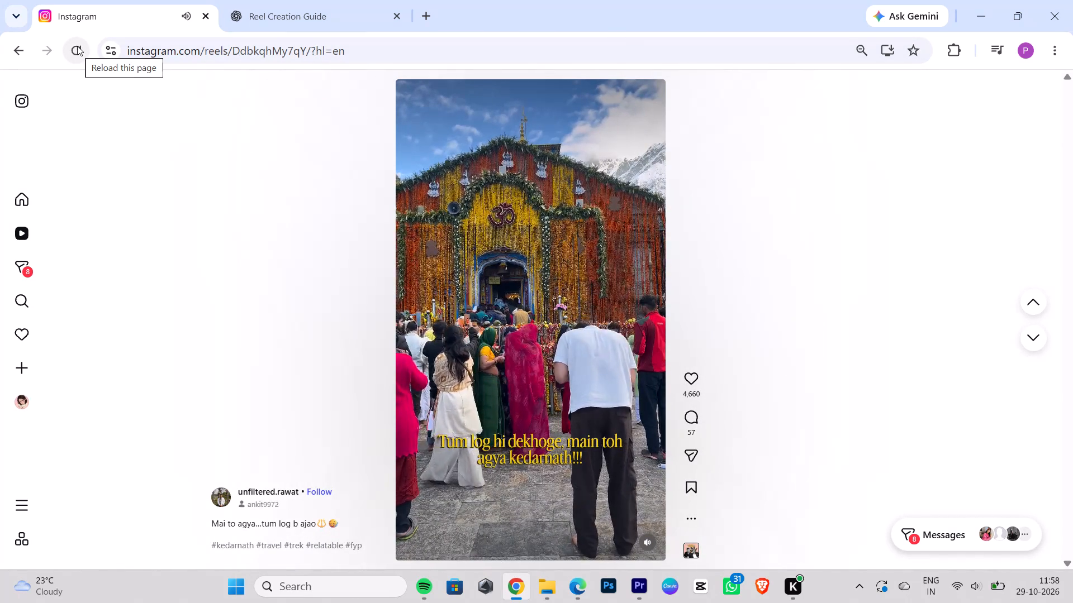
Reload the Instagram reels page.
{"action": "left_click", "coordinate": [77, 46]}
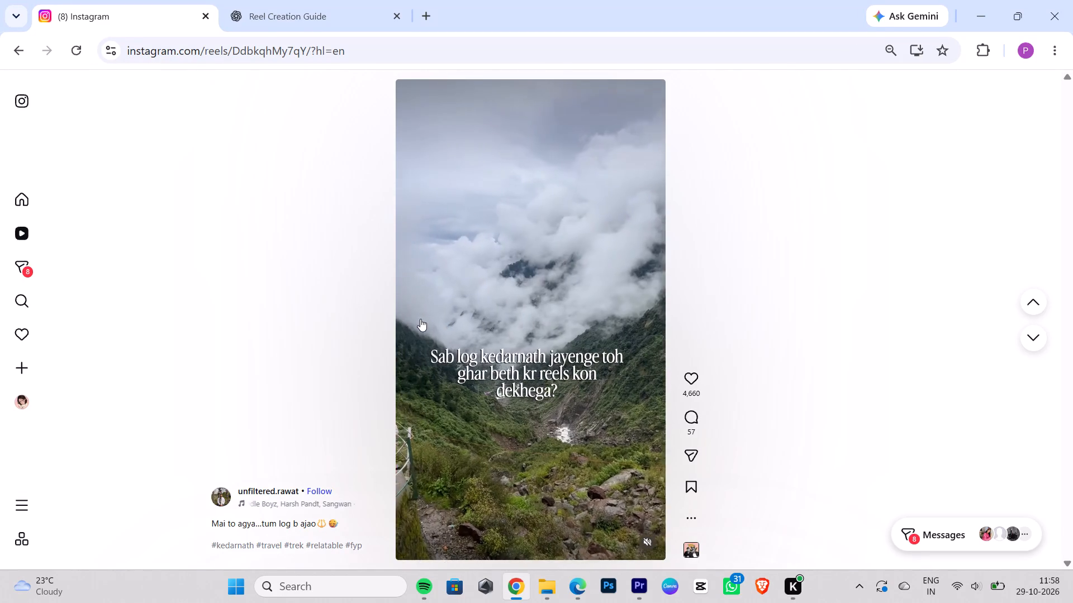
Unmute the reel captioned "That one 11:11 wish" and raise its volume to the maximum.
{"action": "scroll", "coordinate": [422, 320], "scroll_direction": "down", "scroll_amount": 5}
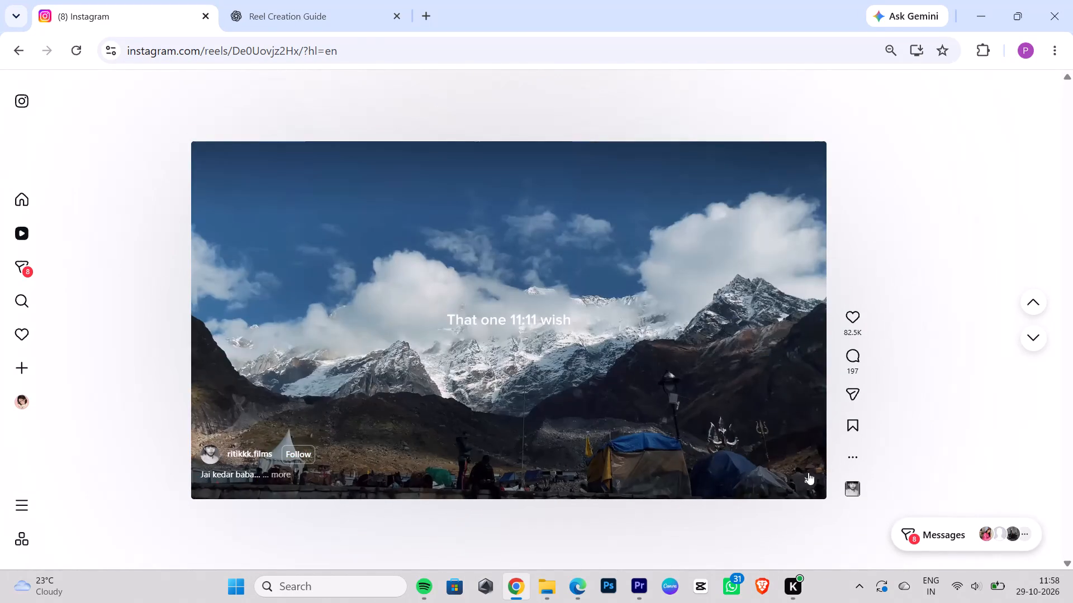
{"action": "left_click", "coordinate": [806, 472]}
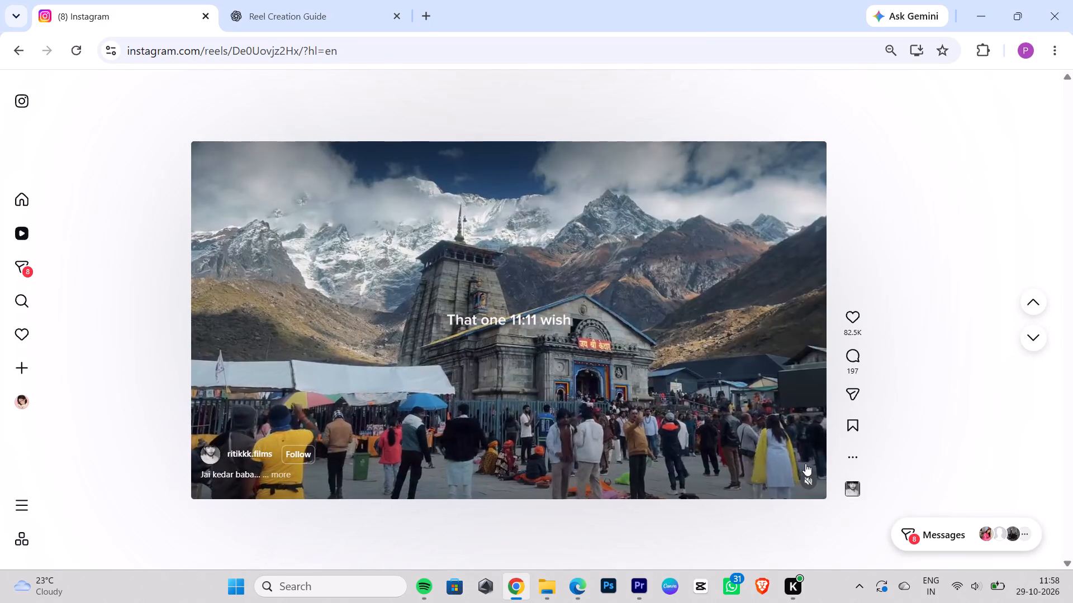
{"action": "left_click", "coordinate": [803, 476]}
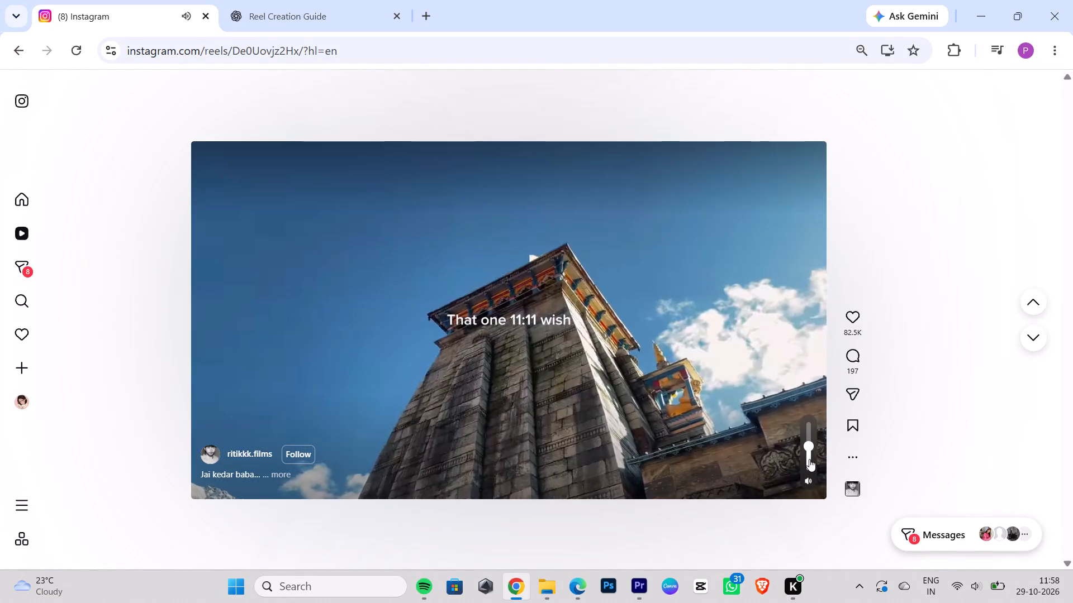
{"action": "left_click_drag", "start_coordinate": [809, 451], "coordinate": [811, 420]}
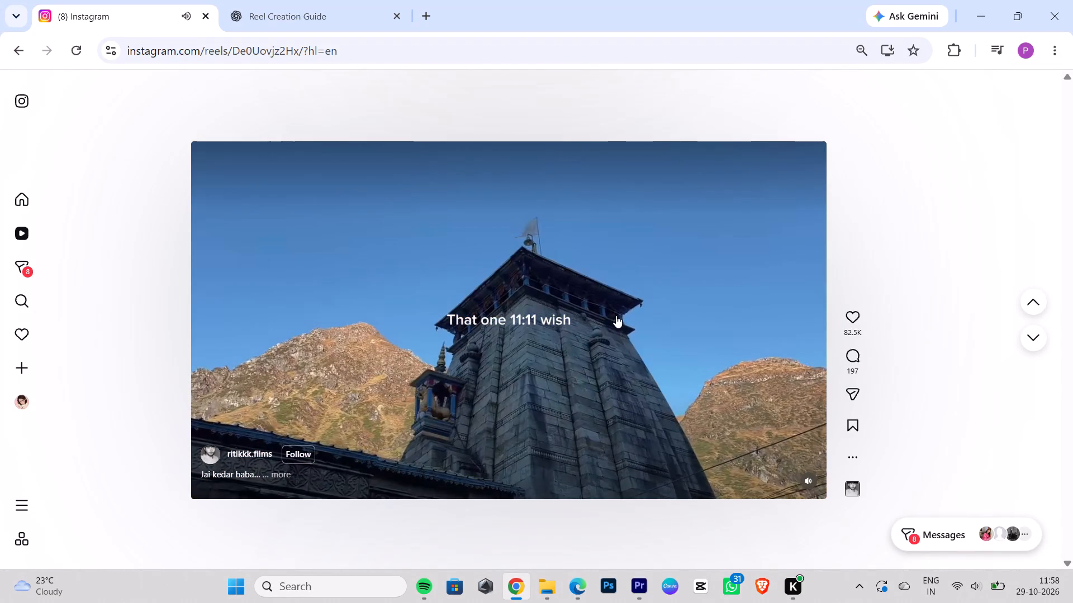
Watch further Kedarnath travel reels with sound, examining their footage, music and text overlays.
{"action": "scroll", "coordinate": [616, 315], "scroll_direction": "down", "scroll_amount": 1}
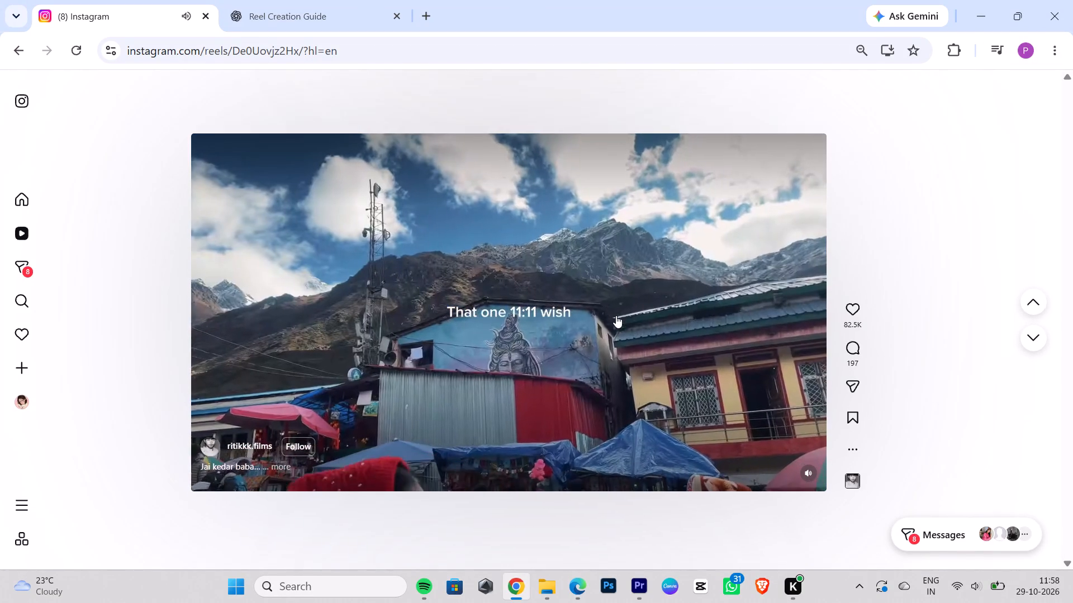
{"action": "scroll", "coordinate": [616, 315], "scroll_direction": "down", "scroll_amount": 1}
{"action": "scroll", "coordinate": [616, 315], "scroll_direction": "up", "scroll_amount": 1}
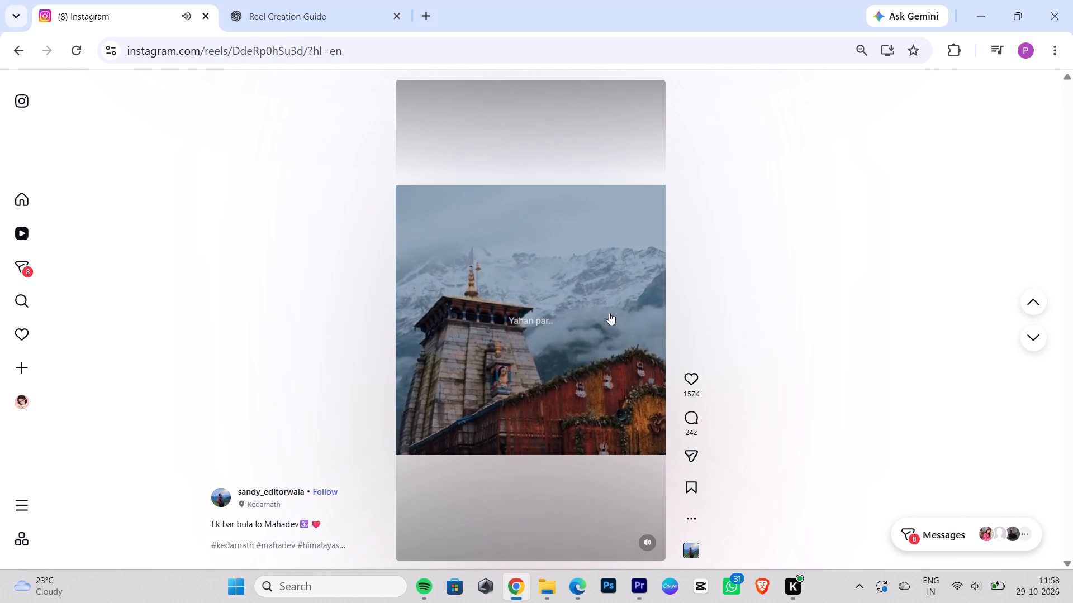
{"action": "scroll", "coordinate": [599, 335], "scroll_direction": "down", "scroll_amount": 3}
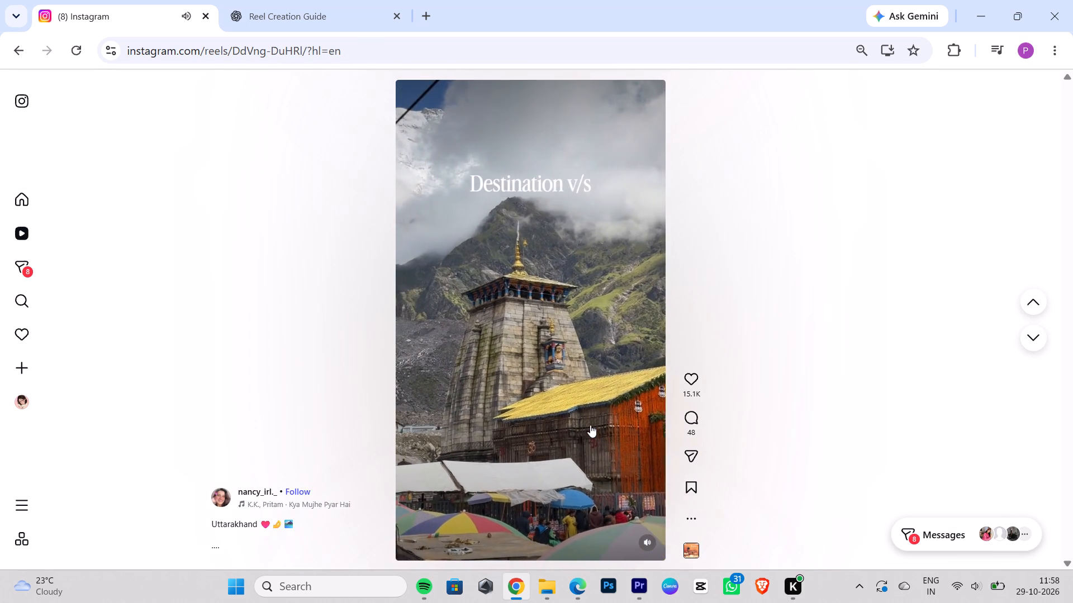
{"action": "scroll", "coordinate": [588, 419], "scroll_direction": "down", "scroll_amount": 2}
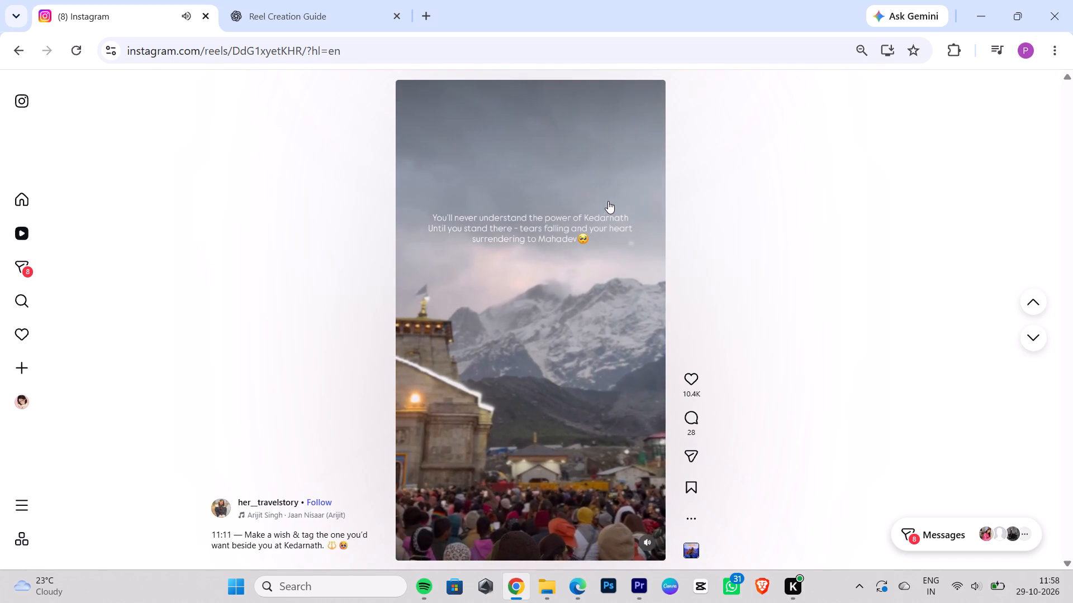
{"action": "scroll", "coordinate": [608, 202], "scroll_direction": "down", "scroll_amount": 3}
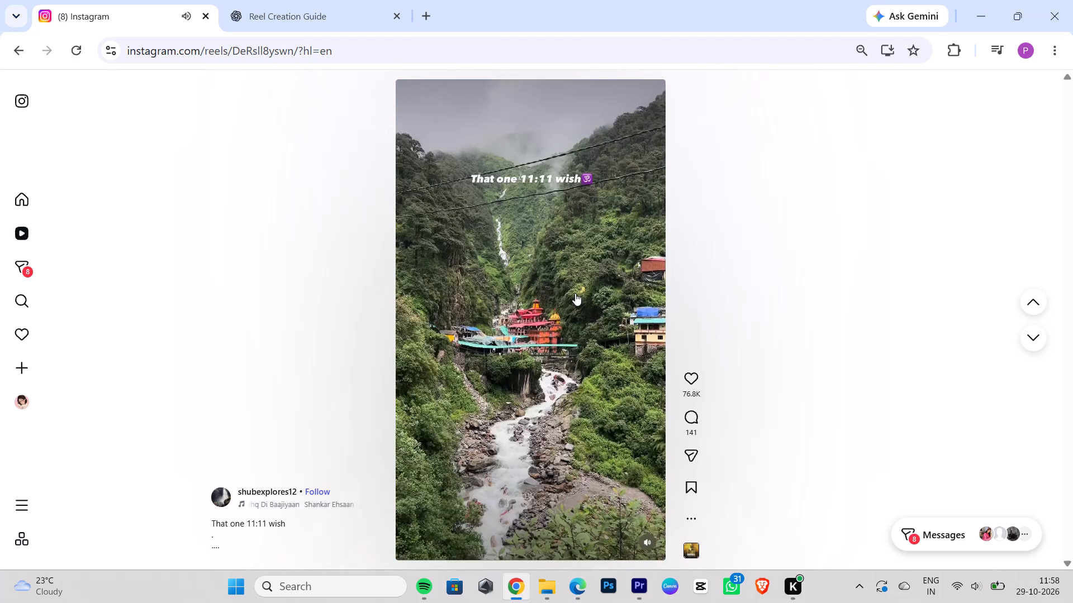
{"action": "scroll", "coordinate": [575, 293], "scroll_direction": "down", "scroll_amount": 4}
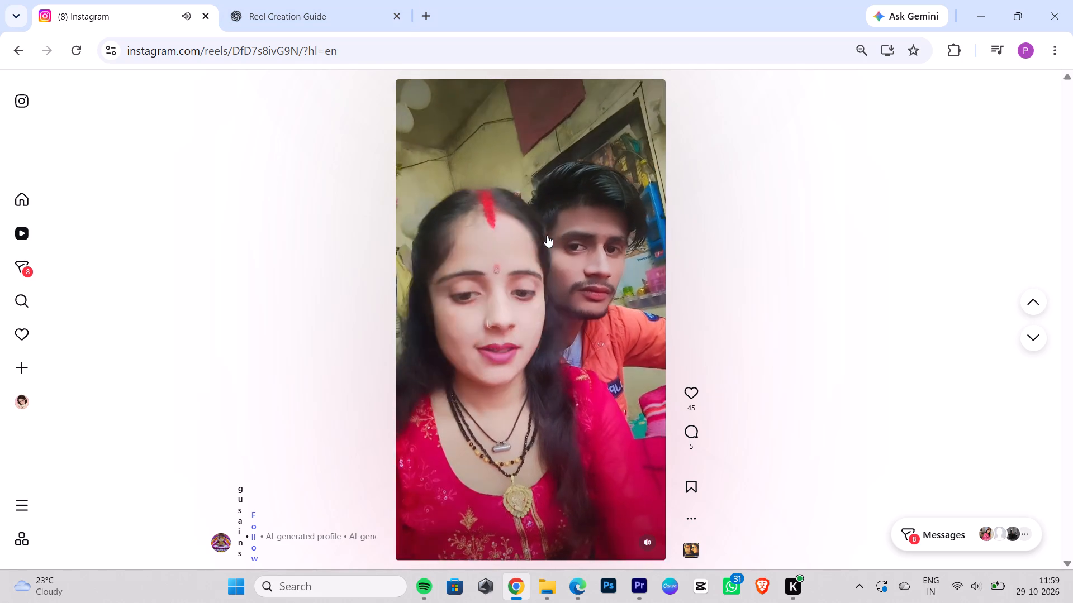
Browse further reels with sound, examining the Kedarnath, Himalaya and Shiva temple footage and text overlays, up to "That One 11:11 Wish".
{"action": "scroll", "coordinate": [547, 235], "scroll_direction": "down", "scroll_amount": 6}
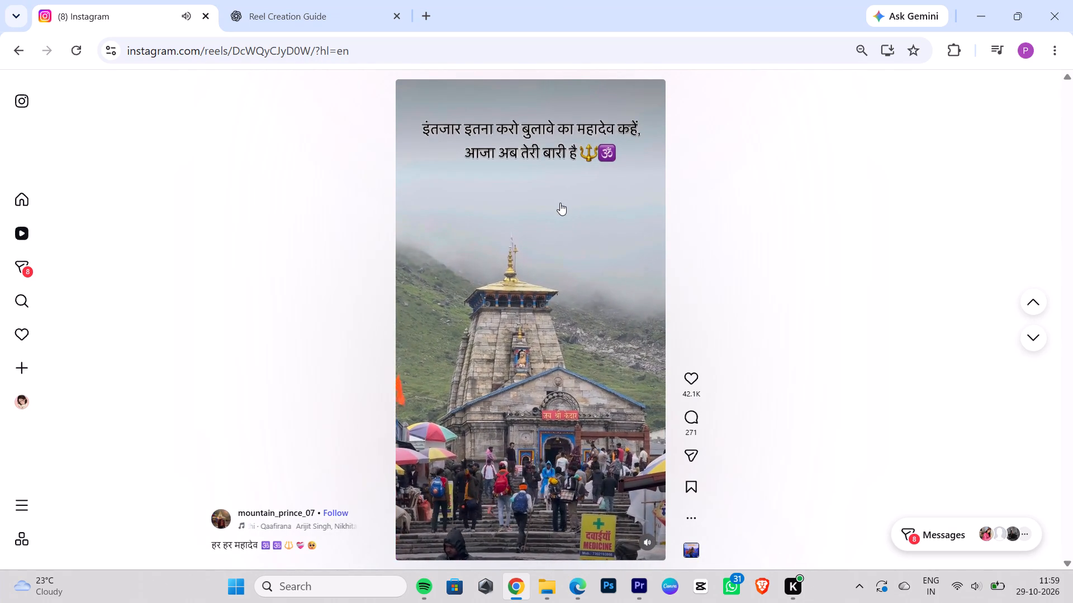
{"action": "scroll", "coordinate": [561, 205], "scroll_direction": "down", "scroll_amount": 5}
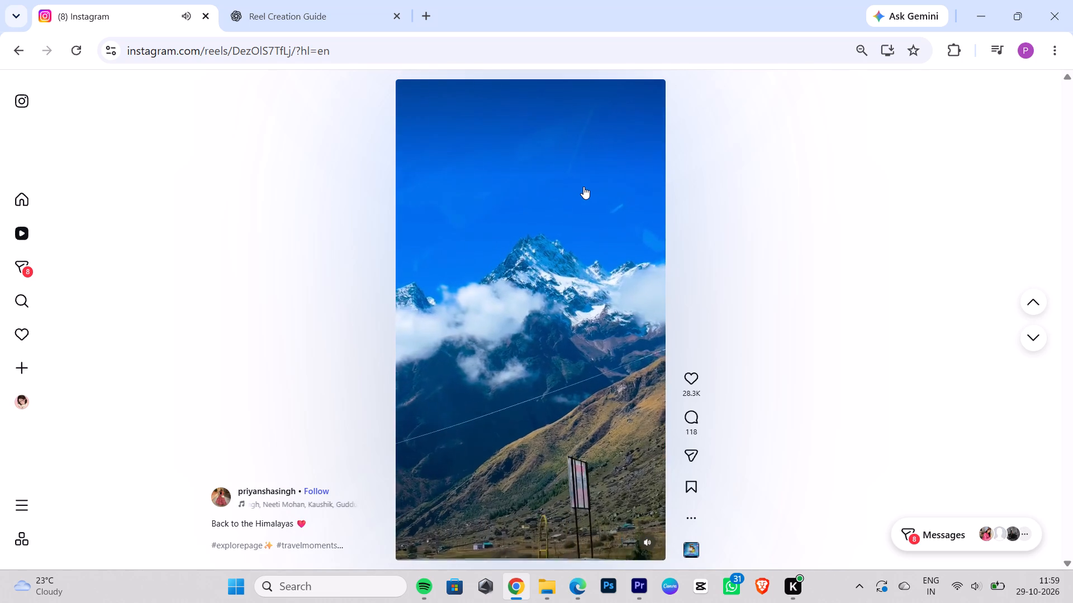
{"action": "scroll", "coordinate": [596, 197], "scroll_direction": "down", "scroll_amount": 9}
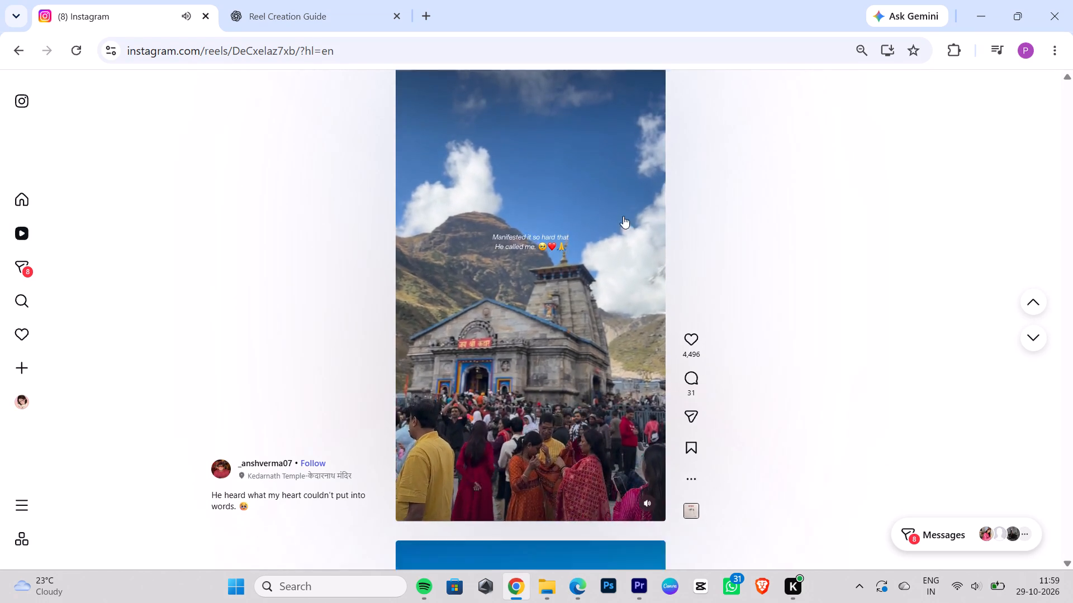
{"action": "scroll", "coordinate": [625, 217], "scroll_direction": "down", "scroll_amount": 13}
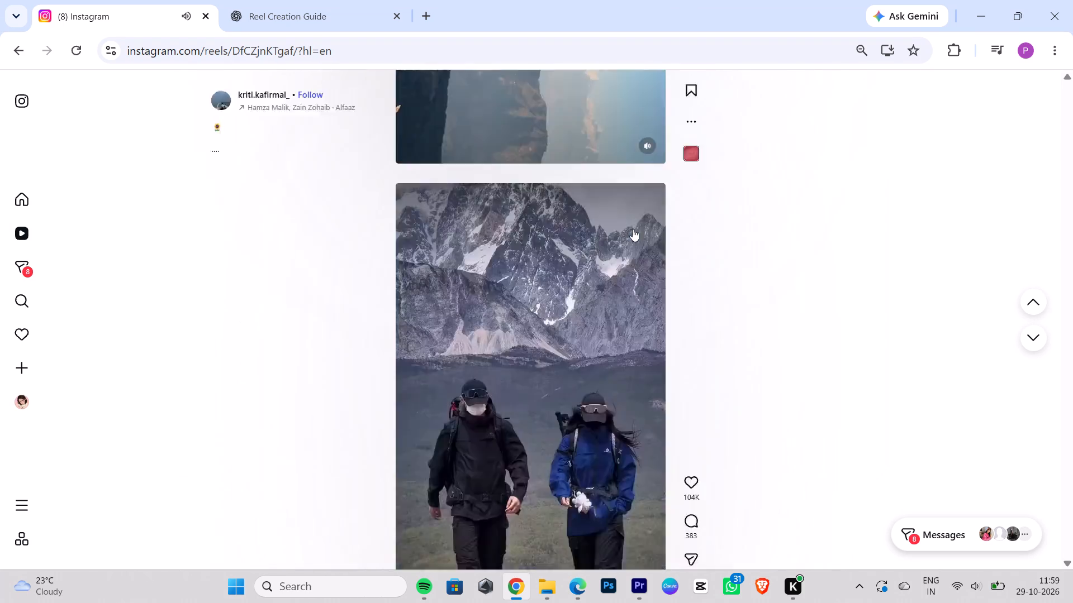
{"action": "scroll", "coordinate": [645, 251], "scroll_direction": "down", "scroll_amount": 11}
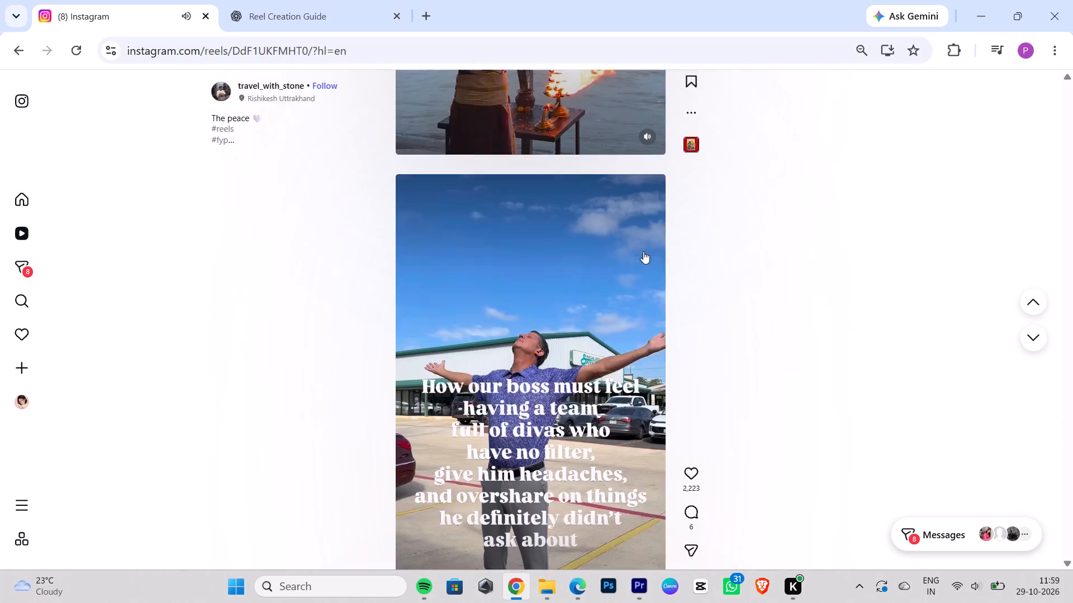
{"action": "scroll", "coordinate": [639, 251], "scroll_direction": "down", "scroll_amount": 7}
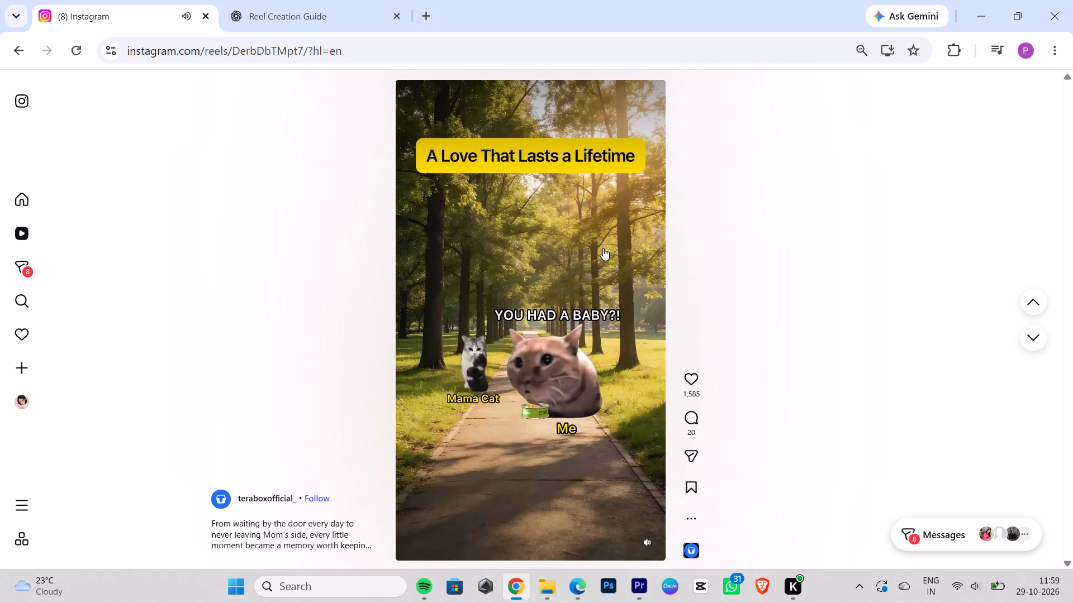
{"action": "scroll", "coordinate": [603, 248], "scroll_direction": "down", "scroll_amount": 6}
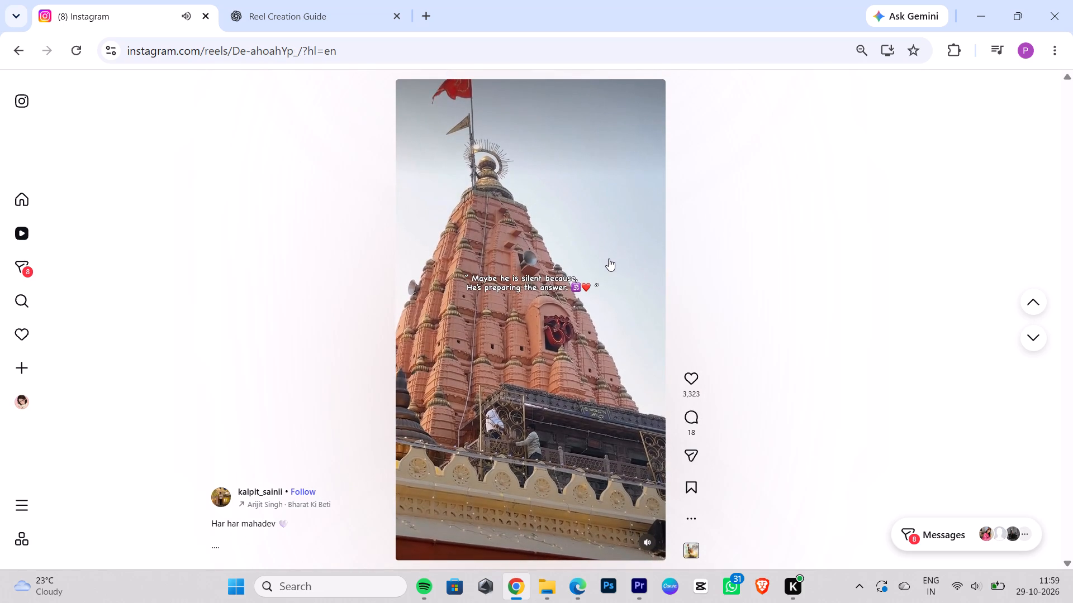
{"action": "scroll", "coordinate": [606, 270], "scroll_direction": "down", "scroll_amount": 4}
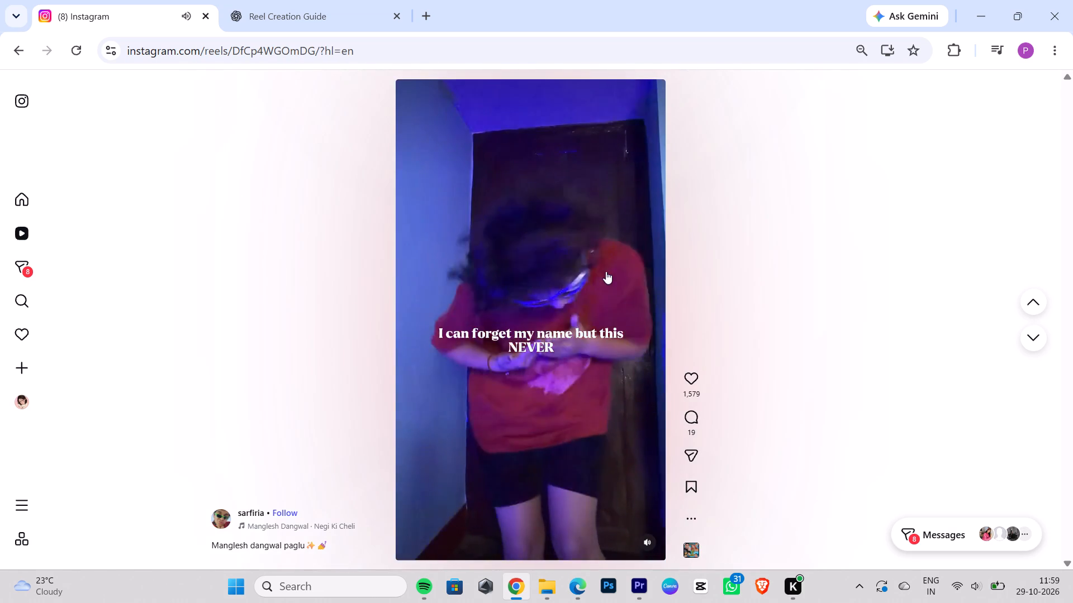
{"action": "scroll", "coordinate": [606, 271], "scroll_direction": "down", "scroll_amount": 12}
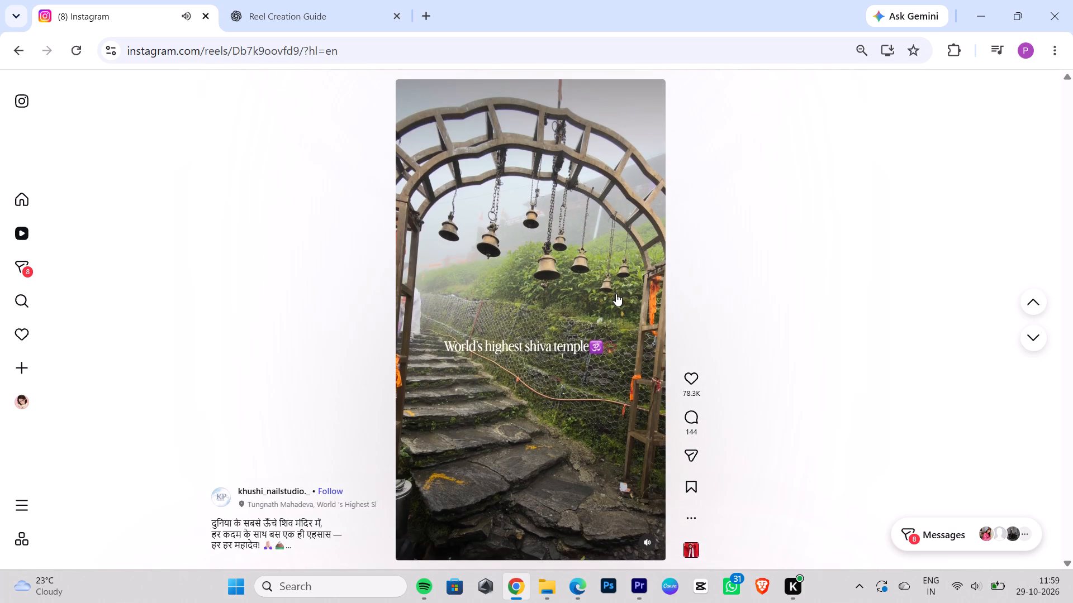
{"action": "scroll", "coordinate": [616, 294], "scroll_direction": "down", "scroll_amount": 12}
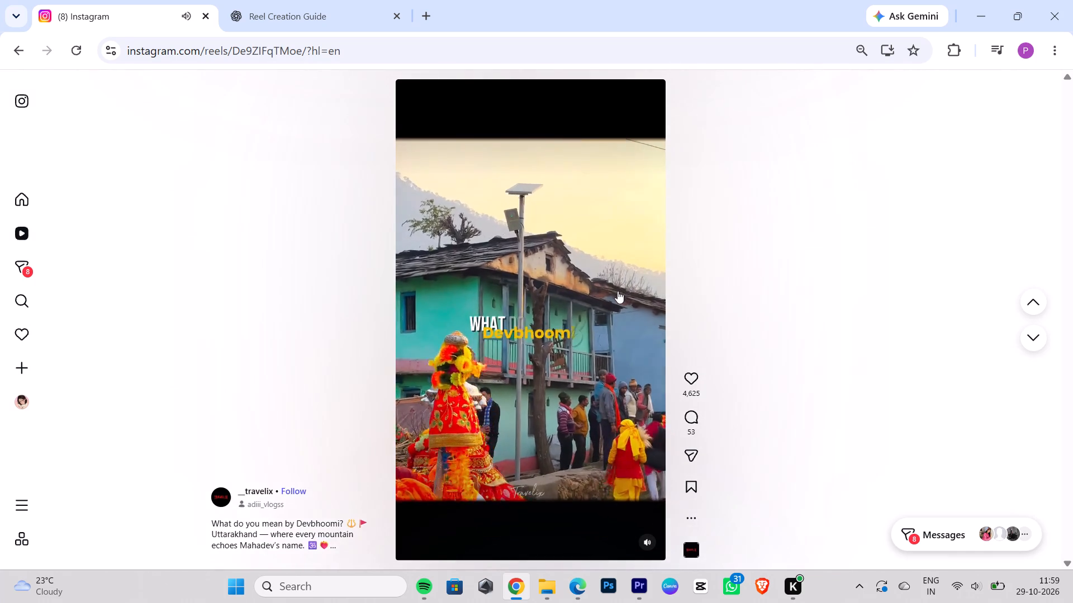
{"action": "scroll", "coordinate": [618, 291], "scroll_direction": "down", "scroll_amount": 5}
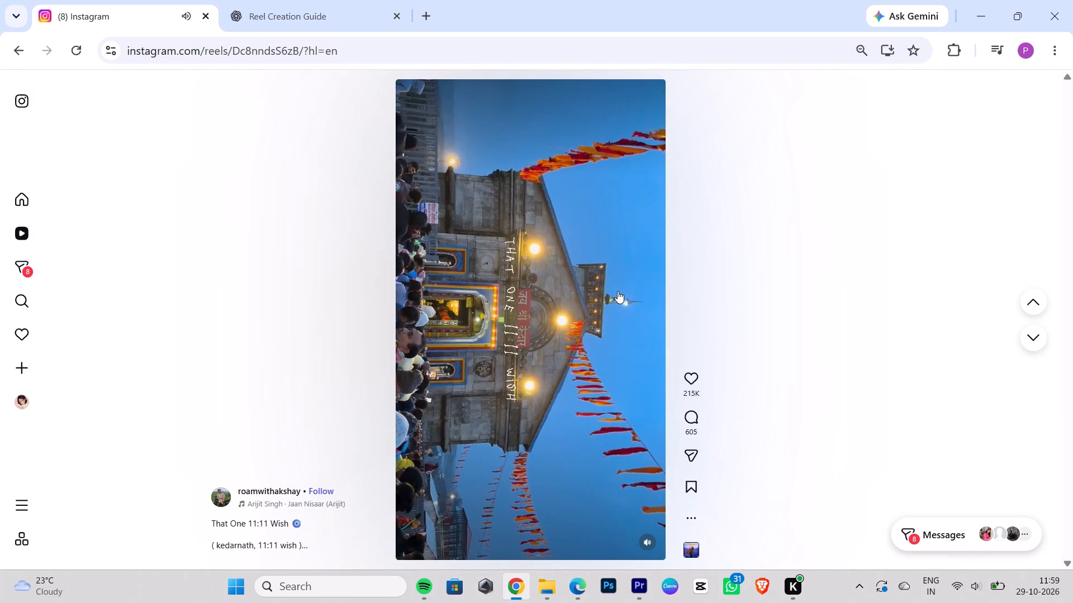
Continue through the reels feed, examining the mountain, trekking and temple edits, up to the landscape-format reel "My ego ends here".
{"action": "scroll", "coordinate": [618, 291], "scroll_direction": "down", "scroll_amount": 3}
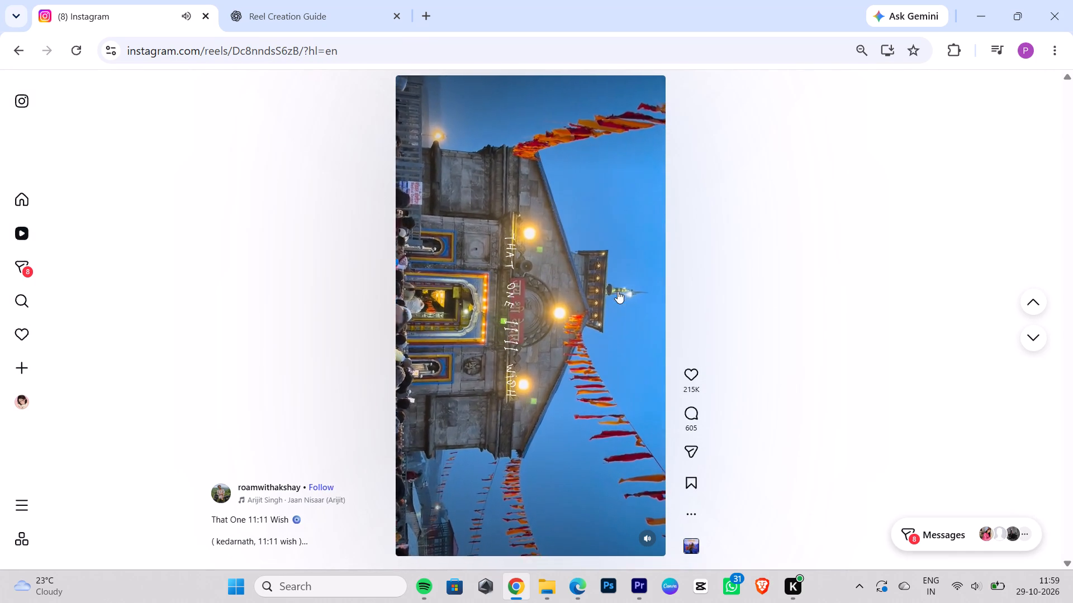
{"action": "scroll", "coordinate": [618, 291], "scroll_direction": "down", "scroll_amount": 5}
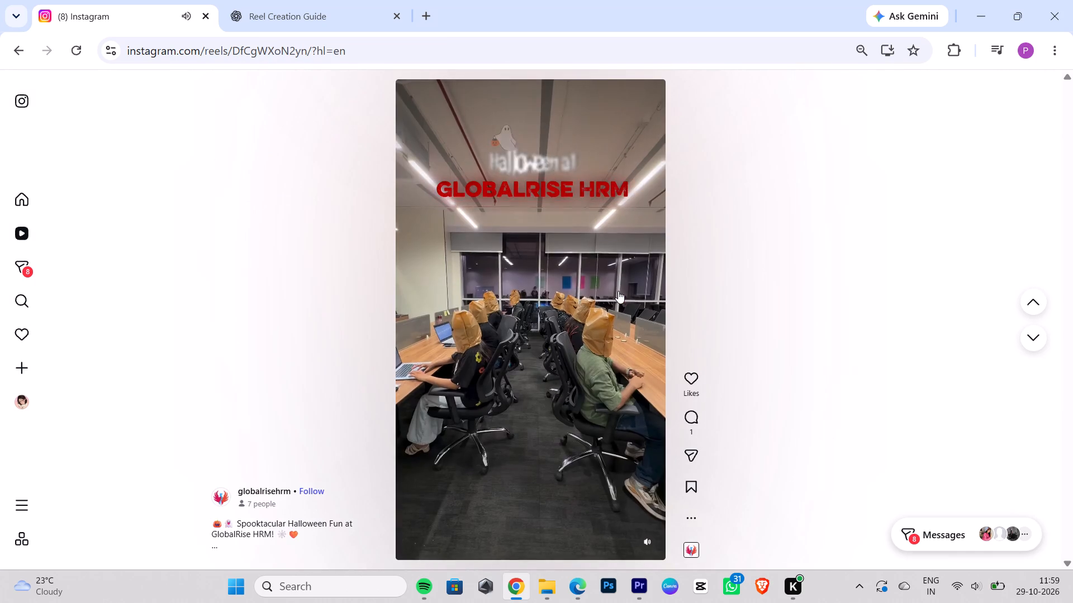
{"action": "scroll", "coordinate": [618, 291], "scroll_direction": "down", "scroll_amount": 4}
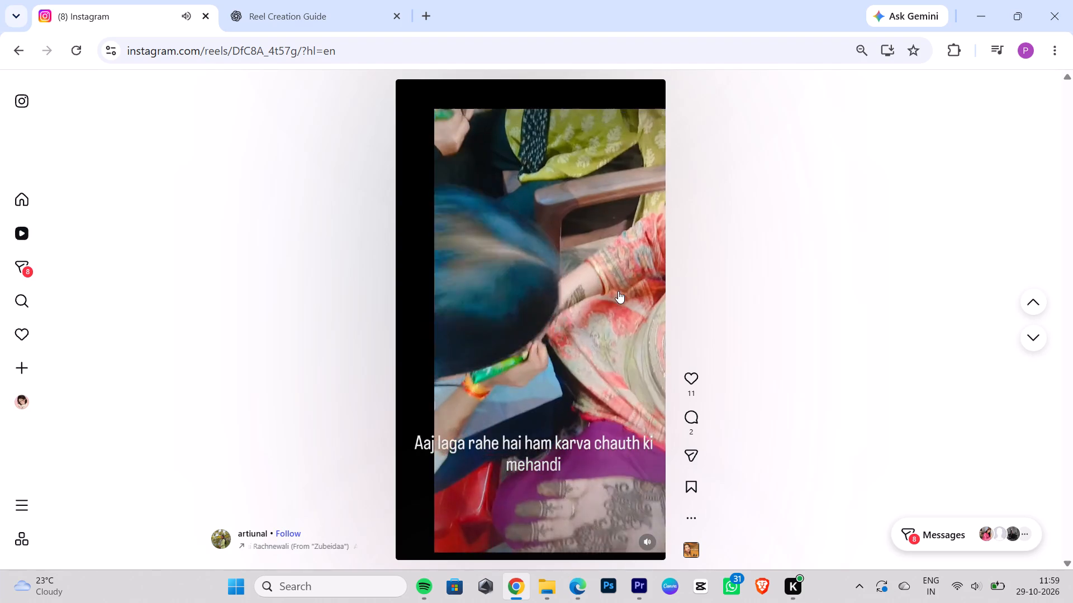
{"action": "scroll", "coordinate": [618, 291], "scroll_direction": "down", "scroll_amount": 3}
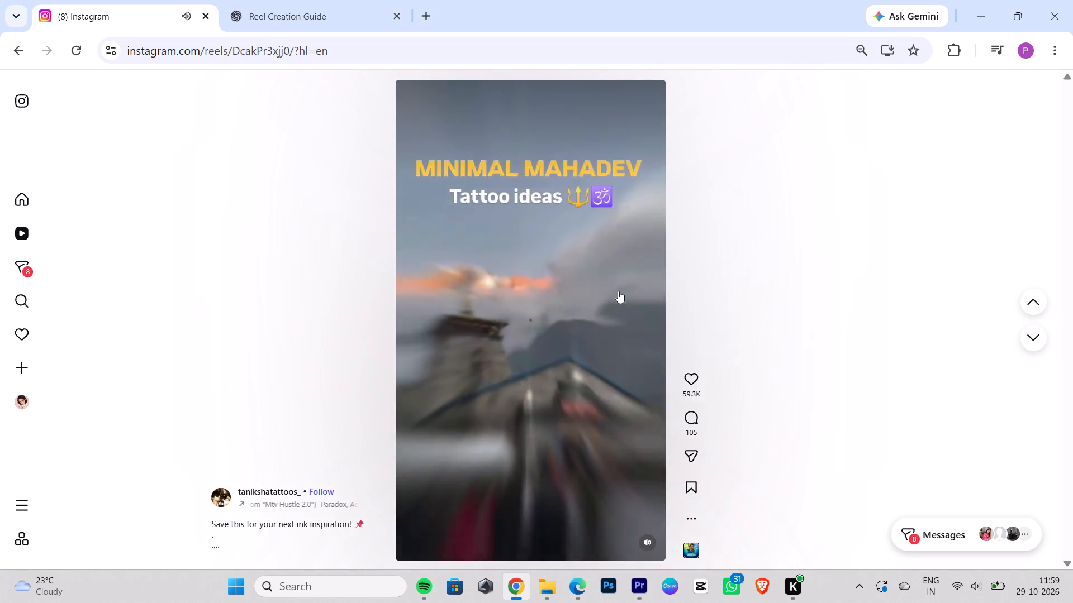
{"action": "scroll", "coordinate": [612, 295], "scroll_direction": "down", "scroll_amount": 3}
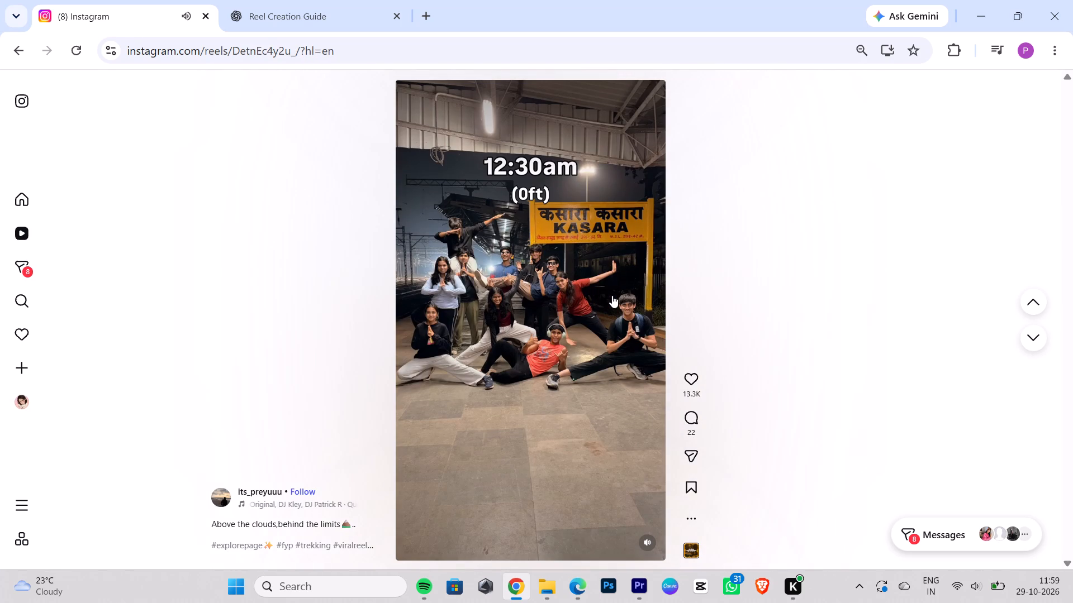
{"action": "scroll", "coordinate": [612, 295], "scroll_direction": "down", "scroll_amount": 4}
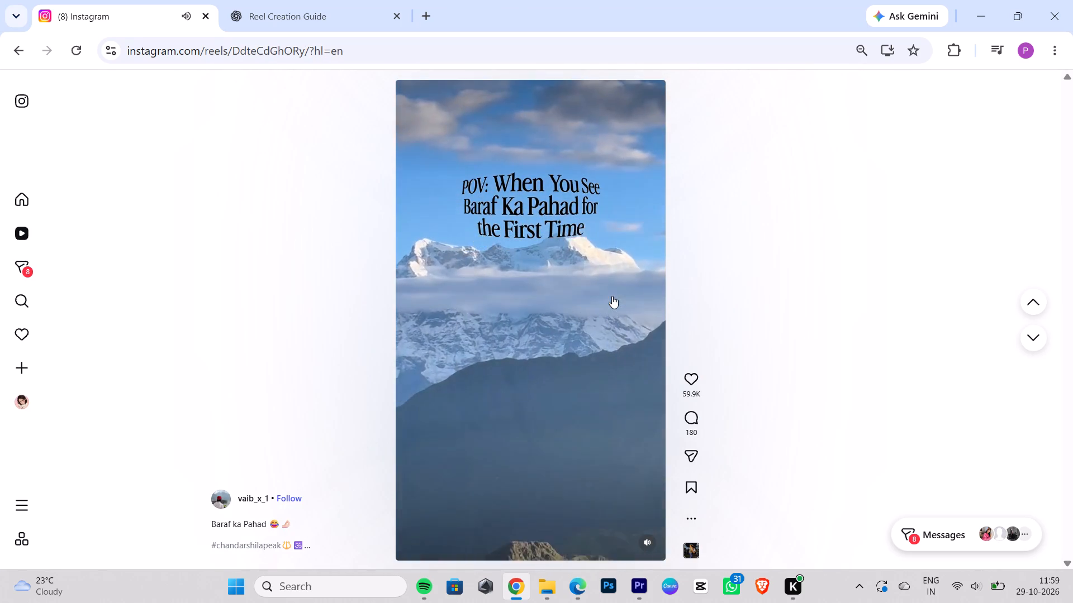
{"action": "scroll", "coordinate": [612, 296], "scroll_direction": "down", "scroll_amount": 11}
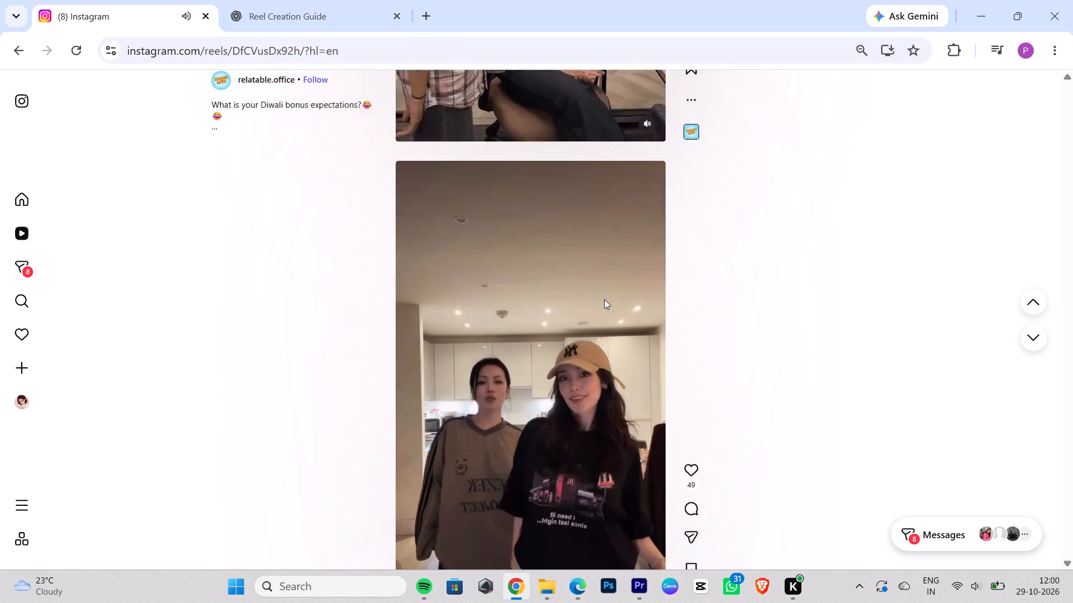
{"action": "scroll", "coordinate": [604, 299], "scroll_direction": "down", "scroll_amount": 2}
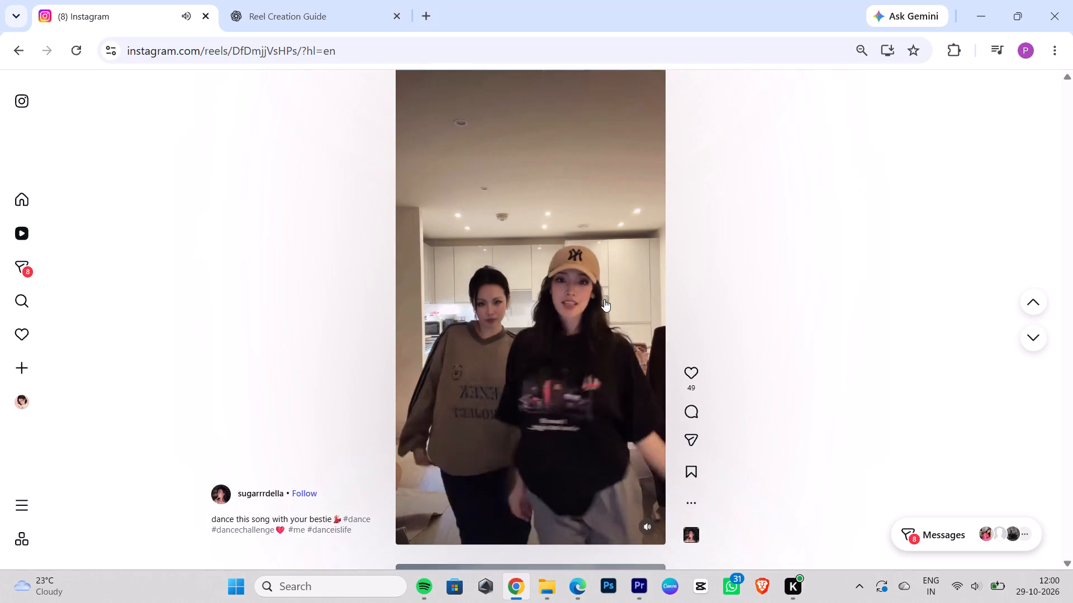
{"action": "scroll", "coordinate": [604, 299], "scroll_direction": "down", "scroll_amount": 7}
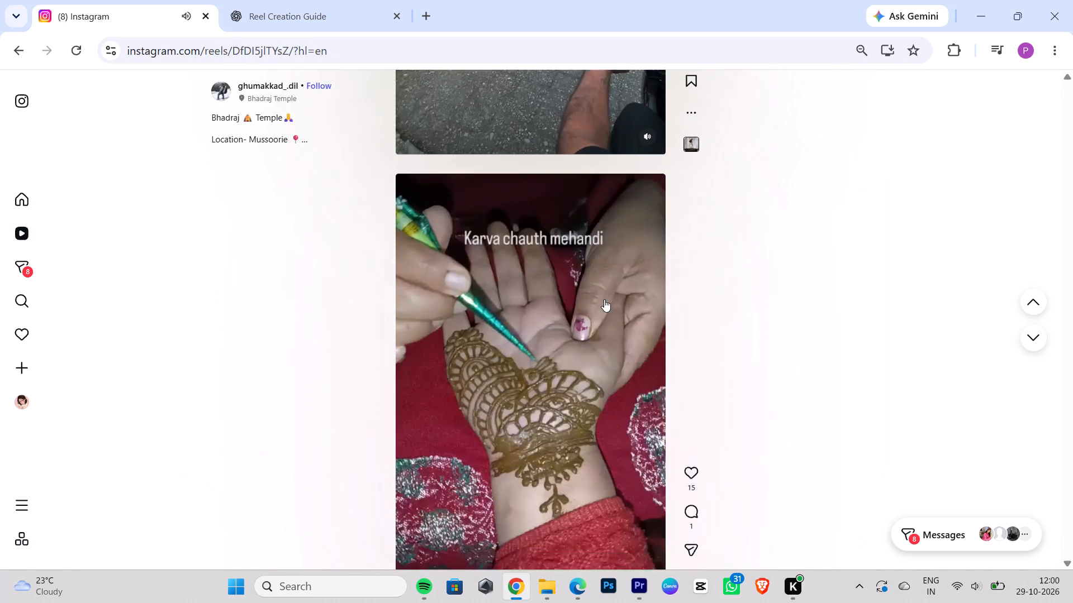
{"action": "scroll", "coordinate": [604, 299], "scroll_direction": "down", "scroll_amount": 4}
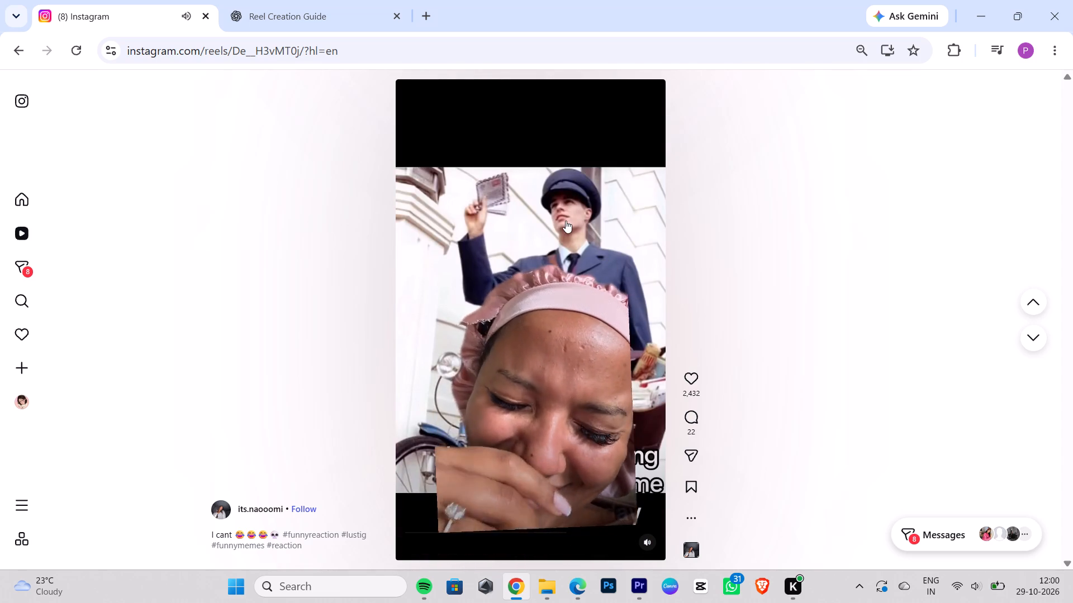
{"action": "scroll", "coordinate": [553, 179], "scroll_direction": "down", "scroll_amount": 4}
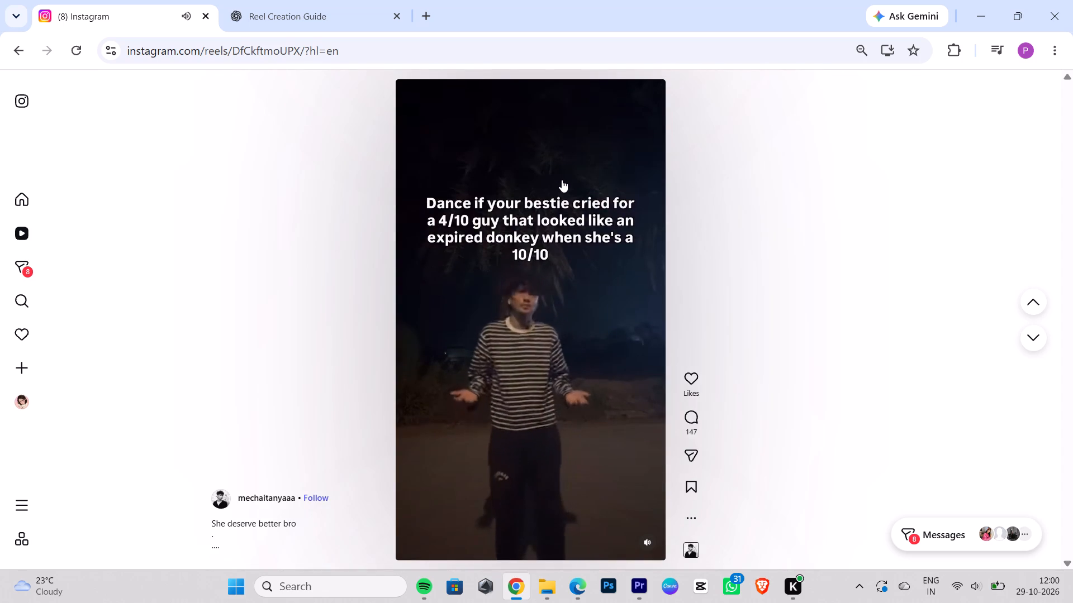
{"action": "scroll", "coordinate": [567, 184], "scroll_direction": "down", "scroll_amount": 3}
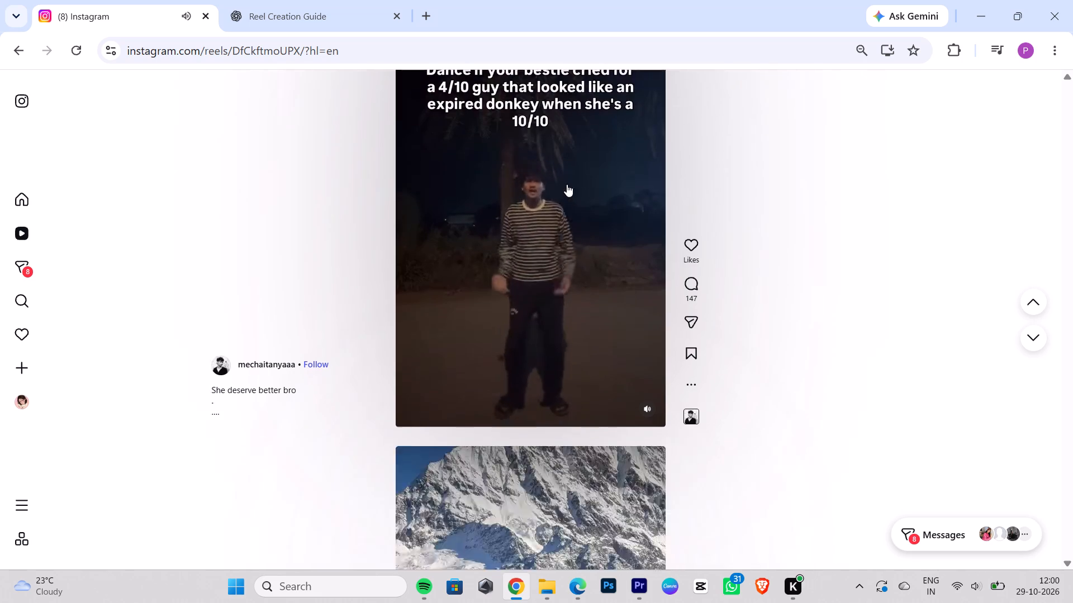
{"action": "scroll", "coordinate": [567, 184], "scroll_direction": "down", "scroll_amount": 2}
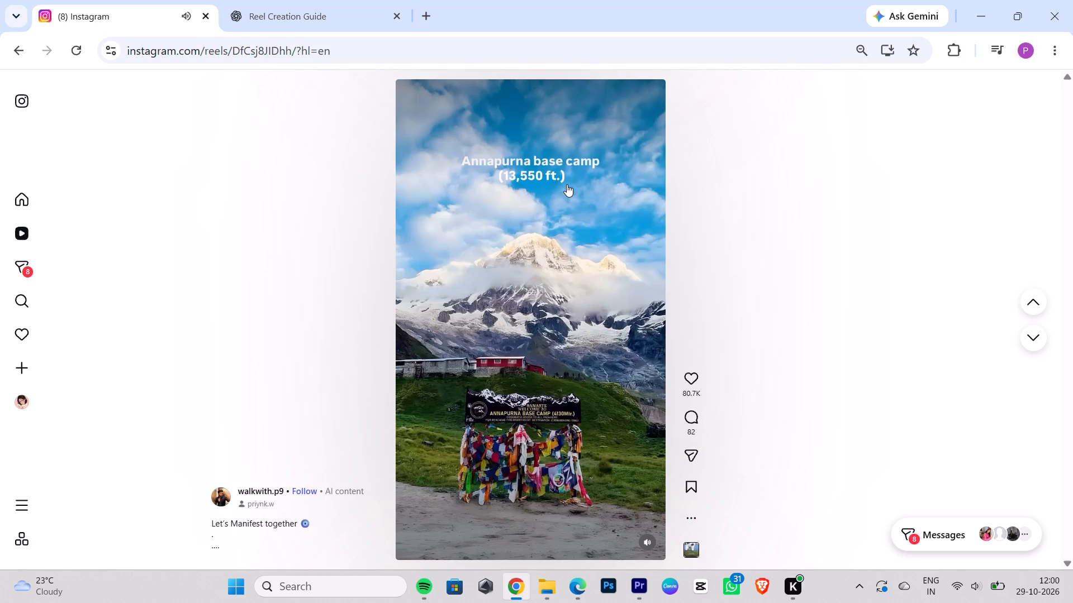
{"action": "scroll", "coordinate": [567, 184], "scroll_direction": "down", "scroll_amount": 9}
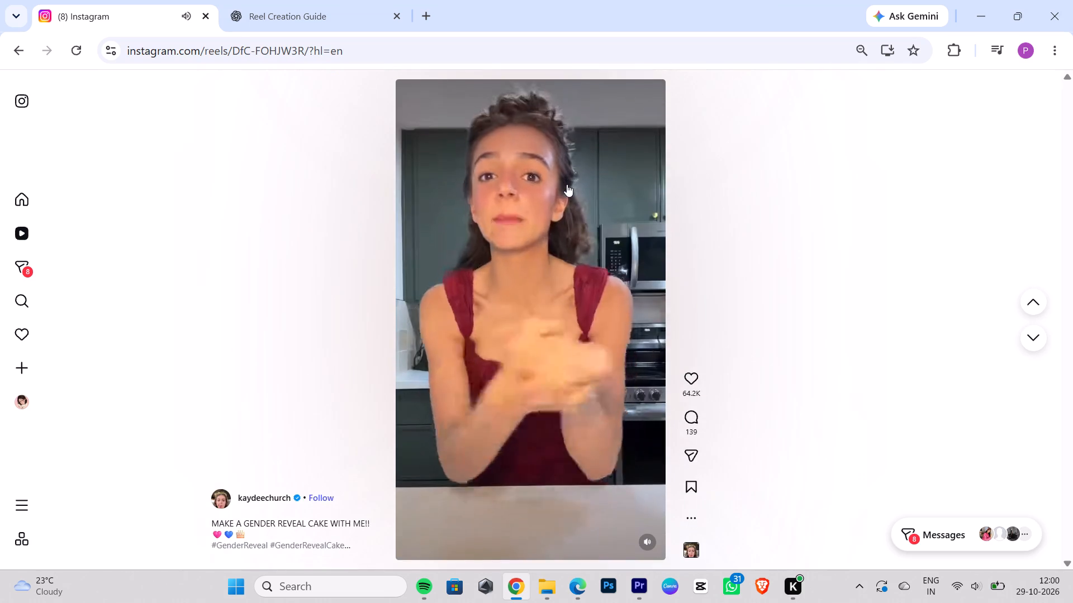
{"action": "scroll", "coordinate": [567, 184], "scroll_direction": "down", "scroll_amount": 12}
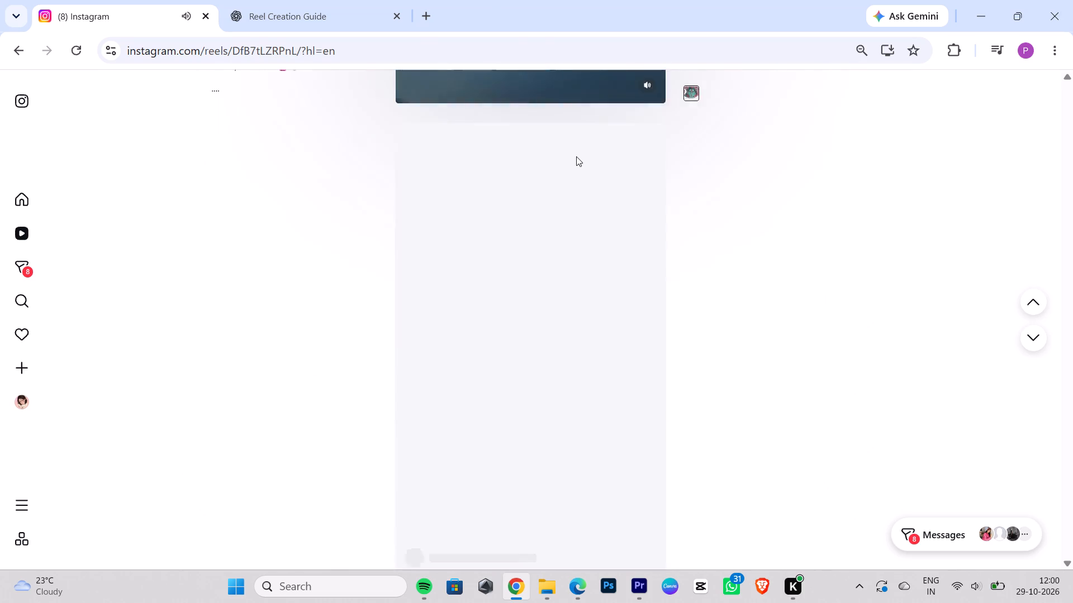
{"action": "scroll", "coordinate": [576, 156], "scroll_direction": "down", "scroll_amount": 7}
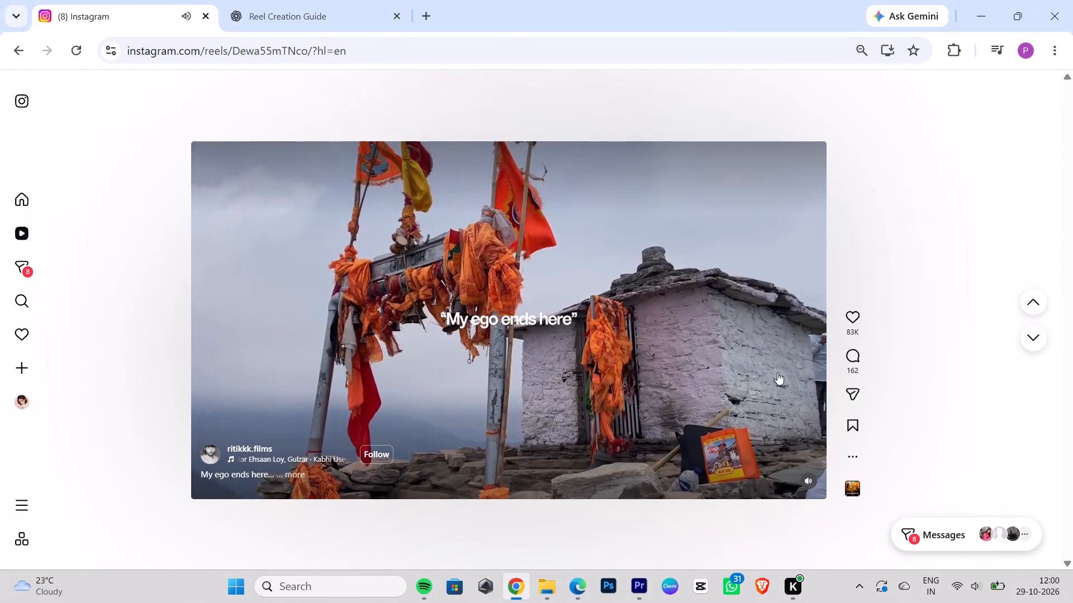
Copy the share link of the "My ego ends here" reel and close the sharing options.
{"action": "left_click", "coordinate": [851, 390]}
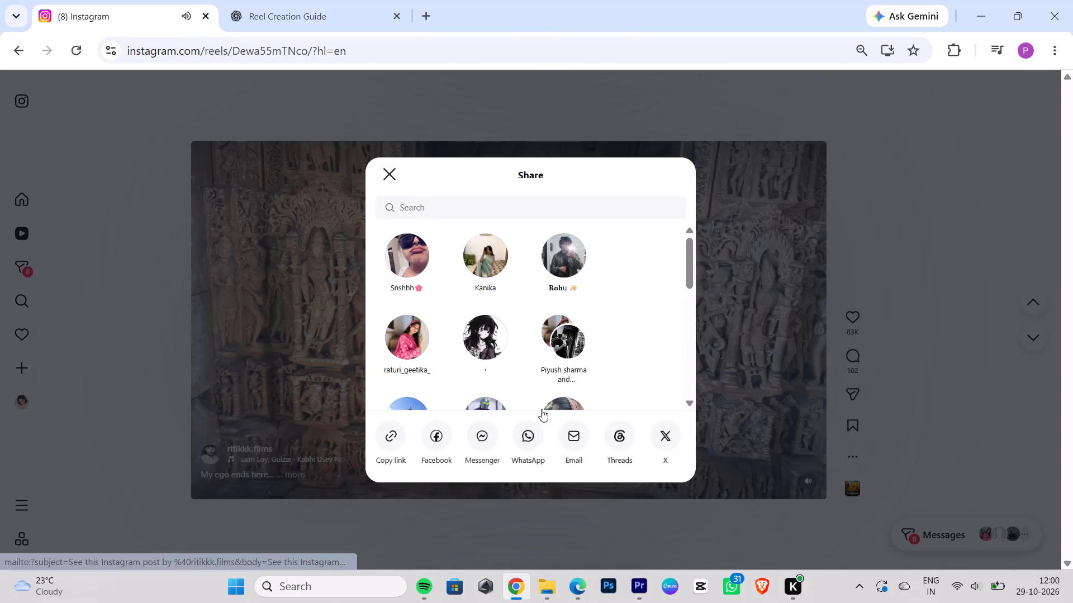
{"action": "left_click", "coordinate": [389, 443]}
{"action": "left_click", "coordinate": [388, 442]}
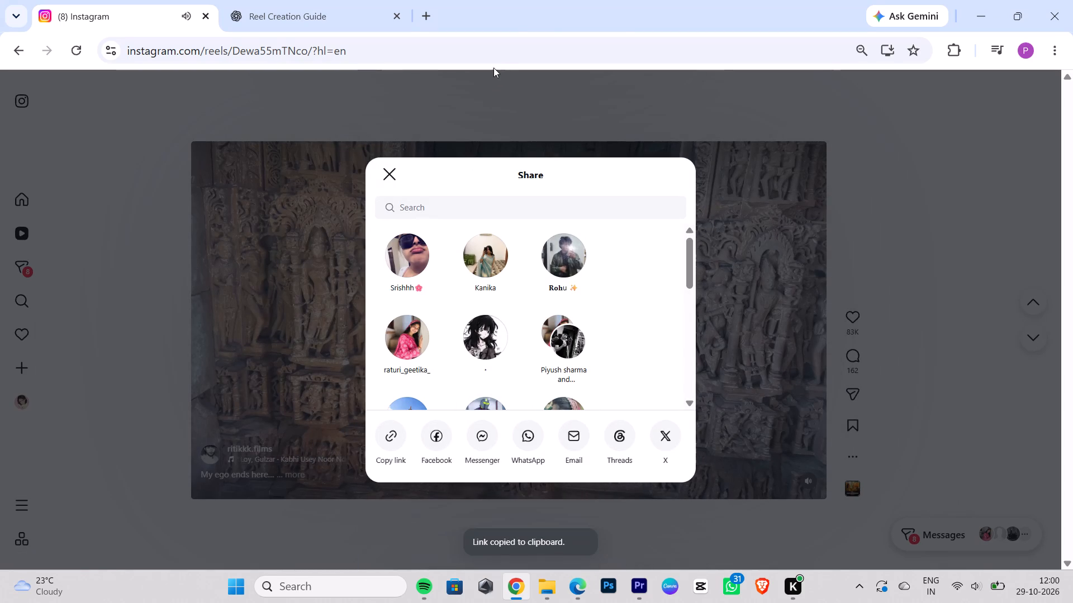
{"action": "left_click", "coordinate": [461, 92]}
Switch to the ChatGPT conversation "Reel Creation Guide".
{"action": "left_click", "coordinate": [259, 9]}
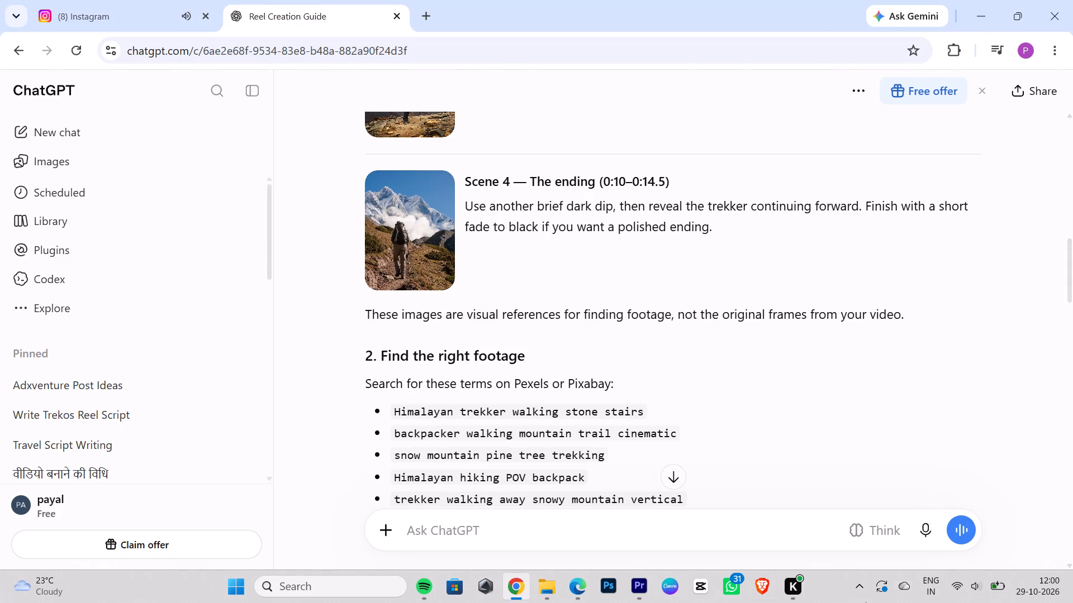
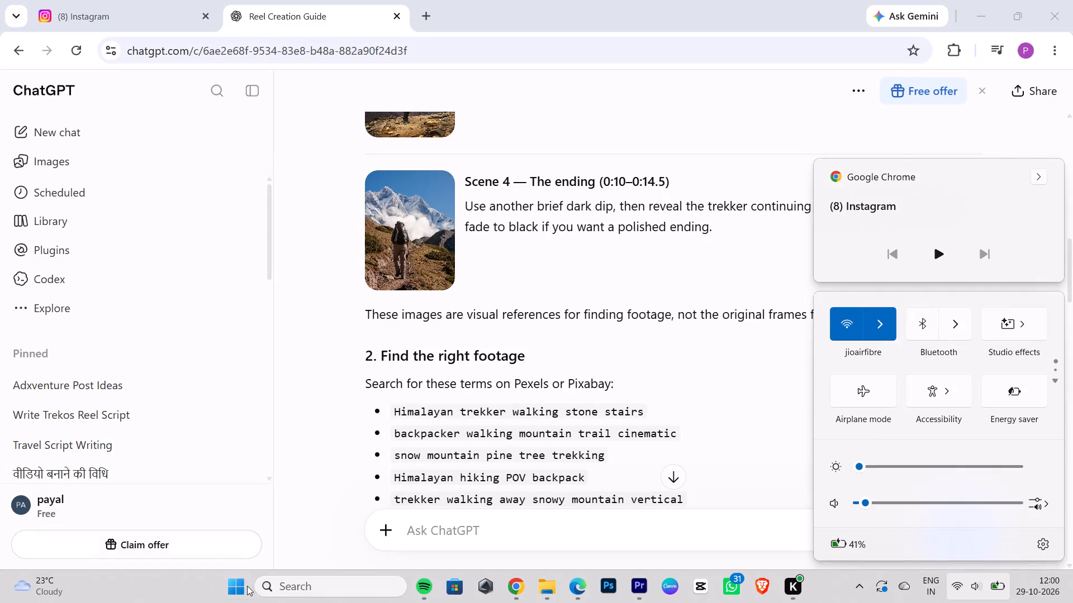
Switch to Spotify, start playback of "Kashmir Main Tu Kanyakumari", and return to the ChatGPT conversation.
{"action": "left_click", "coordinate": [412, 597]}
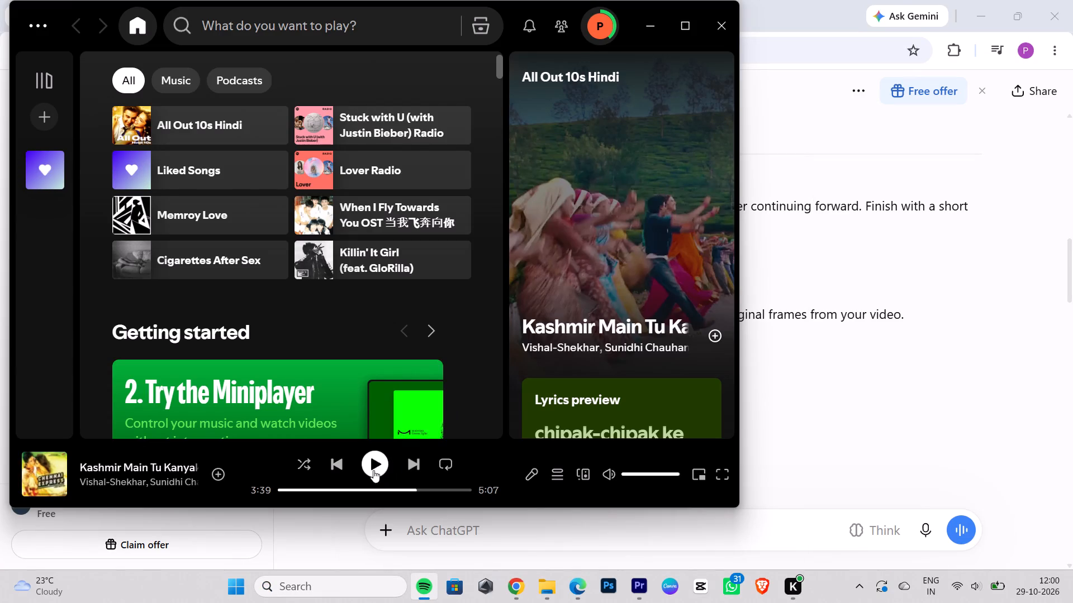
{"action": "left_click", "coordinate": [373, 470]}
{"action": "left_click", "coordinate": [1026, 340]}
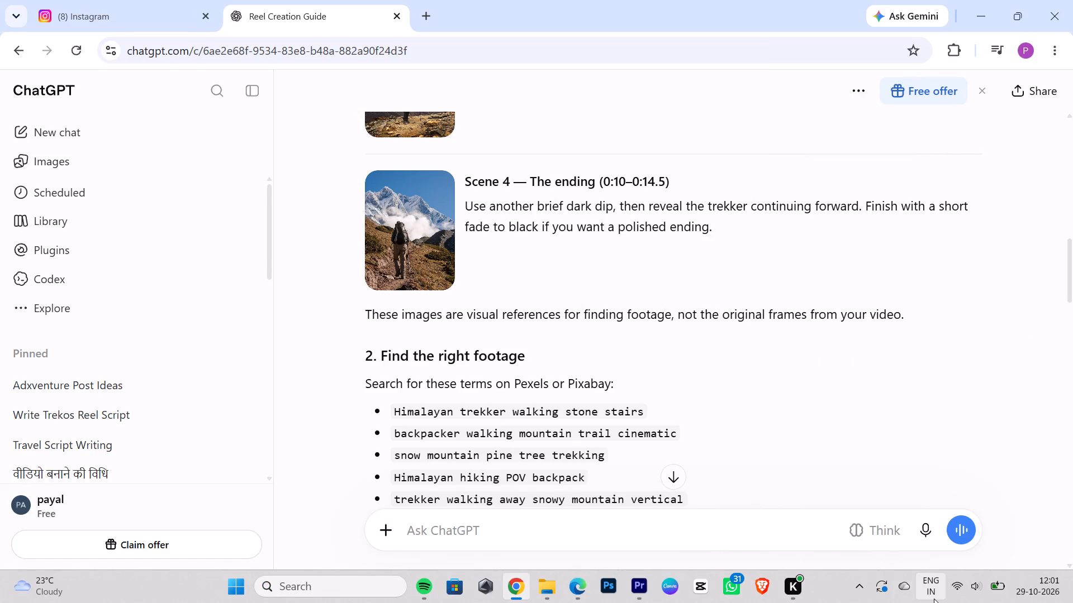
Raise the screen brightness slightly in the Windows quick settings.
{"action": "left_click", "coordinate": [960, 591]}
{"action": "left_click", "coordinate": [881, 468]}
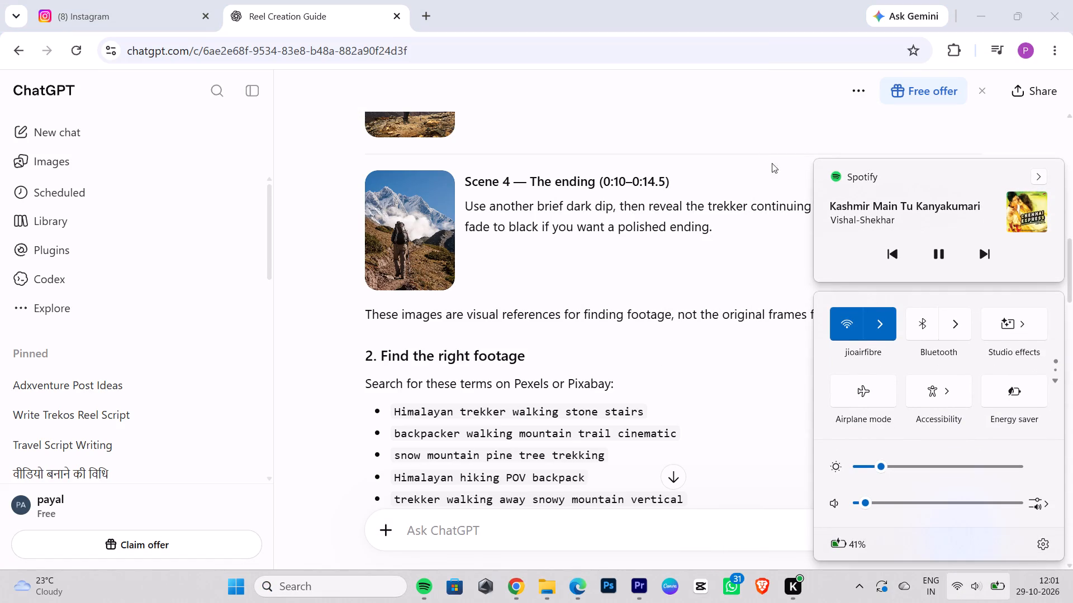
In Premiere Pro, delete the "Out of network for a few weeks" clip from Sequence 01 and from the reel2 project.
{"action": "left_click", "coordinate": [733, 106]}
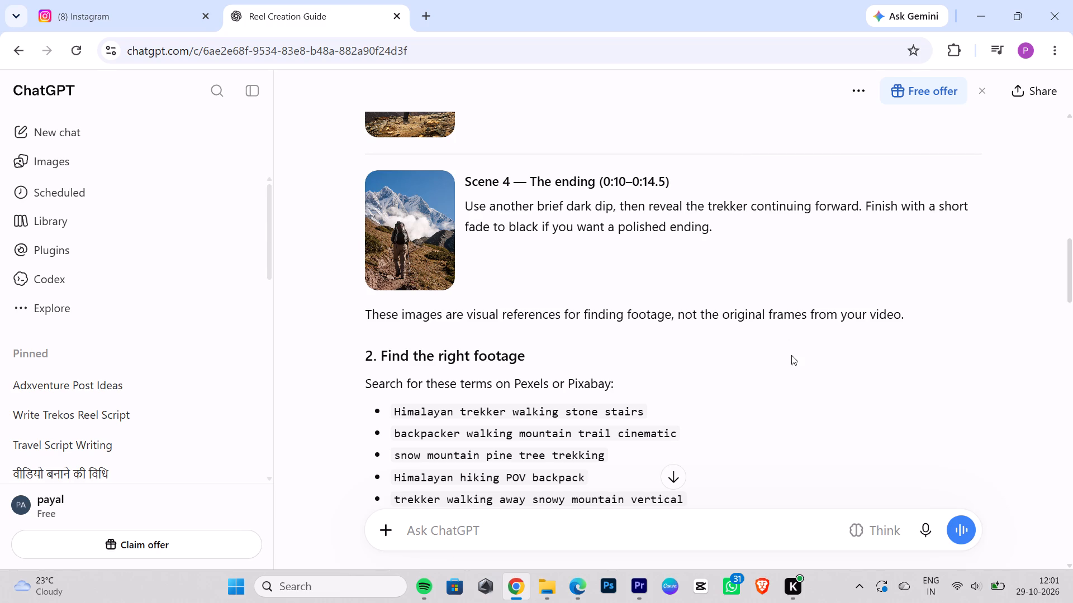
{"action": "left_click", "coordinate": [638, 585]}
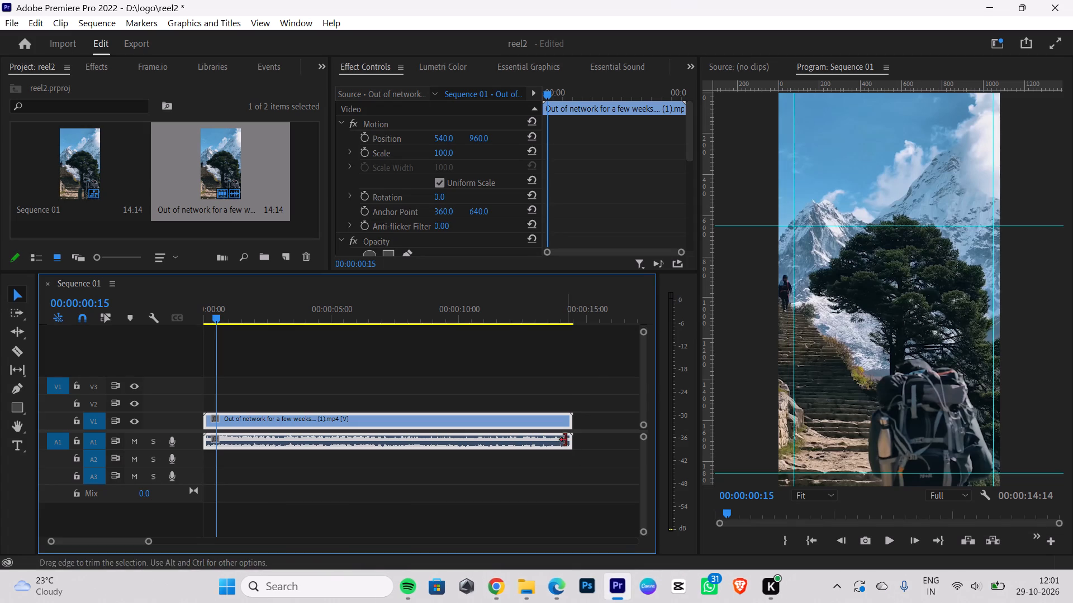
{"action": "left_click_drag", "start_coordinate": [576, 376], "coordinate": [144, 602]}
{"action": "key", "text": "BackSpace"}
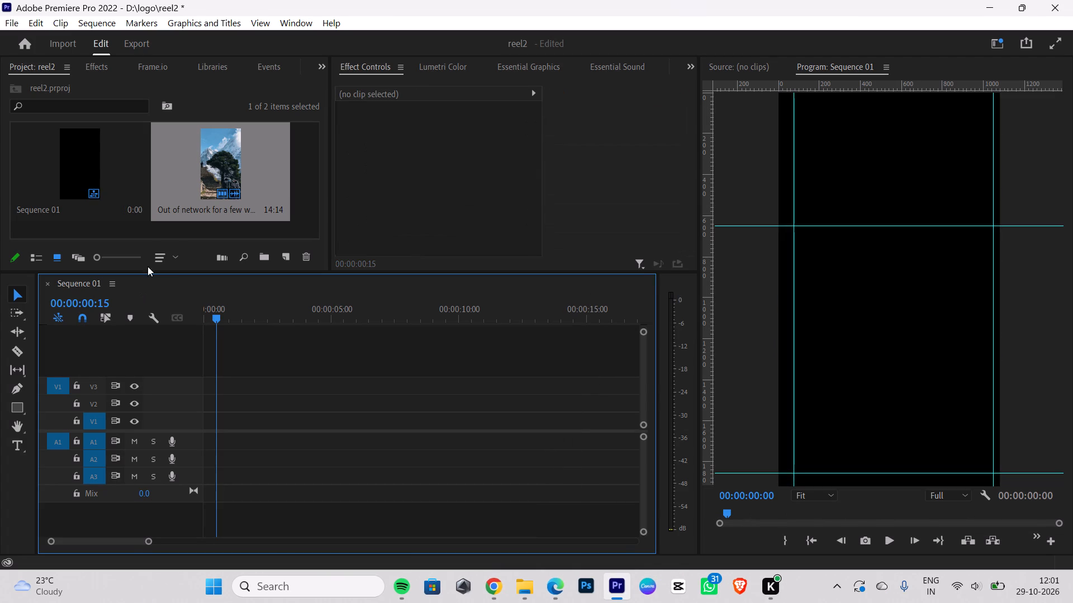
{"action": "left_click", "coordinate": [207, 189]}
{"action": "key", "text": "BackSpace"}
Preview the "Phone se bahar Wali duniya Hits different" video from the Downloads folder and import it into the reel2 project.
{"action": "left_click", "coordinate": [525, 582]}
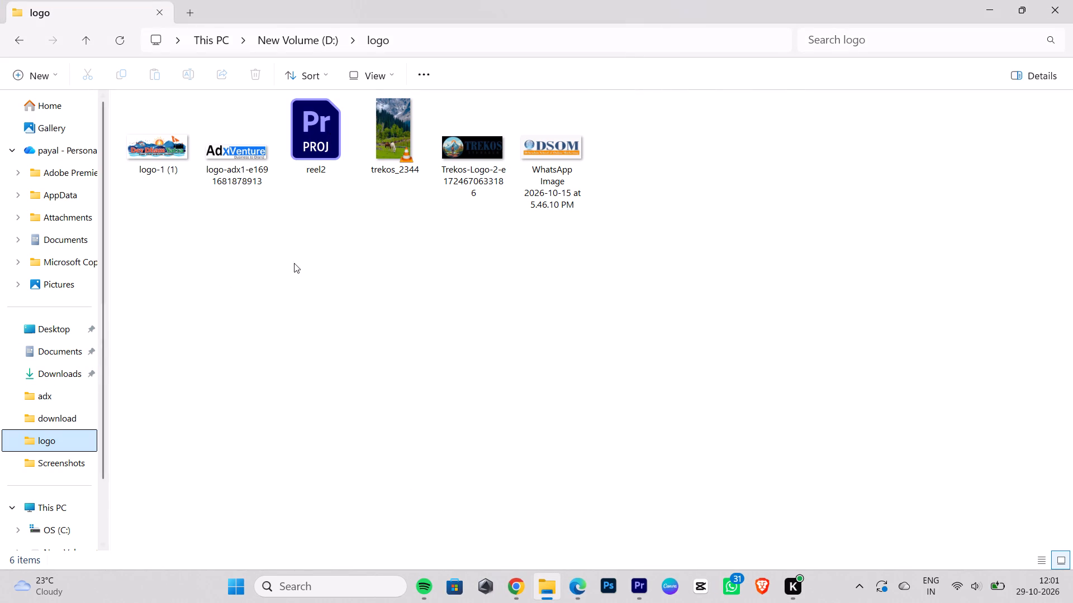
{"action": "left_click", "coordinate": [56, 367]}
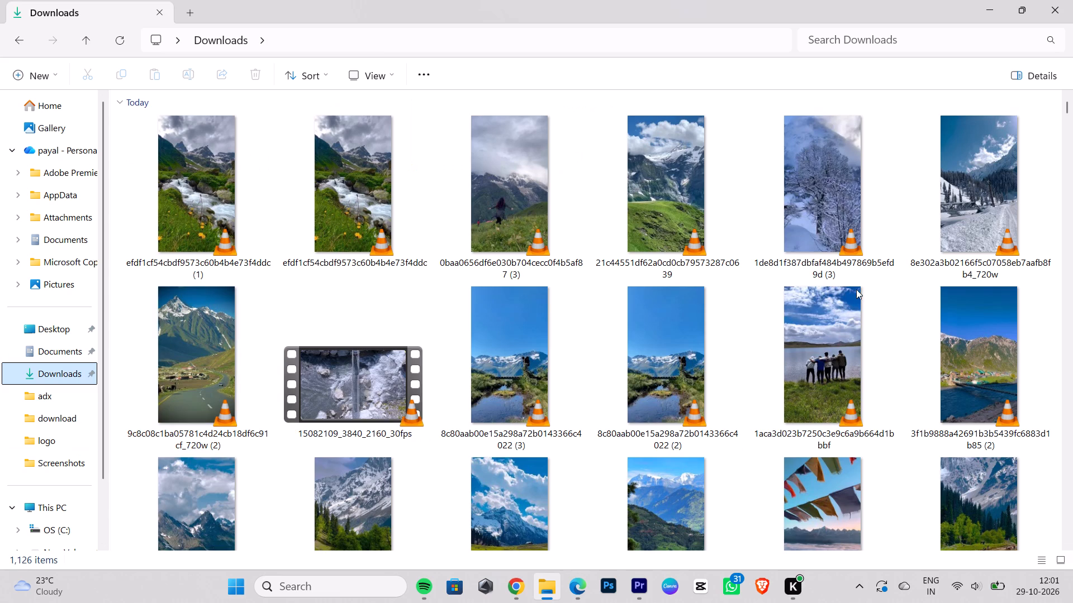
{"action": "scroll", "coordinate": [707, 326], "scroll_direction": "down", "scroll_amount": 2}
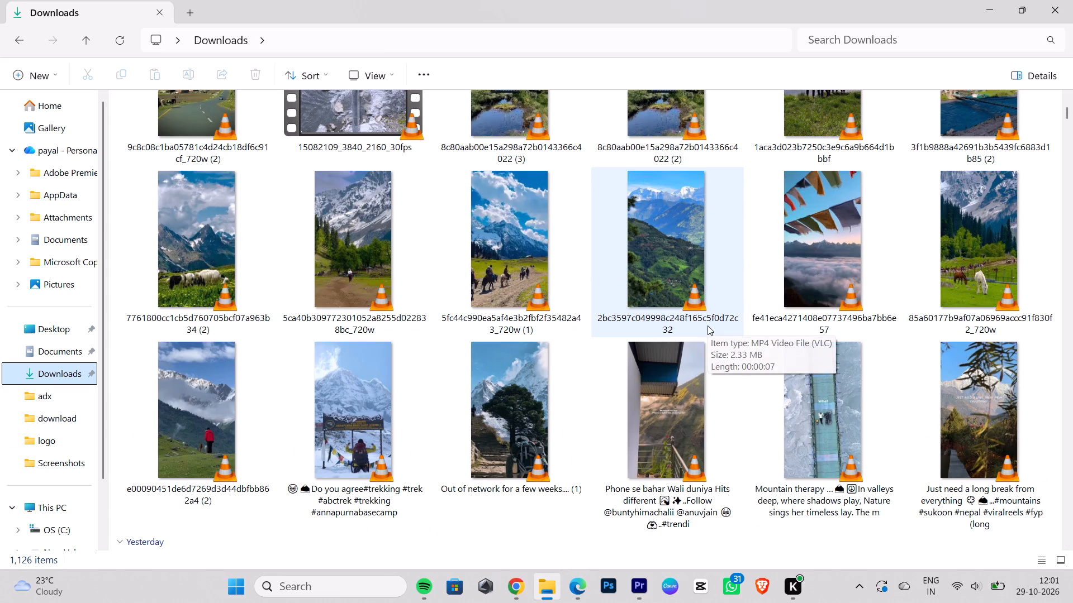
{"action": "double_click", "coordinate": [697, 400]}
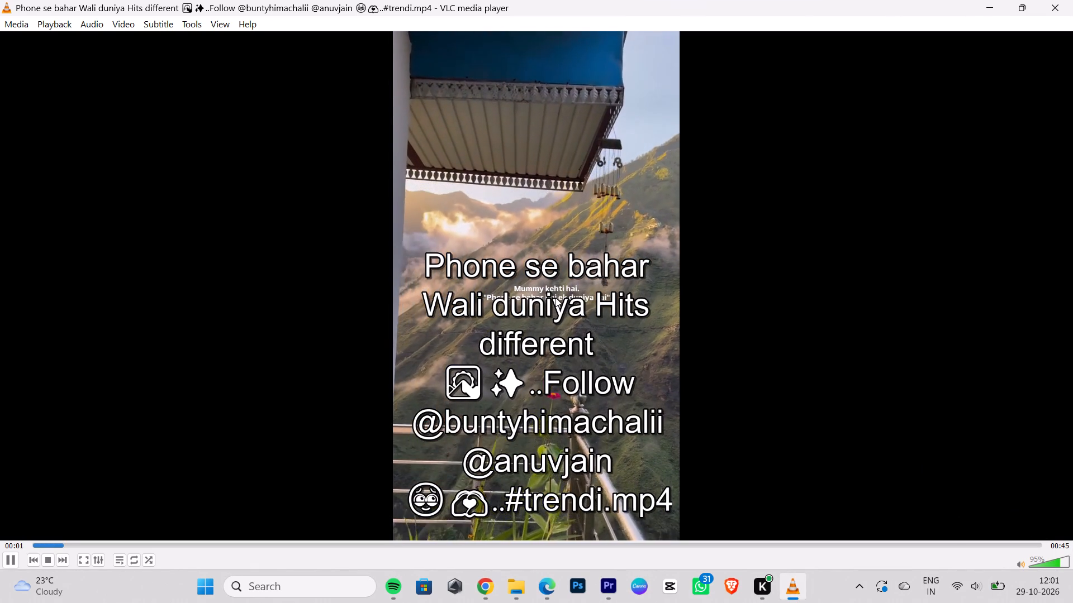
{"action": "left_click", "coordinate": [1056, 4]}
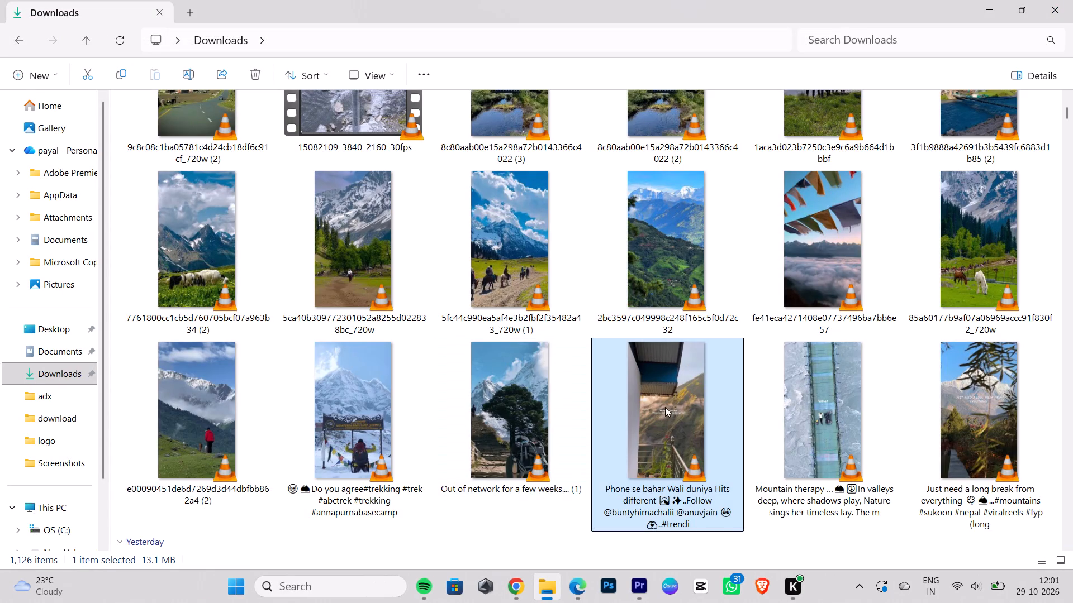
{"action": "left_click_drag", "start_coordinate": [665, 403], "coordinate": [0, 210]}
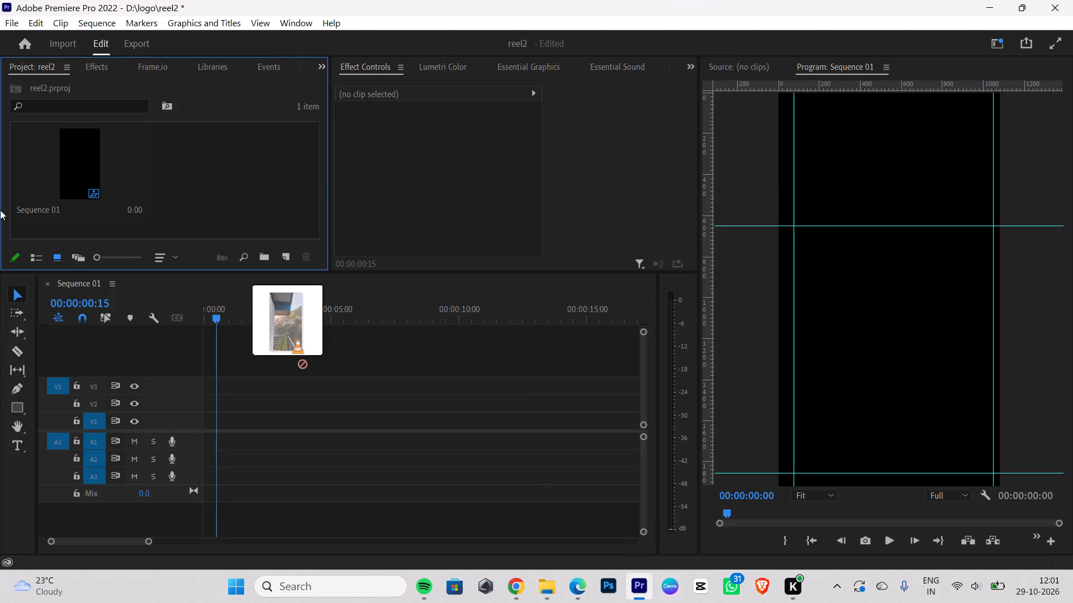
{"action": "left_click_drag", "start_coordinate": [0, 210], "coordinate": [212, 198]}
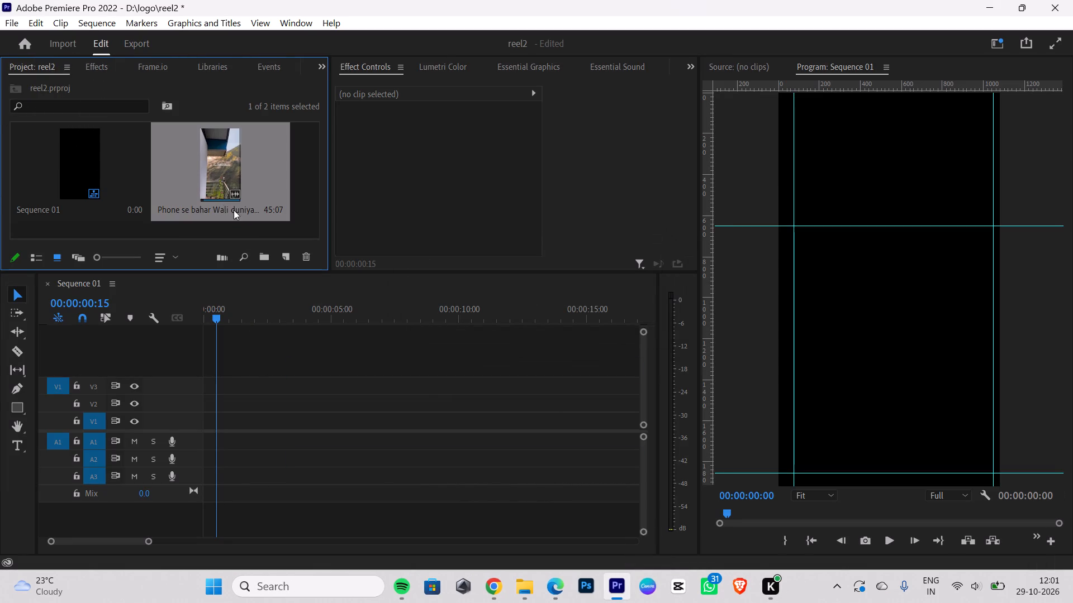
Place the "Phone se bahar Wali duniya" clip on tracks V1 and A1, starting at 00:00:00:00 of Sequence 01.
{"action": "left_click_drag", "start_coordinate": [222, 317], "coordinate": [1, 339]}
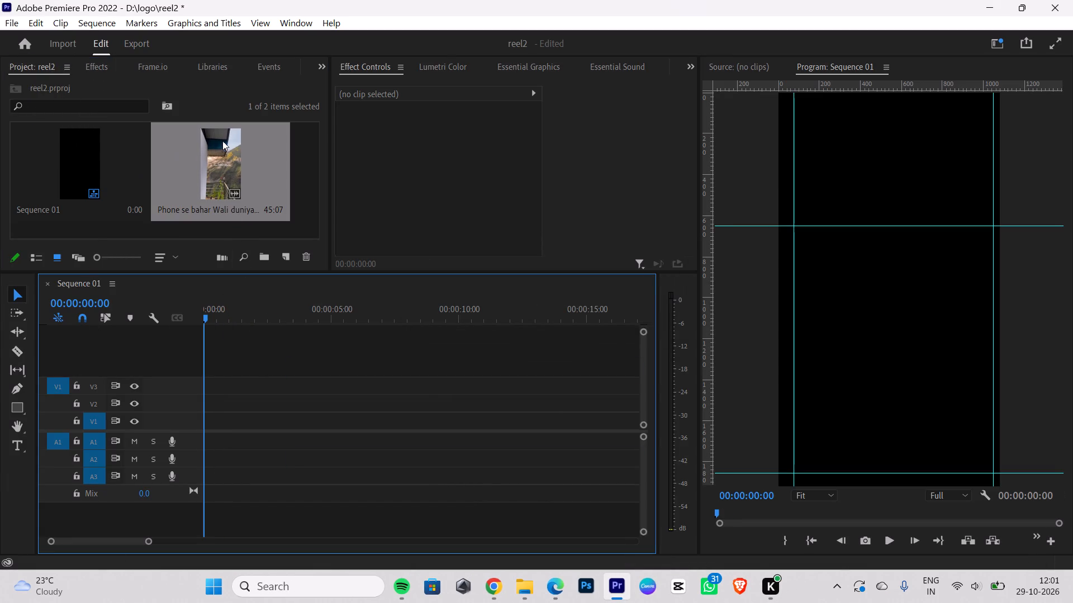
{"action": "left_click_drag", "start_coordinate": [224, 141], "coordinate": [192, 435]}
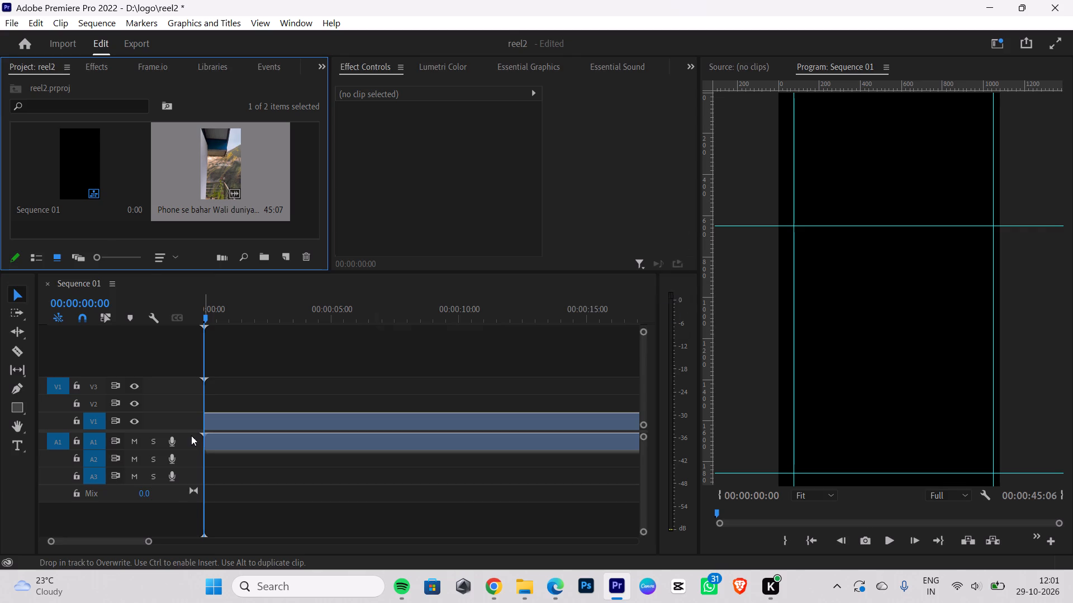
{"action": "left_click", "coordinate": [642, 319]}
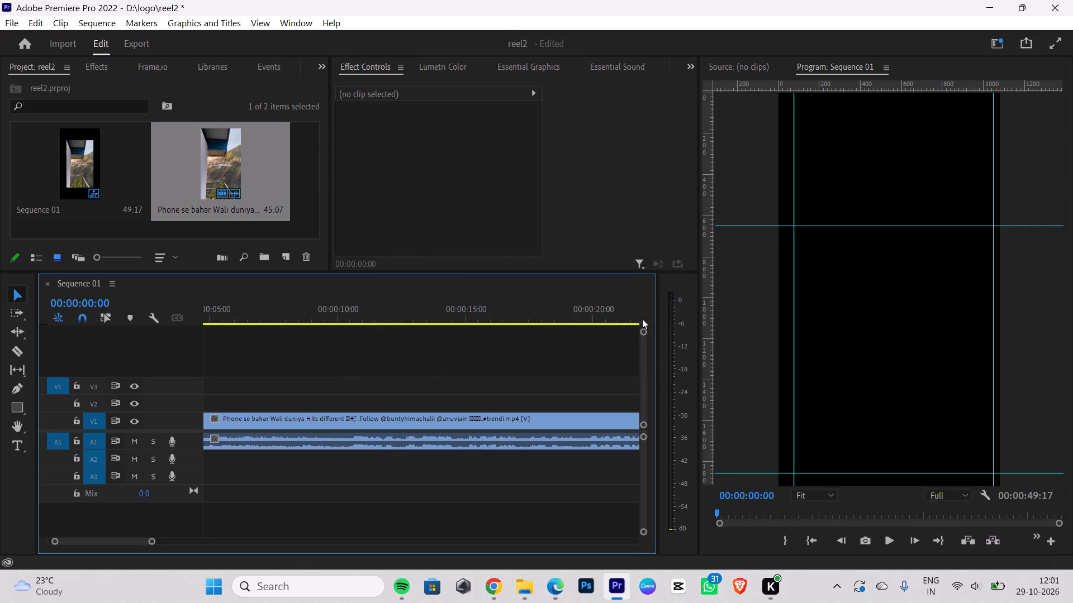
{"action": "left_click_drag", "start_coordinate": [153, 543], "coordinate": [235, 543]}
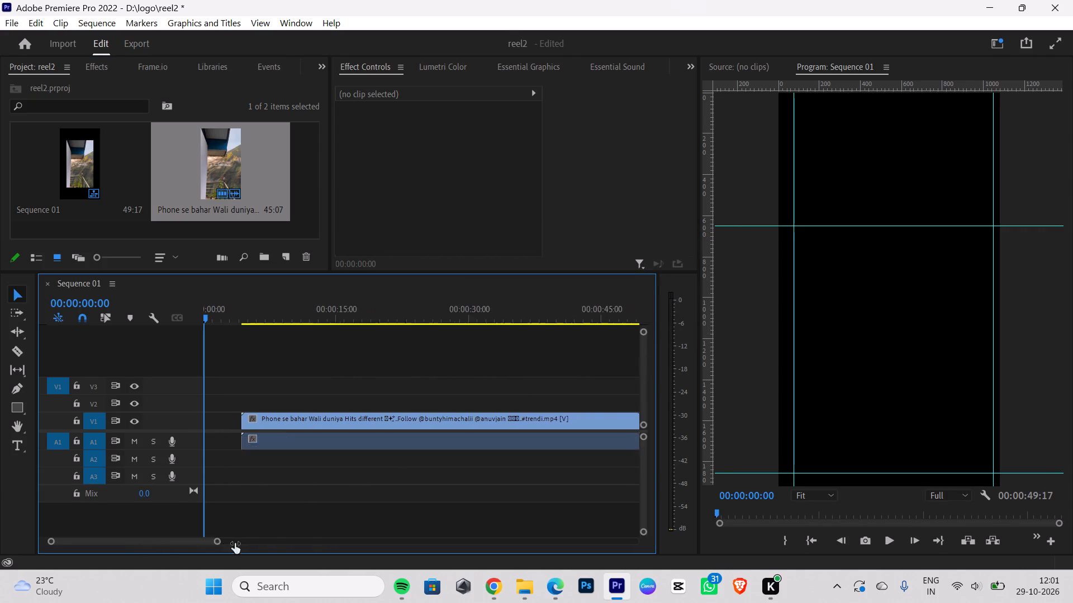
{"action": "left_click_drag", "start_coordinate": [235, 543], "coordinate": [327, 542]}
{"action": "left_click_drag", "start_coordinate": [493, 399], "coordinate": [53, 502]}
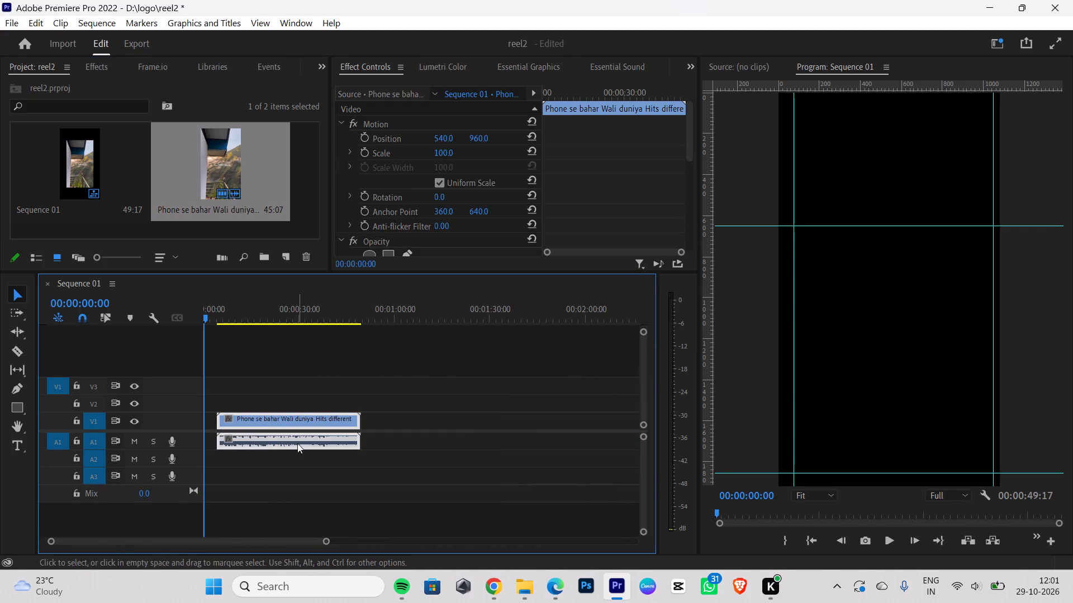
{"action": "left_click_drag", "start_coordinate": [297, 443], "coordinate": [239, 452]}
{"action": "left_click_drag", "start_coordinate": [240, 453], "coordinate": [236, 442]}
Play about the first 10 seconds of the "Phone se bahar Wali duniya" clip to review its shots and text.
{"action": "left_click_drag", "start_coordinate": [324, 539], "coordinate": [246, 537]}
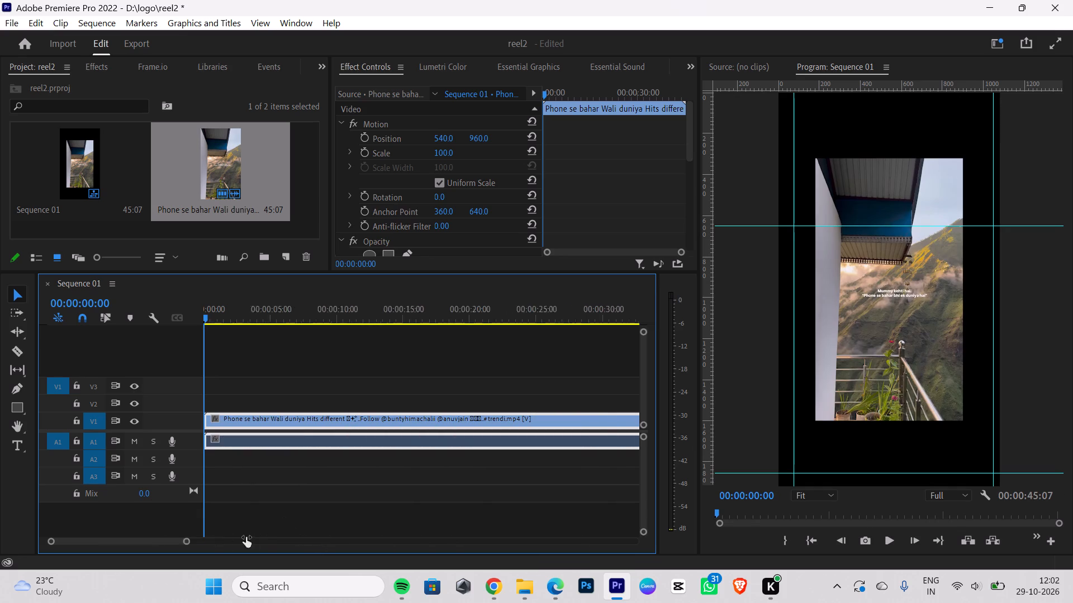
{"action": "left_click_drag", "start_coordinate": [246, 537], "coordinate": [521, 520]}
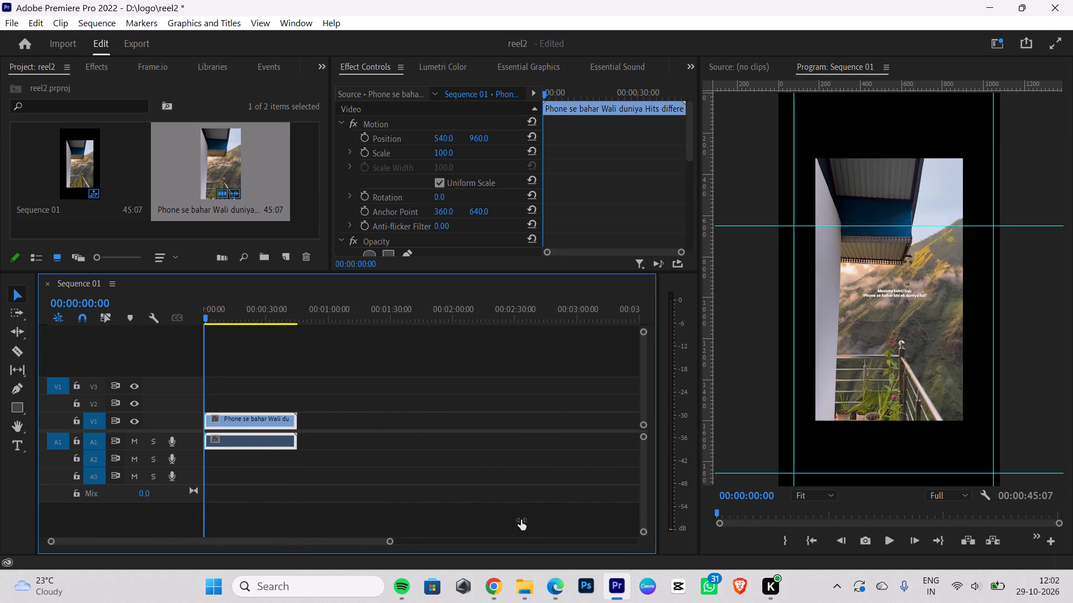
{"action": "left_click_drag", "start_coordinate": [521, 520], "coordinate": [705, 517]}
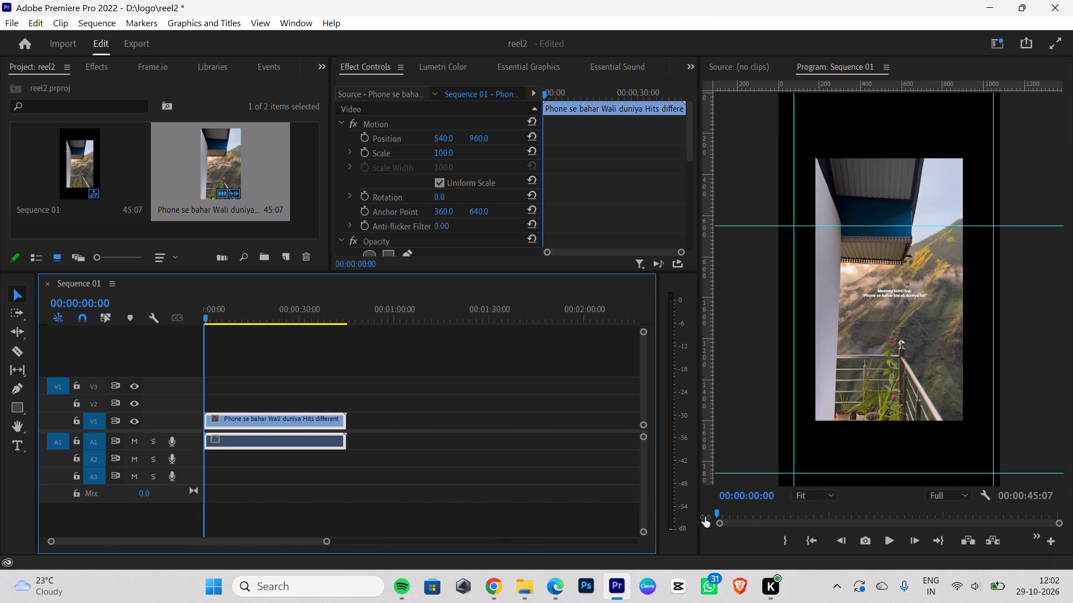
{"action": "left_click_drag", "start_coordinate": [705, 517], "coordinate": [742, 499]}
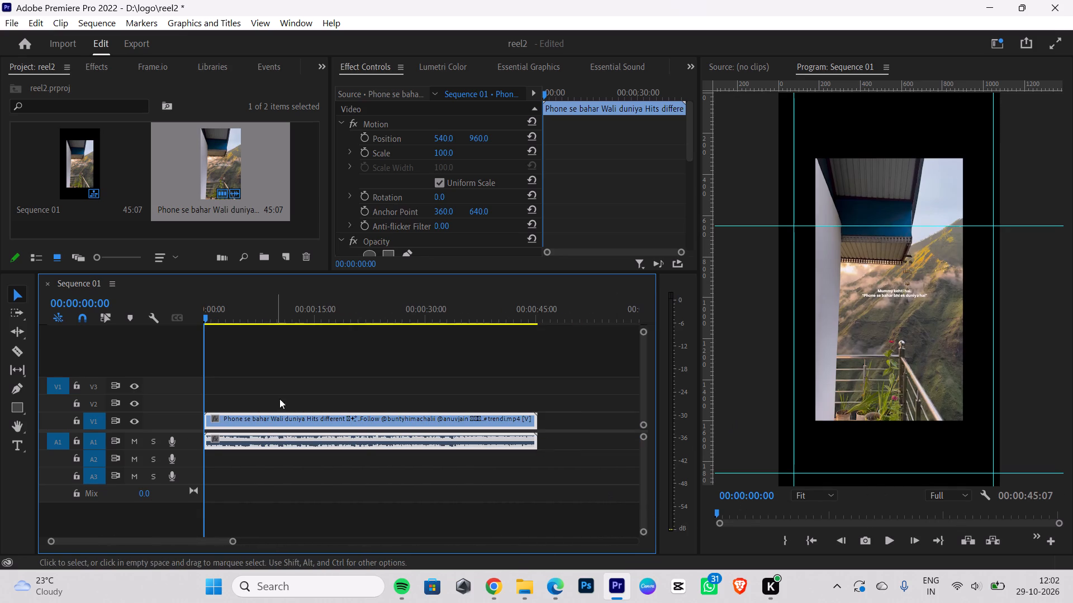
{"action": "key", "text": "space"}
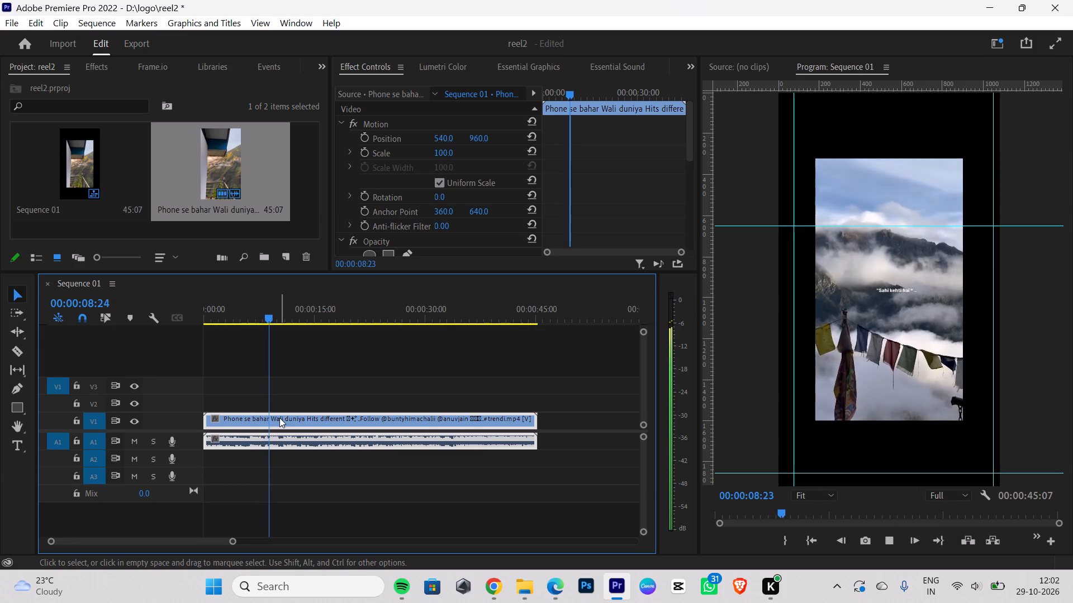
{"action": "key", "text": "space"}
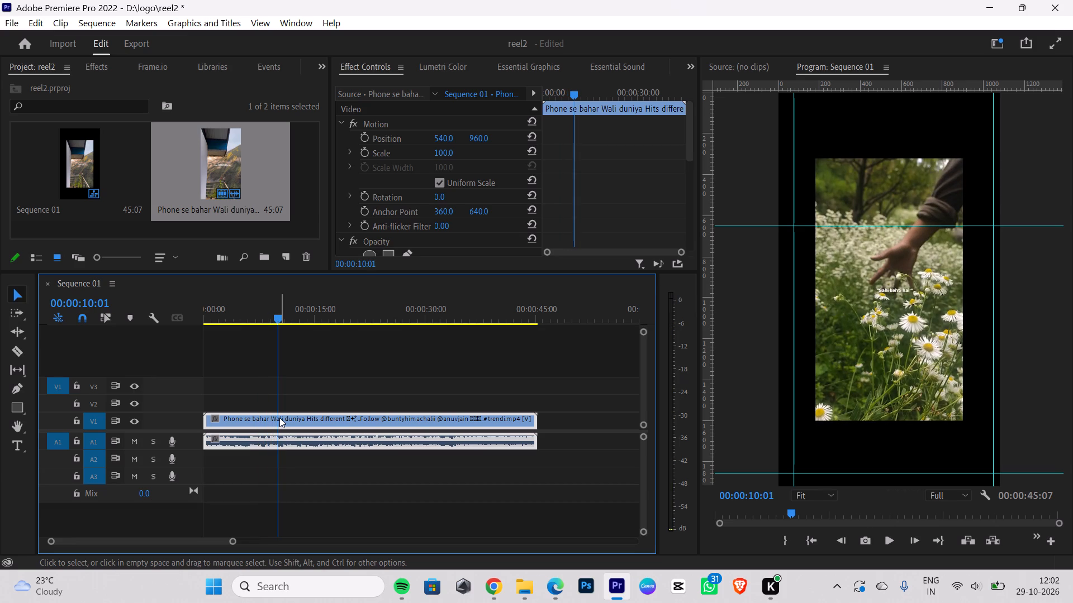
Switch to Chrome and close the Instagram tab, keeping the ChatGPT Reel Creation Guide conversation open.
{"action": "left_click", "coordinate": [506, 587]}
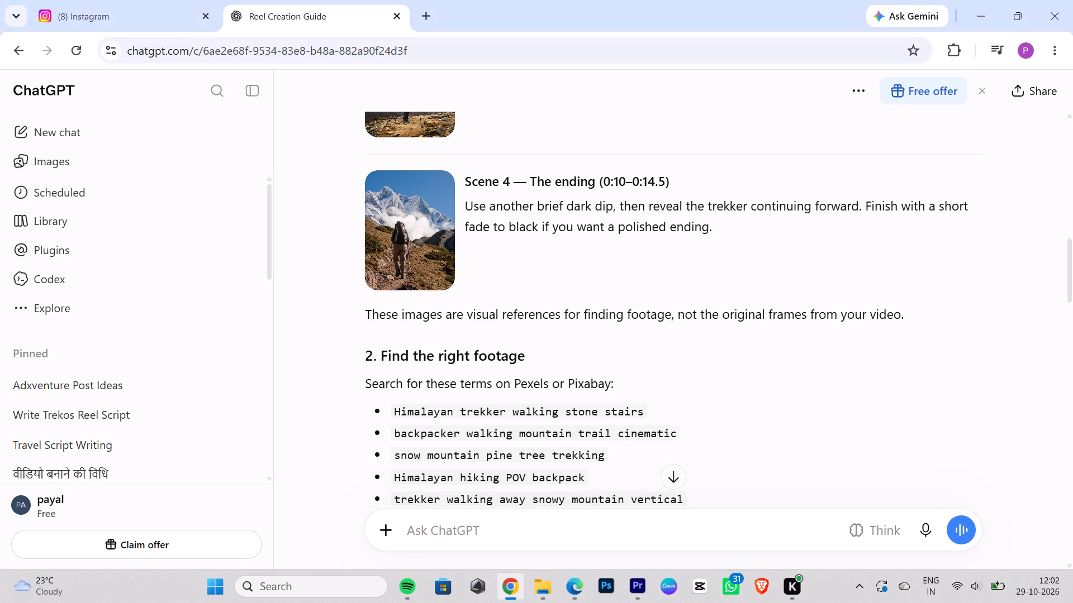
{"action": "left_click", "coordinate": [136, 20]}
{"action": "left_click", "coordinate": [315, 0]}
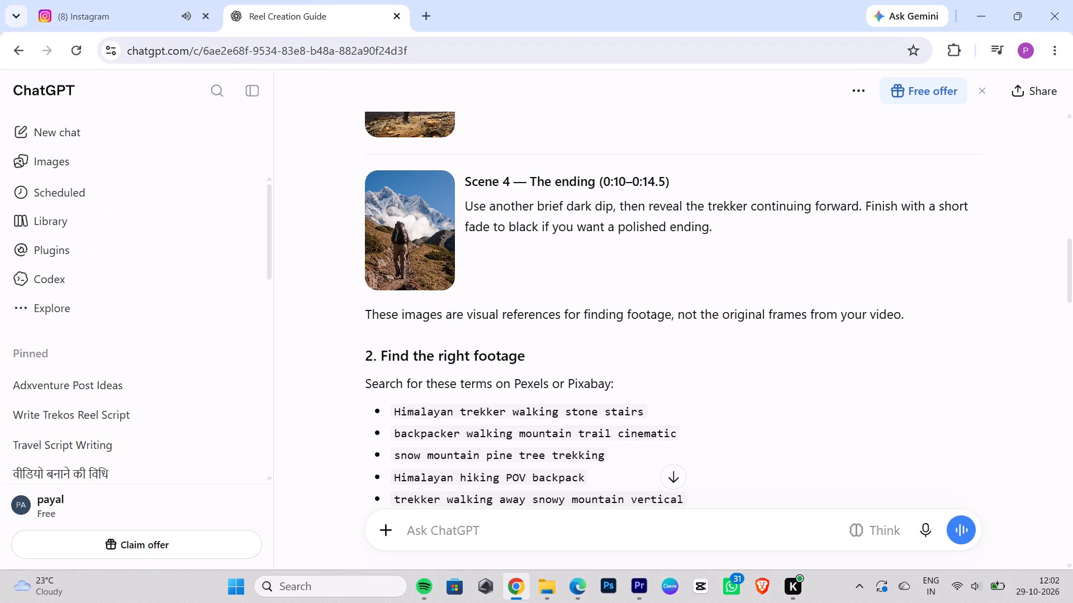
{"action": "left_click", "coordinate": [206, 21]}
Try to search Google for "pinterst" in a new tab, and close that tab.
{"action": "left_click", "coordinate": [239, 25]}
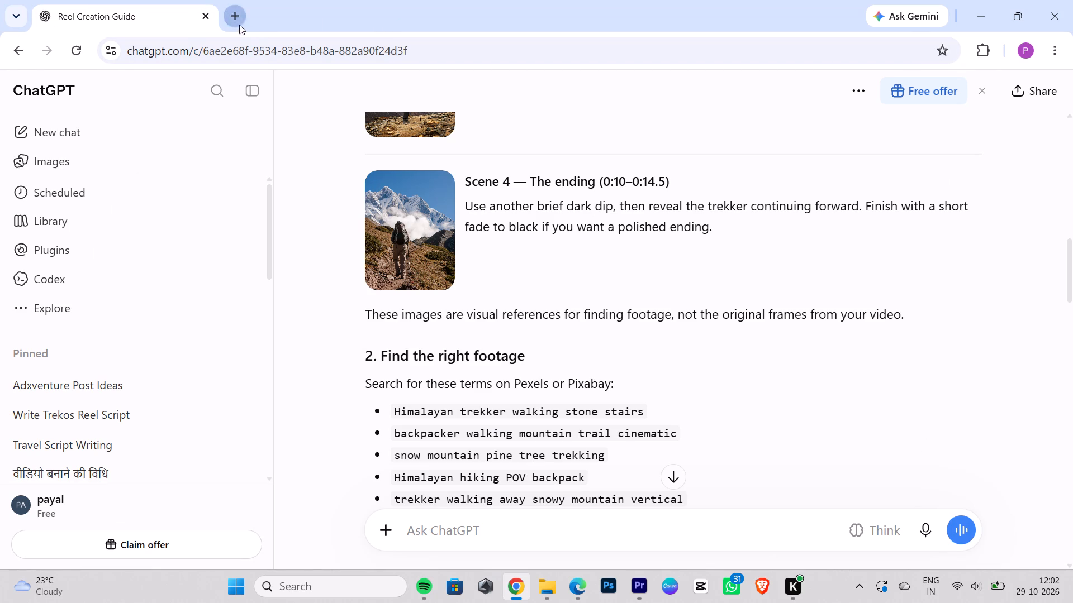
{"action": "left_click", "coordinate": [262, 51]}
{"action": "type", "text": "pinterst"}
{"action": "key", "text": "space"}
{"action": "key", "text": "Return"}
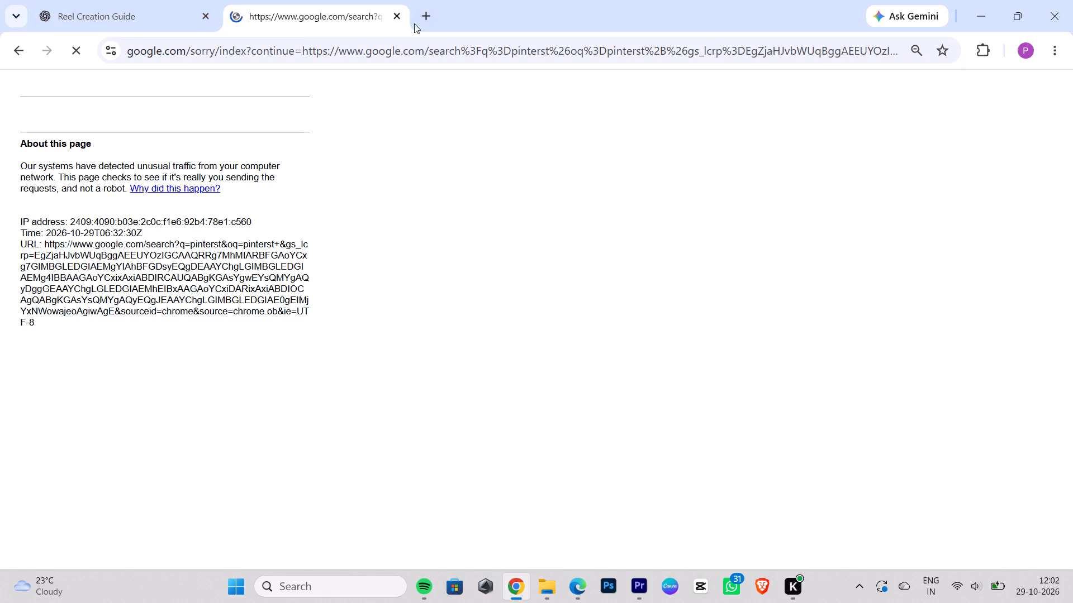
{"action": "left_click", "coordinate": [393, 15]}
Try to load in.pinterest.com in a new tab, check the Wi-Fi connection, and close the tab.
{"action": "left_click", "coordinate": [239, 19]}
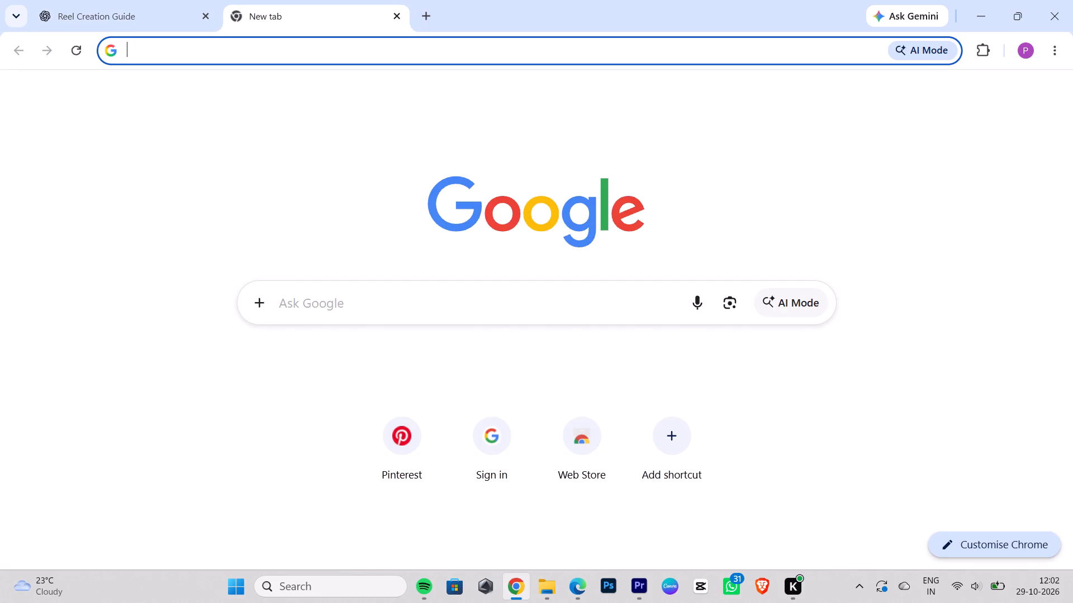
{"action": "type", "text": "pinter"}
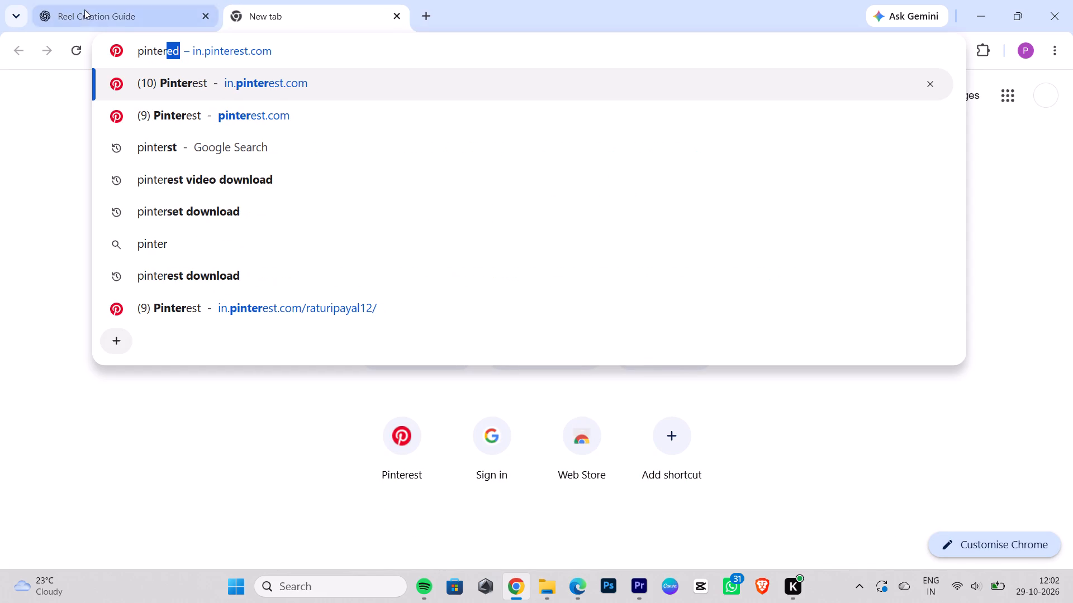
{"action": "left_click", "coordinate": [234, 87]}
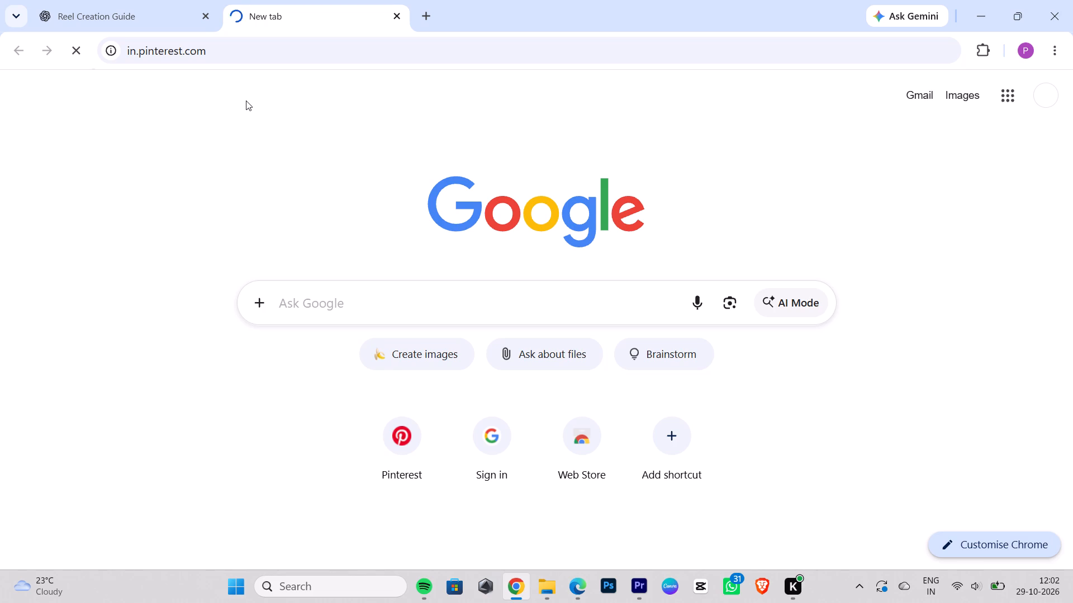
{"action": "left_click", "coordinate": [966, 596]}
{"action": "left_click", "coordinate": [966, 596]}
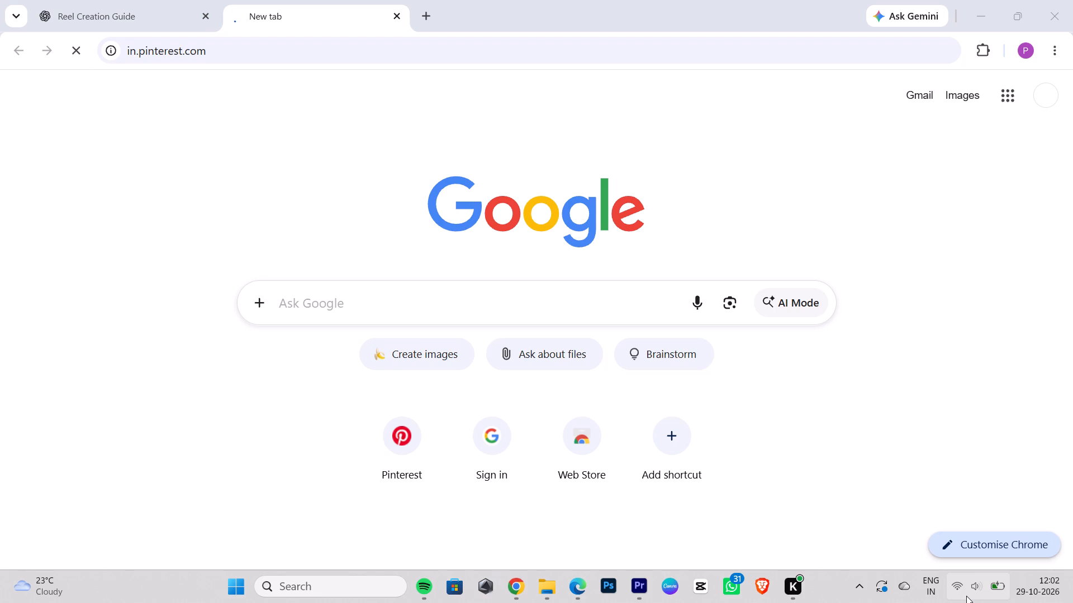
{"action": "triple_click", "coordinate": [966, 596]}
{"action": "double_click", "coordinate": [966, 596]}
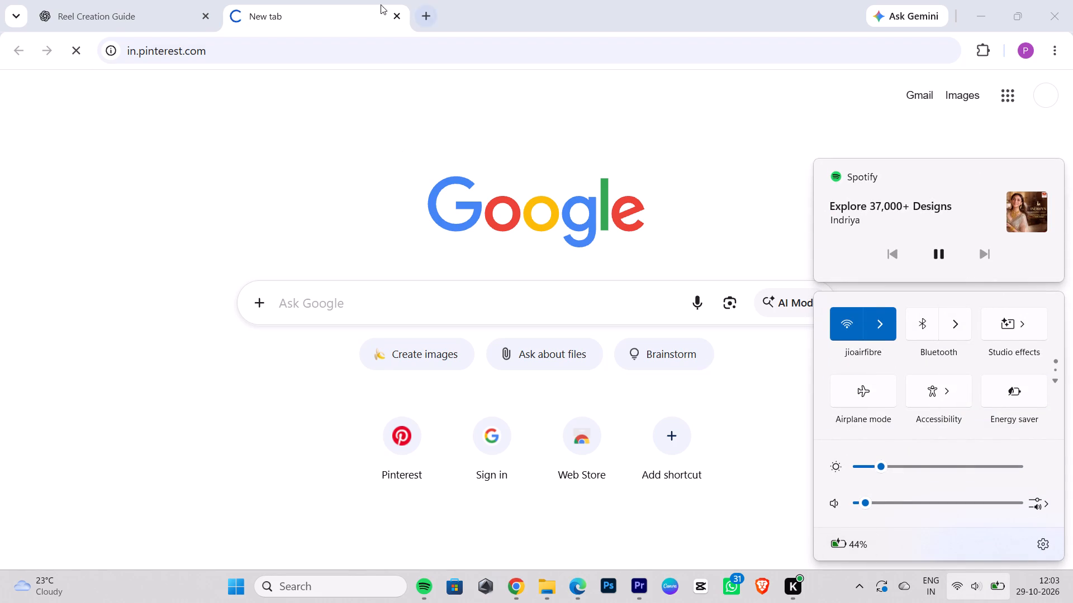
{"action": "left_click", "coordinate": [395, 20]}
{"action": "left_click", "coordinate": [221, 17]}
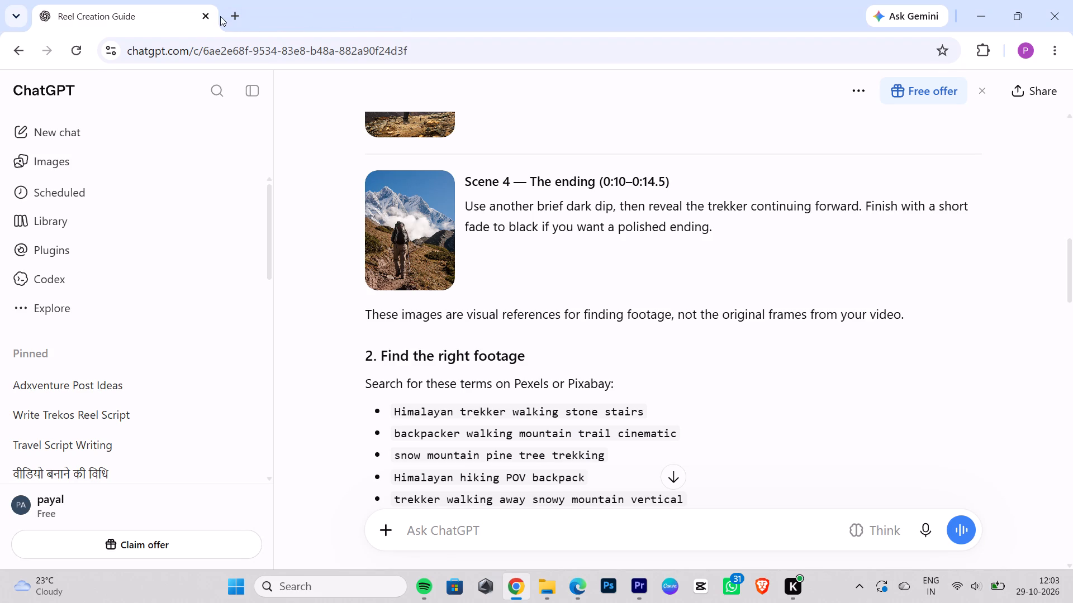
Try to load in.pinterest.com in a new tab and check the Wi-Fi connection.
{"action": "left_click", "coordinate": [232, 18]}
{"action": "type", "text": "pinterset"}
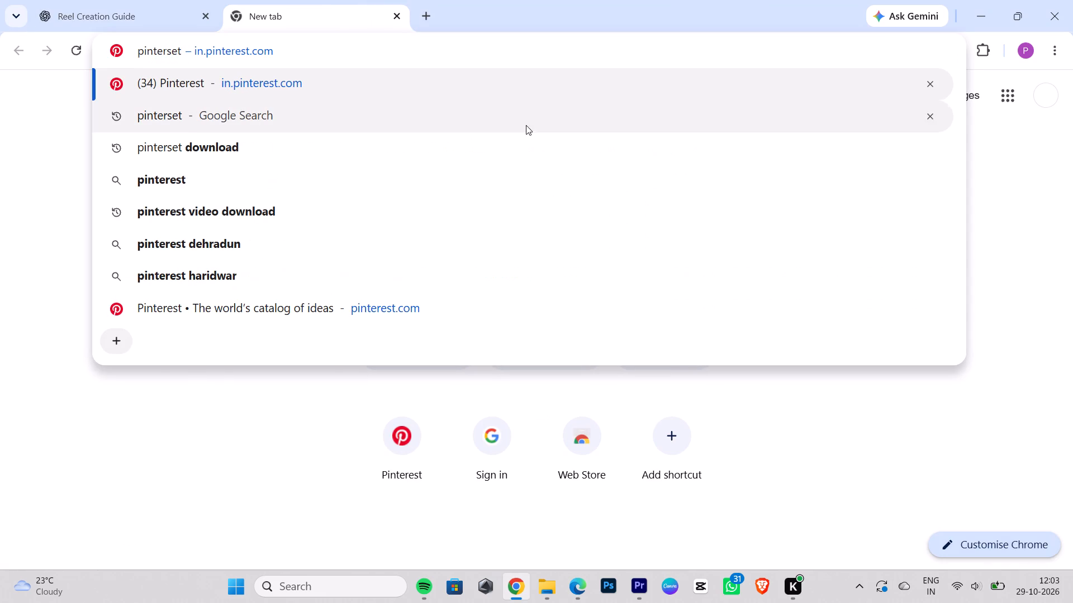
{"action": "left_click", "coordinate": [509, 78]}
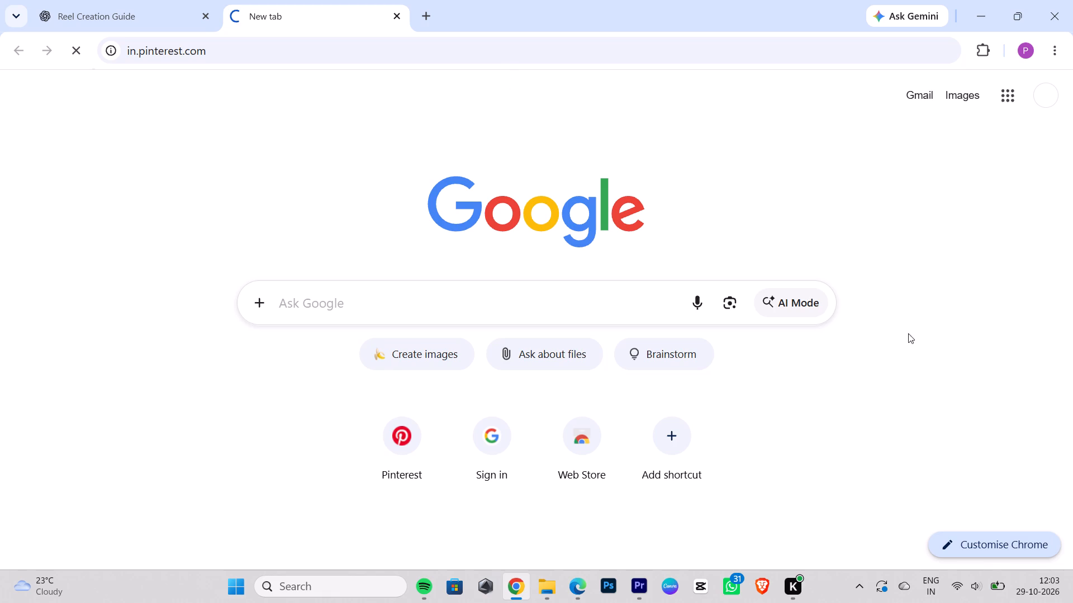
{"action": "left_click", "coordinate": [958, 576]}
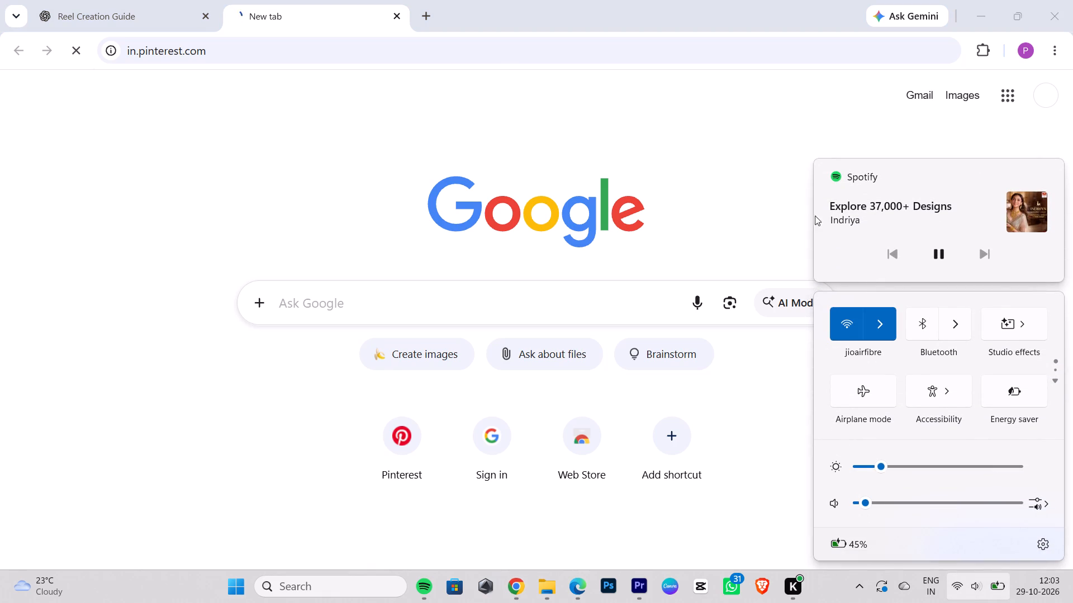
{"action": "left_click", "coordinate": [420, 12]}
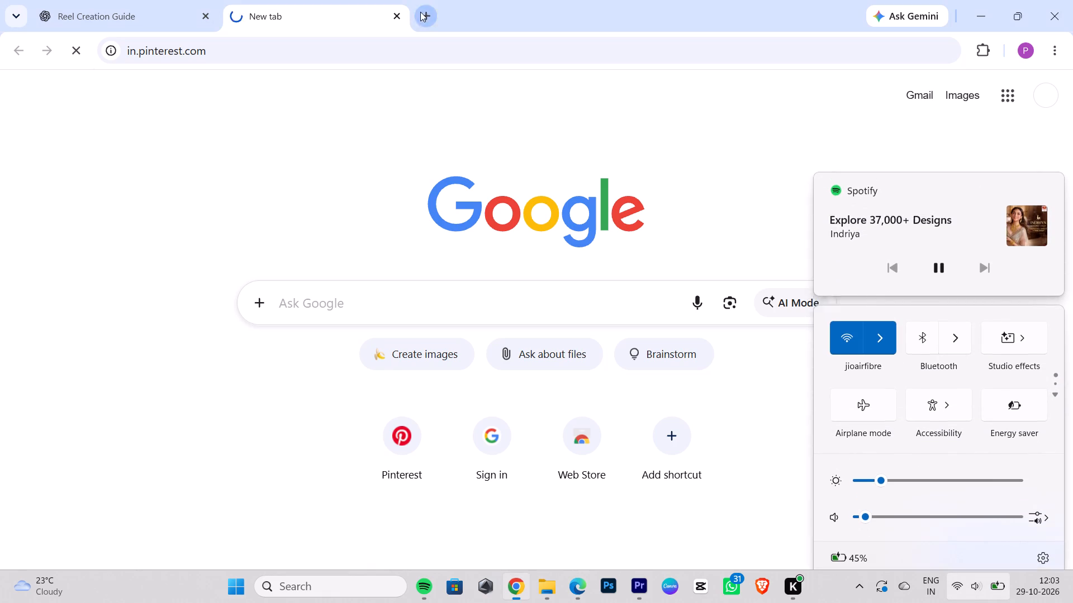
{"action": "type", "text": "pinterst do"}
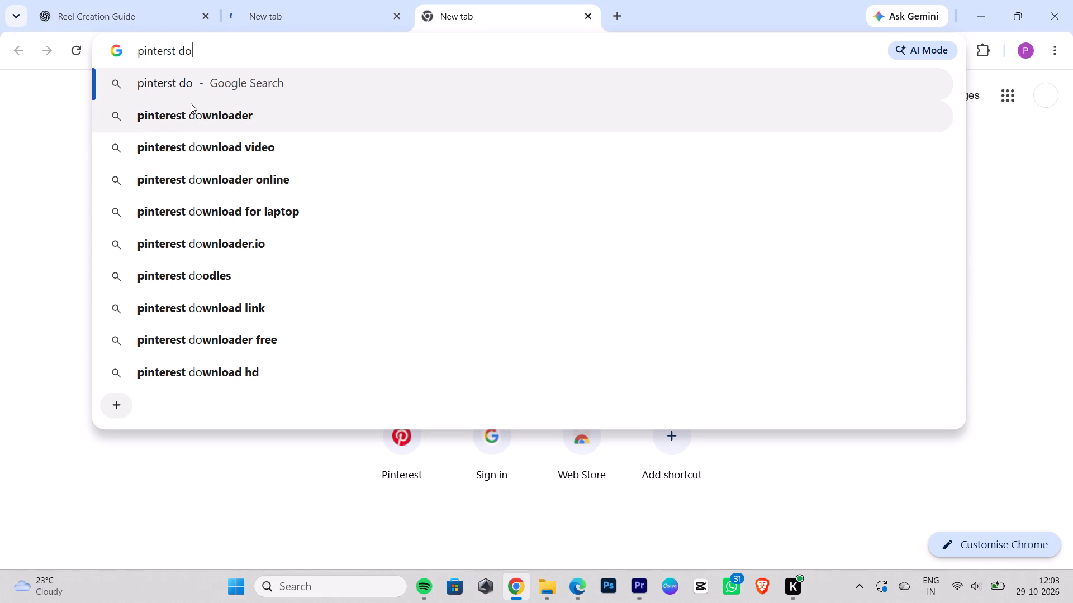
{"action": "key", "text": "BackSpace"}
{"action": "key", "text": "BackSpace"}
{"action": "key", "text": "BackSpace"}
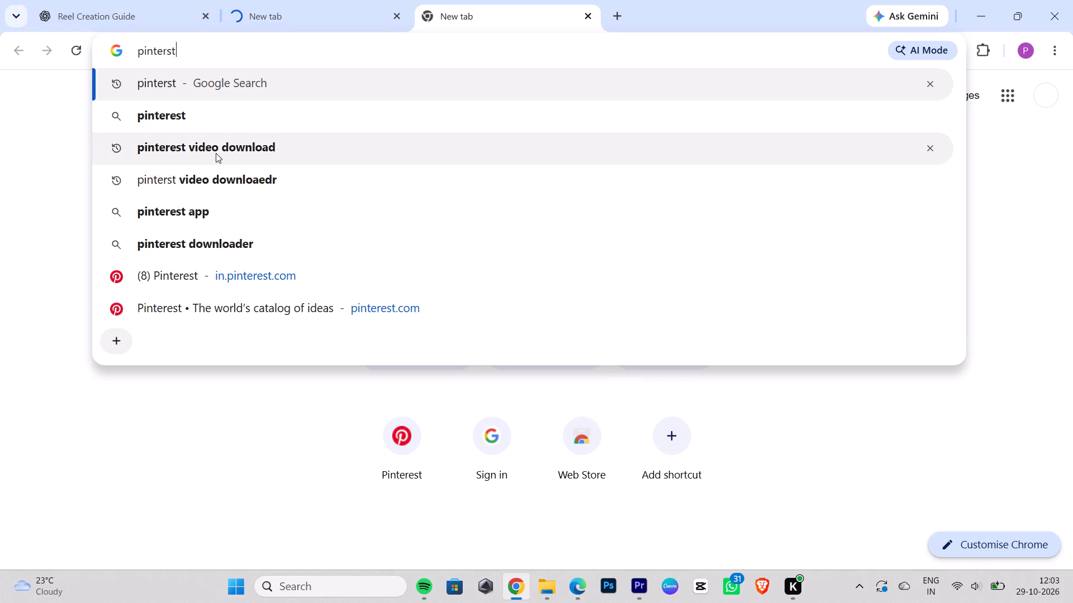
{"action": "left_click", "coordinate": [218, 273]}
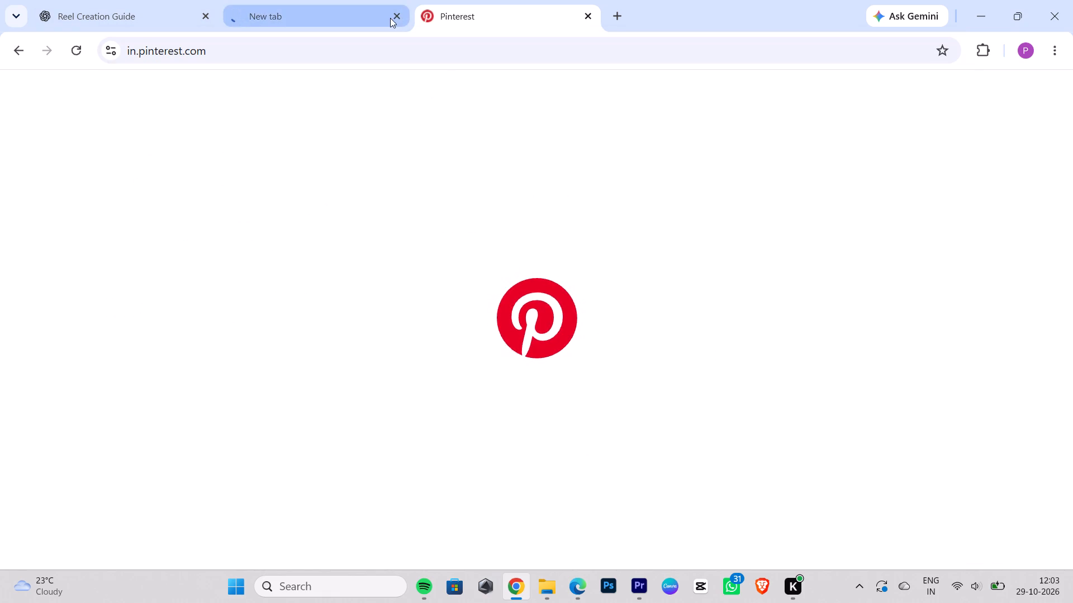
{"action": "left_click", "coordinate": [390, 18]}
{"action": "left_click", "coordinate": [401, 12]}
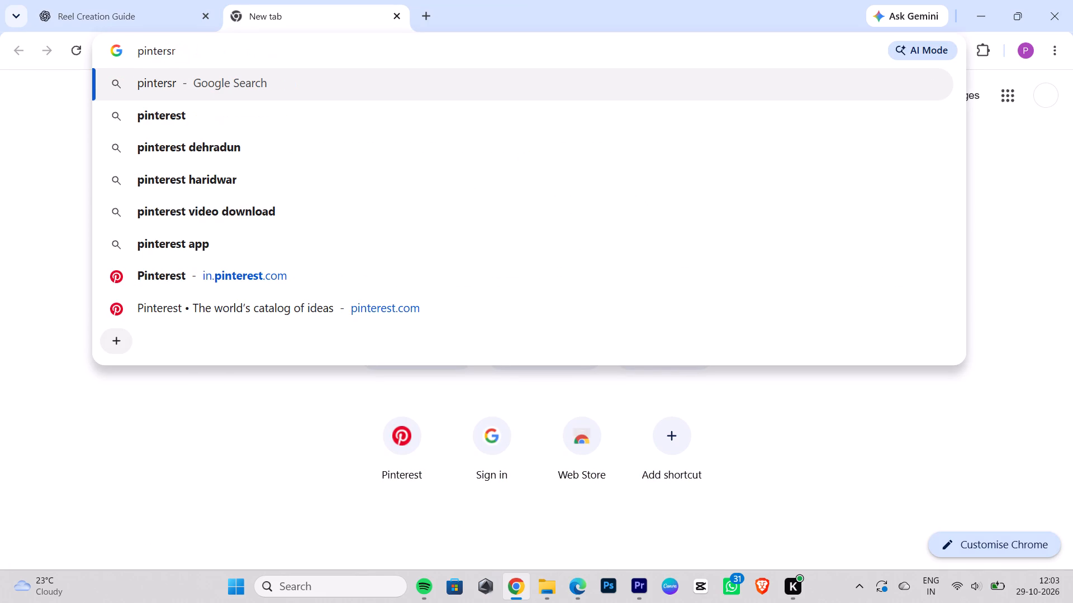
{"action": "left_click", "coordinate": [311, 313]}
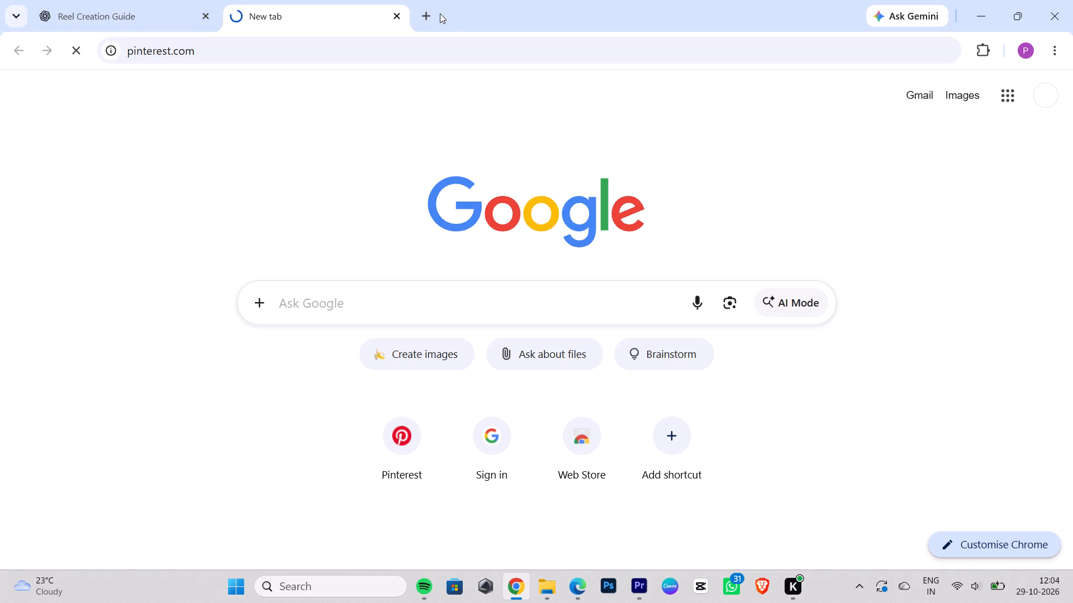
Search Google for "pinterest downloader" in another new tab.
{"action": "left_click", "coordinate": [428, 20]}
{"action": "type", "text": "pin"}
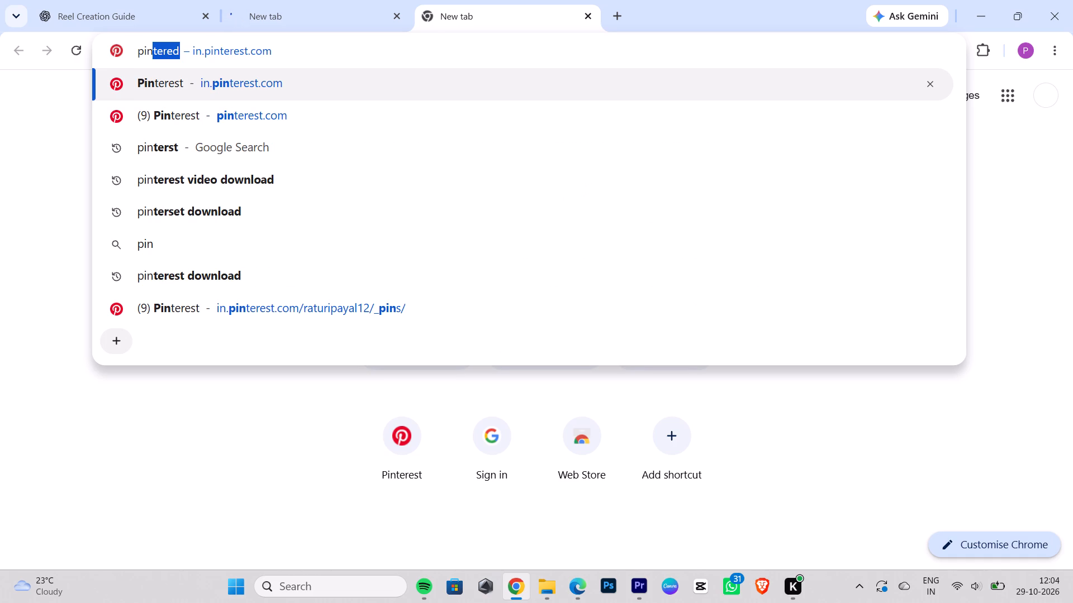
{"action": "type", "text": "terset"}
{"action": "key", "text": "space"}
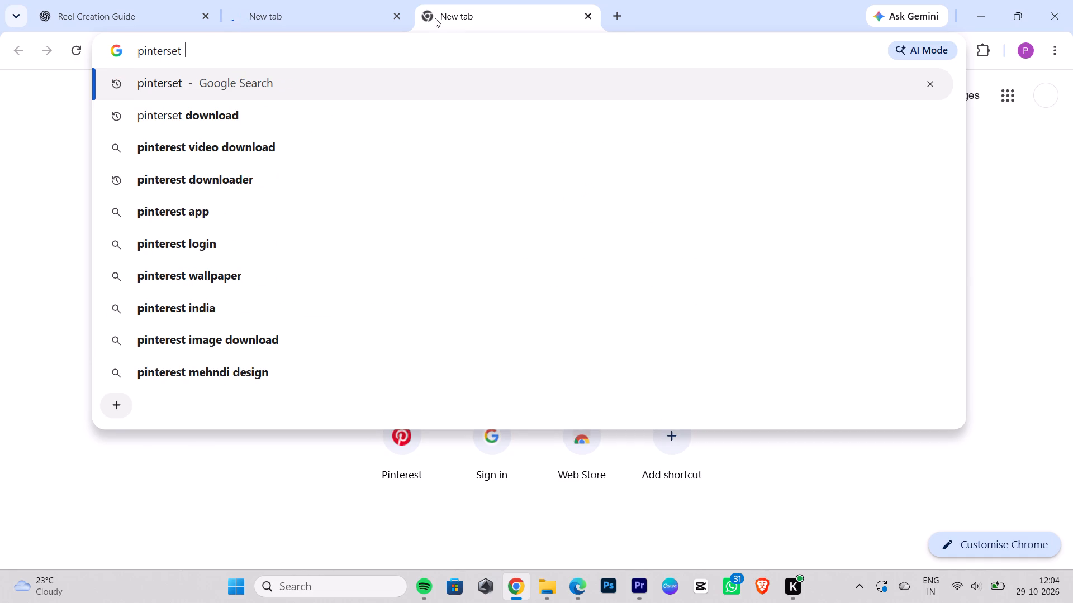
{"action": "left_click", "coordinate": [217, 181]}
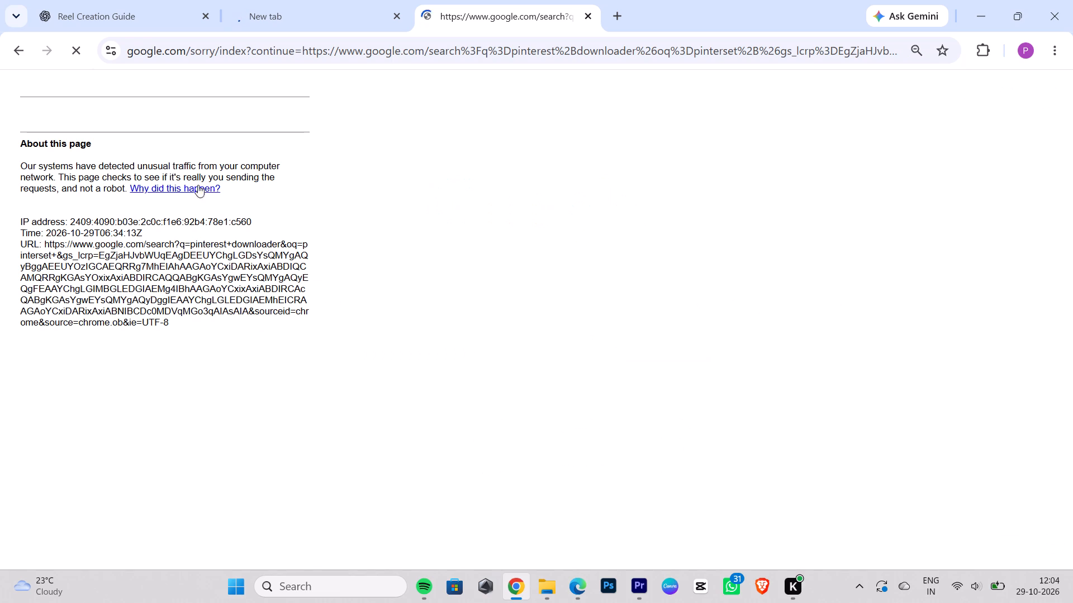
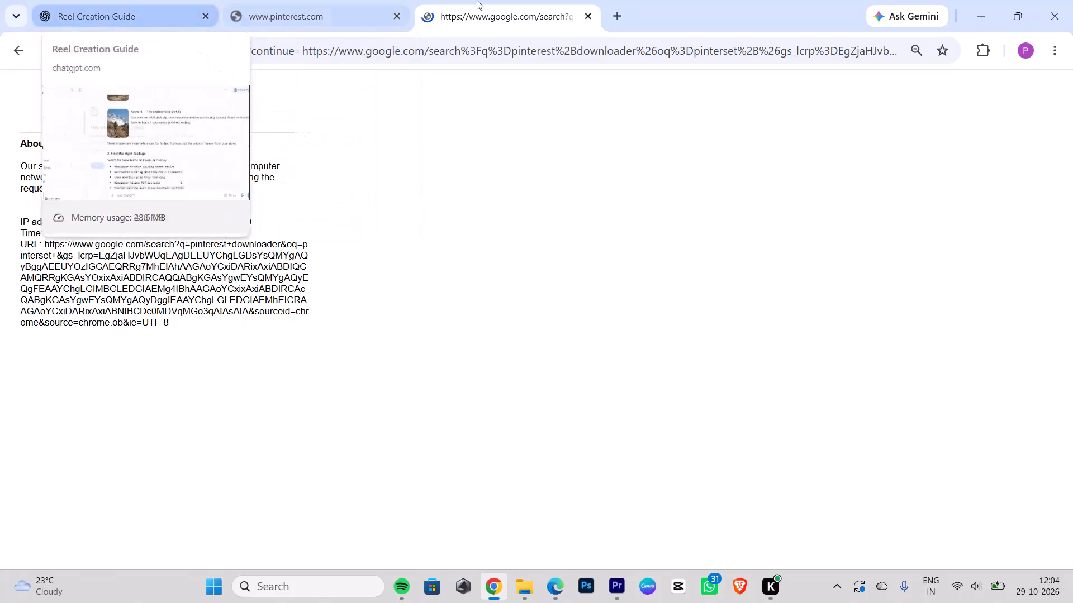
Retry loading pinterest.com, and close the Pinterest and Google search tabs to return to the Reel Creation Guide conversation.
{"action": "left_click", "coordinate": [322, 8]}
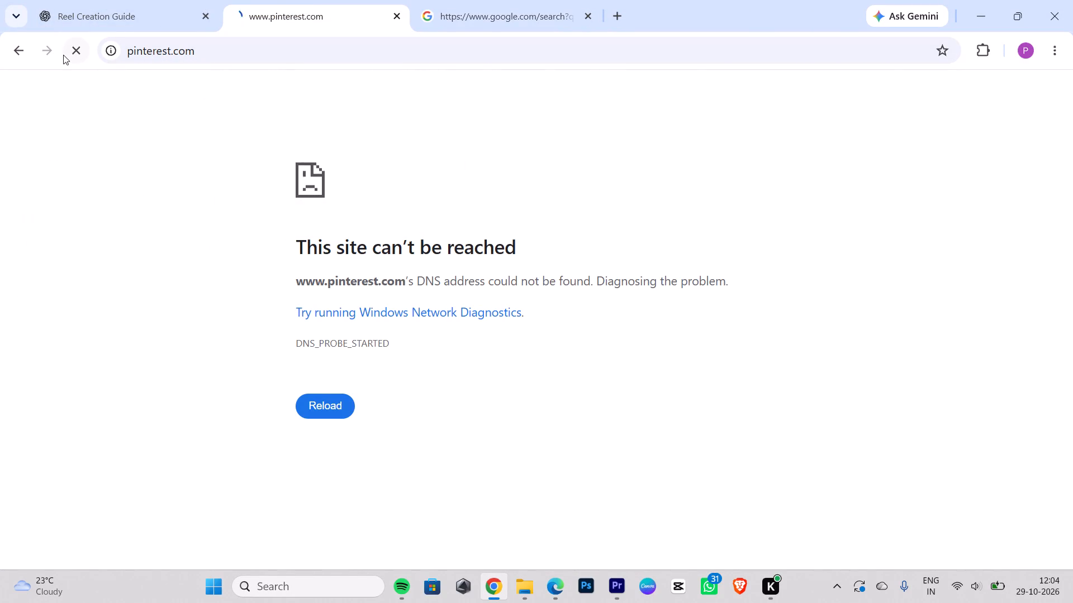
{"action": "left_click_drag", "start_coordinate": [63, 55], "coordinate": [72, 54]}
{"action": "left_click", "coordinate": [401, 16]}
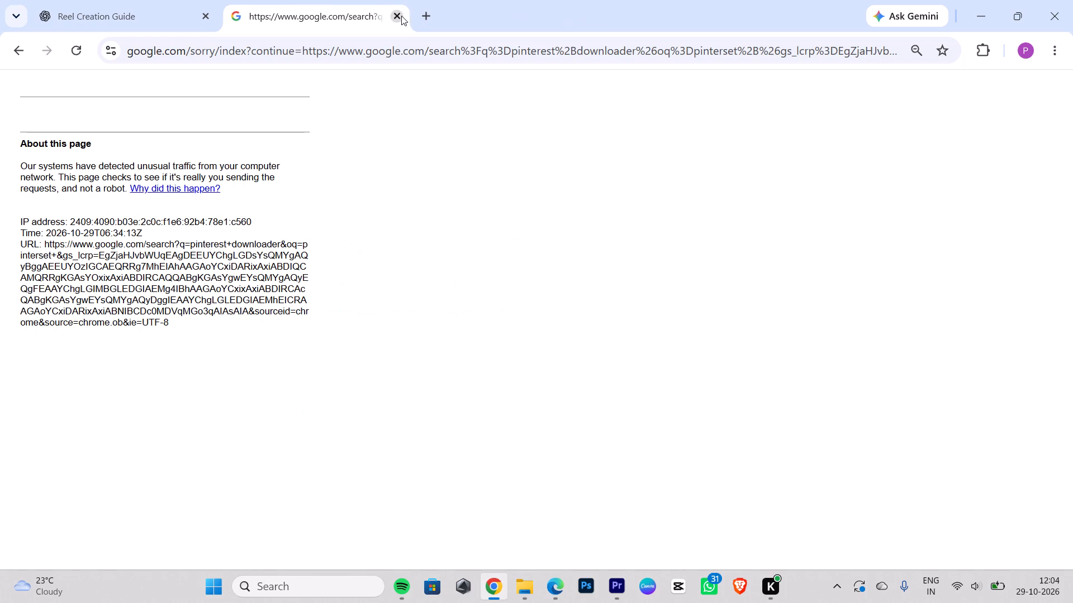
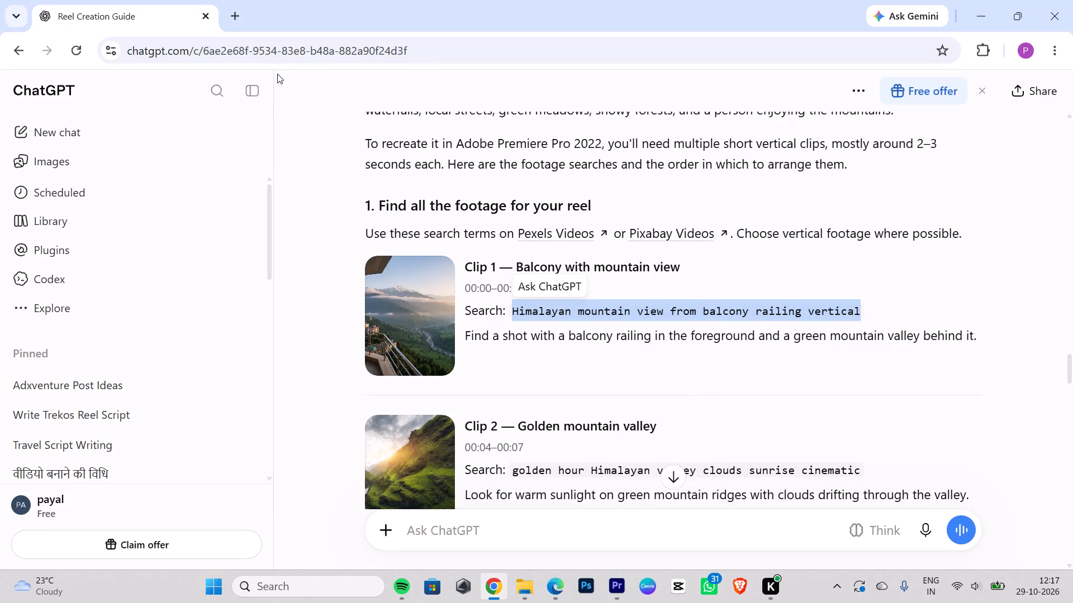
Open Pinterest in a new tab and search for "Himalayan mountain view from balcony railing vertical video".
{"action": "left_click", "coordinate": [231, 7]}
{"action": "type", "text": "pintewrst"}
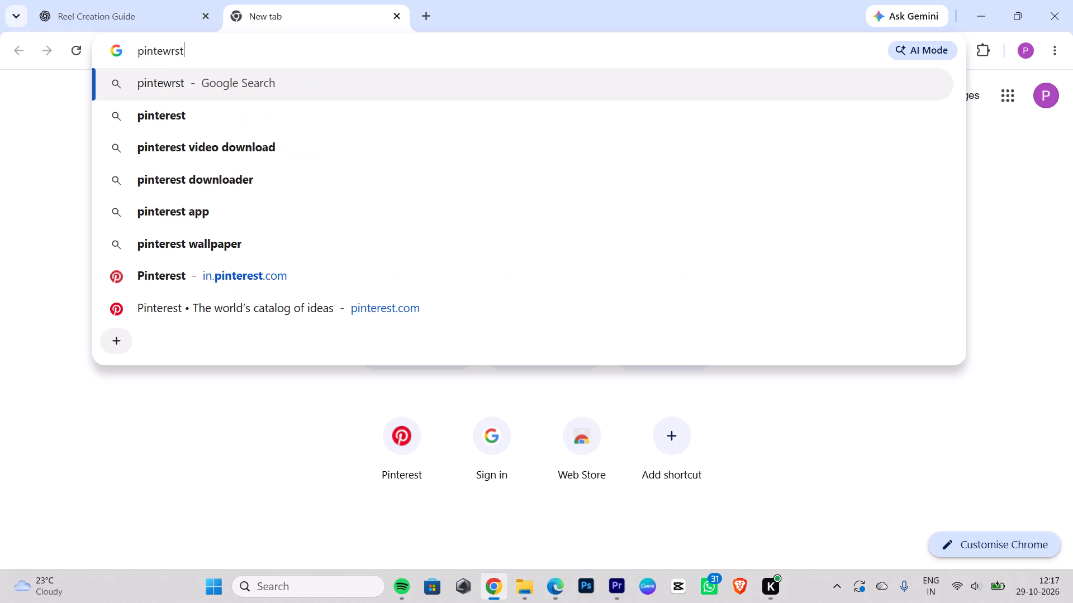
{"action": "left_click", "coordinate": [196, 276]}
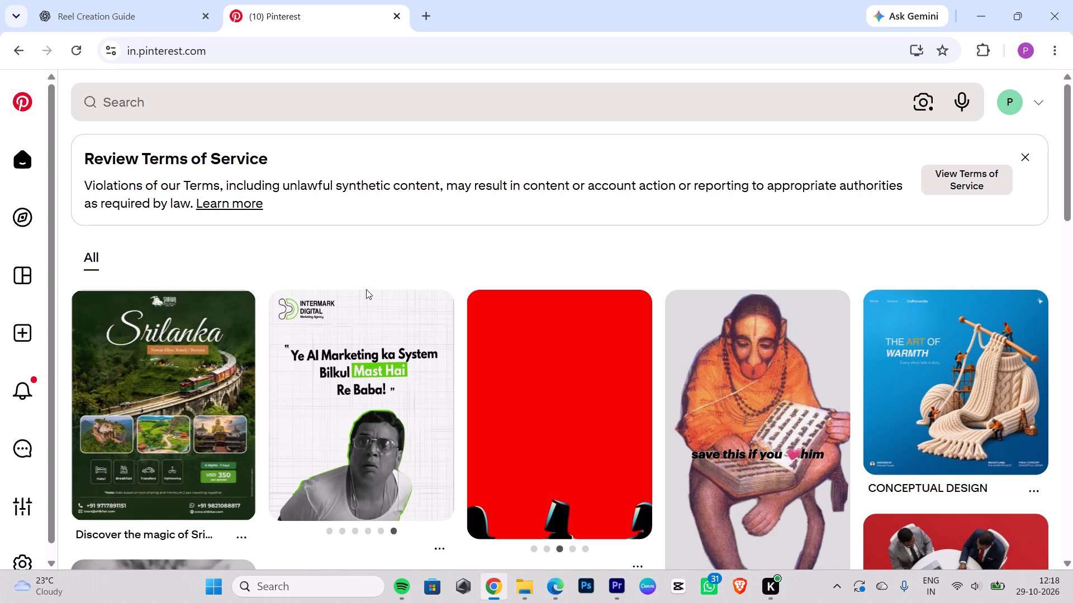
{"action": "left_click", "coordinate": [193, 102]}
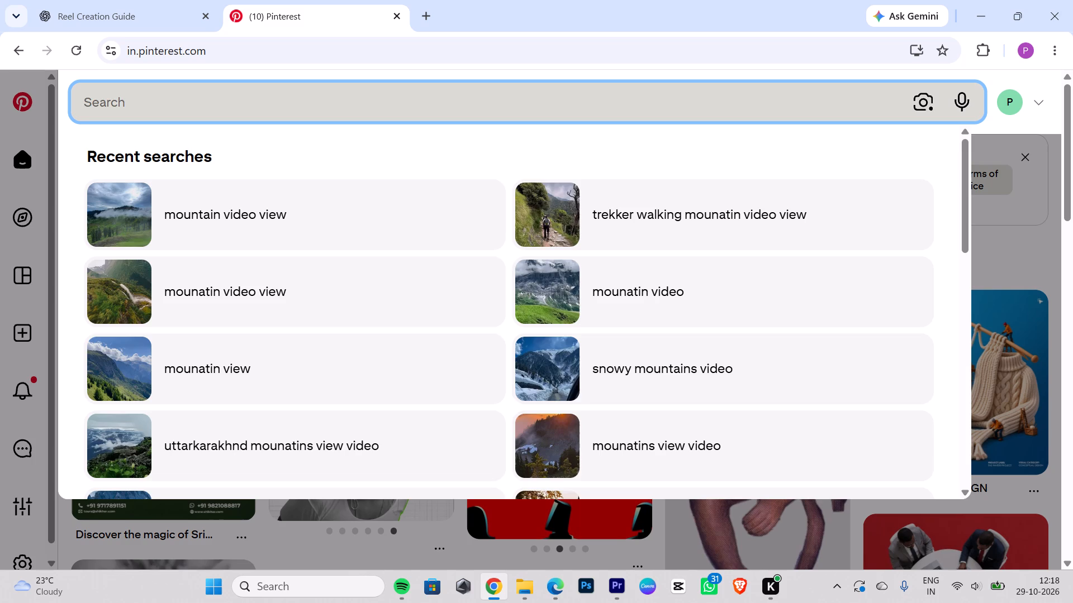
{"action": "key", "text": "ctrl+v"}
{"action": "key", "text": "space"}
{"action": "type", "text": "video"}
{"action": "key", "text": "space"}
{"action": "key", "text": "Return"}
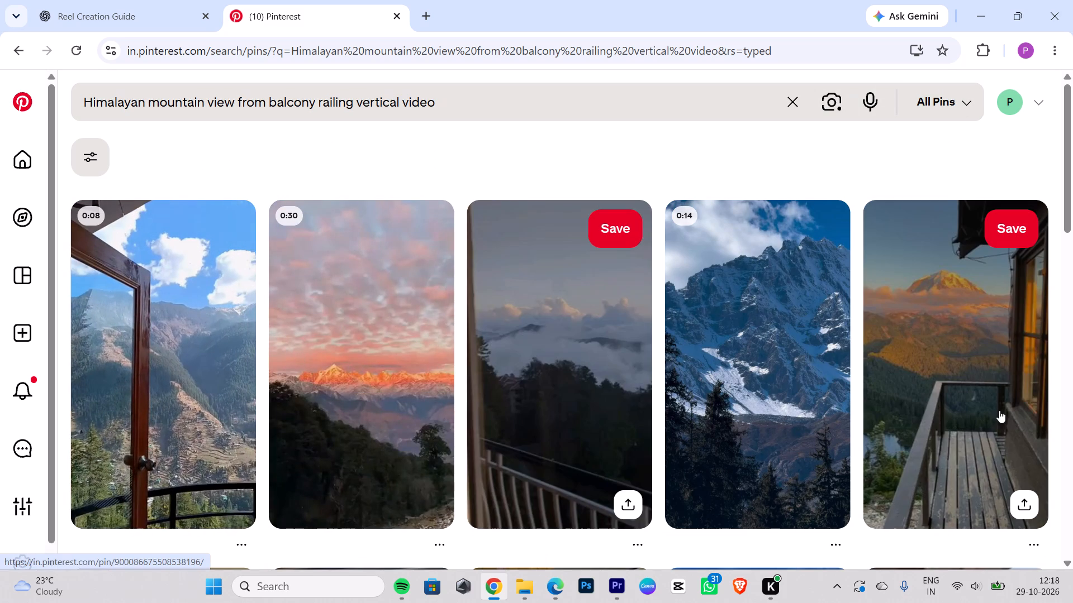
Look through the search results for a balcony mountain clip, previewing the sunset wooden-deck pin "VIEW".
{"action": "left_click", "coordinate": [999, 410]}
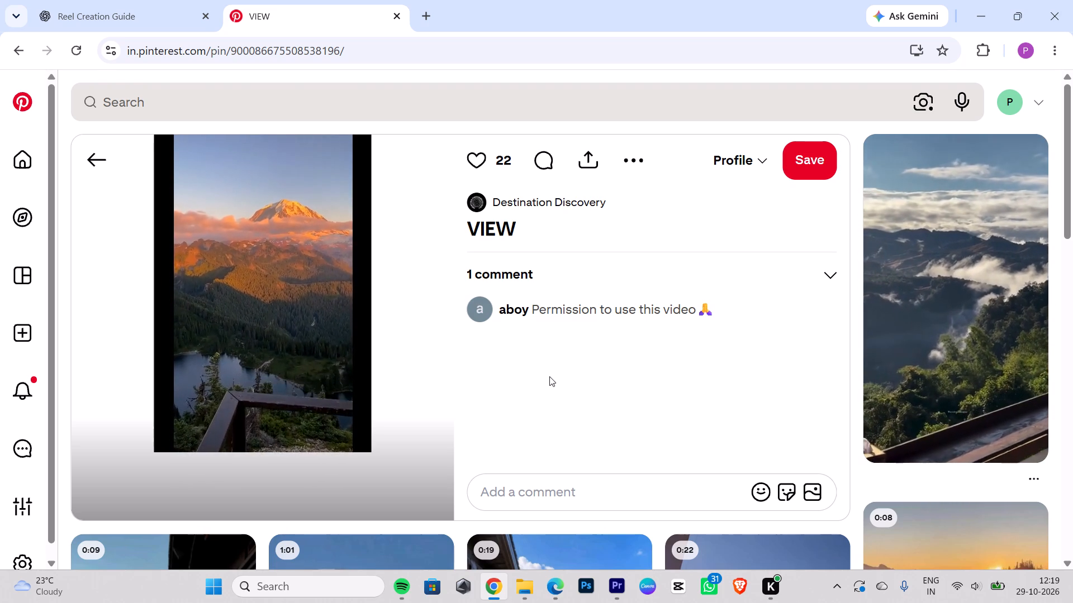
{"action": "scroll", "coordinate": [947, 322], "scroll_direction": "down", "scroll_amount": 4}
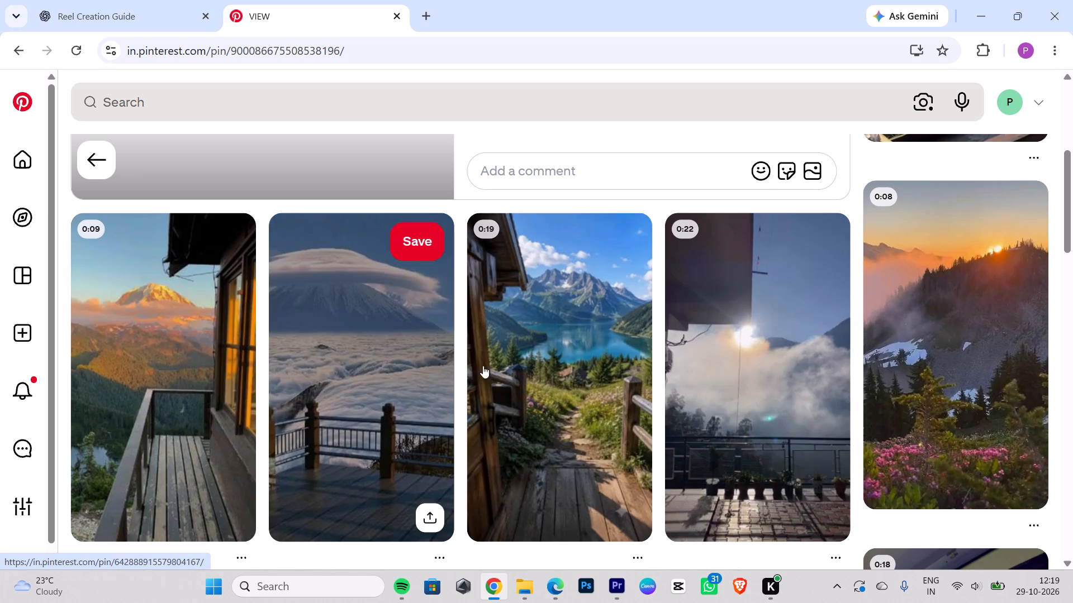
{"action": "scroll", "coordinate": [947, 431], "scroll_direction": "up", "scroll_amount": 3}
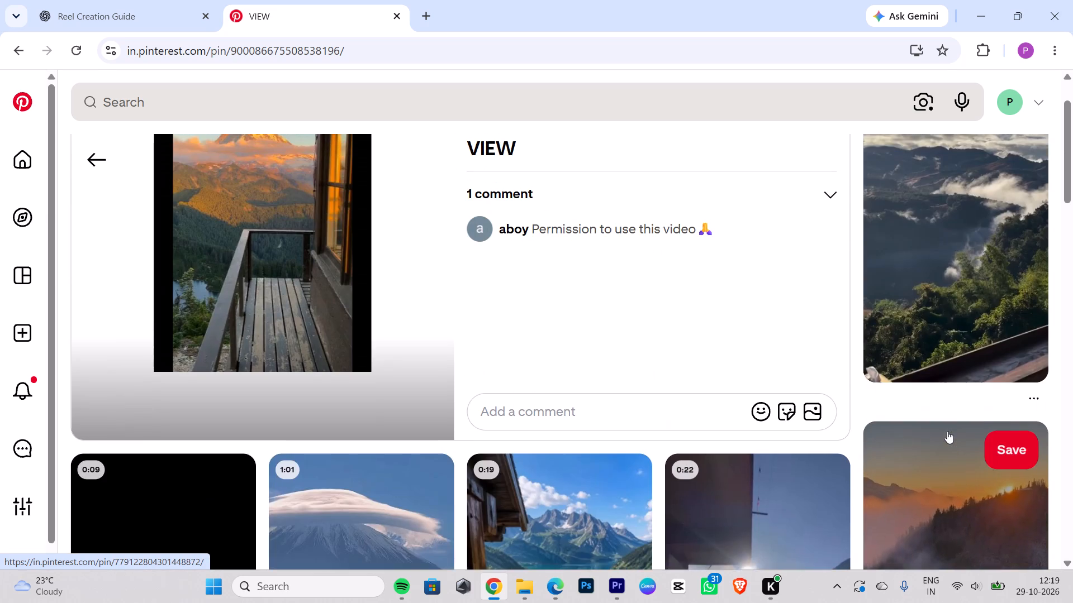
{"action": "scroll", "coordinate": [948, 424], "scroll_direction": "up", "scroll_amount": 2}
{"action": "left_click", "coordinate": [94, 166]}
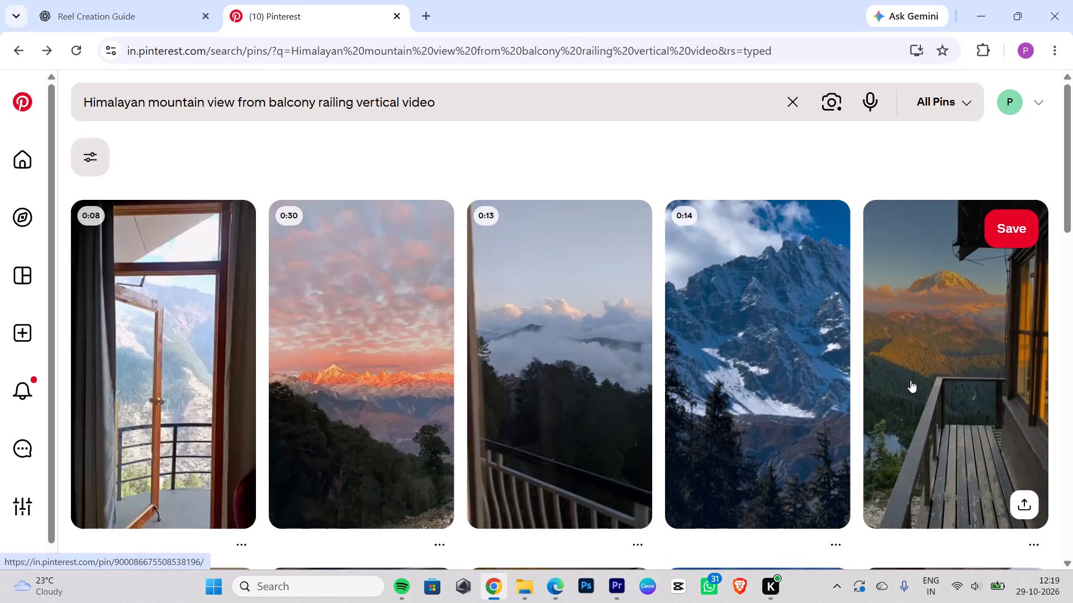
{"action": "scroll", "coordinate": [559, 395], "scroll_direction": "down", "scroll_amount": 5}
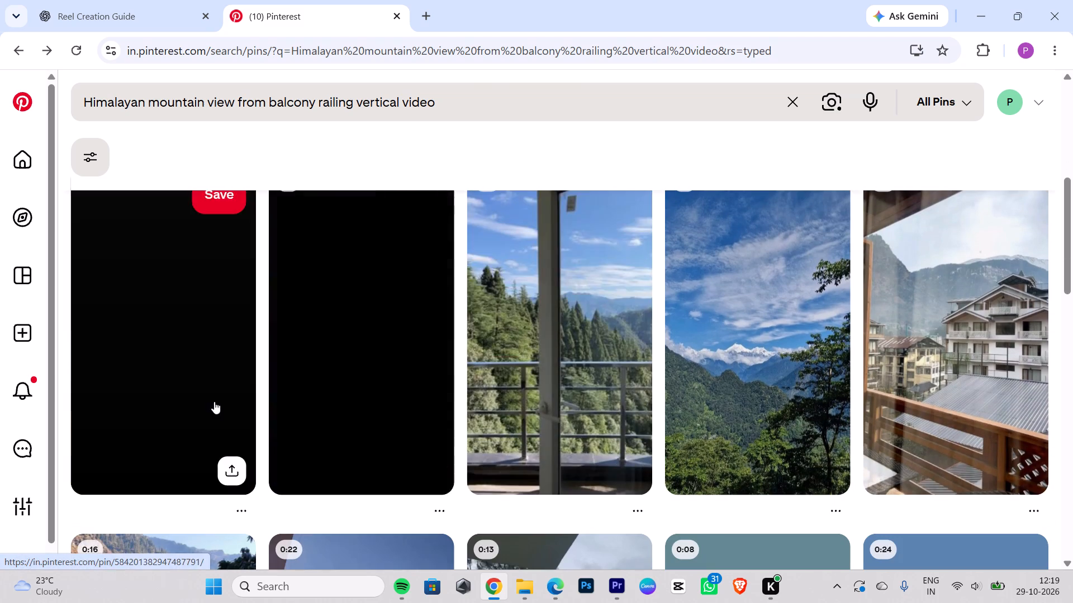
{"action": "scroll", "coordinate": [890, 323], "scroll_direction": "down", "scroll_amount": 2}
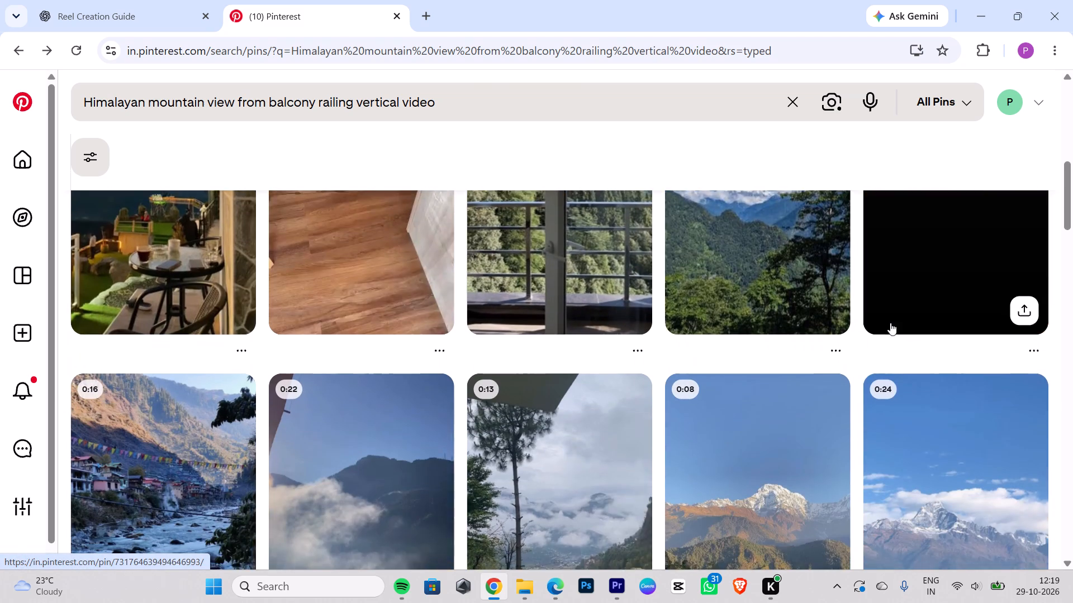
{"action": "scroll", "coordinate": [890, 323], "scroll_direction": "down", "scroll_amount": 2}
{"action": "scroll", "coordinate": [719, 376], "scroll_direction": "up", "scroll_amount": 12}
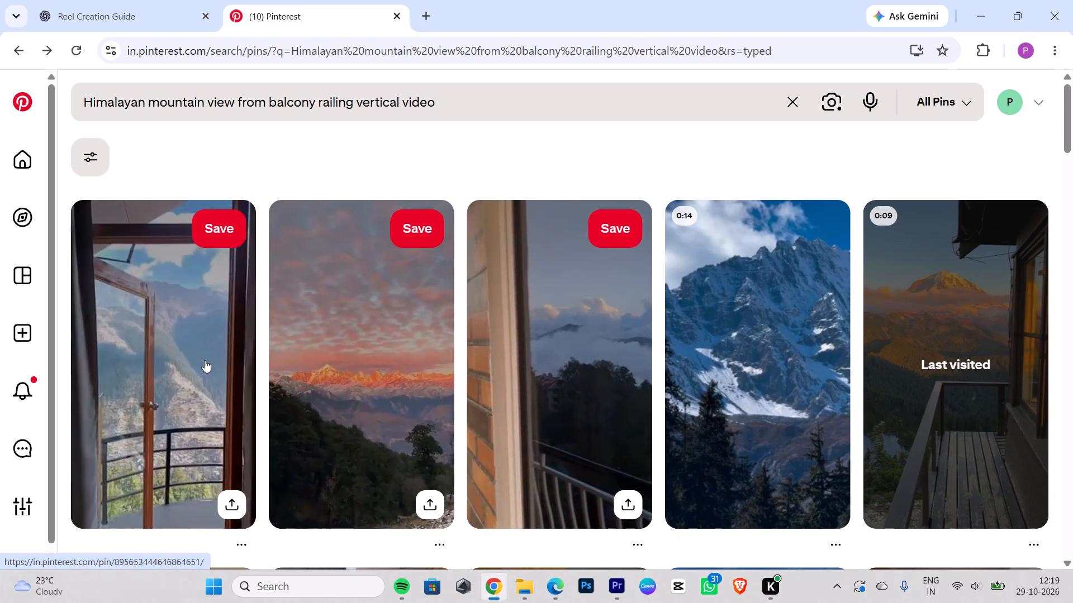
Copy the link of the 0:13 balcony pin with clouds over dark forest, and return to the search results.
{"action": "left_click", "coordinate": [609, 413]}
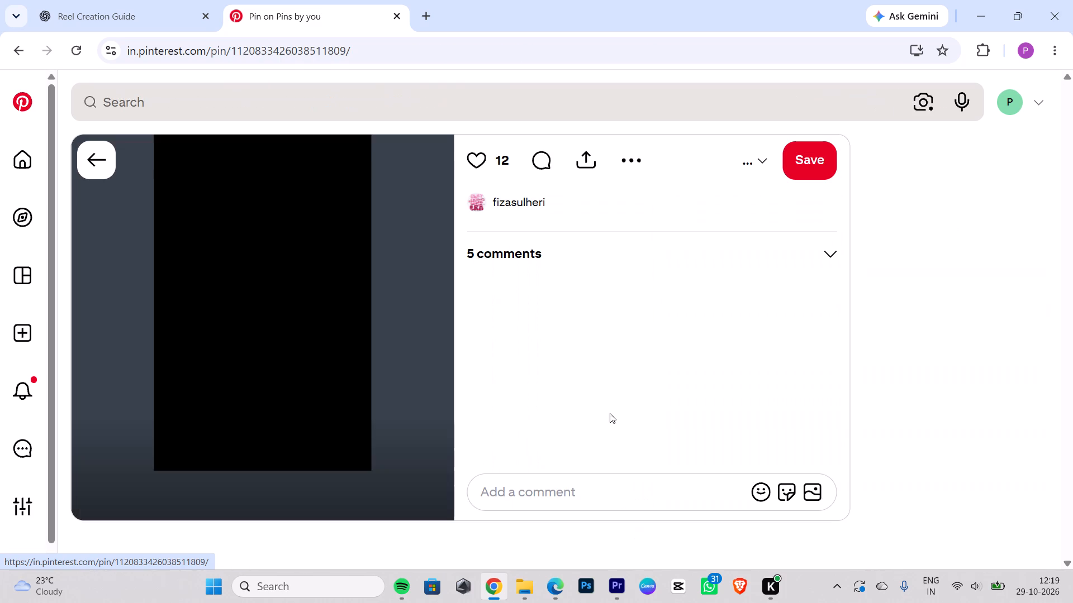
{"action": "left_click", "coordinate": [586, 164]}
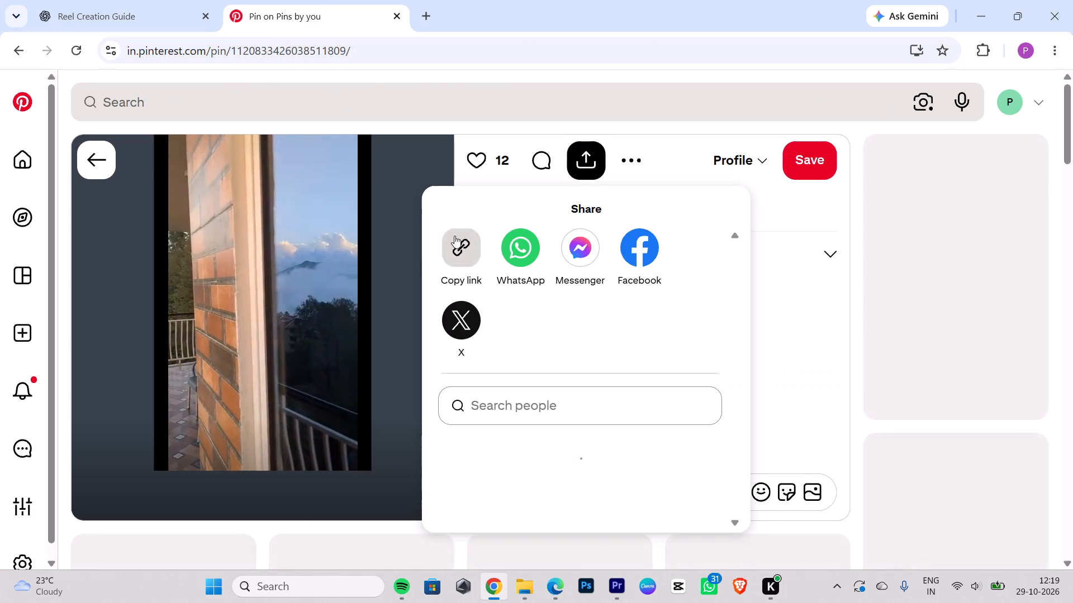
{"action": "triple_click", "coordinate": [454, 236]}
{"action": "left_click", "coordinate": [453, 236]}
{"action": "left_click", "coordinate": [776, 320]}
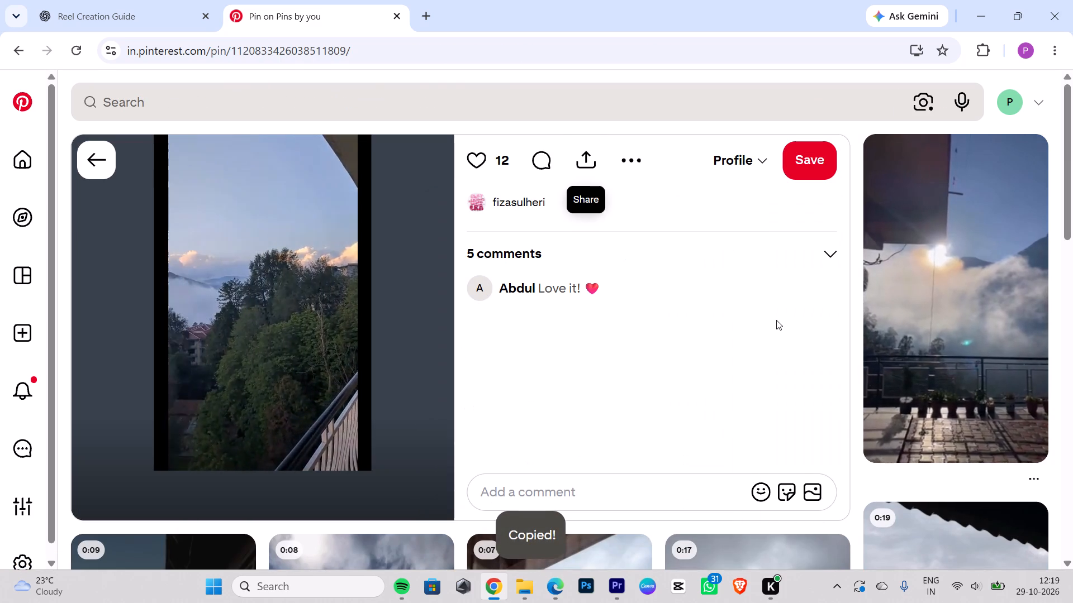
{"action": "scroll", "coordinate": [801, 342], "scroll_direction": "down", "scroll_amount": 5}
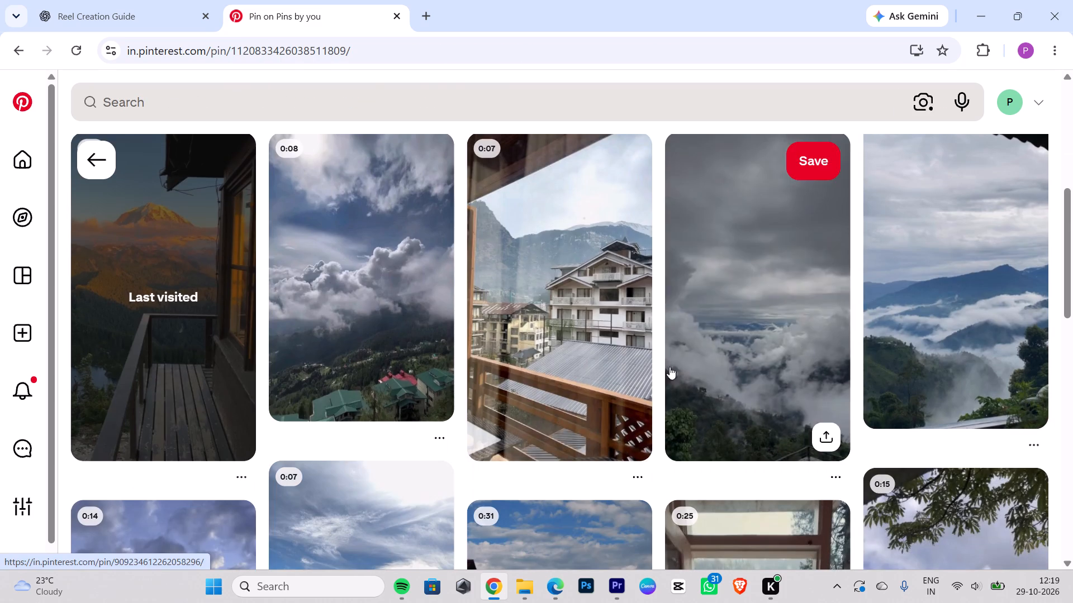
{"action": "left_click", "coordinate": [99, 168]}
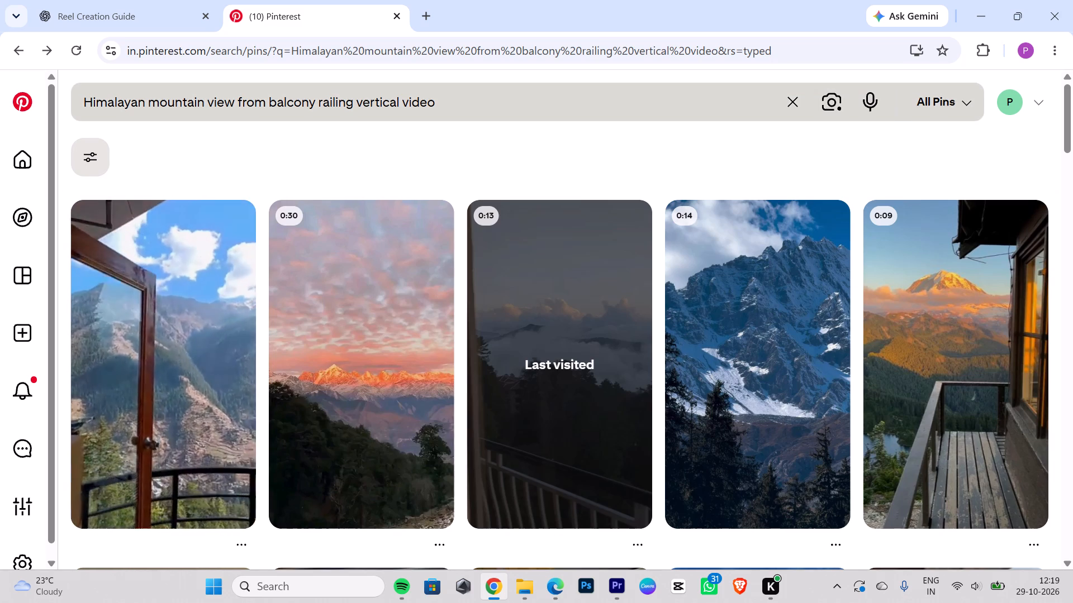
Rerun the Pinterest search without "vertical", as "Himalayan mountain view from balcony railing video".
{"action": "left_click_drag", "start_coordinate": [398, 99], "coordinate": [353, 108]}
{"action": "key", "text": "BackSpace"}
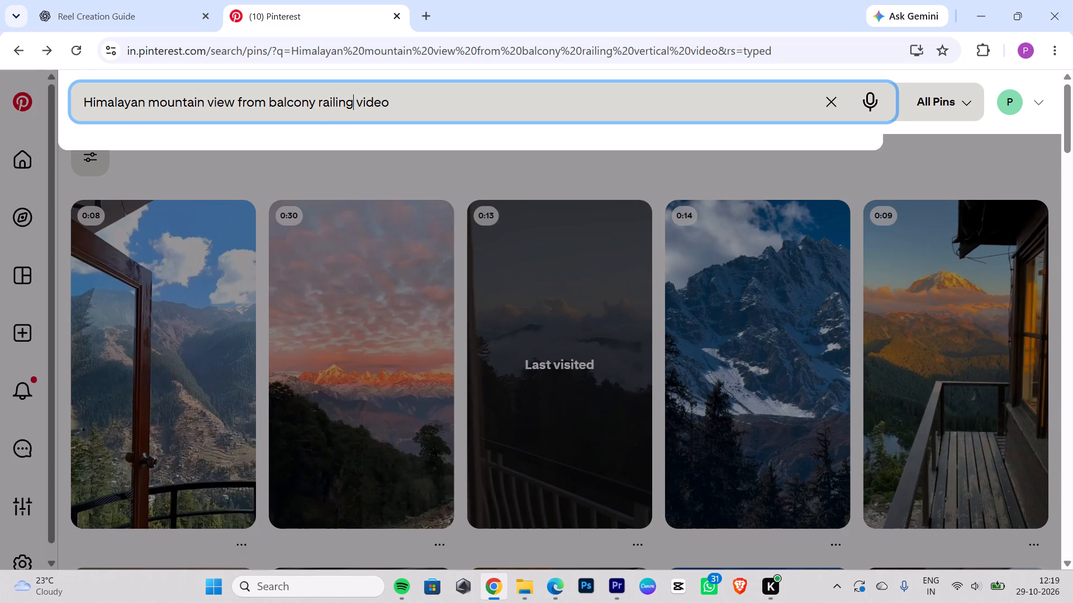
{"action": "key", "text": "Return"}
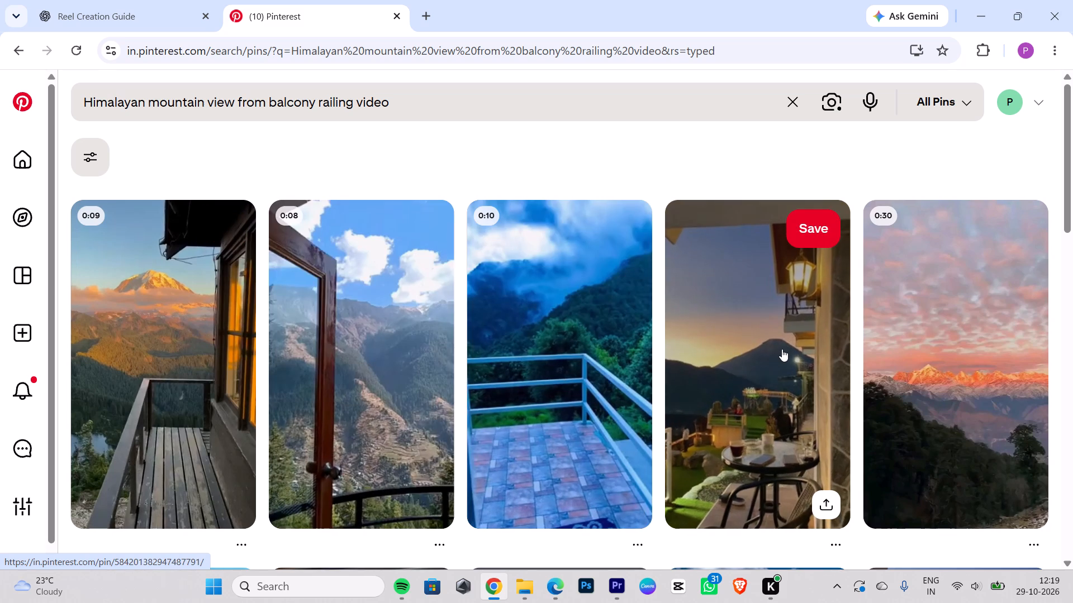
{"action": "scroll", "coordinate": [782, 349], "scroll_direction": "down", "scroll_amount": 5}
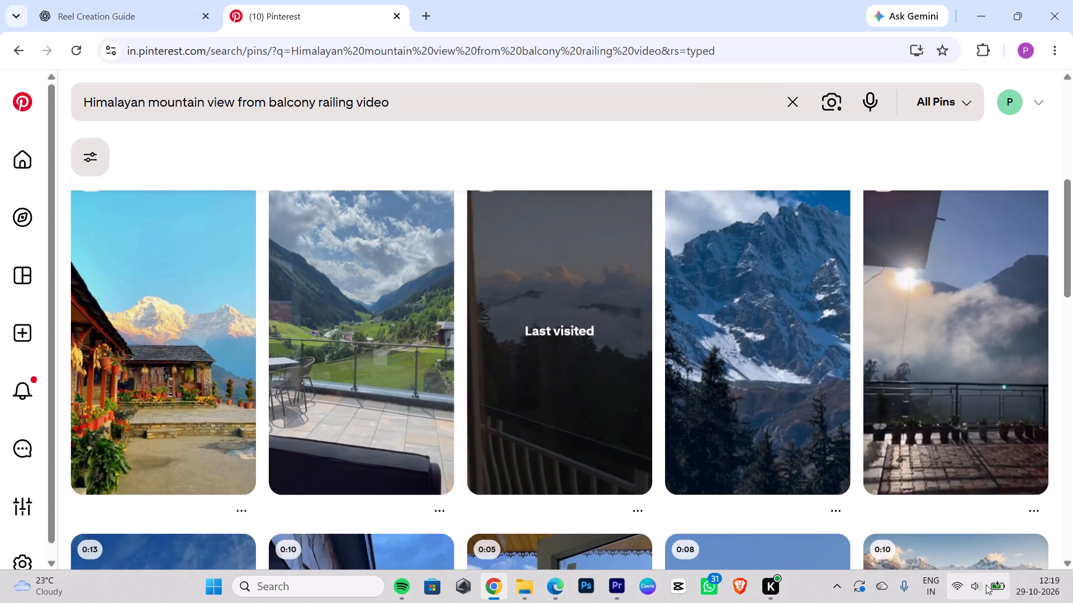
Skip ahead several tracks in the Spotify playback and return to the Pinterest results.
{"action": "left_click", "coordinate": [986, 585]}
{"action": "left_click", "coordinate": [955, 599]}
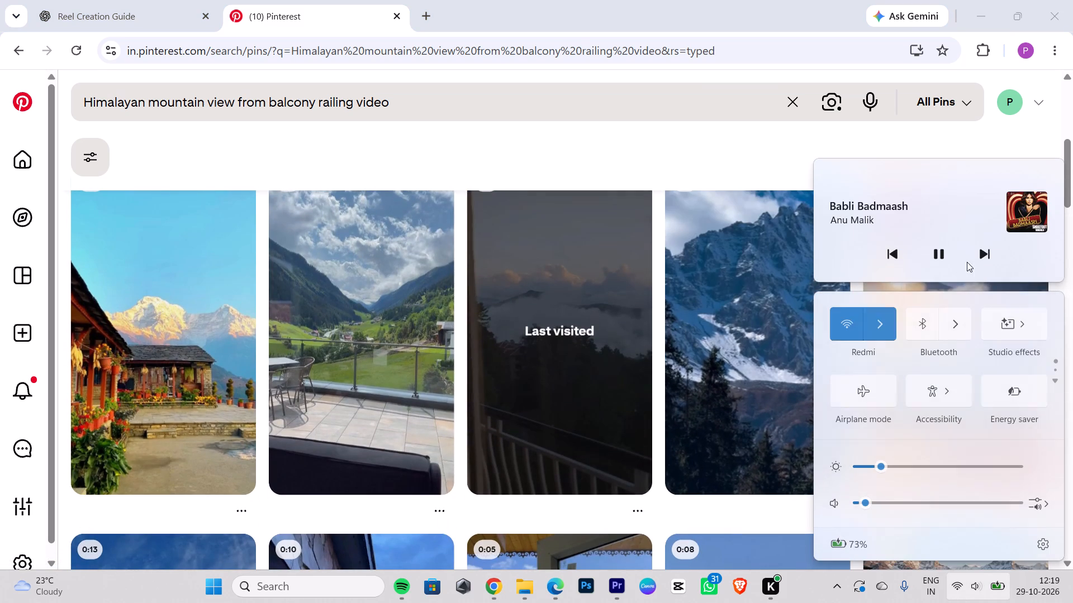
{"action": "left_click", "coordinate": [977, 254]}
{"action": "left_click", "coordinate": [977, 254]}
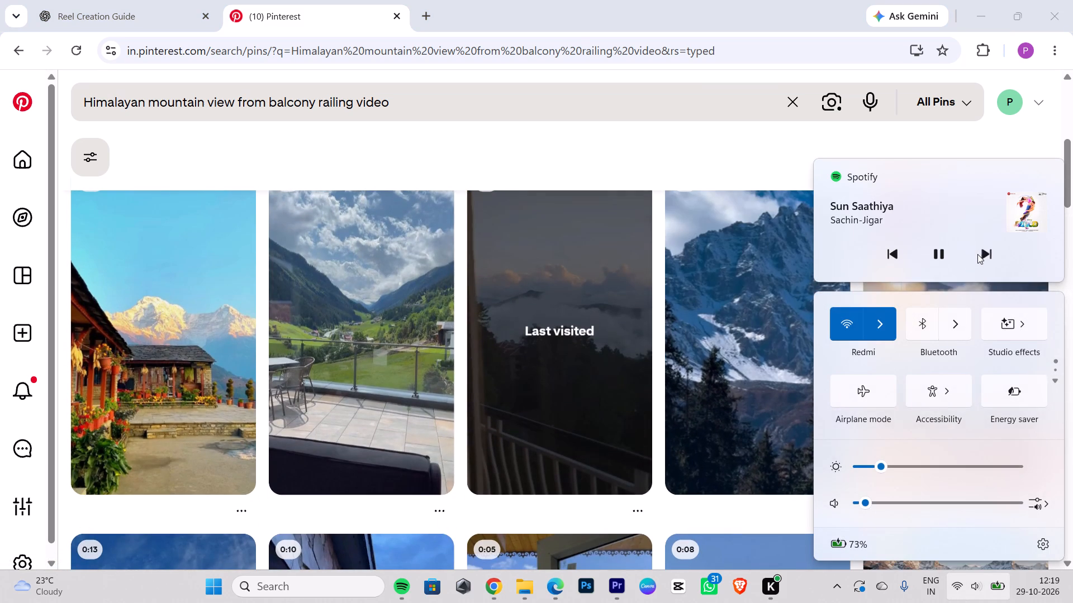
{"action": "left_click", "coordinate": [977, 254]}
{"action": "left_click", "coordinate": [977, 254]}
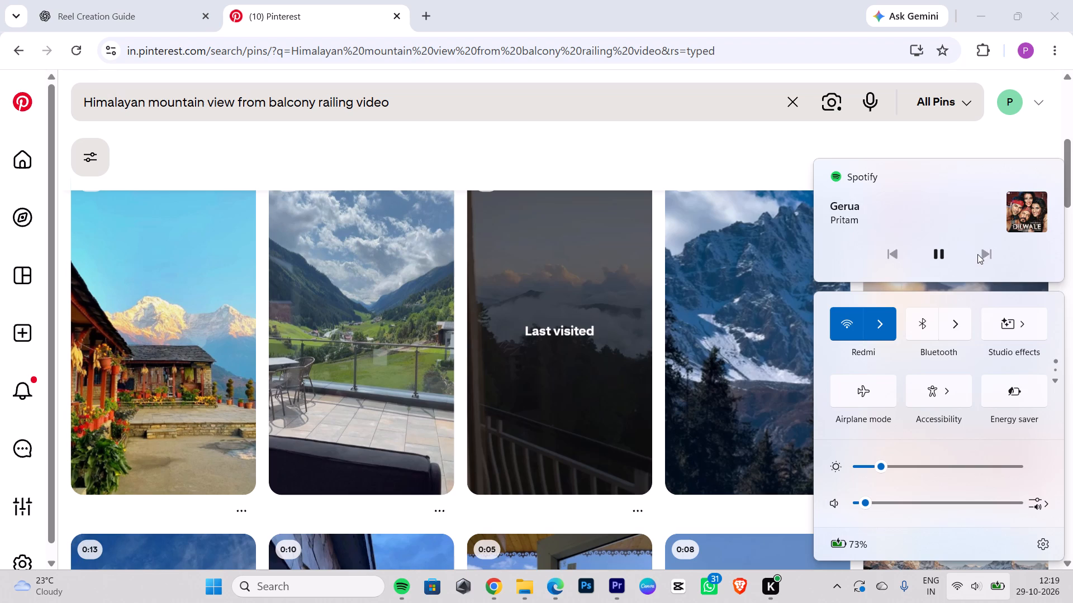
{"action": "left_click", "coordinate": [977, 254]}
{"action": "left_click", "coordinate": [977, 254]}
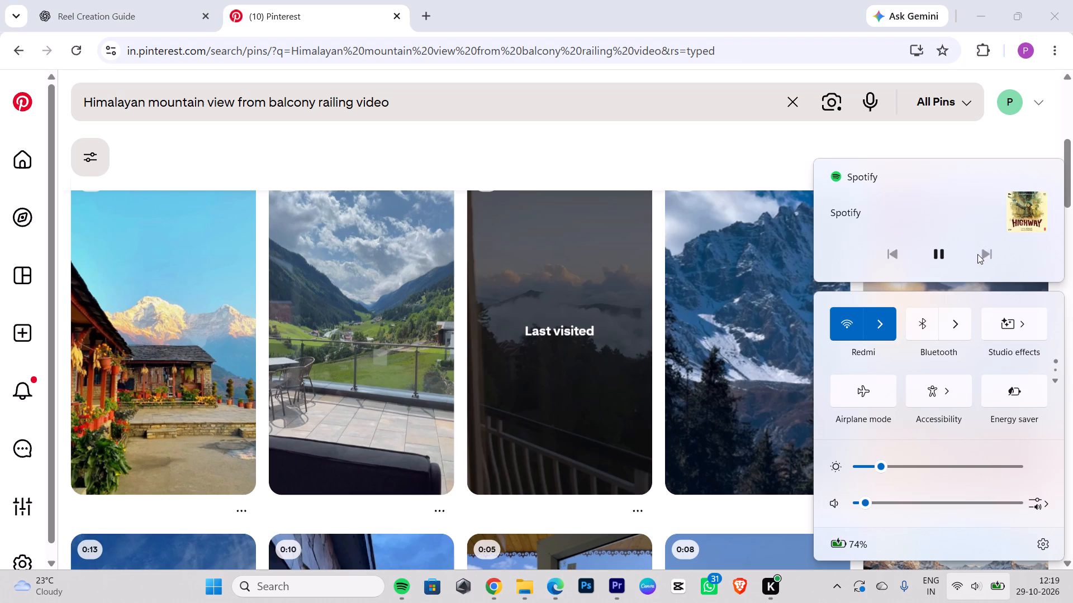
{"action": "left_click", "coordinate": [722, 152]}
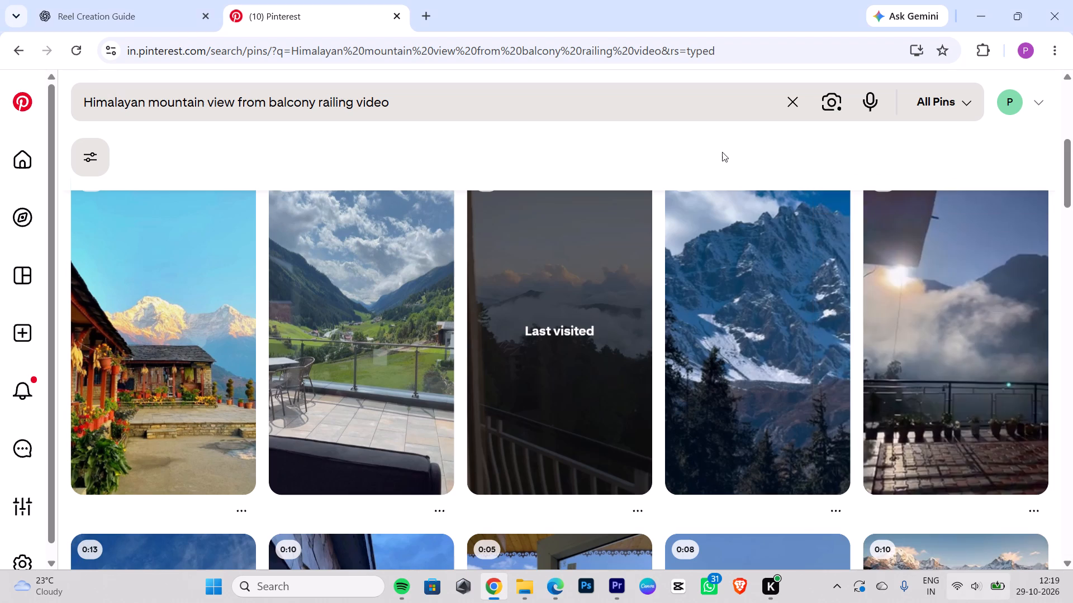
Look through the refined results for a balcony shot, previewing the pins "Mountains" and "Woke up in a dream".
{"action": "scroll", "coordinate": [924, 274], "scroll_direction": "down", "scroll_amount": 7}
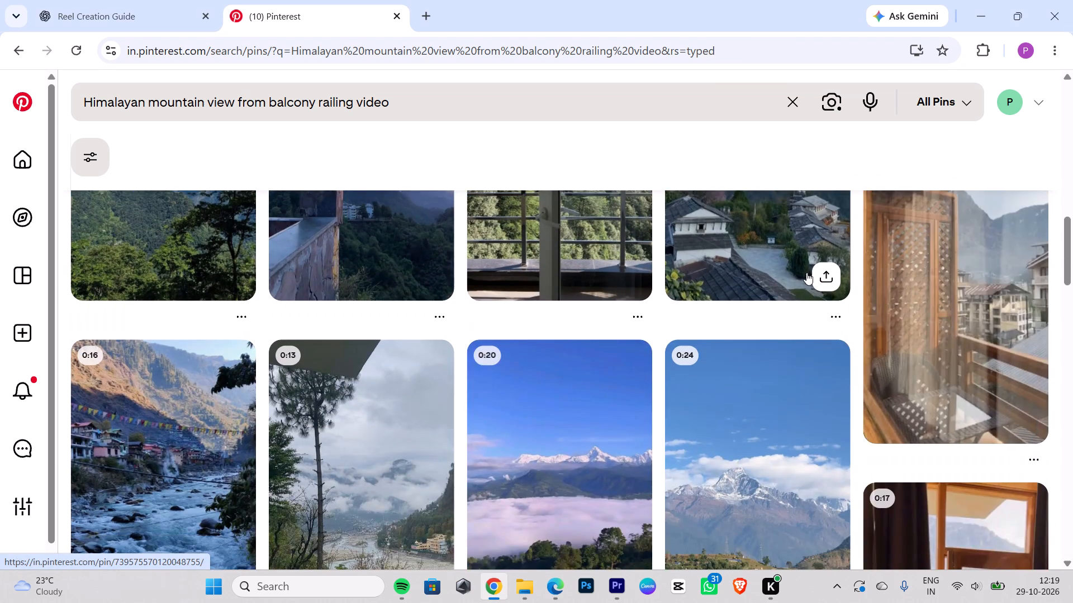
{"action": "scroll", "coordinate": [806, 272], "scroll_direction": "up", "scroll_amount": 2}
{"action": "left_click", "coordinate": [799, 337]}
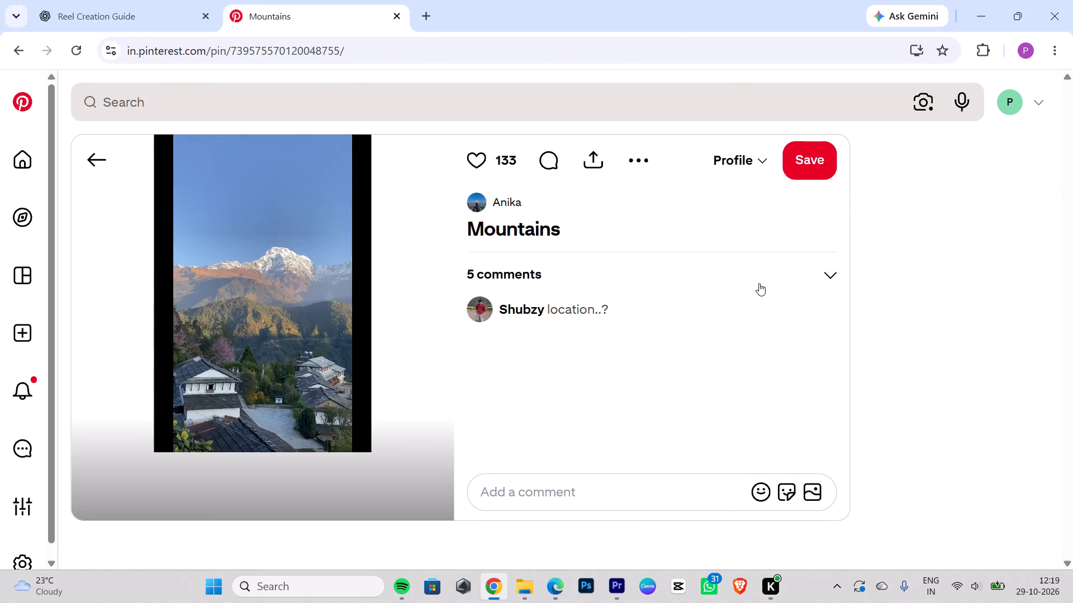
{"action": "left_click", "coordinate": [94, 153]}
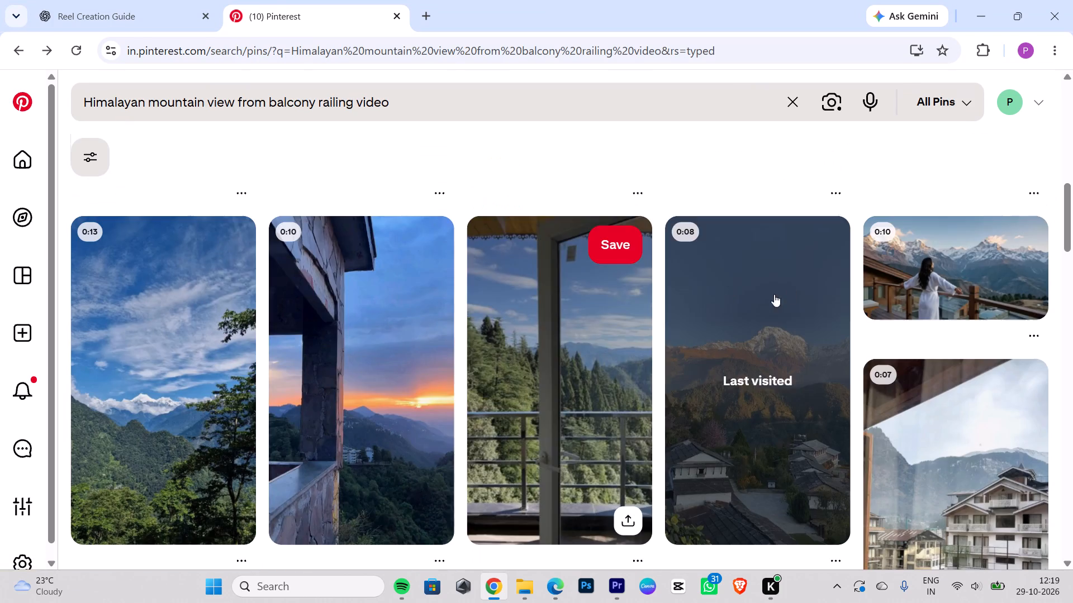
{"action": "scroll", "coordinate": [853, 266], "scroll_direction": "down", "scroll_amount": 5}
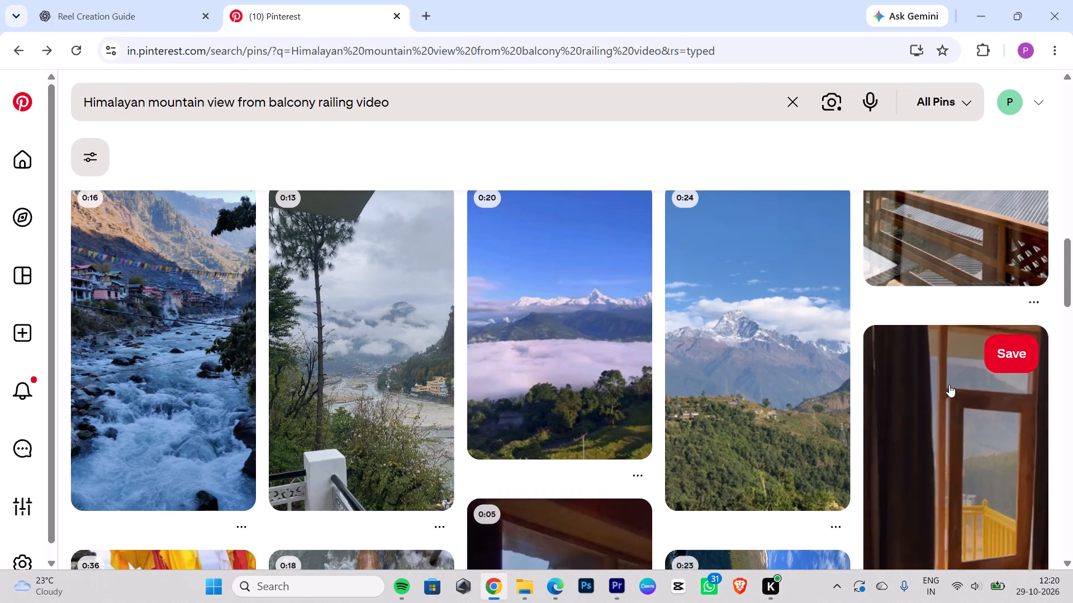
{"action": "scroll", "coordinate": [961, 377], "scroll_direction": "down", "scroll_amount": 1}
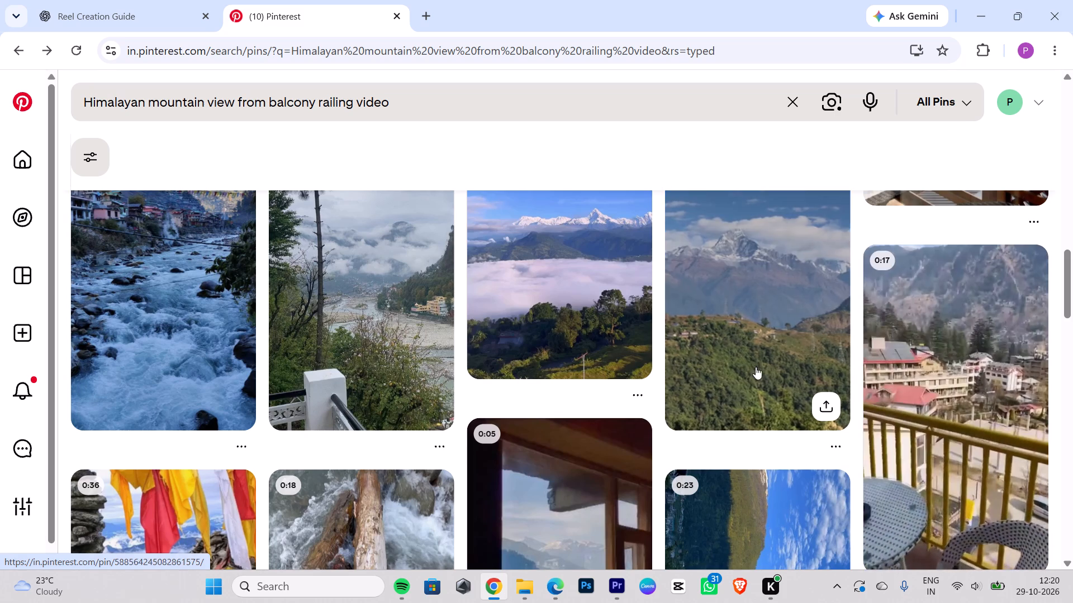
{"action": "scroll", "coordinate": [751, 357], "scroll_direction": "down", "scroll_amount": 4}
{"action": "left_click", "coordinate": [597, 334]}
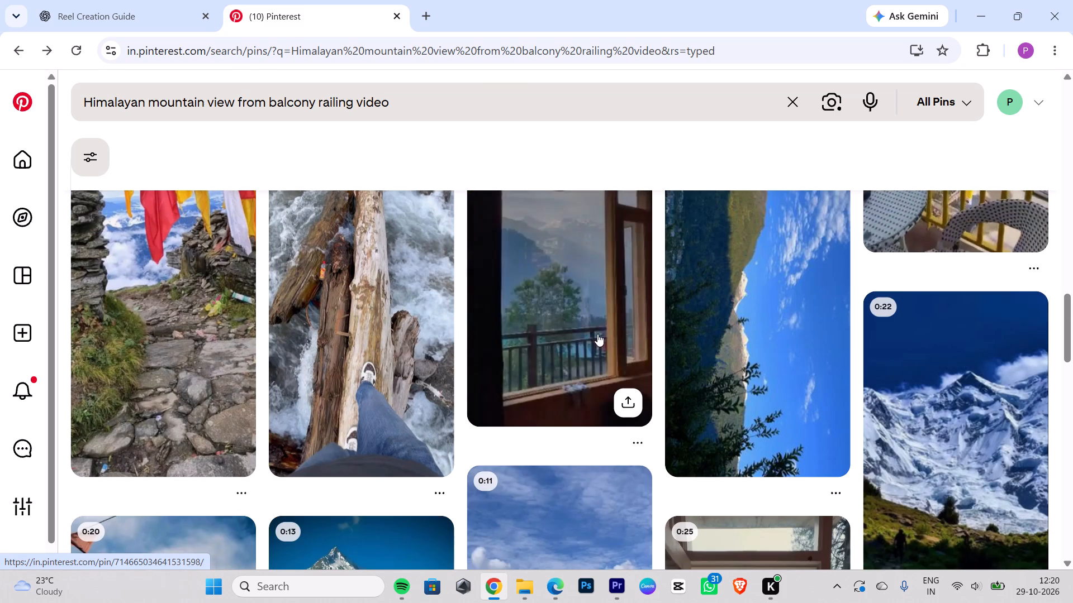
{"action": "left_click", "coordinate": [421, 409]}
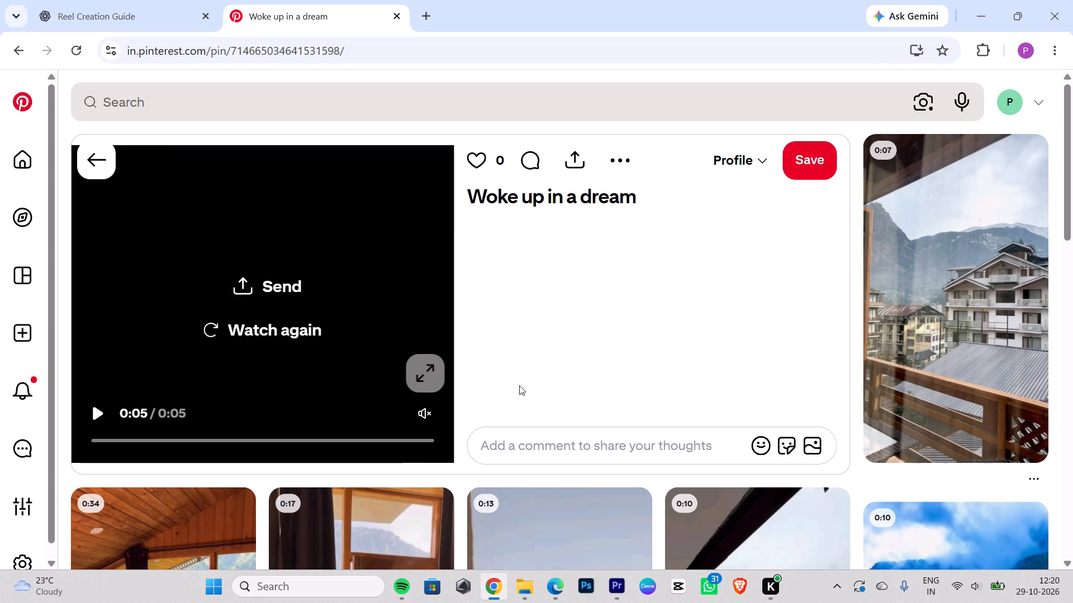
{"action": "left_click", "coordinate": [89, 164]}
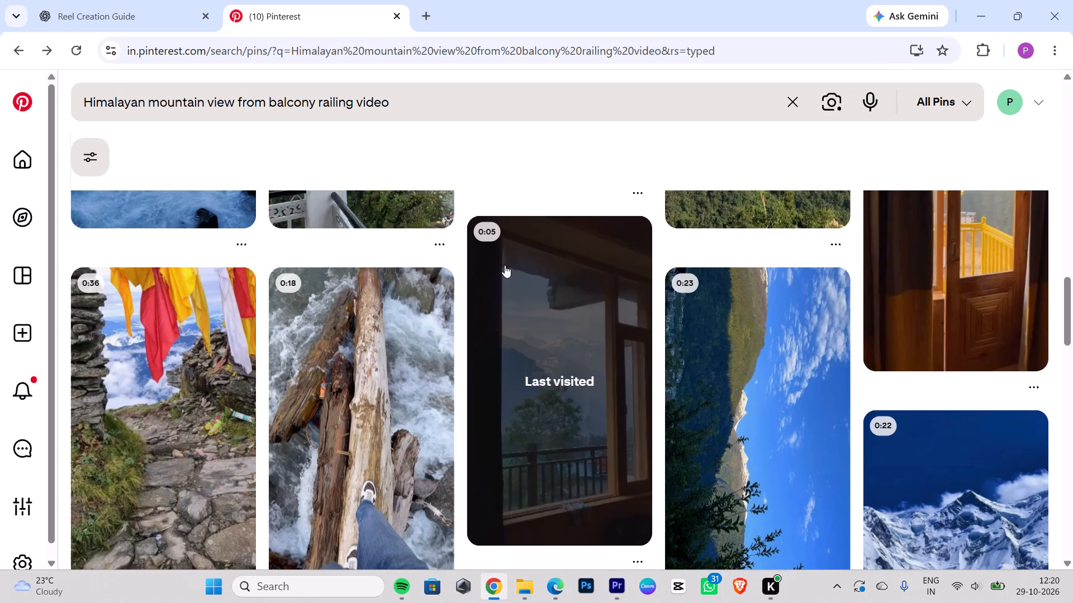
Look through more of the balcony railing search results for a suitable mountain view clip.
{"action": "scroll", "coordinate": [728, 389], "scroll_direction": "down", "scroll_amount": 6}
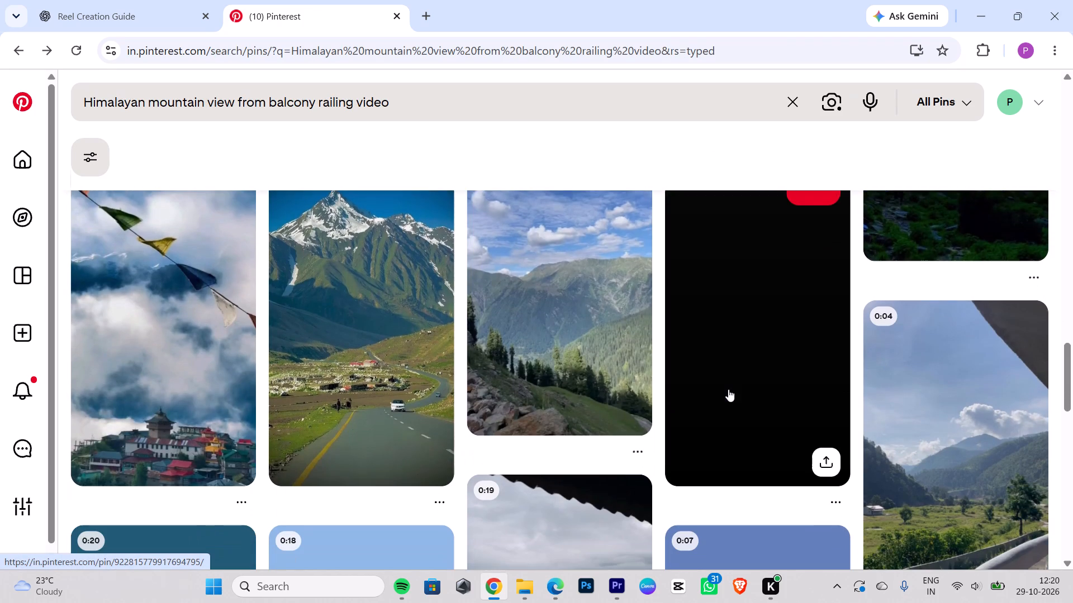
{"action": "scroll", "coordinate": [728, 389], "scroll_direction": "down", "scroll_amount": 5}
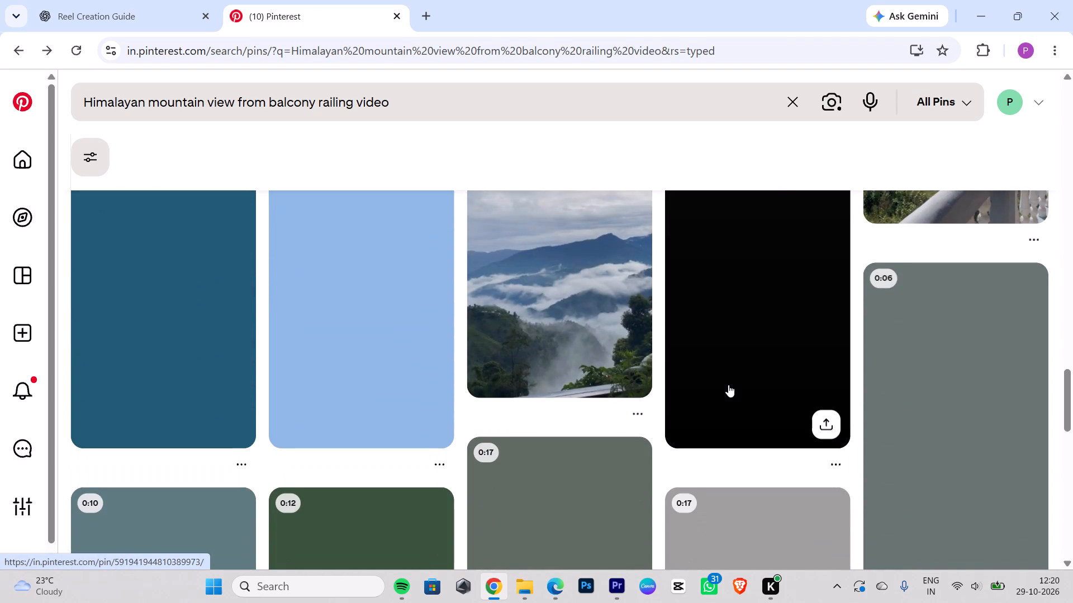
{"action": "scroll", "coordinate": [728, 385], "scroll_direction": "down", "scroll_amount": 2}
{"action": "scroll", "coordinate": [730, 375], "scroll_direction": "up", "scroll_amount": 4}
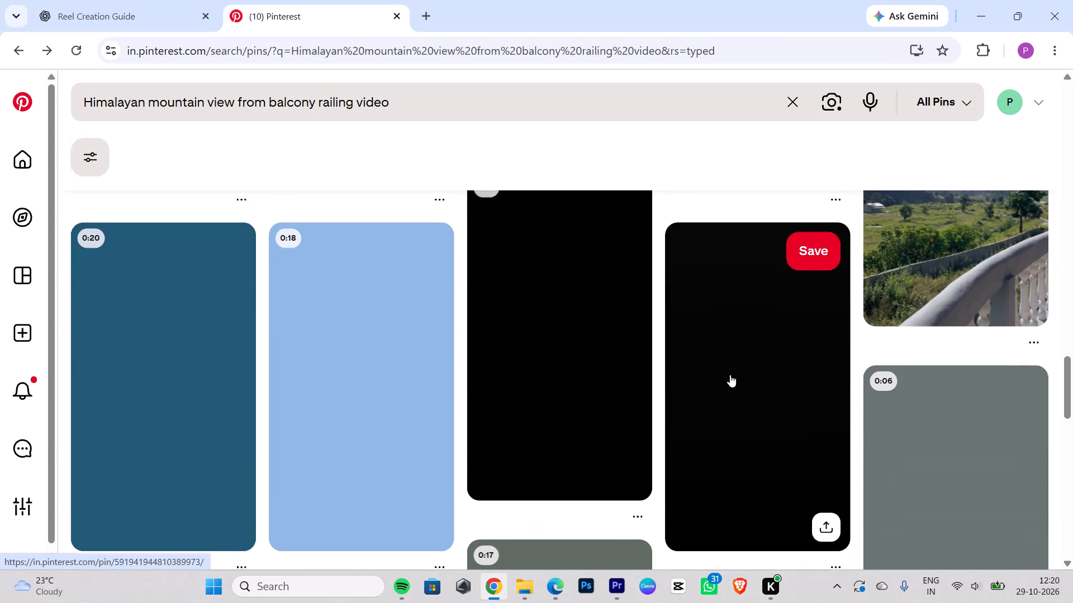
{"action": "scroll", "coordinate": [730, 375], "scroll_direction": "up", "scroll_amount": 11}
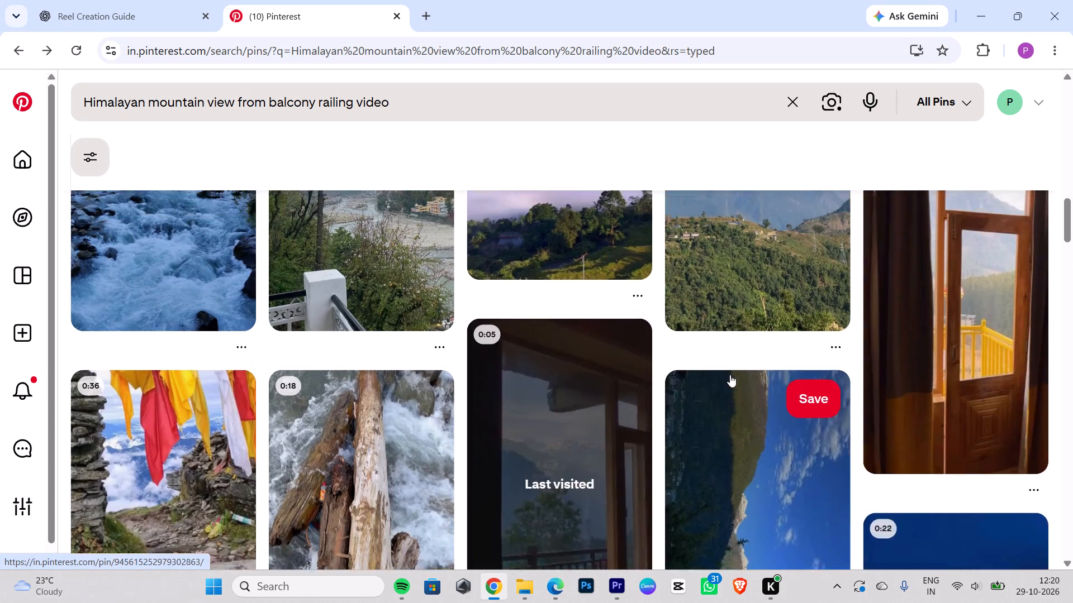
{"action": "scroll", "coordinate": [730, 375], "scroll_direction": "down", "scroll_amount": 3}
{"action": "scroll", "coordinate": [730, 375], "scroll_direction": "up", "scroll_amount": 7}
{"action": "scroll", "coordinate": [744, 360], "scroll_direction": "down", "scroll_amount": 4}
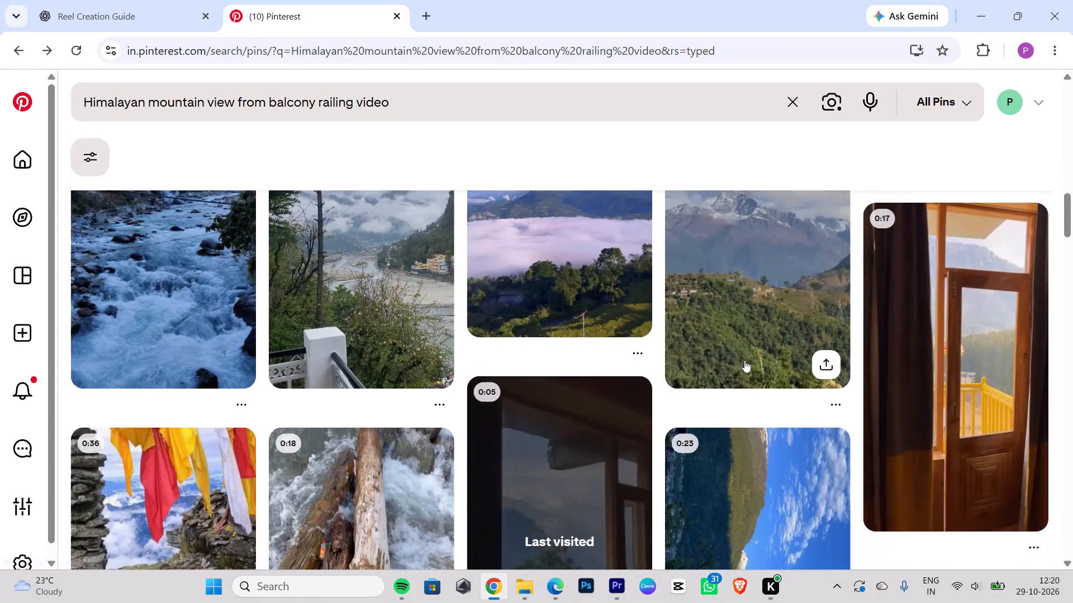
{"action": "scroll", "coordinate": [953, 409], "scroll_direction": "up", "scroll_amount": 5}
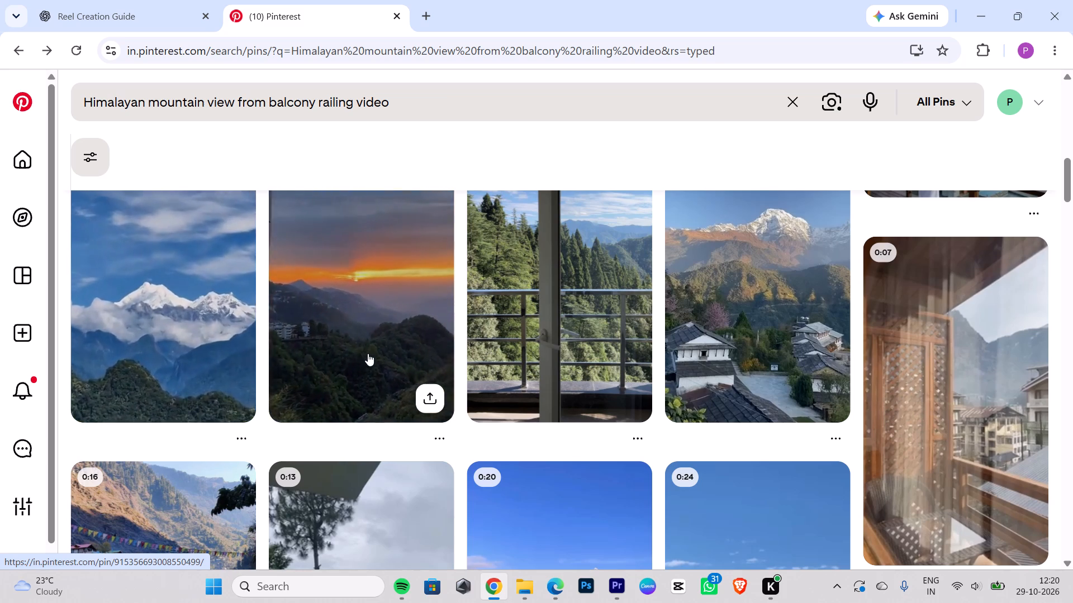
Open the orange sunset pin over dark hills, and from its related pins copy the link of the wooden balcony pin "VIEW".
{"action": "left_click", "coordinate": [368, 353]}
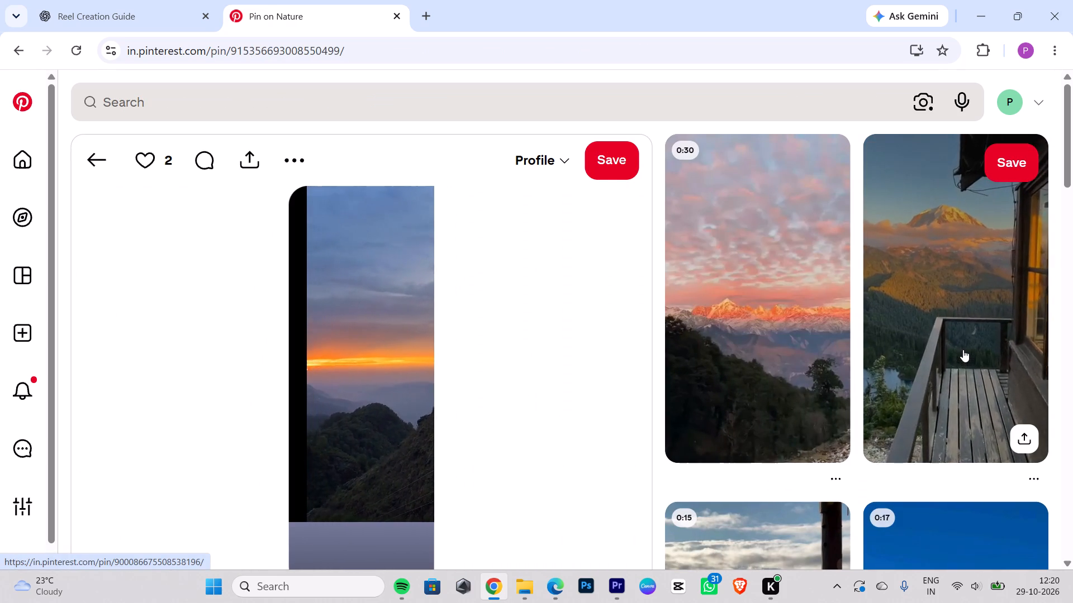
{"action": "left_click", "coordinate": [963, 350]}
{"action": "left_click", "coordinate": [597, 161]}
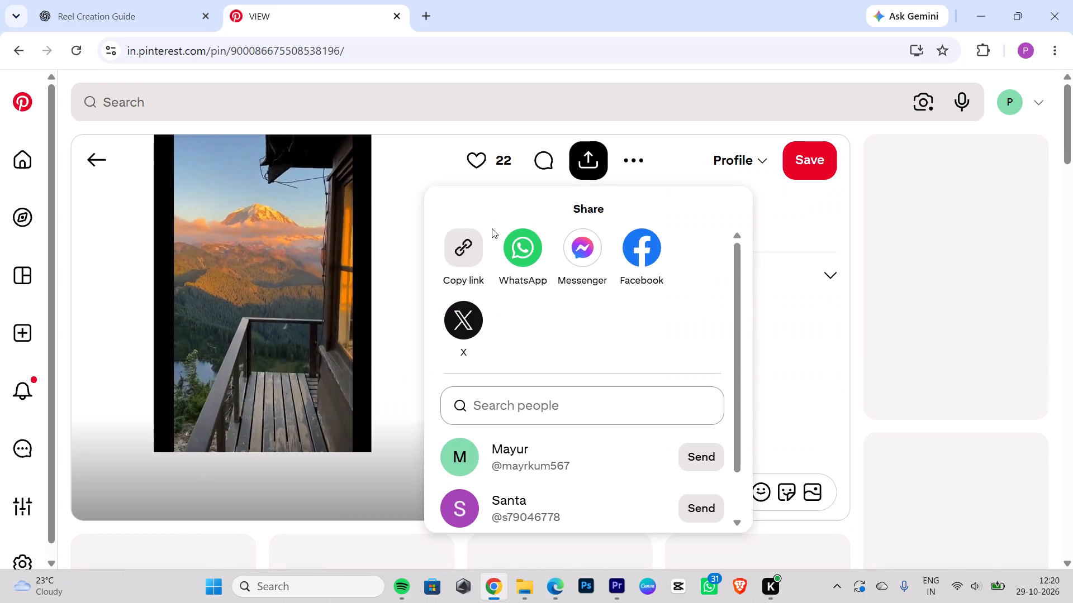
{"action": "triple_click", "coordinate": [475, 246]}
{"action": "triple_click", "coordinate": [475, 246]}
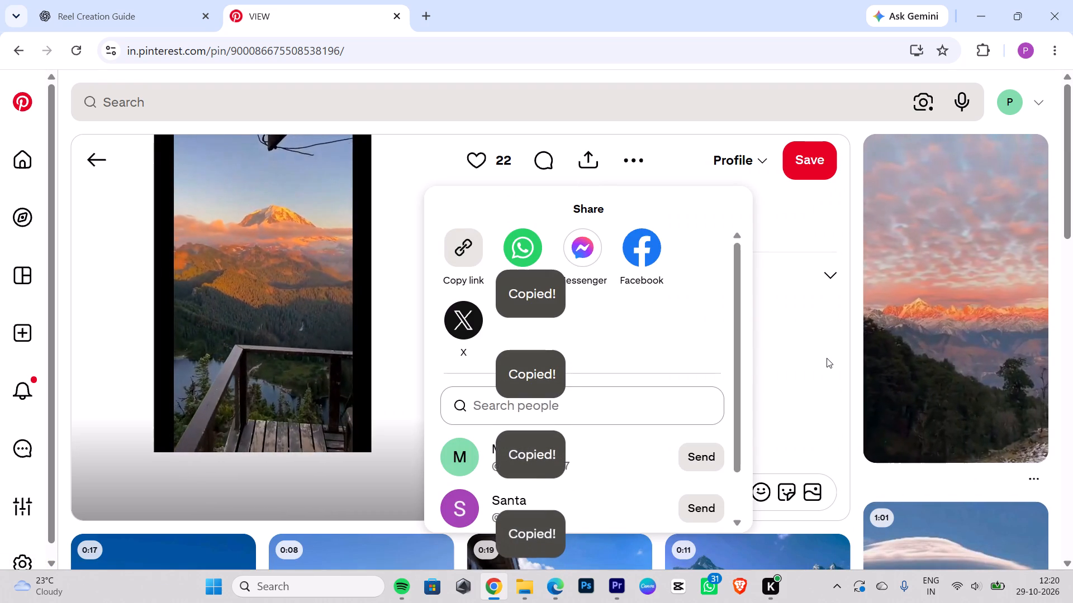
{"action": "left_click", "coordinate": [827, 358]}
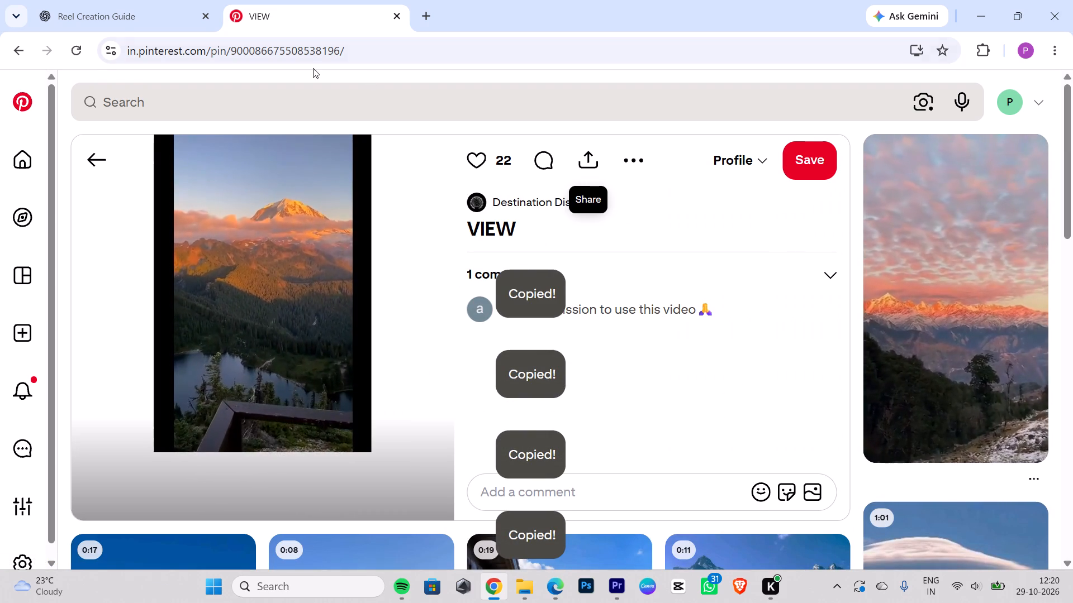
Search Google for "pinterest downloader" in a new browser tab.
{"action": "left_click", "coordinate": [427, 20]}
{"action": "type", "text": "pinterset s"}
{"action": "key", "text": "BackSpace"}
{"action": "type", "text": "download"}
{"action": "key", "text": "space"}
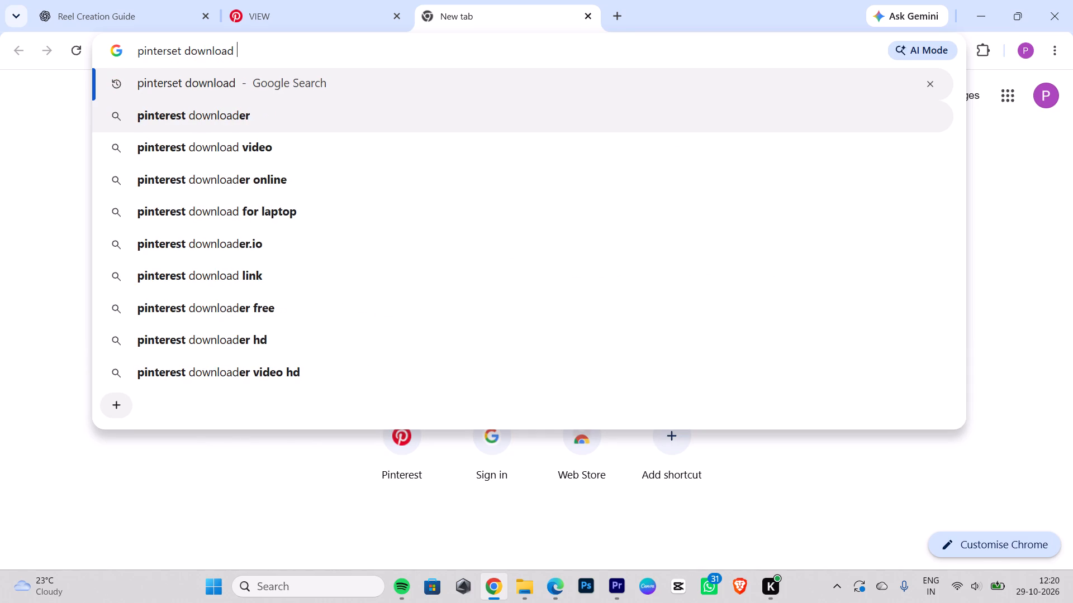
{"action": "key", "text": "BackSpace"}
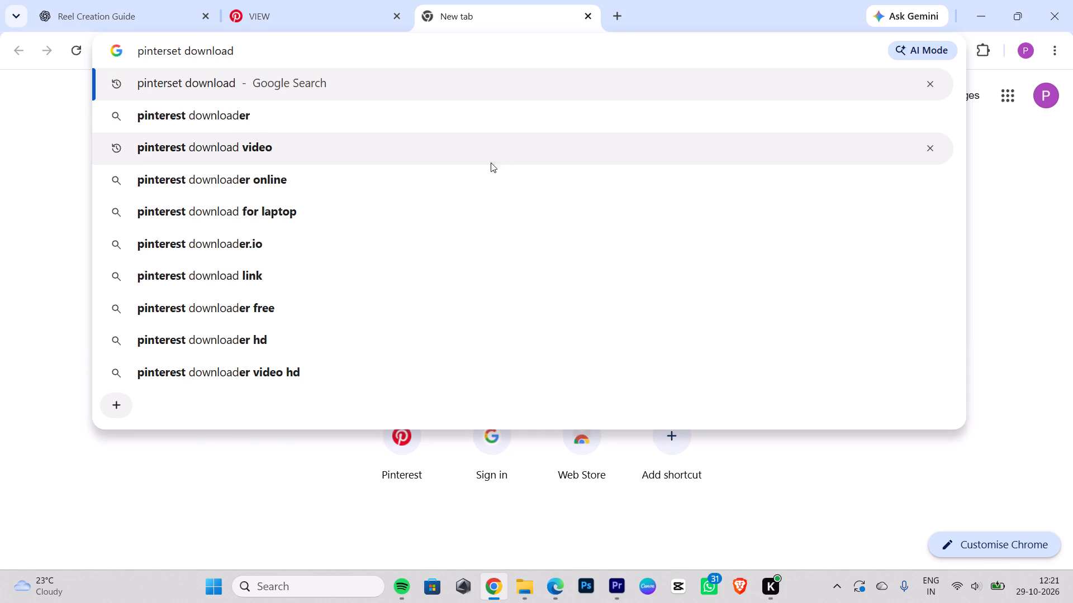
{"action": "left_click", "coordinate": [468, 123]}
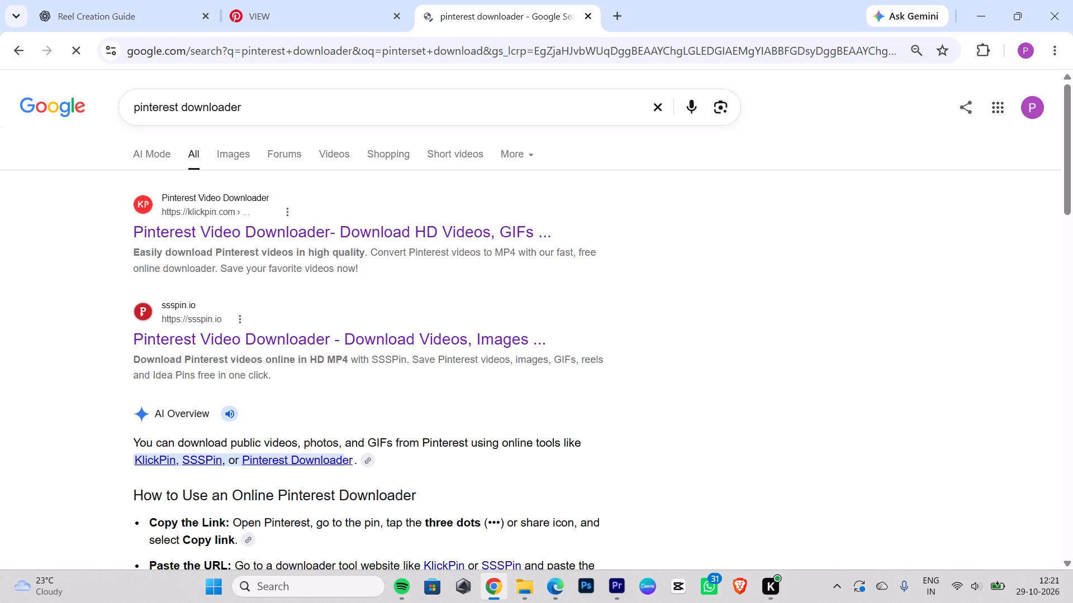
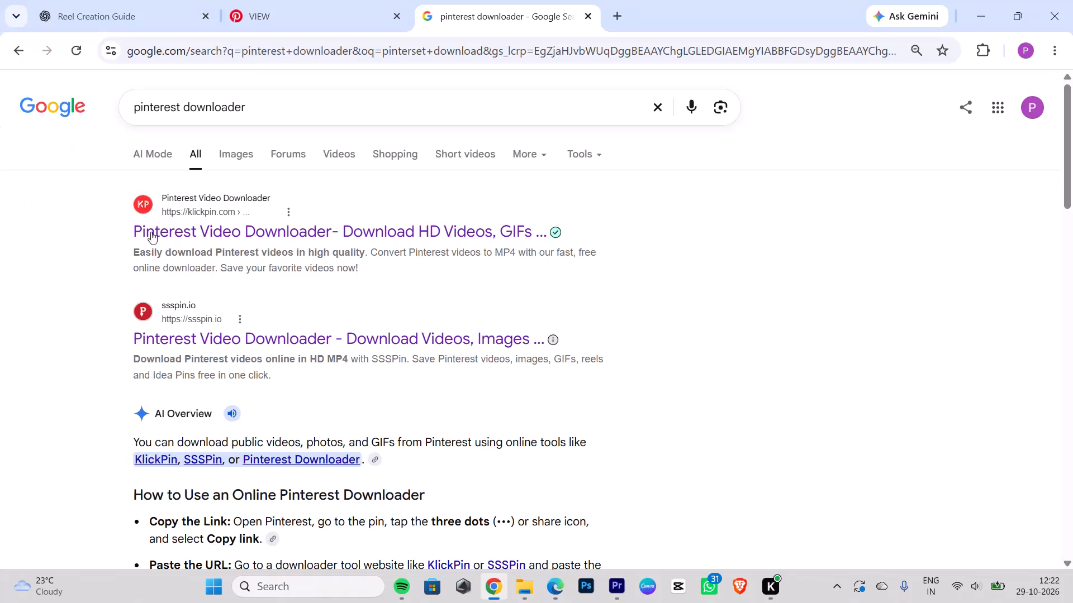
Open the KlickPin downloader from the search results and download the video of the copied balcony pin "VIEW".
{"action": "left_click", "coordinate": [175, 231]}
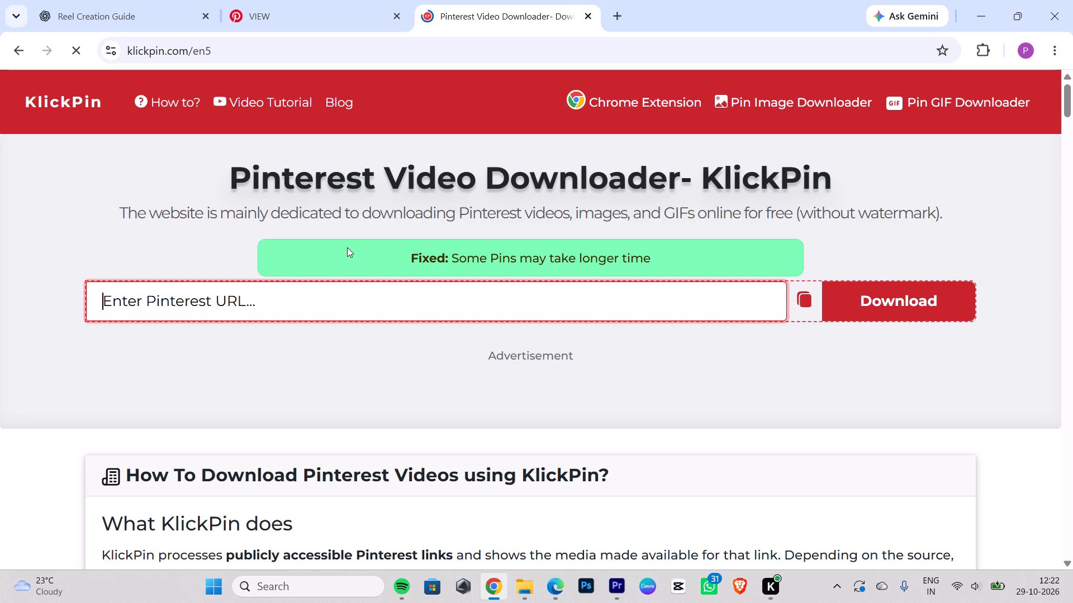
{"action": "left_click_drag", "start_coordinate": [347, 247], "coordinate": [35, 262]}
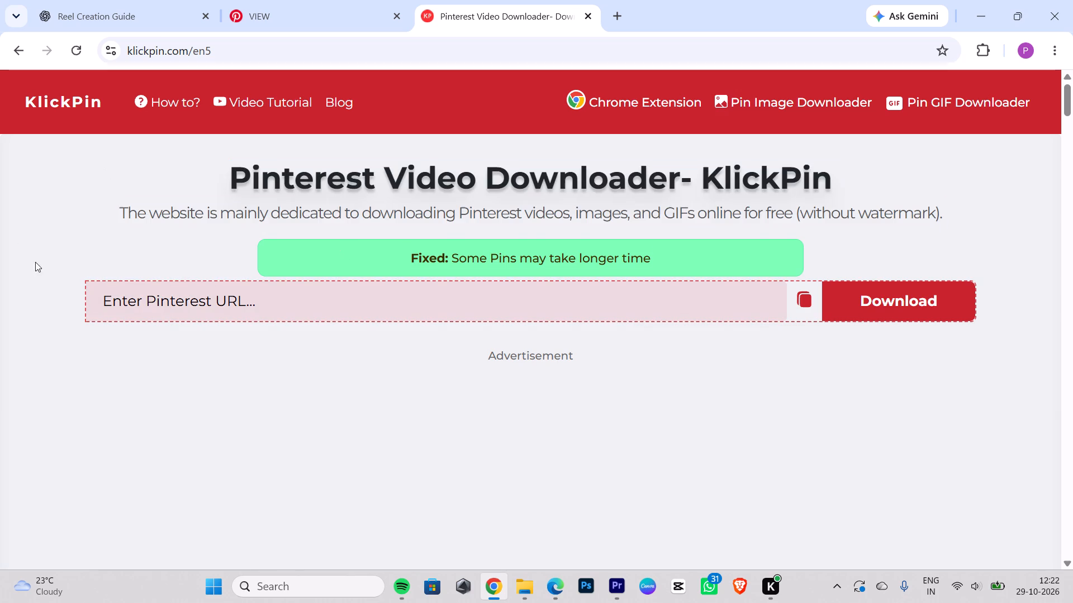
{"action": "left_click_drag", "start_coordinate": [35, 262], "coordinate": [537, 259]}
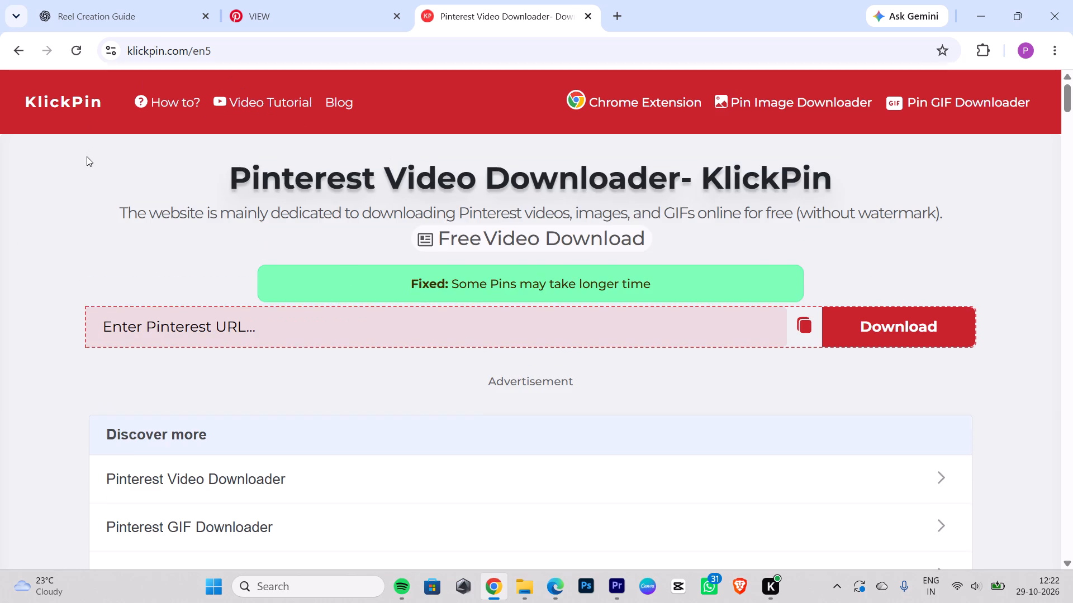
{"action": "left_click", "coordinate": [87, 156]}
{"action": "left_click", "coordinate": [198, 314]}
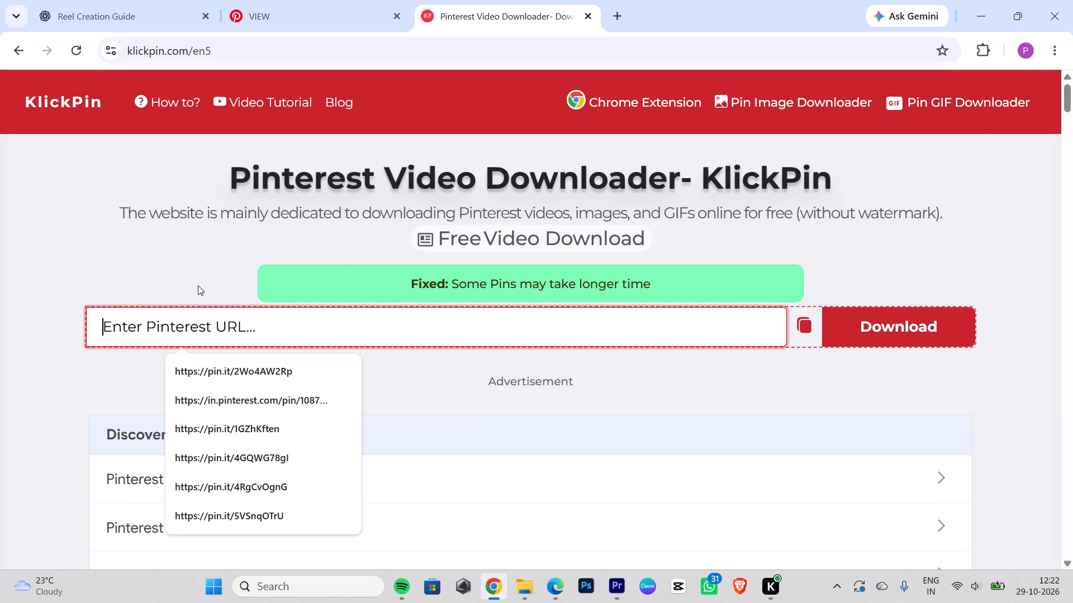
{"action": "key", "text": "ctrl+v"}
{"action": "key", "text": "Return"}
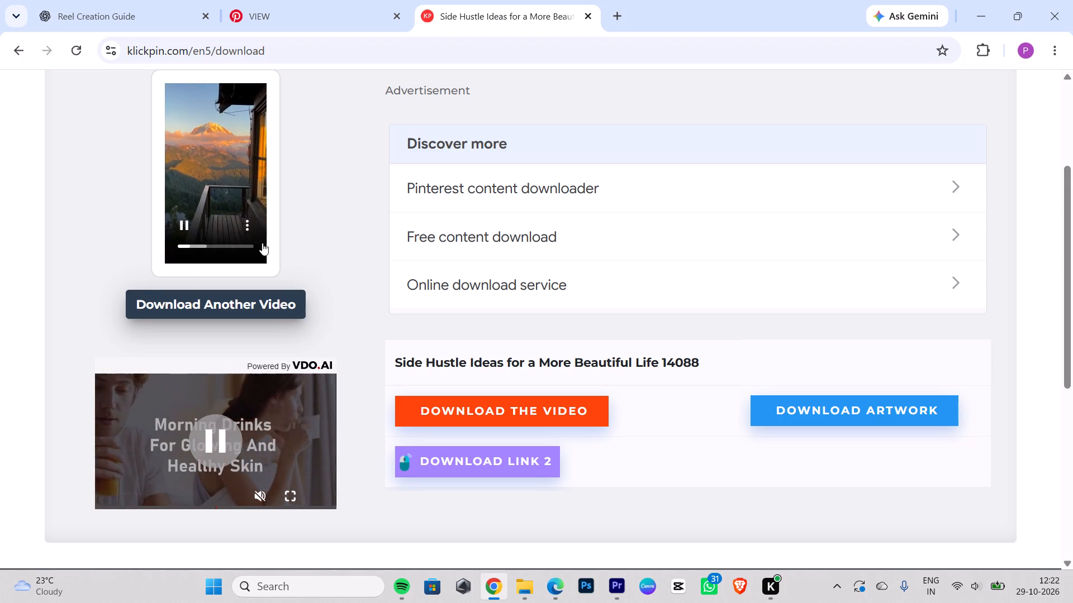
{"action": "left_click", "coordinate": [250, 227]}
{"action": "left_click", "coordinate": [197, 116]}
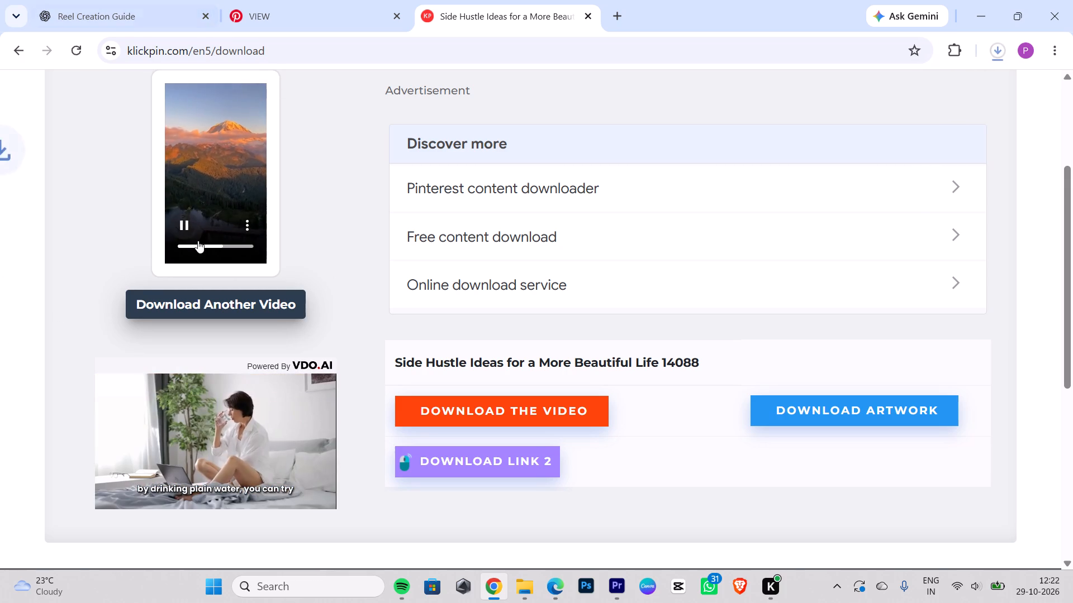
{"action": "left_click", "coordinate": [146, 4]}
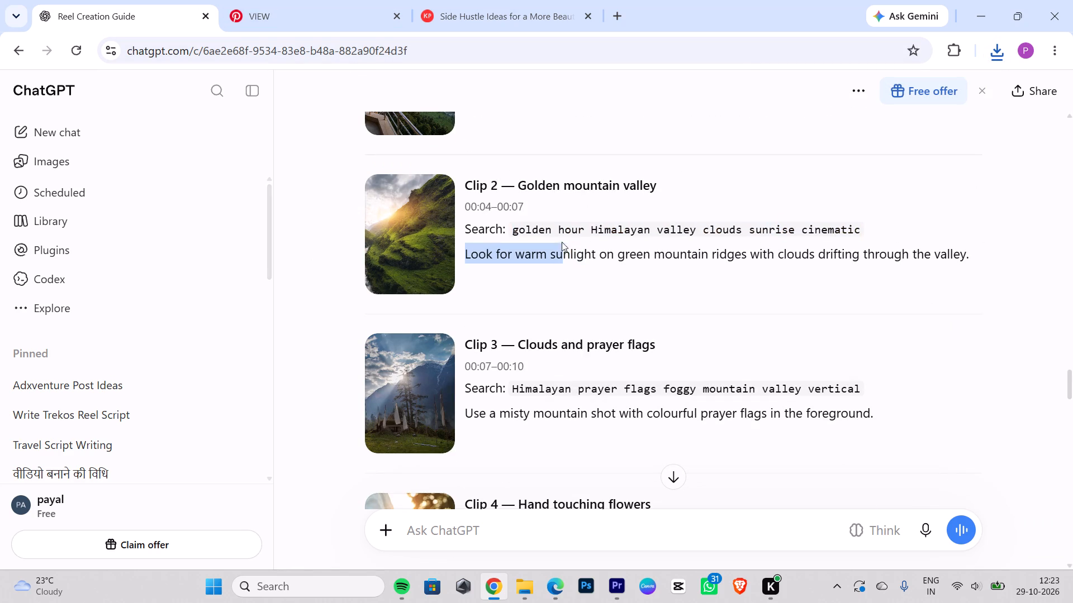
{"action": "left_click_drag", "start_coordinate": [562, 242], "coordinate": [510, 227]}
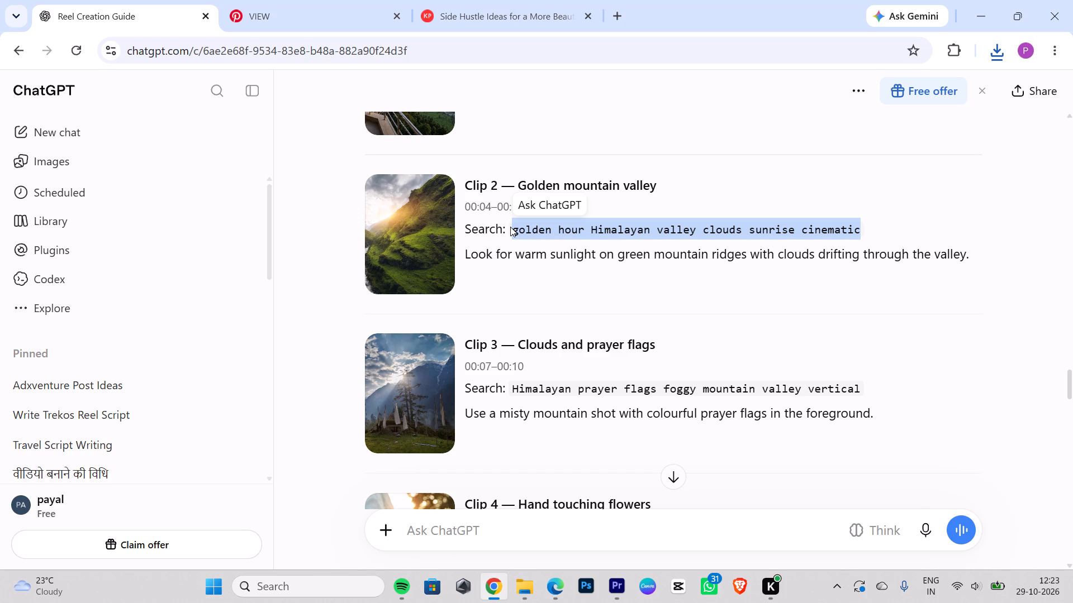
{"action": "key", "text": "ctrl+c"}
{"action": "key", "text": "ctrl+c"}
{"action": "key", "text": "ctrl+c"}
Search Pinterest for "golden hour Himalayan valley clouds sunrise cinematic video".
{"action": "left_click", "coordinate": [543, 7]}
{"action": "left_click", "coordinate": [370, 0]}
{"action": "left_click", "coordinate": [250, 105]}
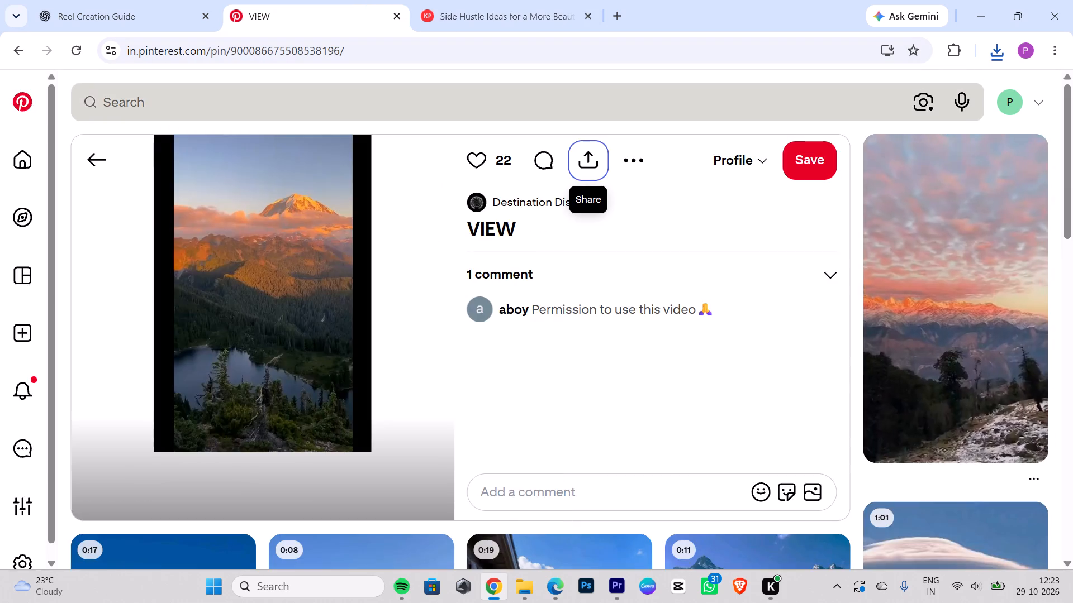
{"action": "key", "text": "ctrl+v"}
{"action": "key", "text": "space"}
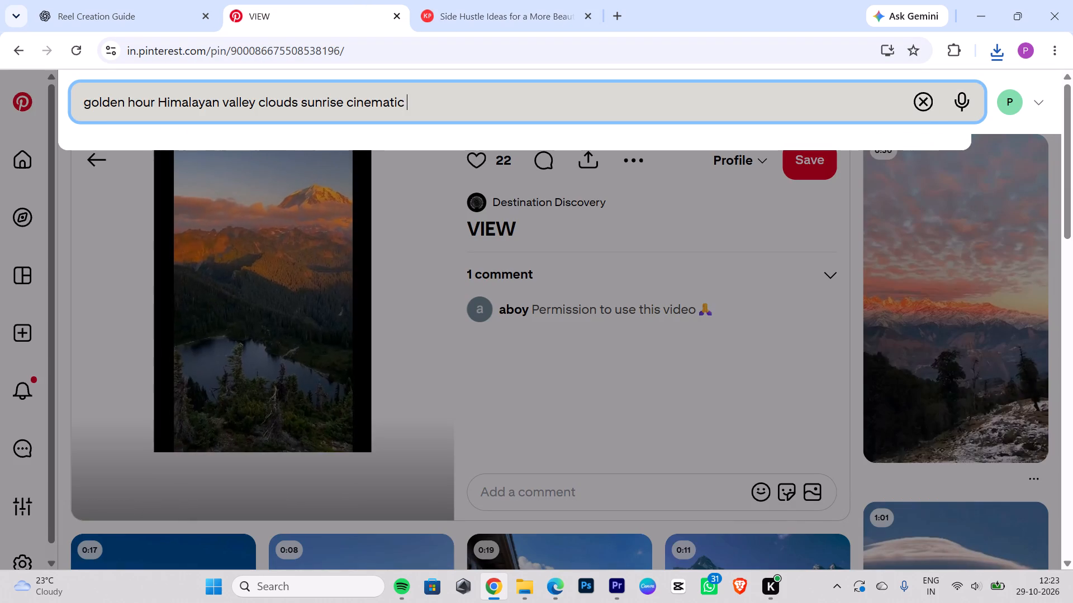
{"action": "type", "text": "video"}
{"action": "key", "text": "space"}
{"action": "key", "text": "Return"}
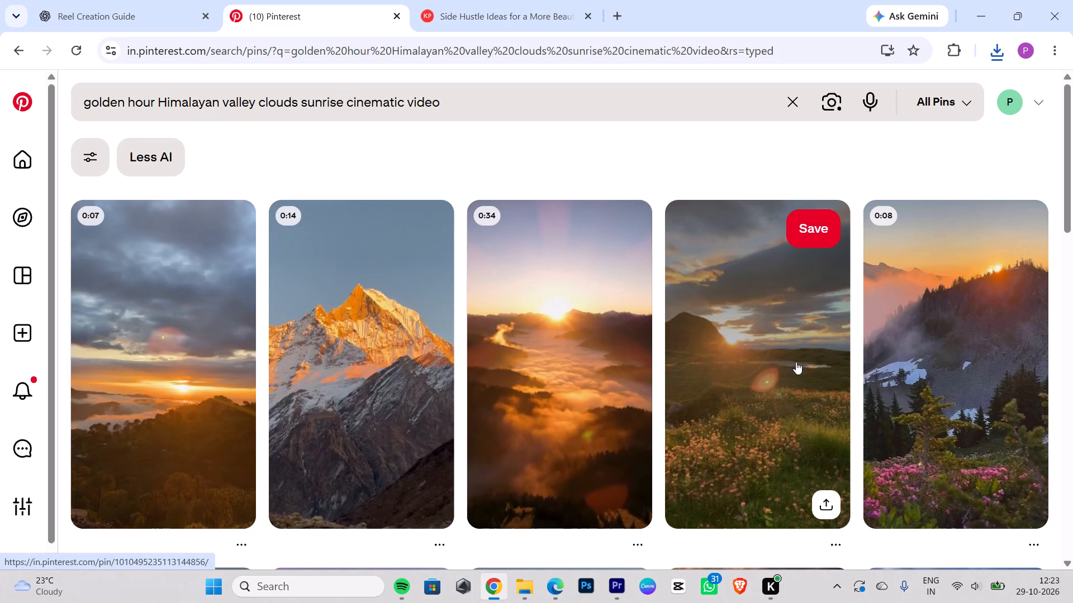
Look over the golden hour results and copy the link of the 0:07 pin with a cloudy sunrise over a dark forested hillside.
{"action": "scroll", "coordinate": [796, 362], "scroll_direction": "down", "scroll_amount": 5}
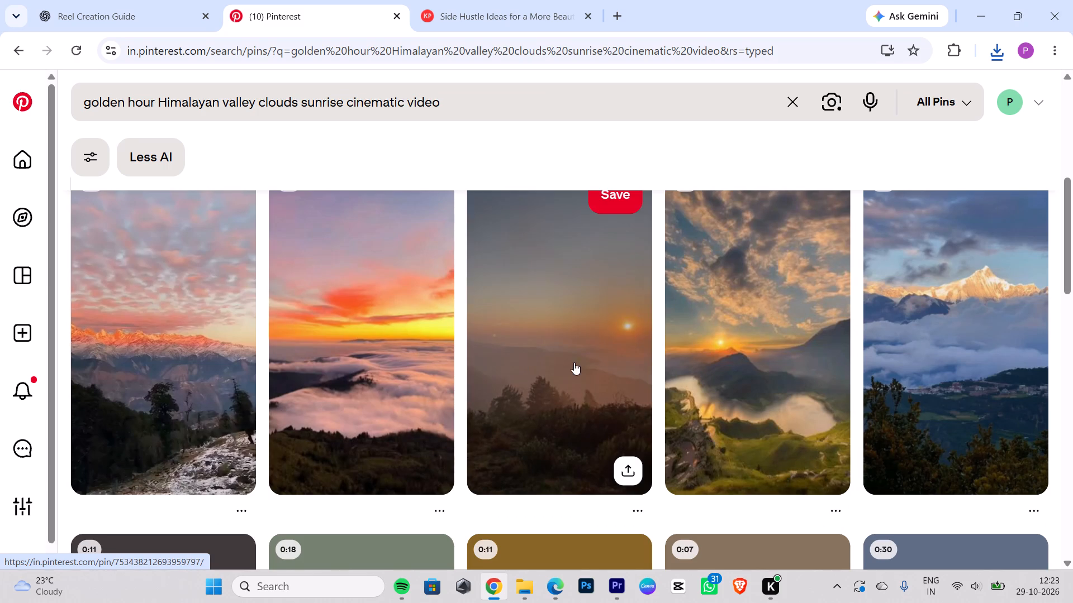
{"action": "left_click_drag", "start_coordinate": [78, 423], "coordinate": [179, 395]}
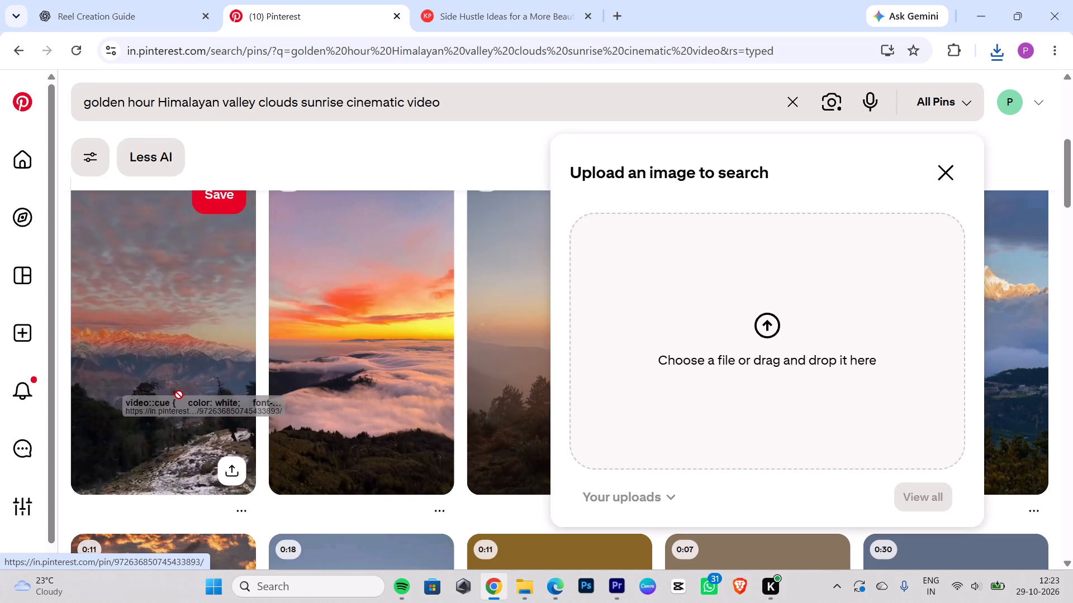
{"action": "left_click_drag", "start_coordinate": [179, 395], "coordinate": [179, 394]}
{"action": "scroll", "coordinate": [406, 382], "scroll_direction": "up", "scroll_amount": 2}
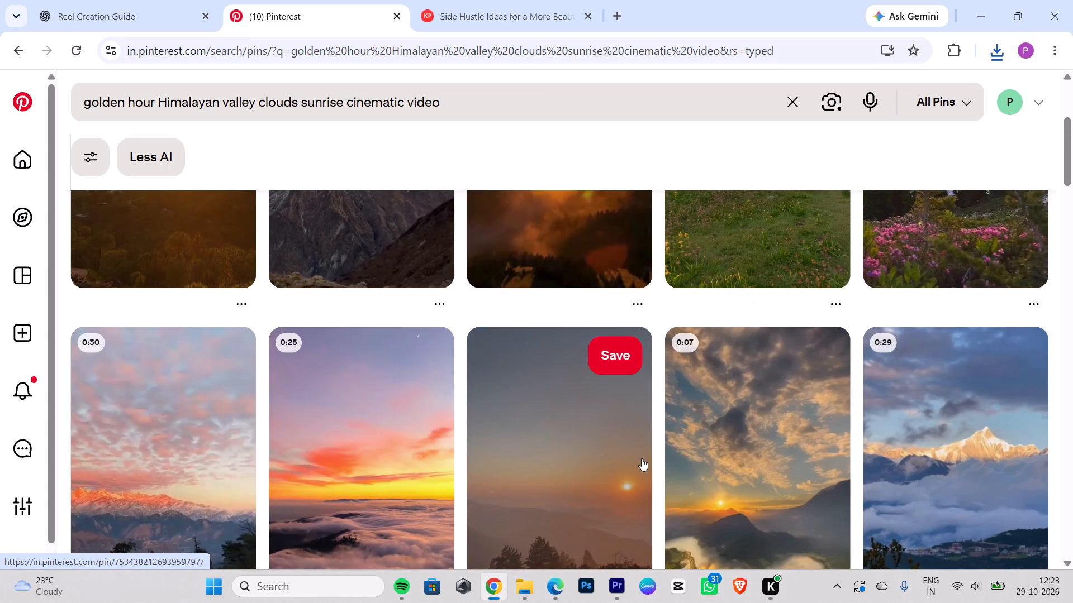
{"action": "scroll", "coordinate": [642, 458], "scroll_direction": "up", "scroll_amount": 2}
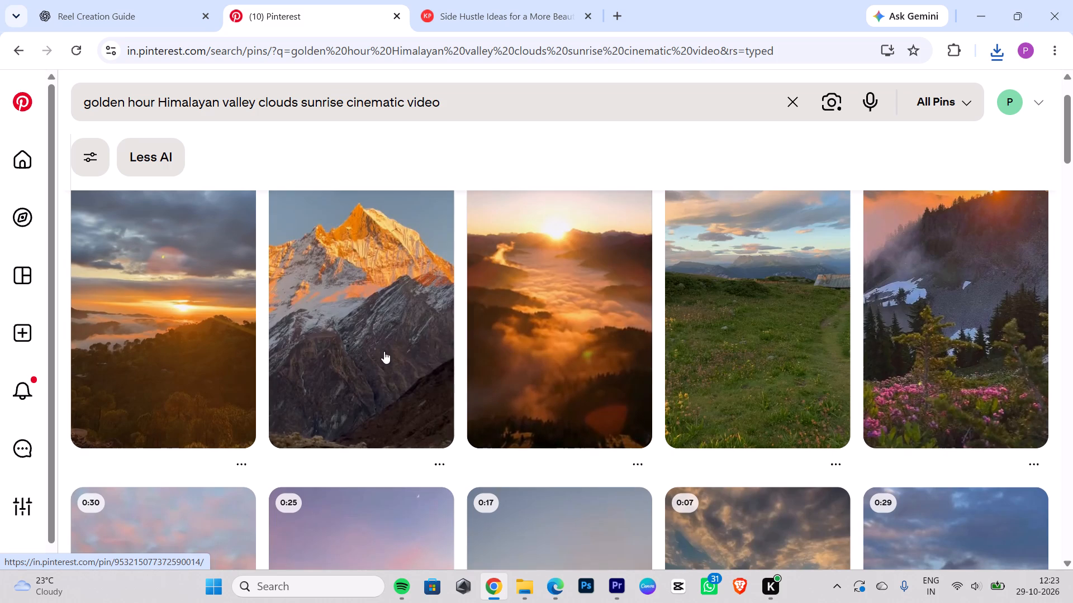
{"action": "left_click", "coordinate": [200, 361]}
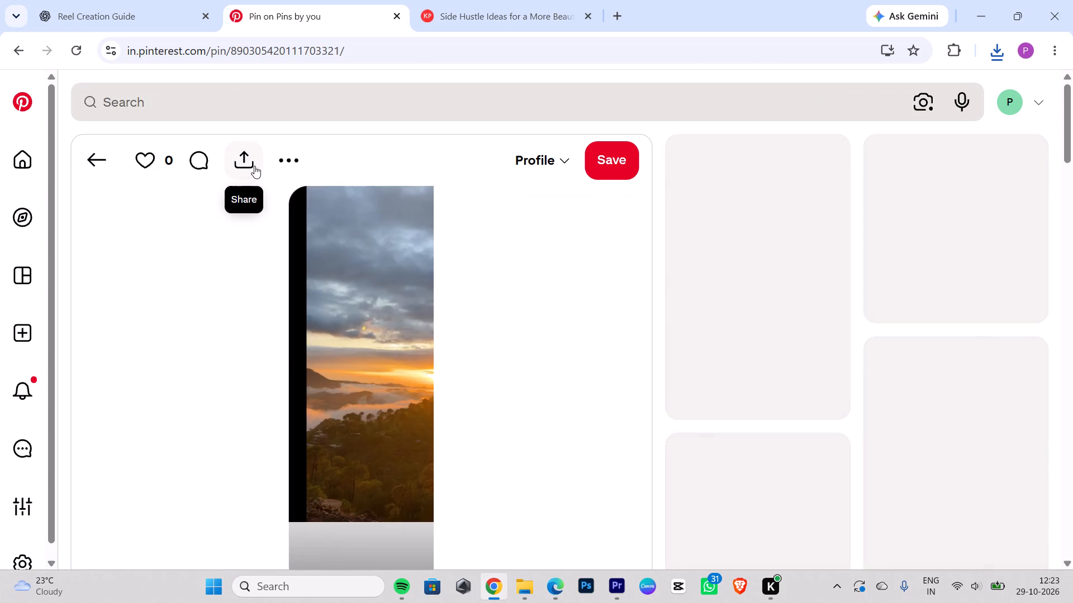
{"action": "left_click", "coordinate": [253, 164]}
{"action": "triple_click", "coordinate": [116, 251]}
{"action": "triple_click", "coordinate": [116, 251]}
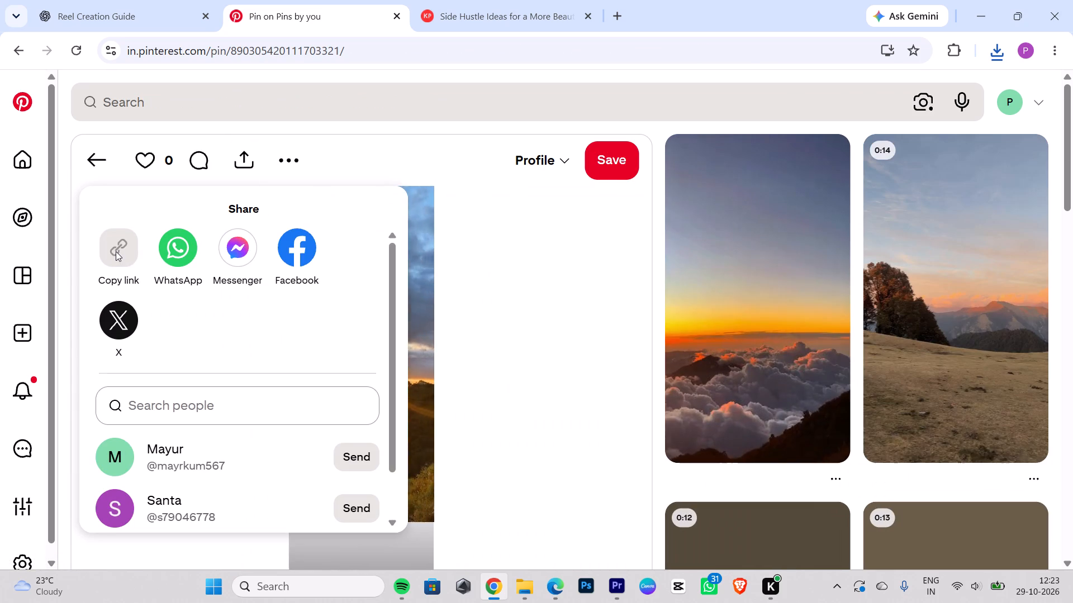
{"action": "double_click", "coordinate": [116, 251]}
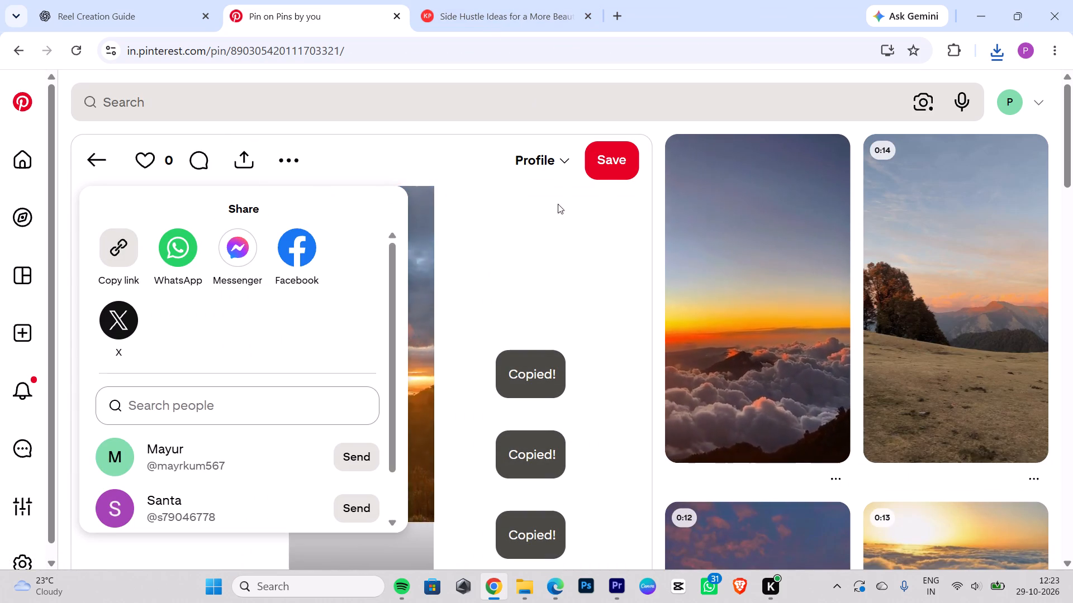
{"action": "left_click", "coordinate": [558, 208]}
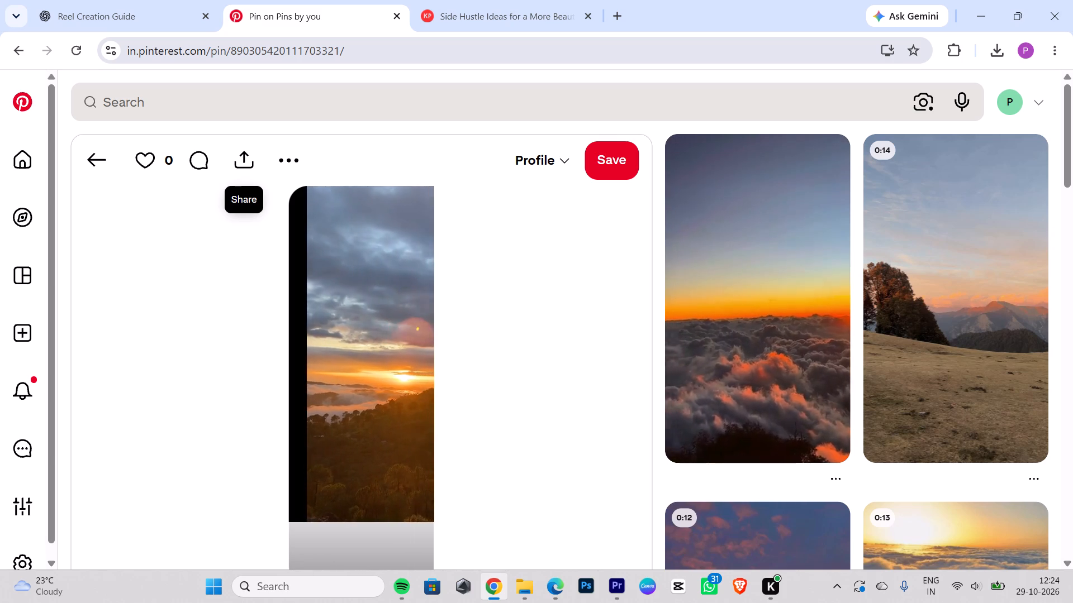
Skim the related pins, return to the golden hour results and copy the link of the hazy 0:17 pin "Sunrise".
{"action": "scroll", "coordinate": [784, 258], "scroll_direction": "down", "scroll_amount": 6}
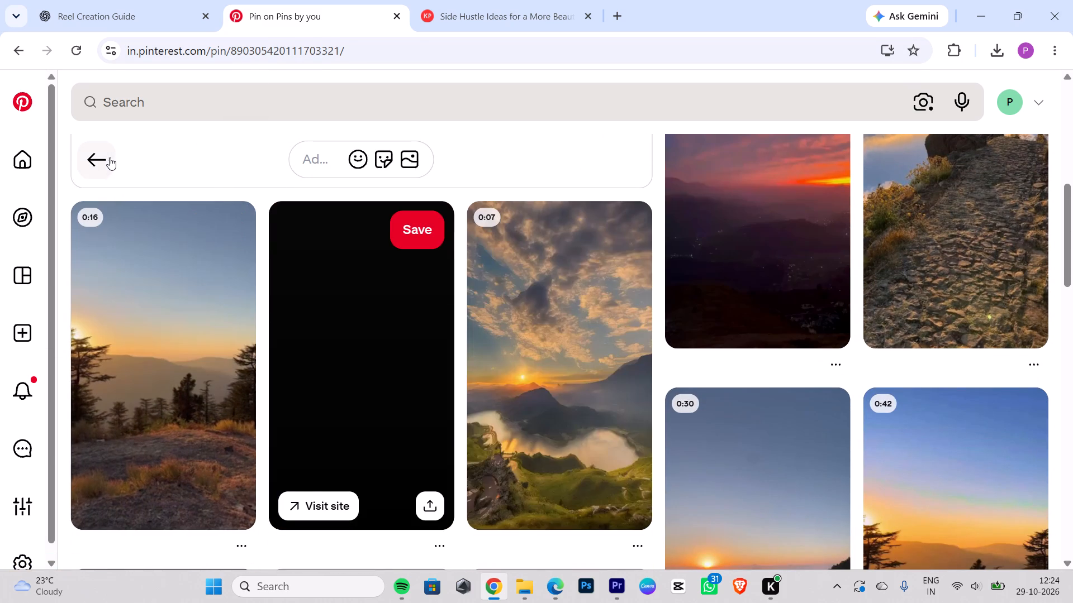
{"action": "left_click", "coordinate": [110, 157]}
{"action": "scroll", "coordinate": [996, 396], "scroll_direction": "down", "scroll_amount": 3}
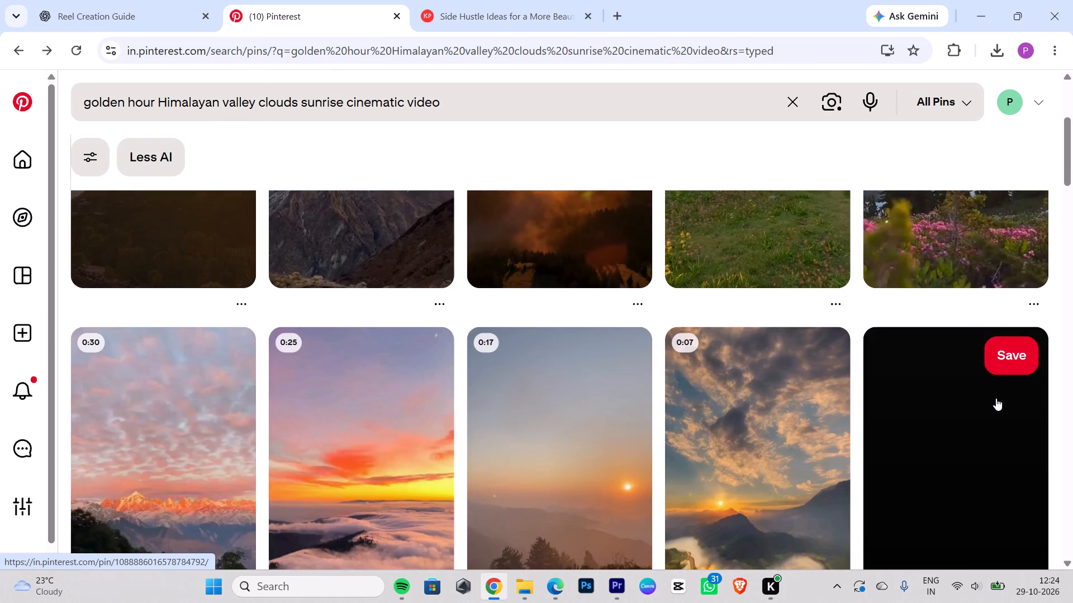
{"action": "scroll", "coordinate": [995, 401], "scroll_direction": "down", "scroll_amount": 2}
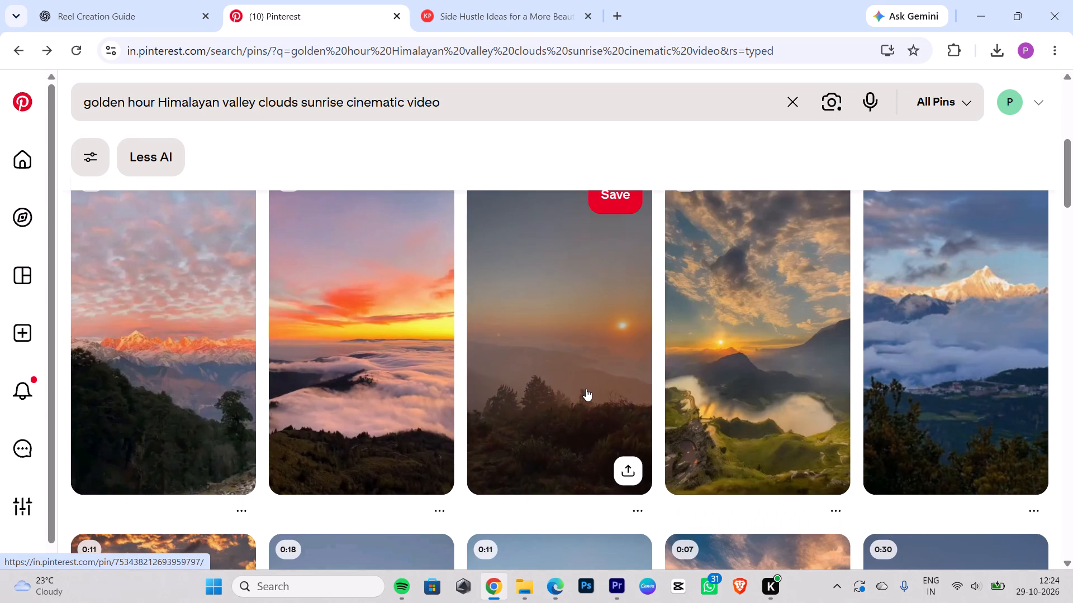
{"action": "left_click", "coordinate": [586, 389]}
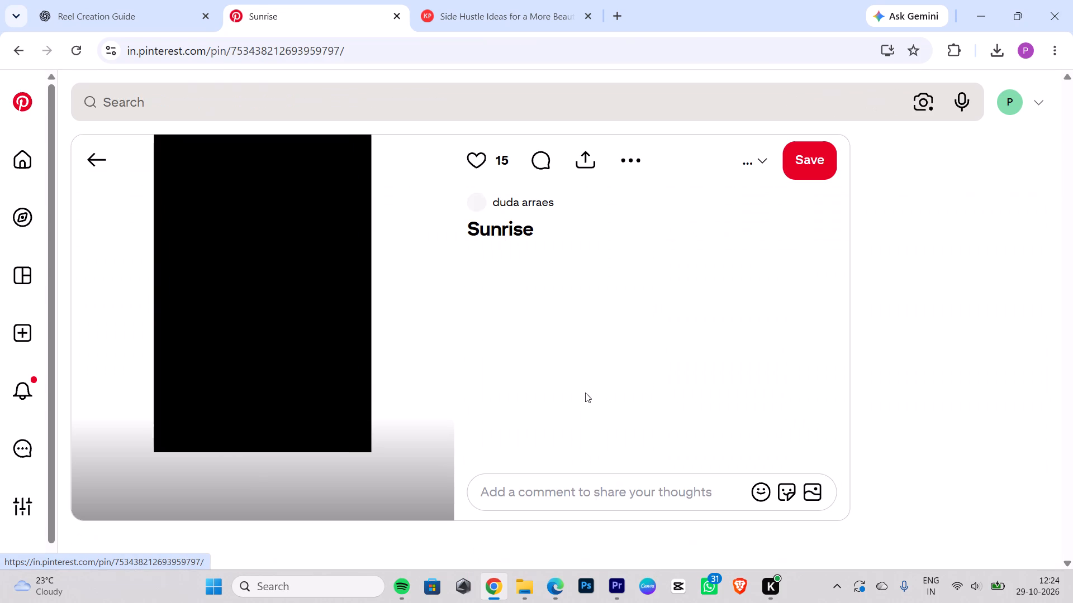
{"action": "left_click", "coordinate": [588, 170]}
{"action": "triple_click", "coordinate": [464, 248]}
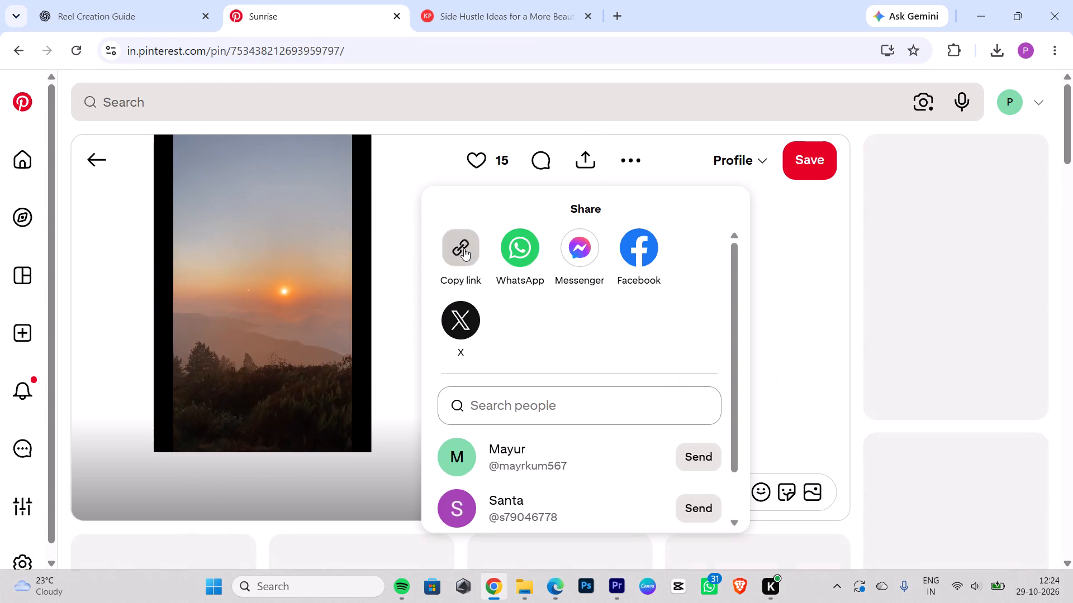
{"action": "double_click", "coordinate": [464, 248]}
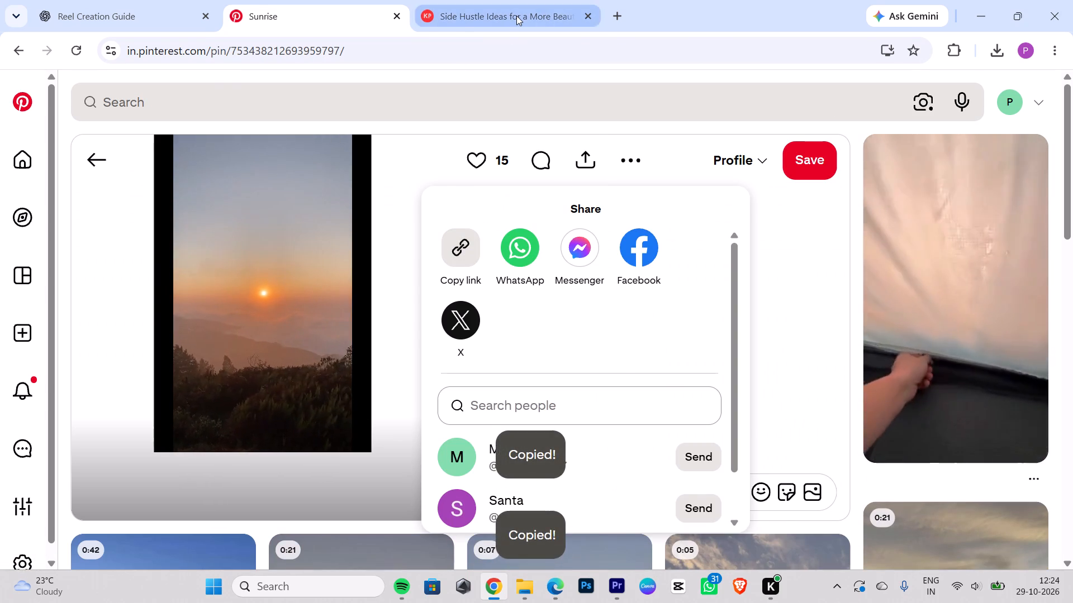
{"action": "left_click", "coordinate": [516, 16]}
{"action": "left_click", "coordinate": [16, 54]}
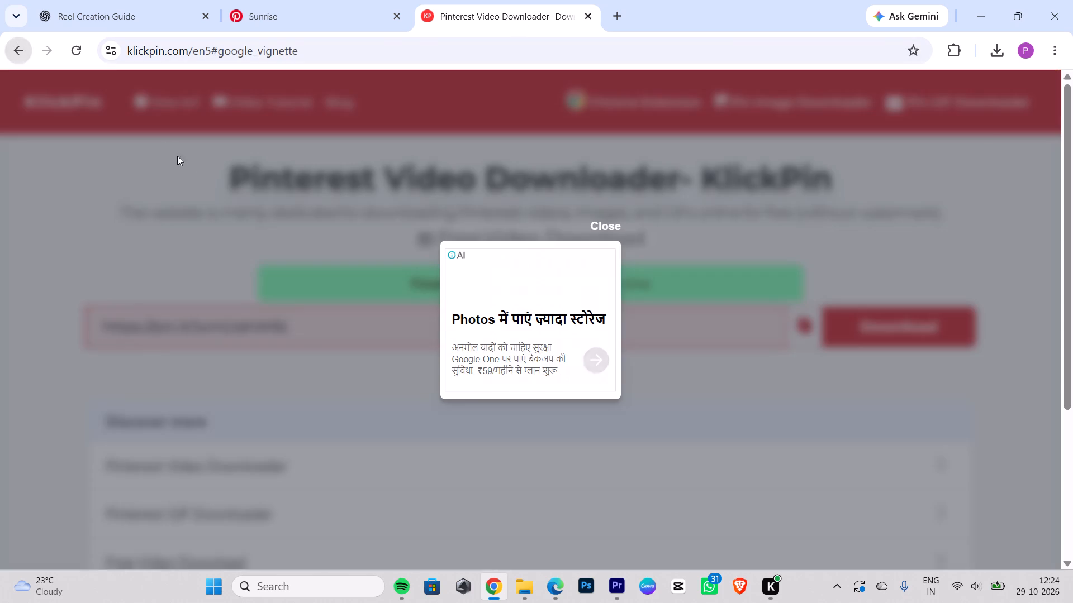
{"action": "left_click", "coordinate": [611, 224]}
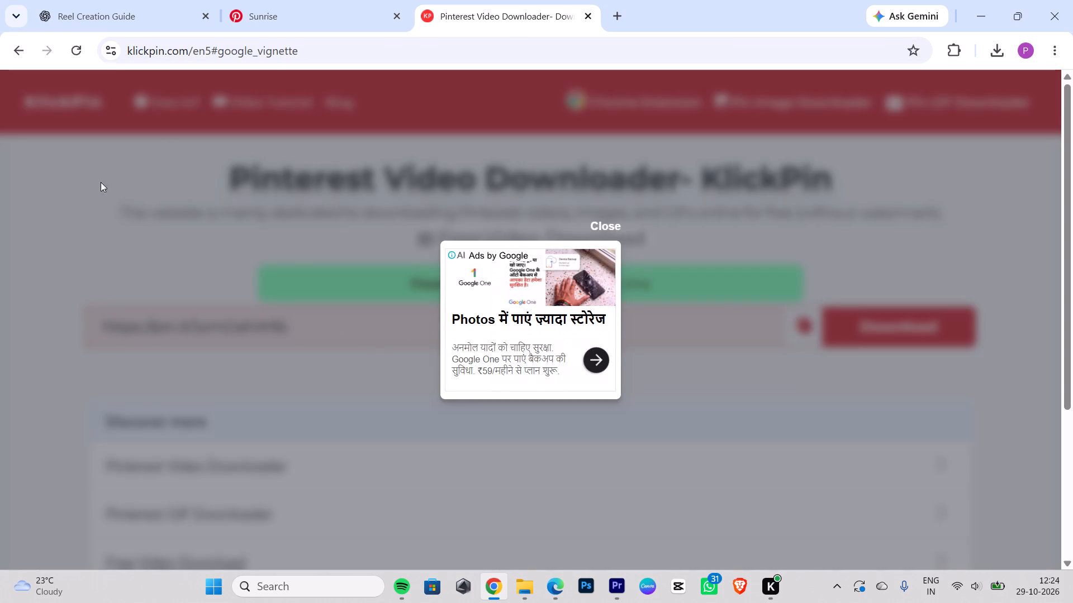
{"action": "left_click", "coordinate": [16, 51]}
{"action": "left_click_drag", "start_coordinate": [371, 323], "coordinate": [0, 339]}
{"action": "key", "text": "BackSpace"}
{"action": "key", "text": "ctrl+v"}
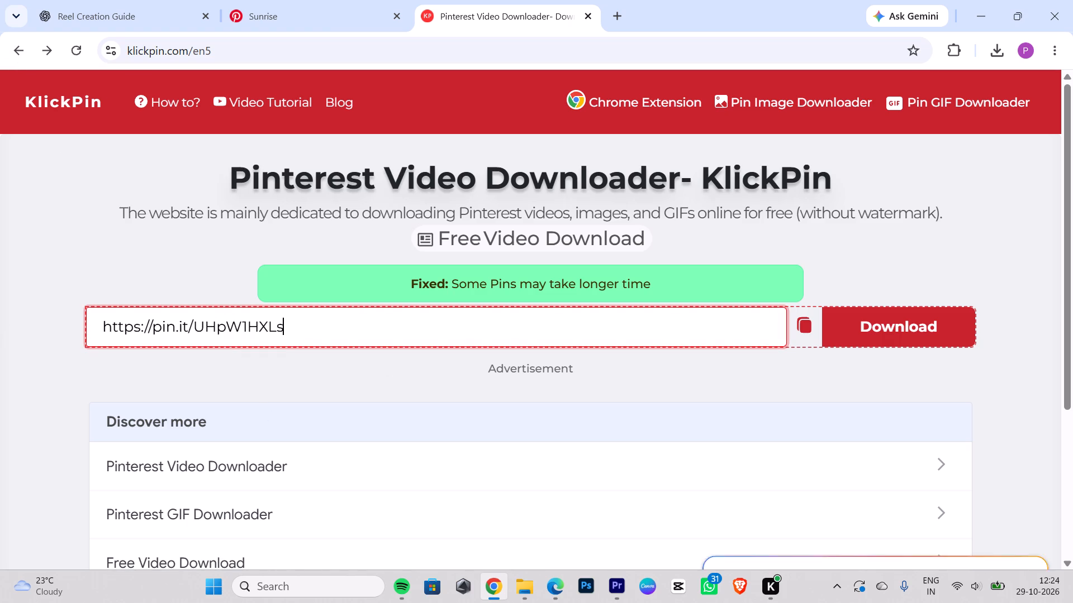
{"action": "key", "text": "Return"}
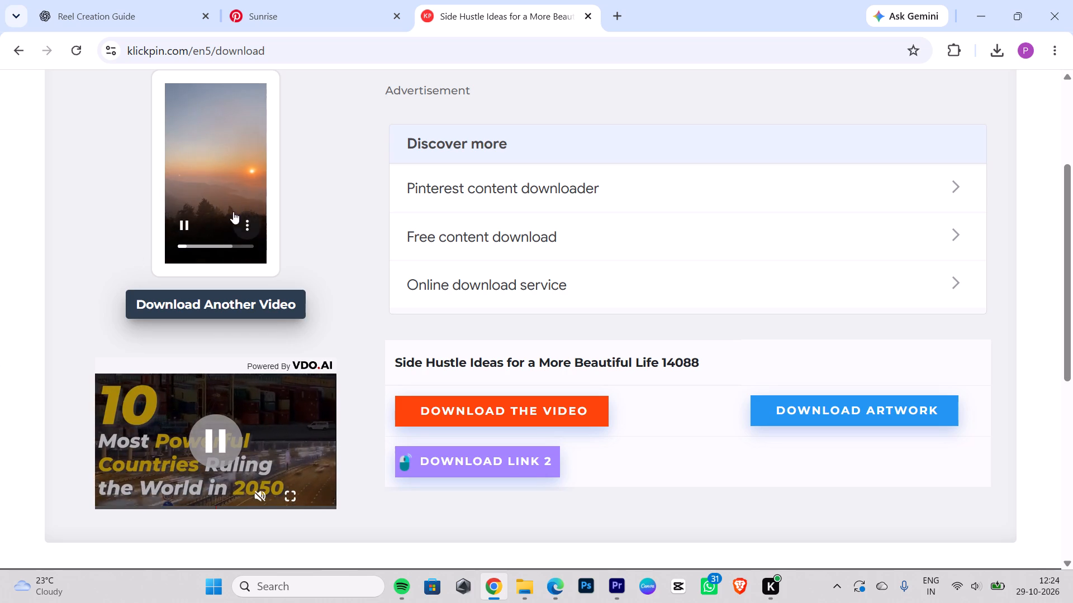
{"action": "left_click", "coordinate": [248, 227]}
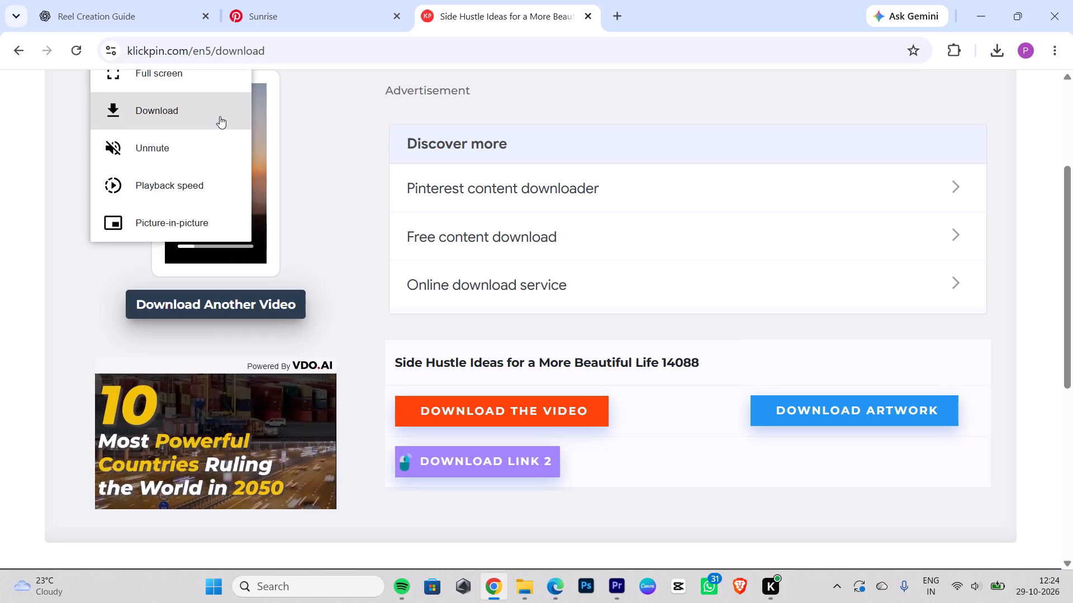
{"action": "left_click", "coordinate": [220, 116]}
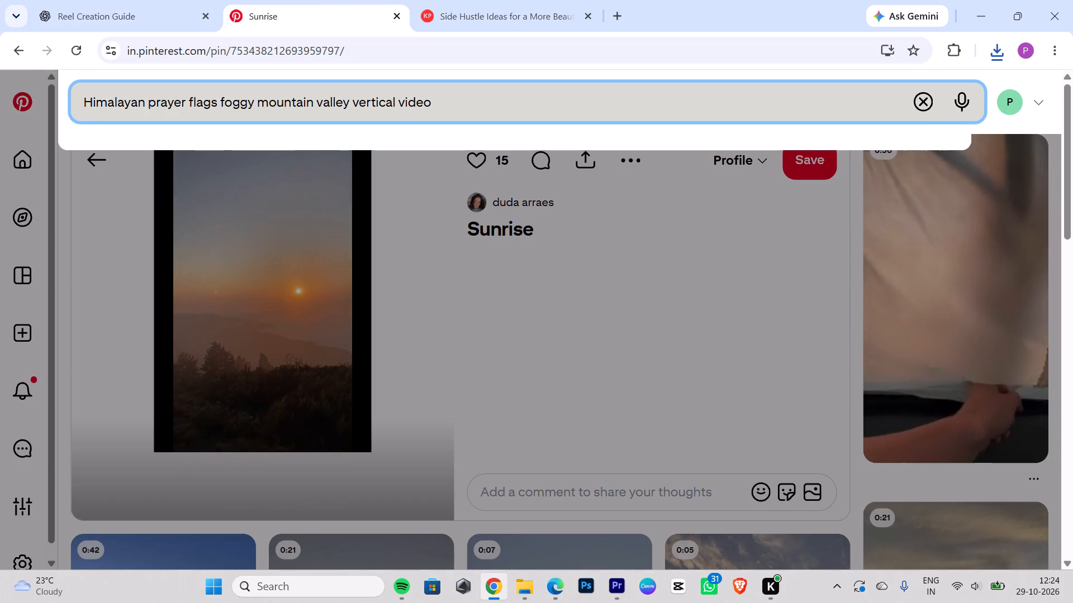
{"action": "left_click", "coordinate": [400, 104]}
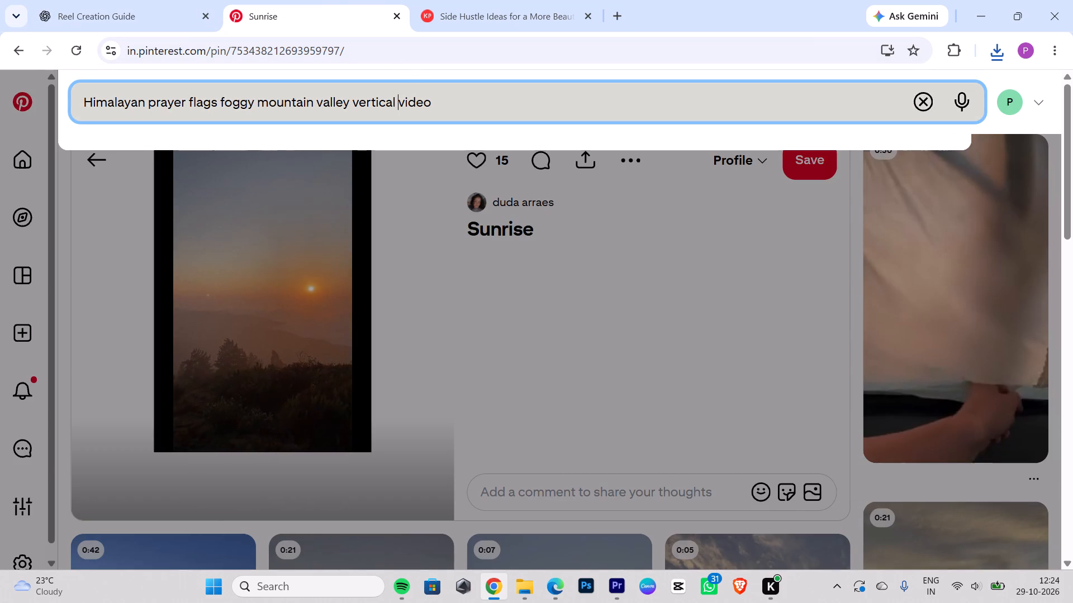
{"action": "key", "text": "BackSpace"}
{"action": "key", "text": "BackSpace"}
{"action": "key", "text": "BackSpace"}
{"action": "key", "text": "BackSpace"}
{"action": "key", "text": "BackSpace"}
{"action": "key", "text": "BackSpace"}
{"action": "key", "text": "BackSpace"}
{"action": "key", "text": "BackSpace"}
{"action": "key", "text": "BackSpace"}
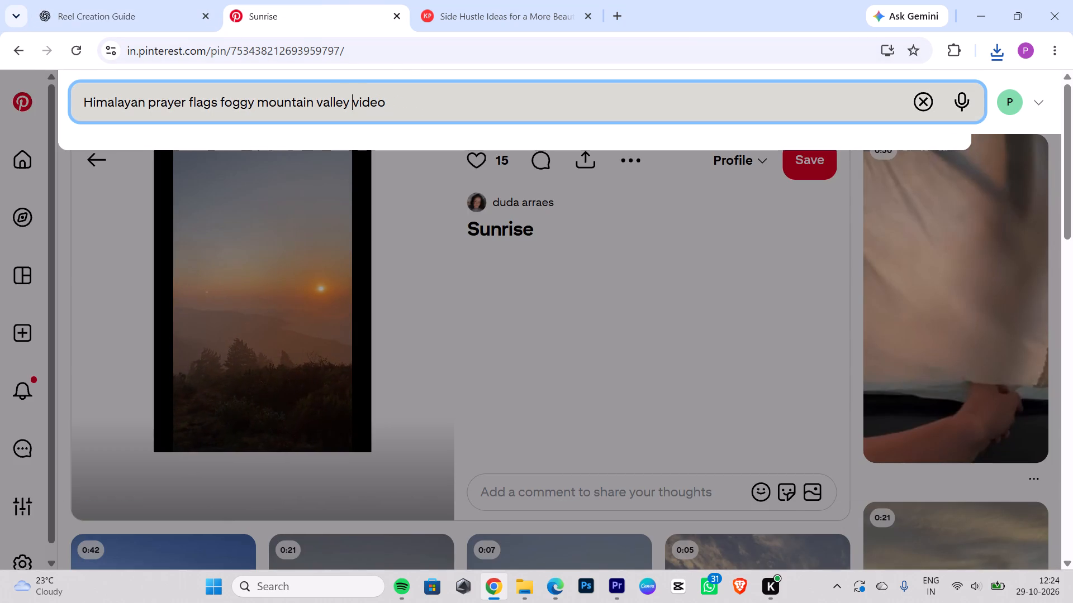
{"action": "key", "text": "Return"}
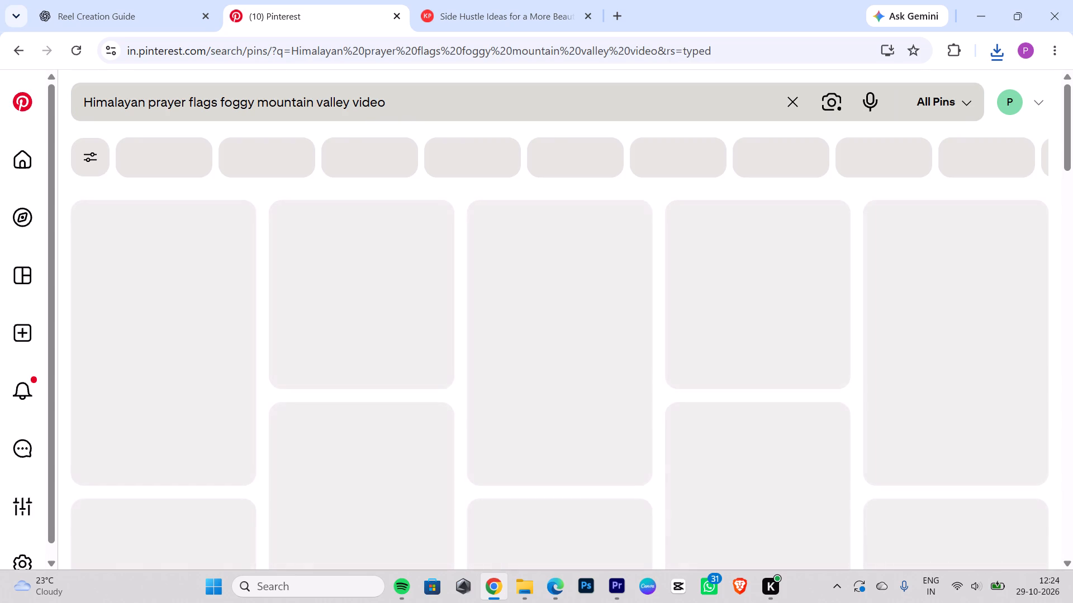
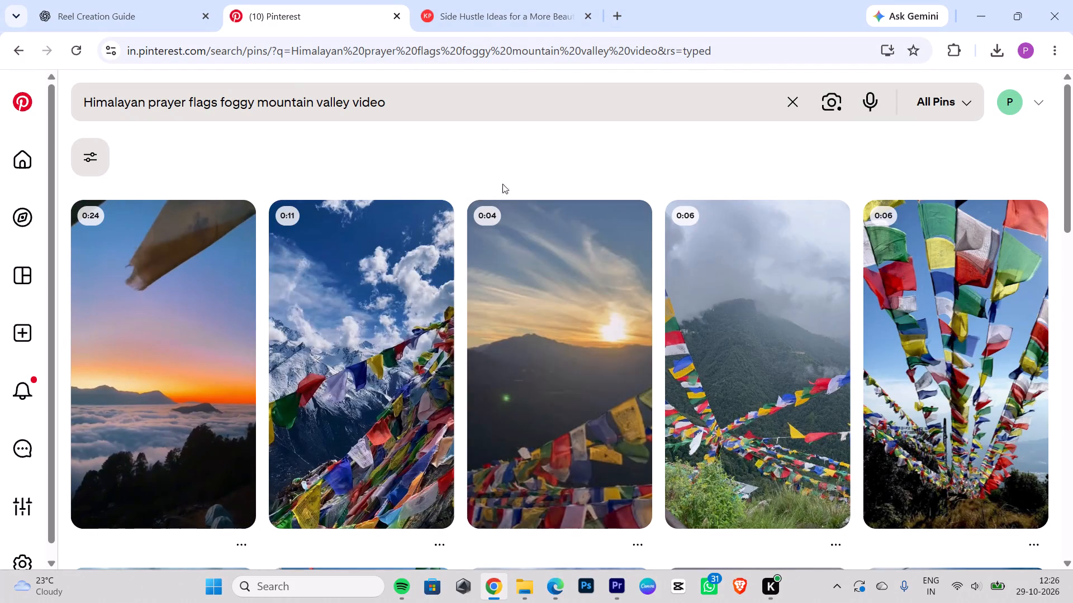
Browse the prayer flag results and copy the link of the 0:11 pin "Langtang Valley | Tserko Ri | Nepal".
{"action": "left_click", "coordinate": [525, 178]}
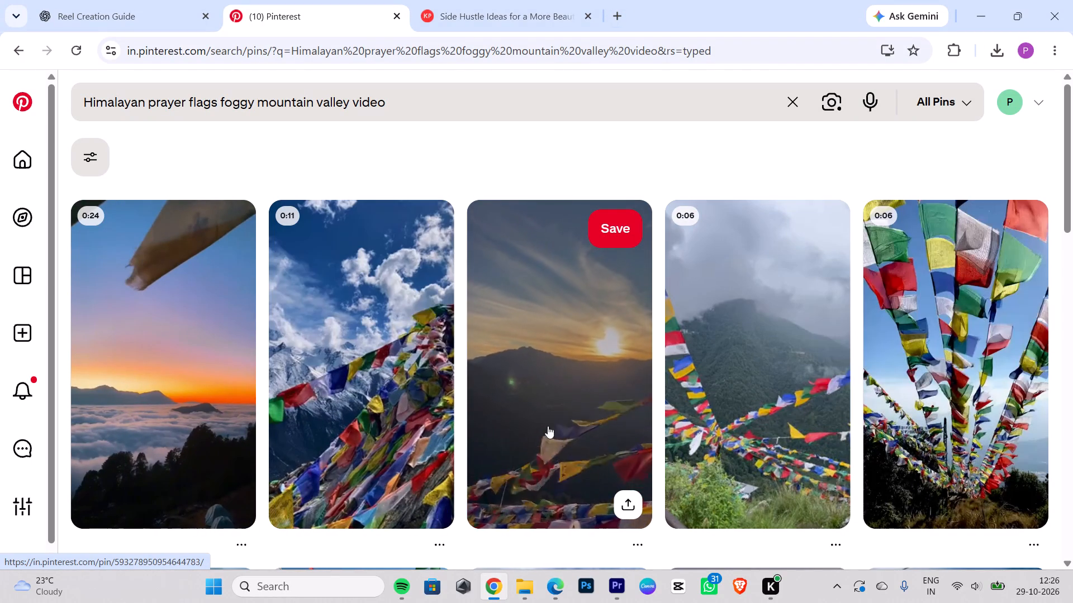
{"action": "scroll", "coordinate": [564, 343], "scroll_direction": "down", "scroll_amount": 3}
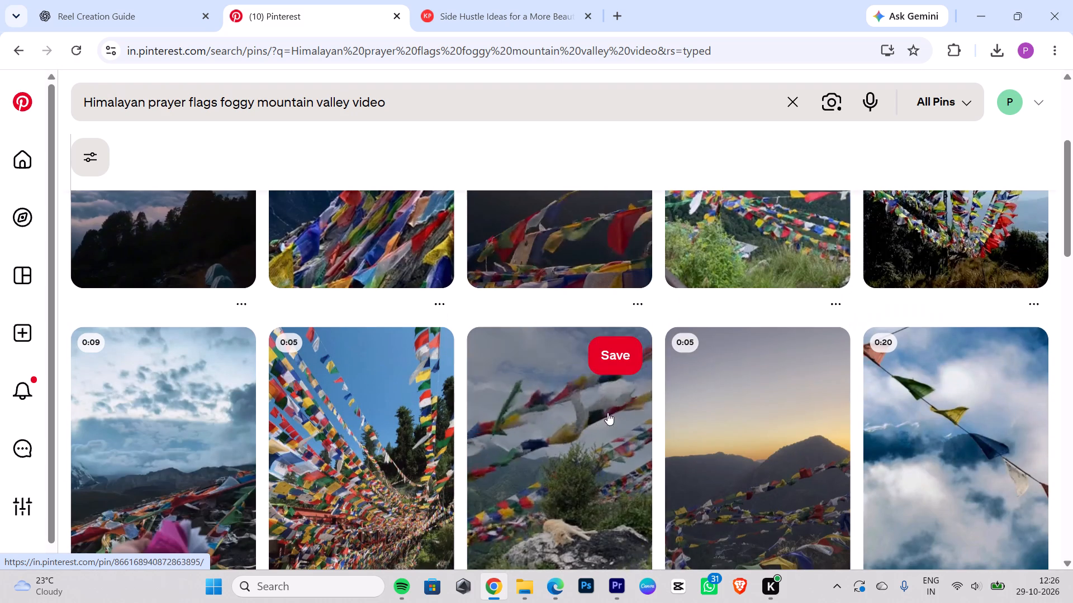
{"action": "scroll", "coordinate": [613, 372], "scroll_direction": "down", "scroll_amount": 3}
{"action": "scroll", "coordinate": [664, 363], "scroll_direction": "up", "scroll_amount": 6}
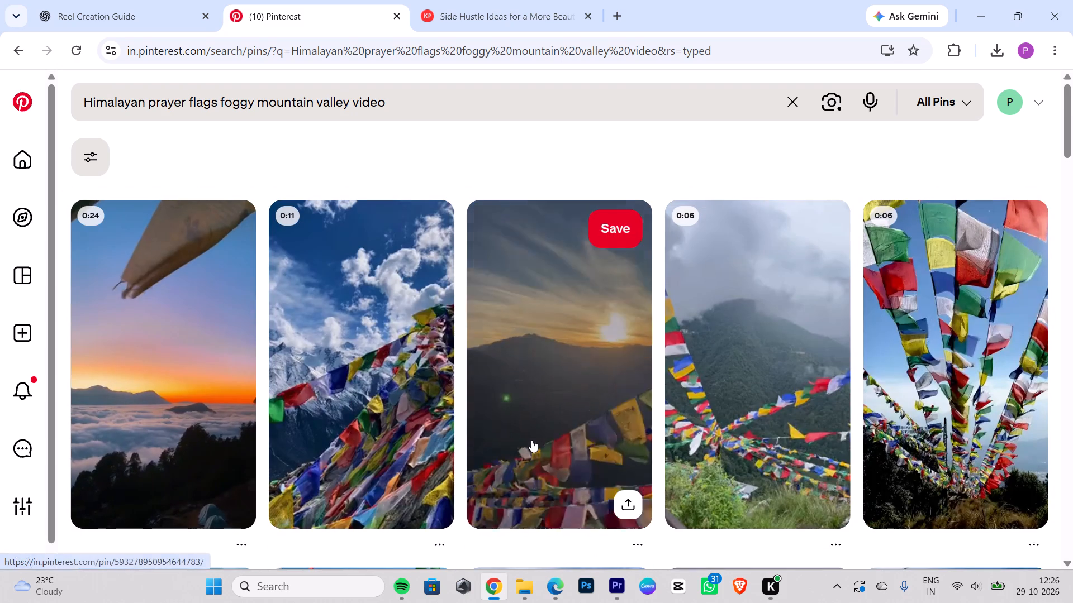
{"action": "left_click", "coordinate": [374, 390]}
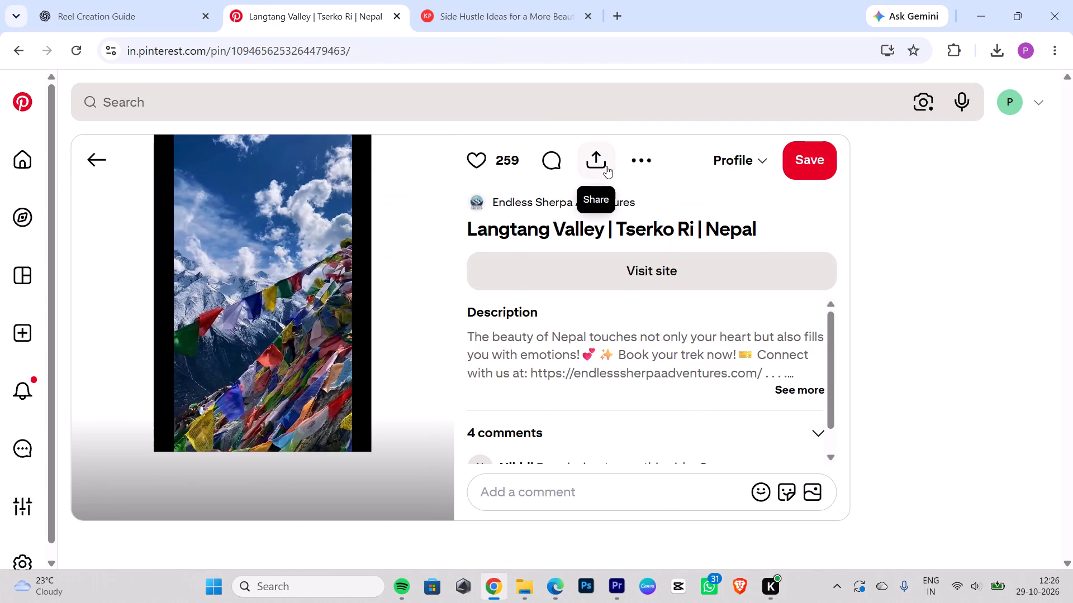
{"action": "double_click", "coordinate": [606, 166]}
{"action": "left_click", "coordinate": [595, 155]}
{"action": "triple_click", "coordinate": [461, 260]}
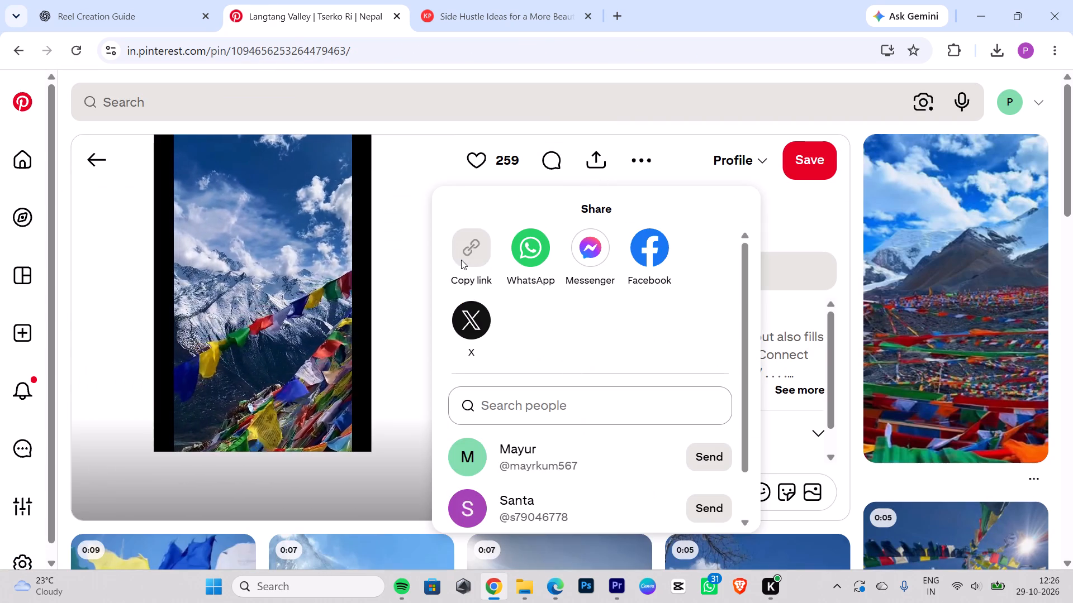
{"action": "triple_click", "coordinate": [460, 258]}
{"action": "left_click", "coordinate": [460, 258]}
{"action": "left_click", "coordinate": [516, 0]}
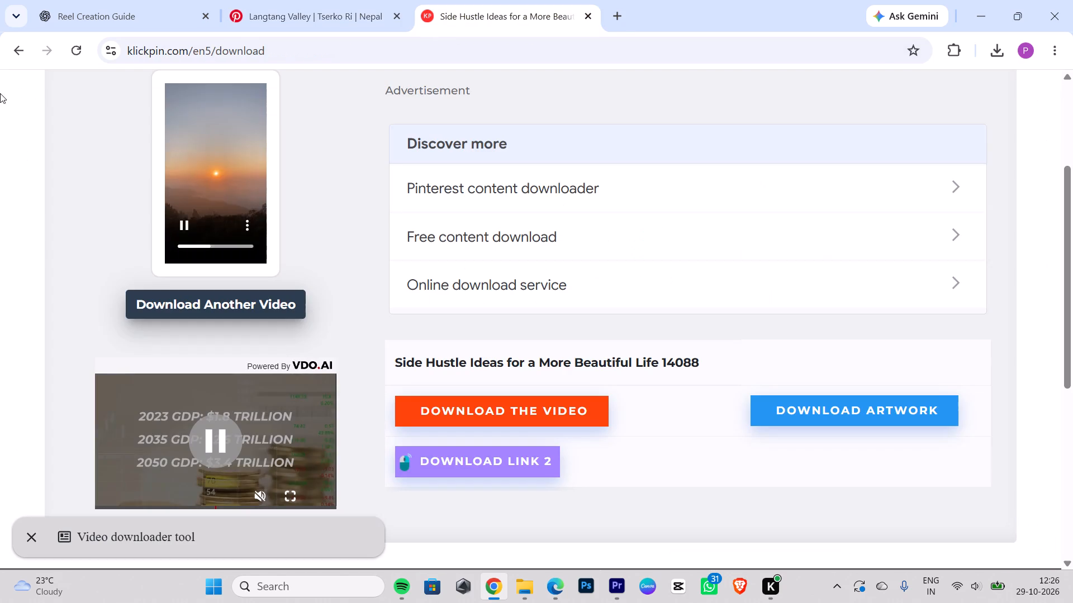
{"action": "left_click", "coordinate": [31, 59]}
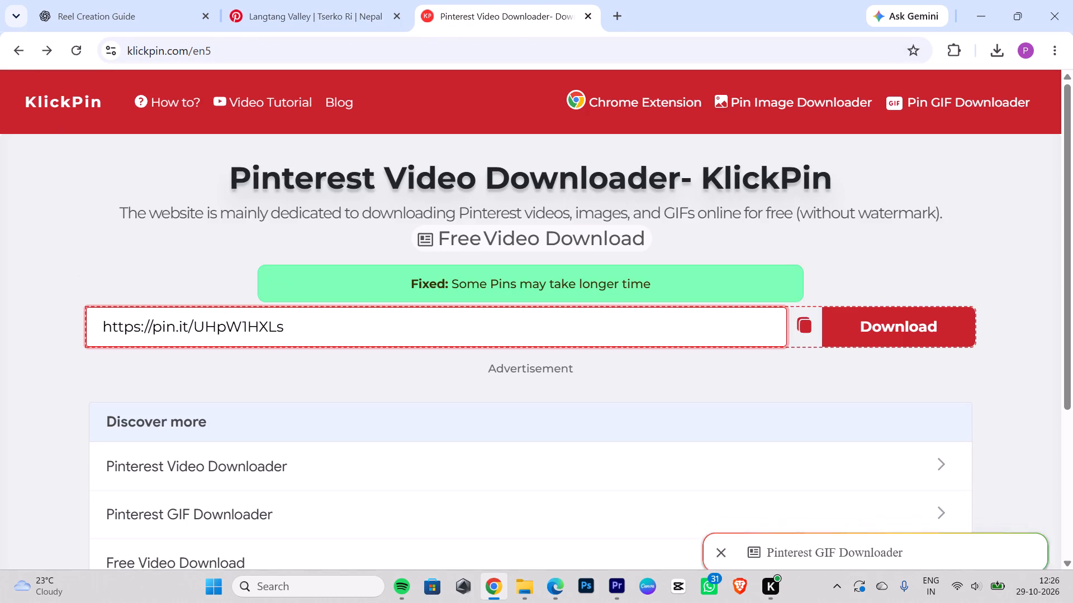
{"action": "left_click_drag", "start_coordinate": [386, 345], "coordinate": [0, 364]}
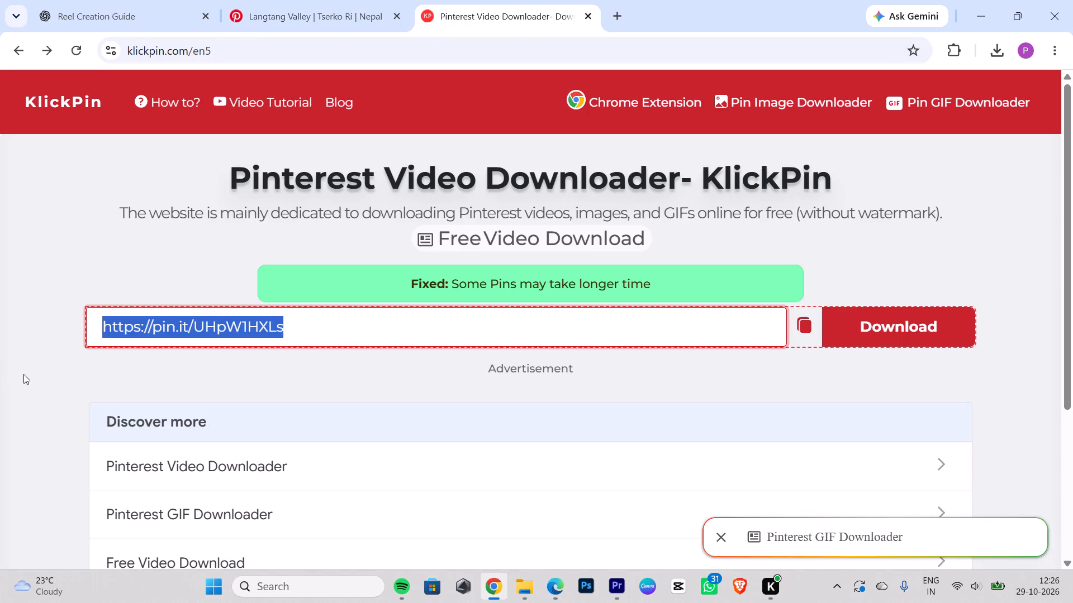
{"action": "key", "text": "BackSpace"}
{"action": "key", "text": "ctrl+v"}
{"action": "key", "text": "Return"}
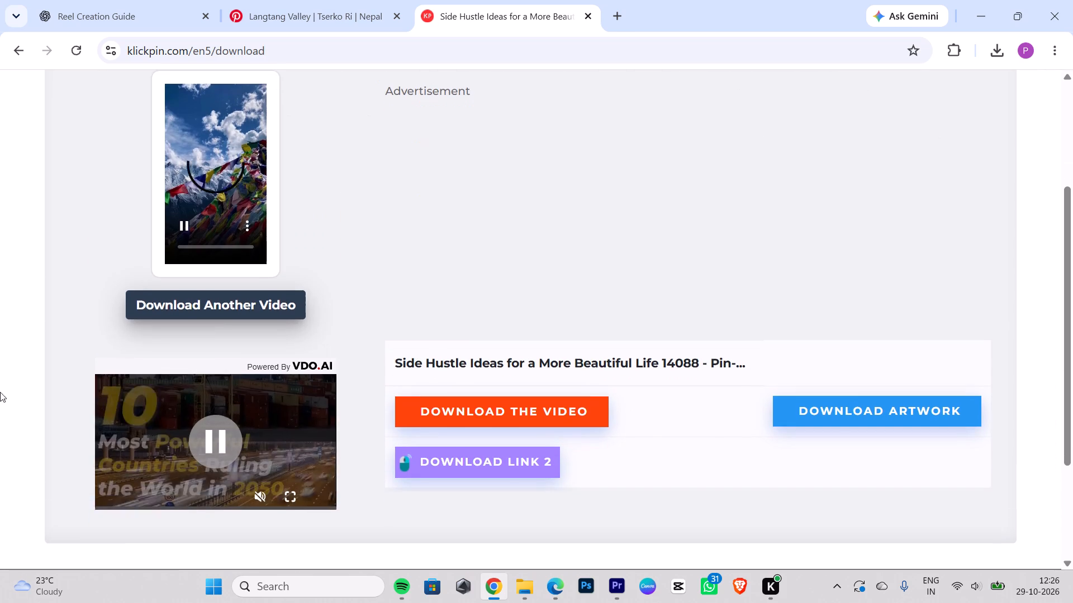
{"action": "left_click", "coordinate": [241, 223]}
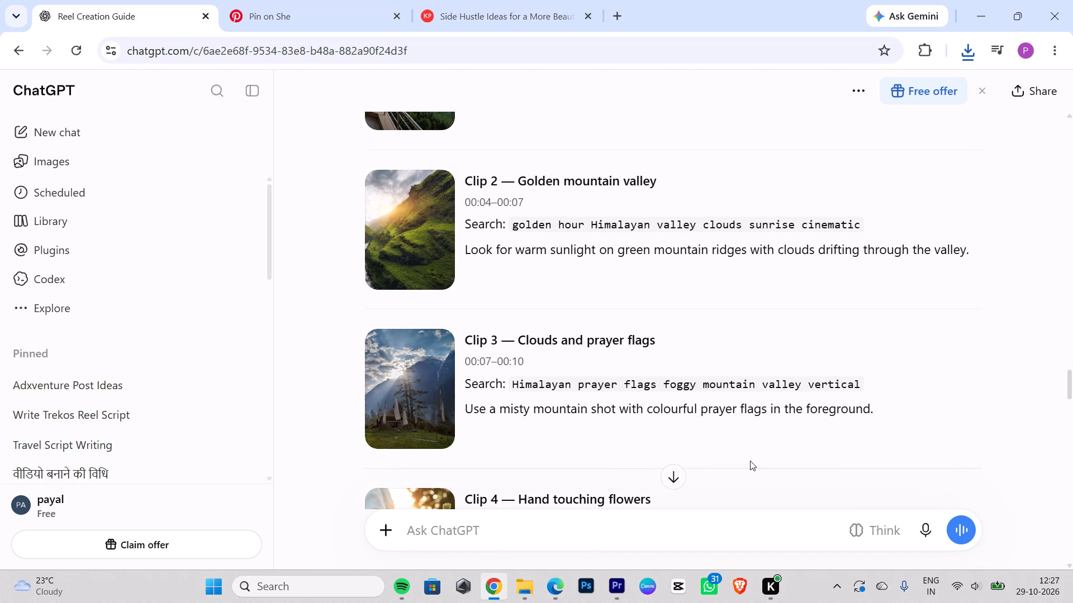
{"action": "scroll", "coordinate": [752, 461], "scroll_direction": "down", "scroll_amount": 2}
{"action": "scroll", "coordinate": [738, 409], "scroll_direction": "down", "scroll_amount": 1}
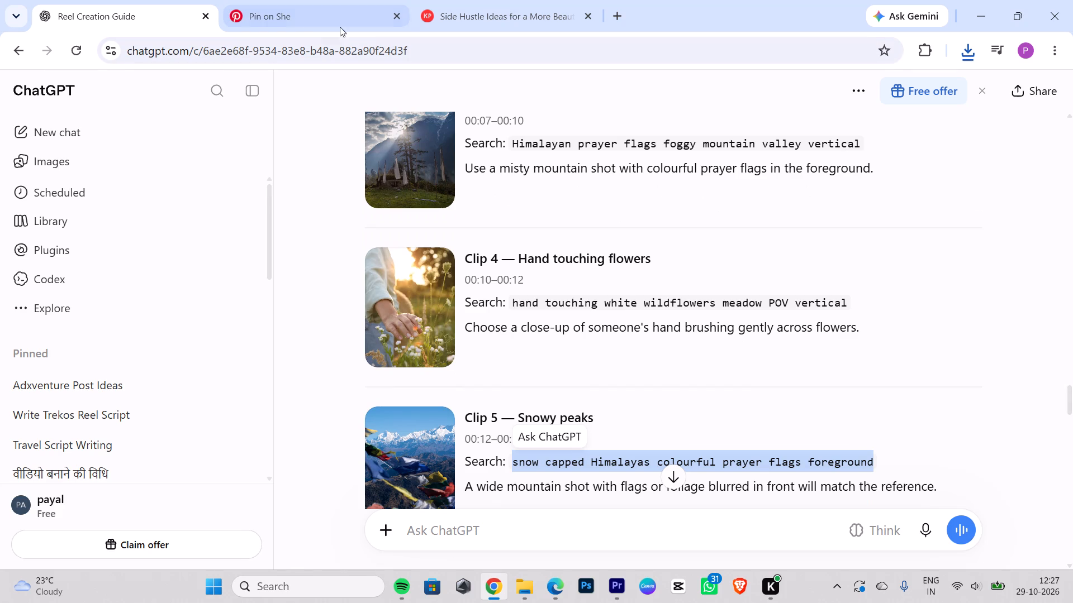
Search Pinterest for the copied phrase "snow capped Himalayas colourful prayer flags foreground" and browse the results.
{"action": "left_click", "coordinate": [301, 18]}
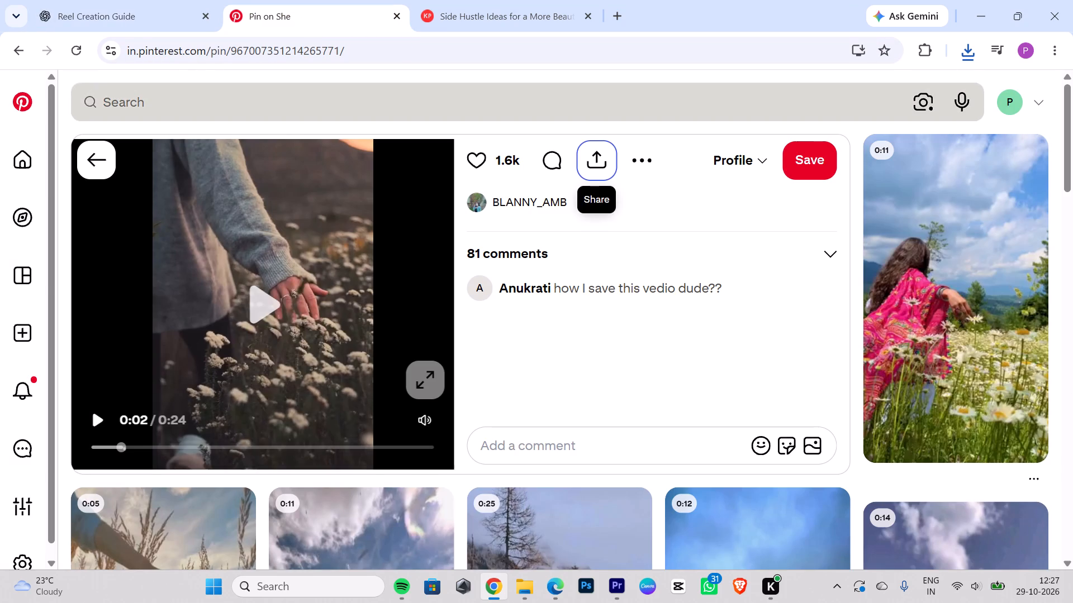
{"action": "left_click", "coordinate": [215, 107]}
{"action": "key", "text": "ctrl+v"}
{"action": "key", "text": "Return"}
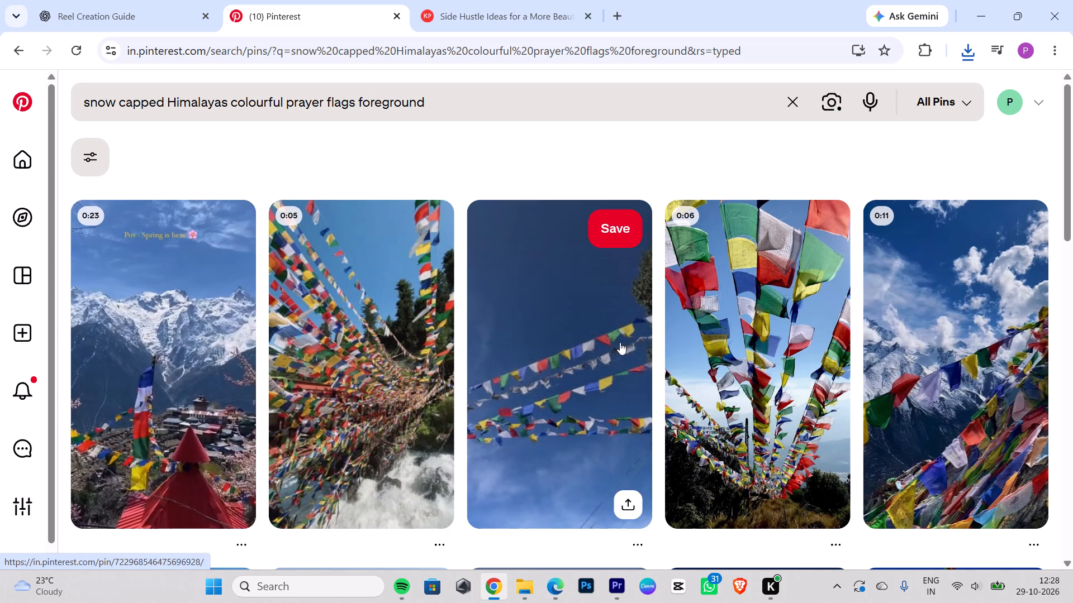
{"action": "scroll", "coordinate": [766, 377], "scroll_direction": "down", "scroll_amount": 4}
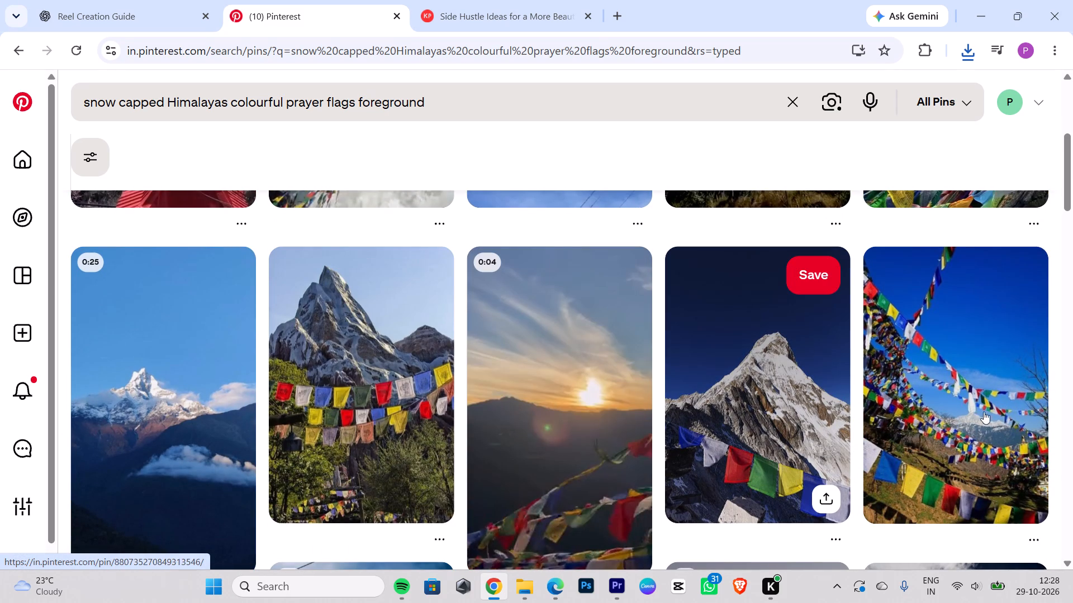
Append "video" to the Pinterest prayer-flags query and run the search again.
{"action": "left_click", "coordinate": [447, 97]}
{"action": "key", "text": "space"}
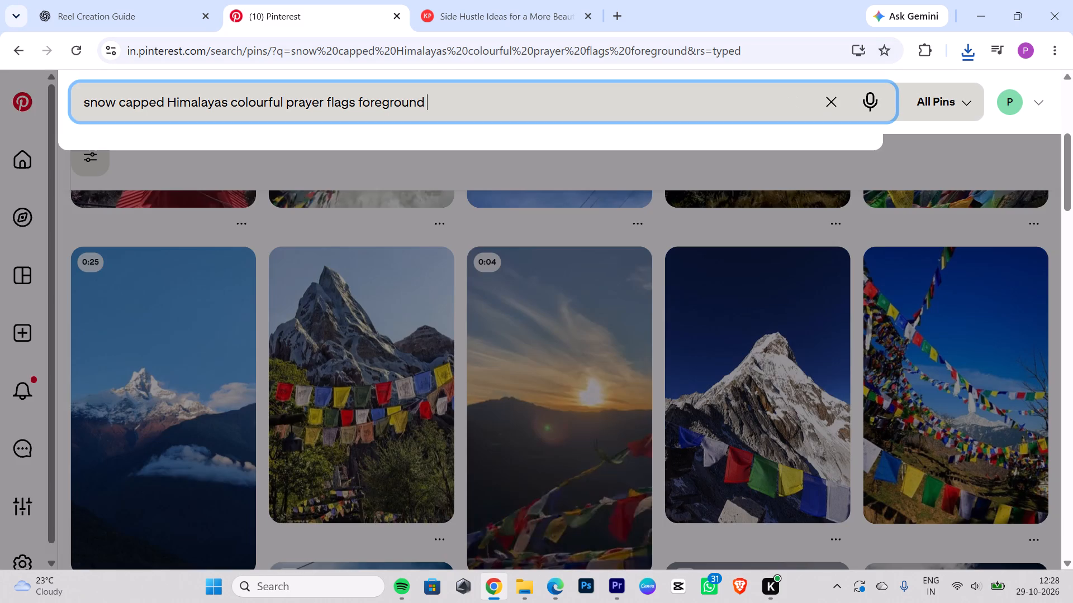
{"action": "type", "text": "video"}
{"action": "key", "text": "space"}
{"action": "key", "text": "Return"}
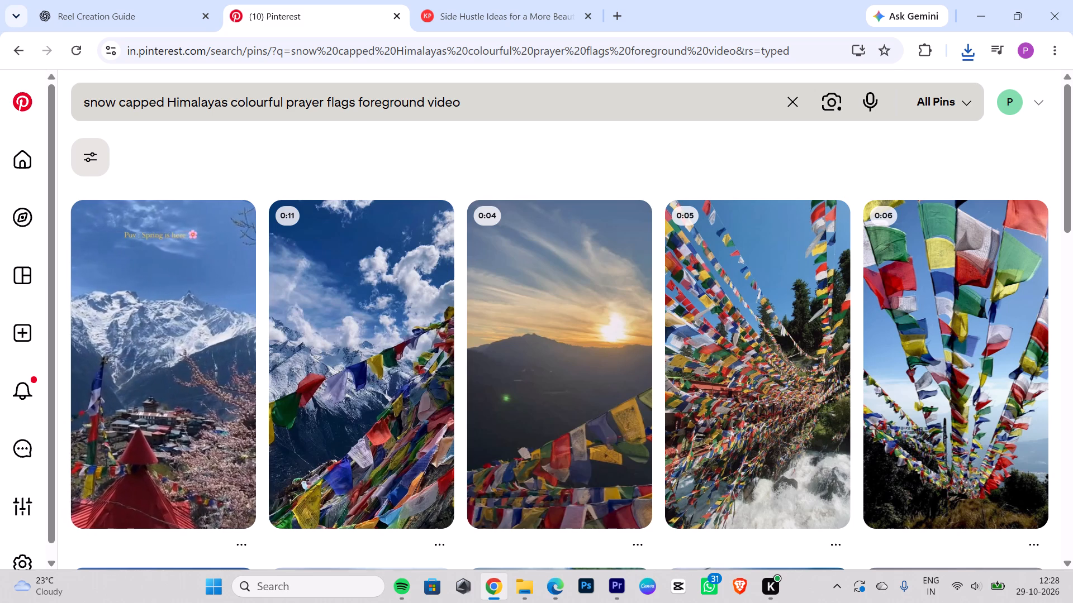
Browse the prayer-flag video results and examine the 0:15 Kailash pin with flags over snowy rocks, muting its playback.
{"action": "scroll", "coordinate": [492, 247], "scroll_direction": "down", "scroll_amount": 1}
{"action": "scroll", "coordinate": [563, 379], "scroll_direction": "down", "scroll_amount": 3}
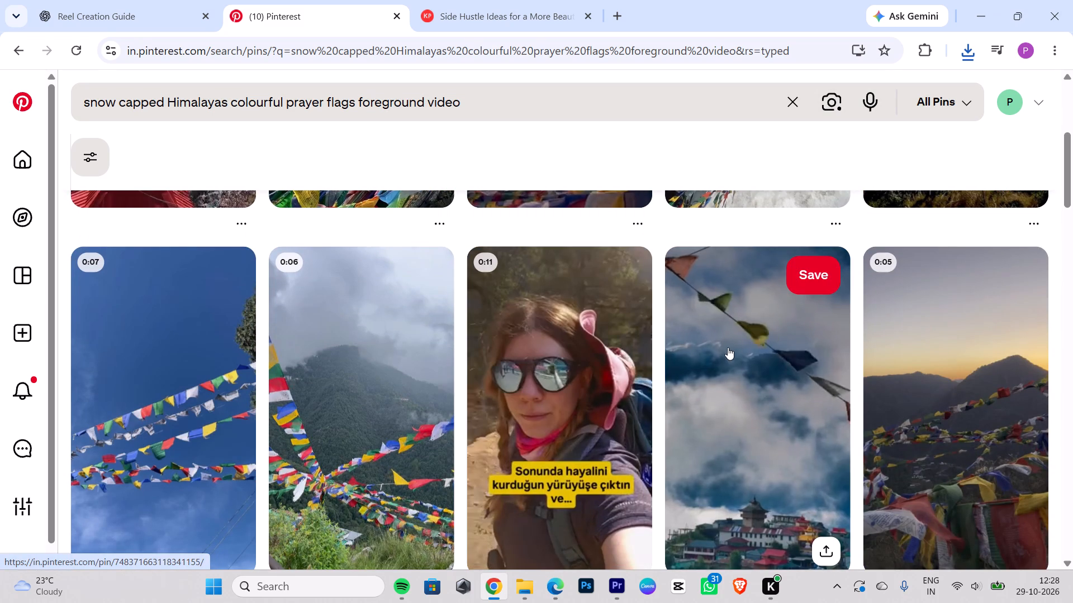
{"action": "scroll", "coordinate": [824, 478], "scroll_direction": "down", "scroll_amount": 4}
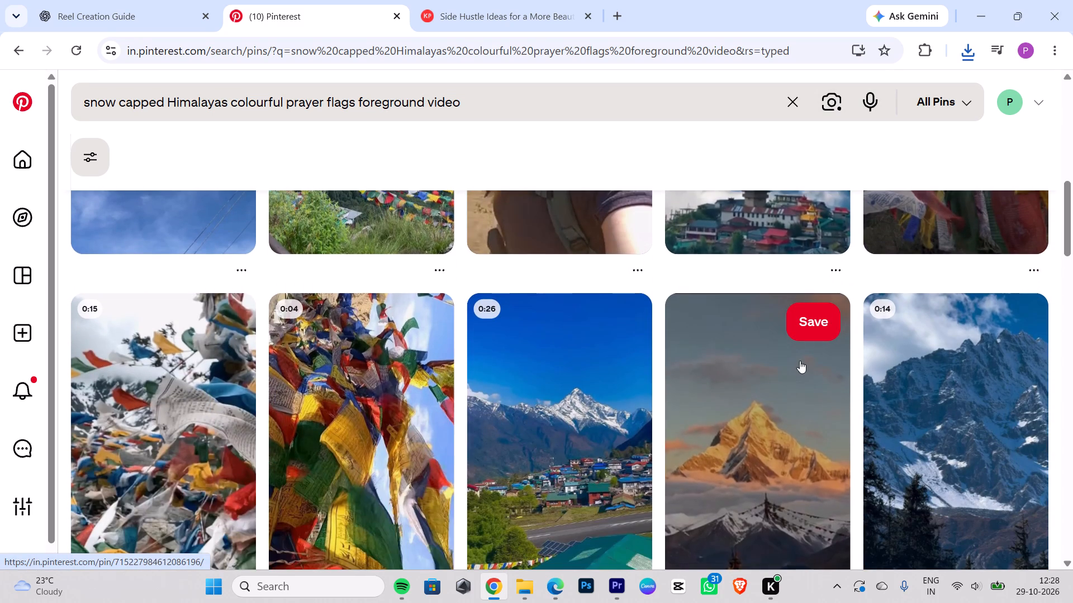
{"action": "scroll", "coordinate": [345, 460], "scroll_direction": "down", "scroll_amount": 2}
{"action": "scroll", "coordinate": [458, 424], "scroll_direction": "down", "scroll_amount": 2}
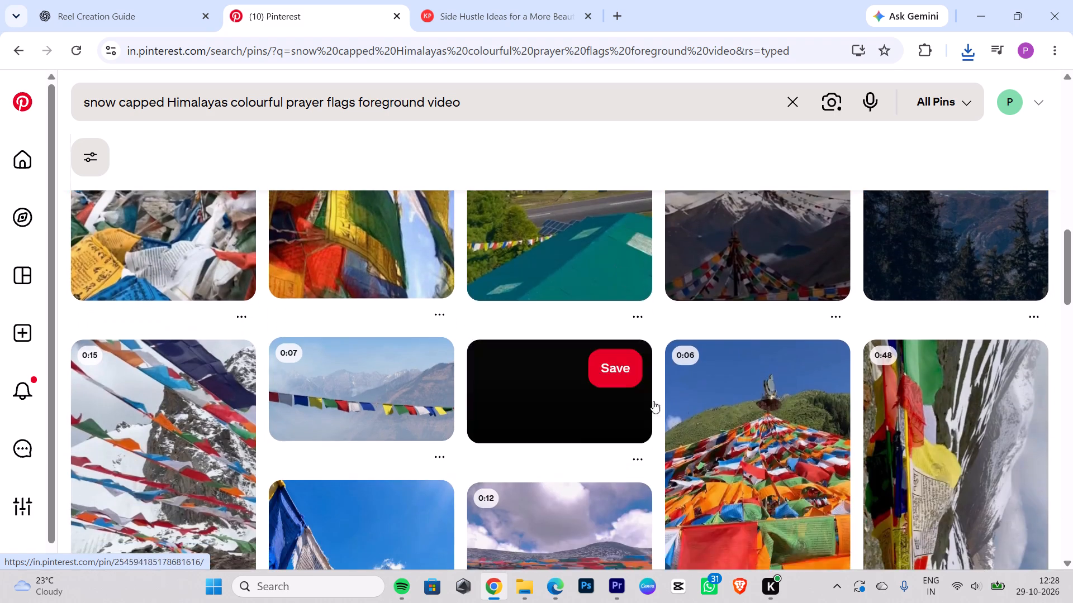
{"action": "scroll", "coordinate": [864, 446], "scroll_direction": "down", "scroll_amount": 2}
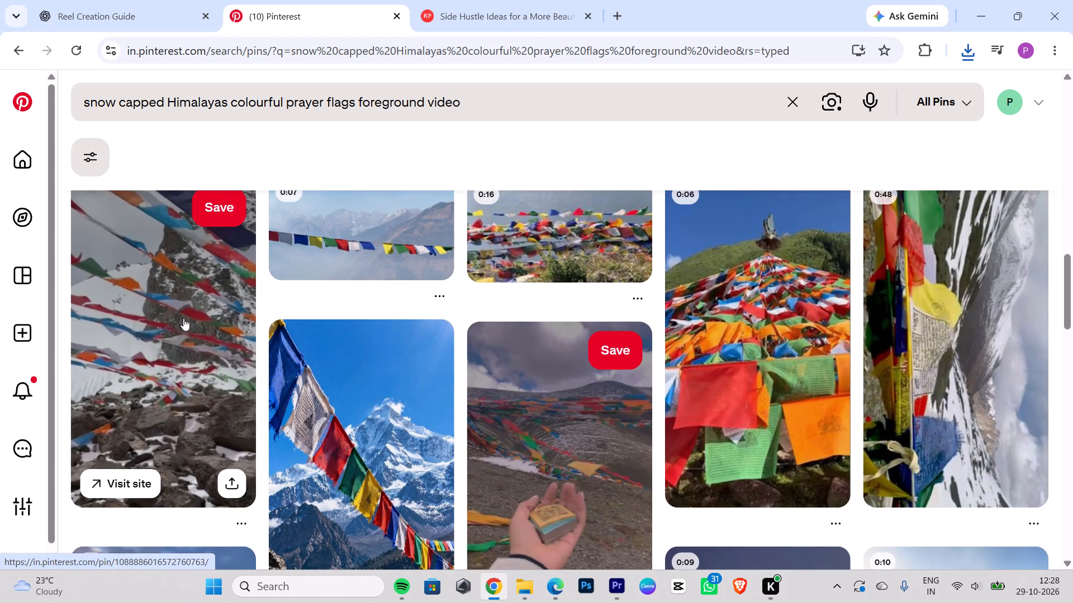
{"action": "left_click", "coordinate": [183, 318]}
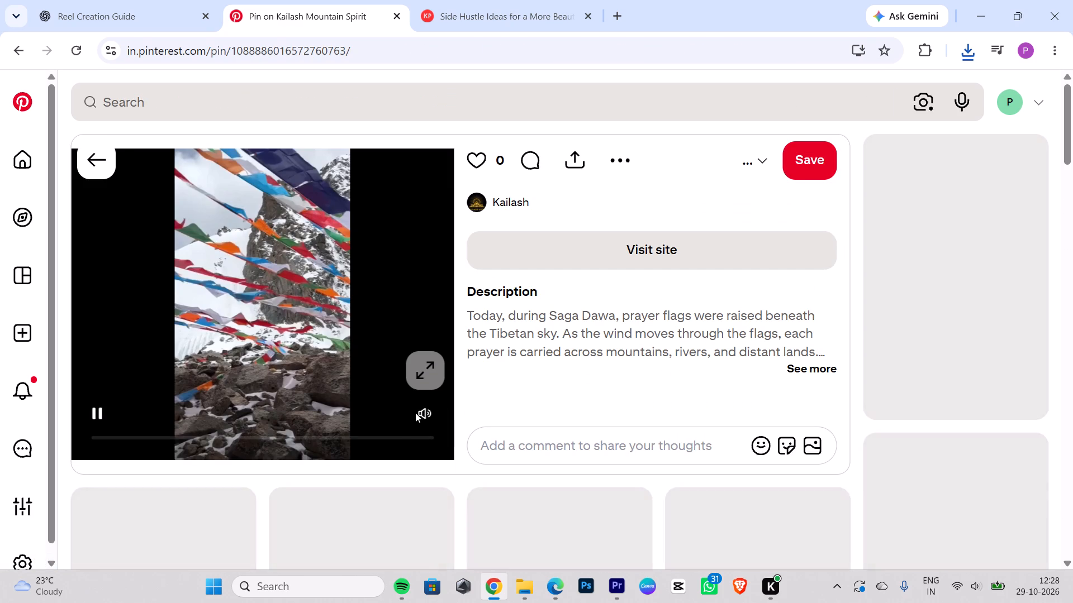
{"action": "left_click", "coordinate": [425, 412]}
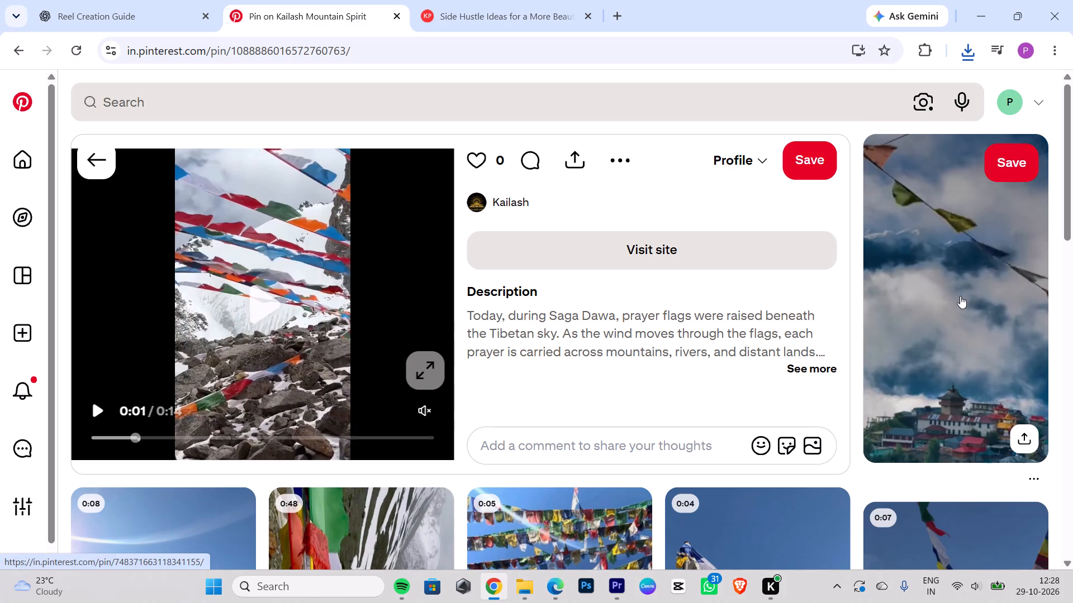
{"action": "scroll", "coordinate": [968, 304], "scroll_direction": "down", "scroll_amount": 3}
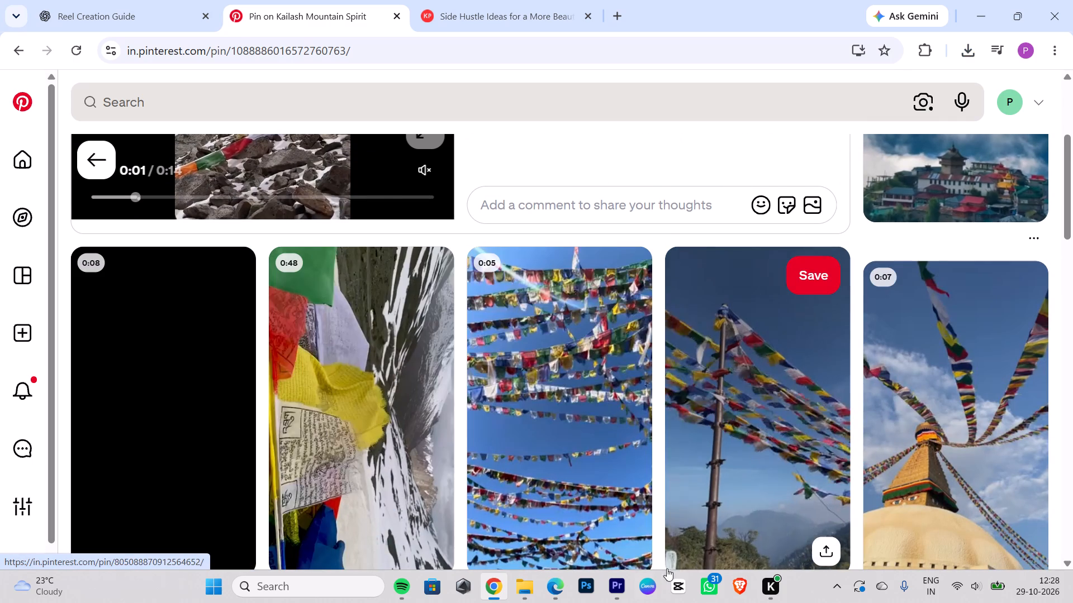
Switch to Premiere Pro and step Sequence 01 back to 00:00:08:01 to examine the reference video's prayer-flag shot.
{"action": "left_click", "coordinate": [625, 589]}
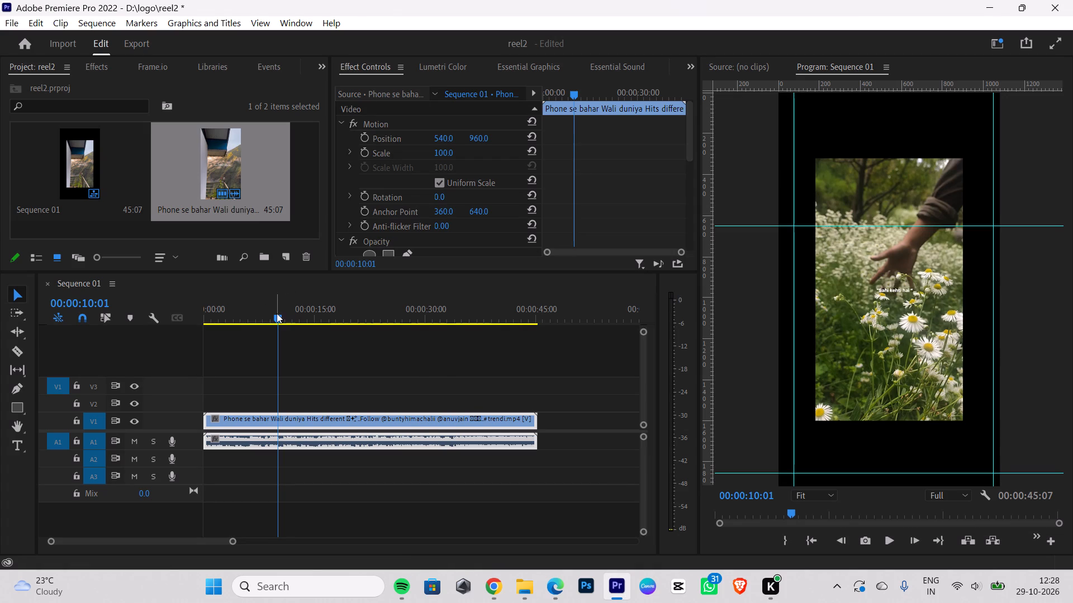
{"action": "key", "text": "Left"}
{"action": "key", "text": "Left"}
{"action": "key", "text": "Left"}
{"action": "key", "text": "Left"}
{"action": "key", "text": "Left"}
{"action": "key", "text": "Left"}
{"action": "key", "text": "Left"}
{"action": "key", "text": "Left"}
{"action": "key", "text": "Left"}
{"action": "key", "text": "Left"}
{"action": "key", "text": "Left"}
{"action": "key", "text": "Left"}
{"action": "key", "text": "Left"}
{"action": "key", "text": "Left"}
{"action": "key", "text": "Left"}
{"action": "key", "text": "Left"}
{"action": "key", "text": "Left"}
{"action": "key", "text": "Left"}
{"action": "key", "text": "Left"}
{"action": "key", "text": "Left"}
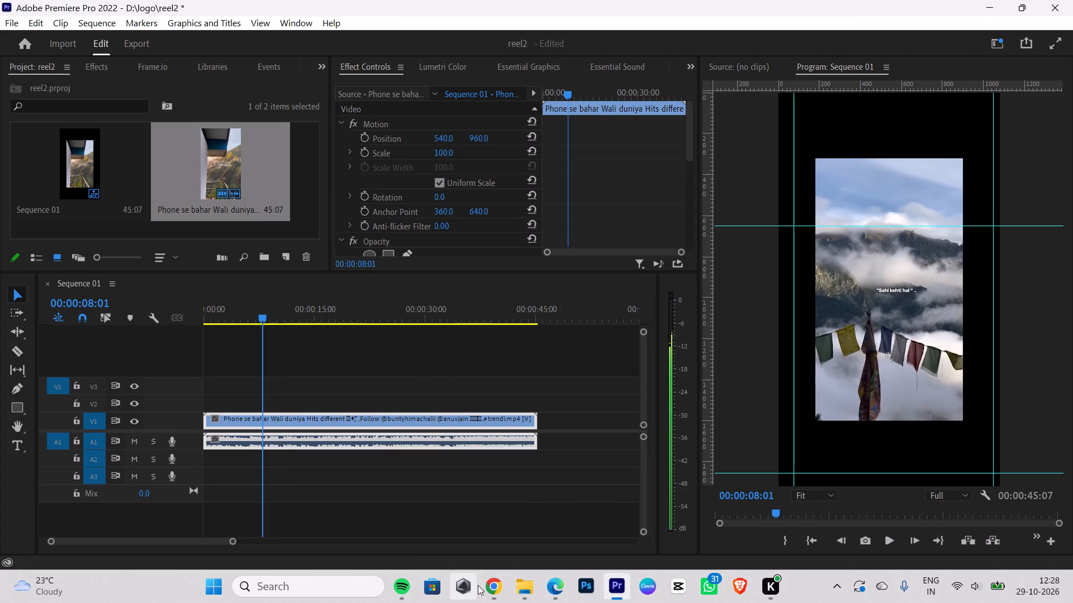
Return to the Pinterest results in Chrome and copy the link of the 0:04 "tibetian flags.." sunset pin.
{"action": "left_click", "coordinate": [511, 590]}
{"action": "left_click", "coordinate": [505, 593]}
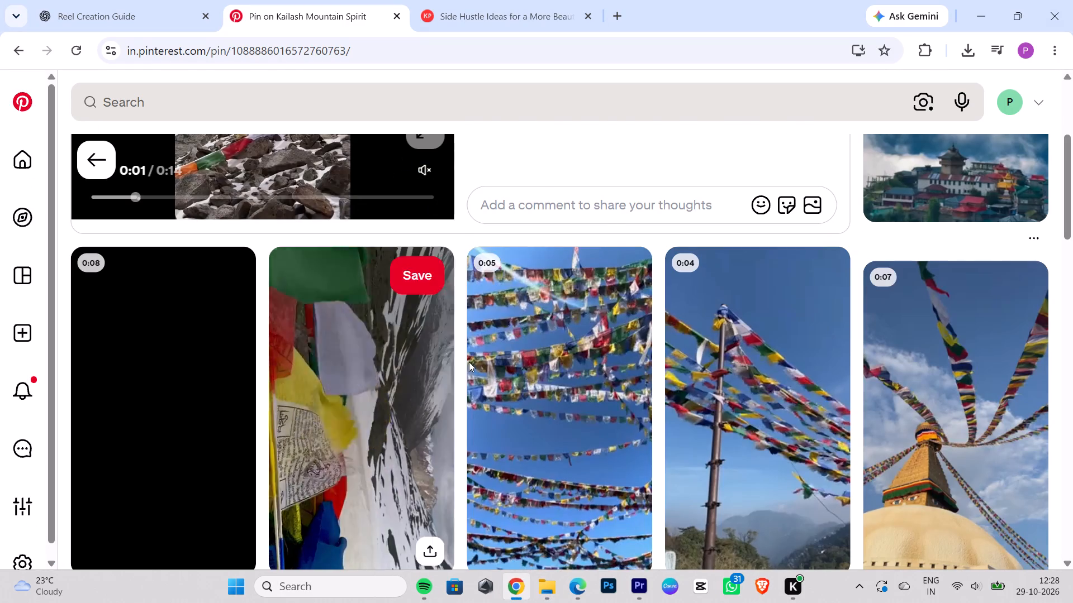
{"action": "scroll", "coordinate": [573, 429], "scroll_direction": "up", "scroll_amount": 10}
{"action": "left_click", "coordinate": [80, 161]}
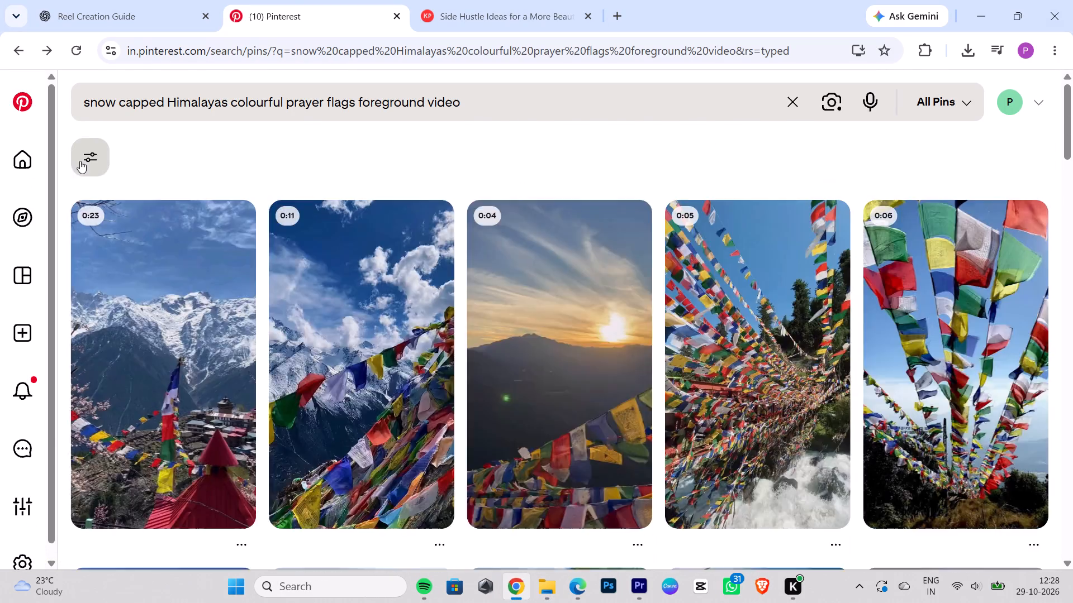
{"action": "scroll", "coordinate": [792, 471], "scroll_direction": "up", "scroll_amount": 10}
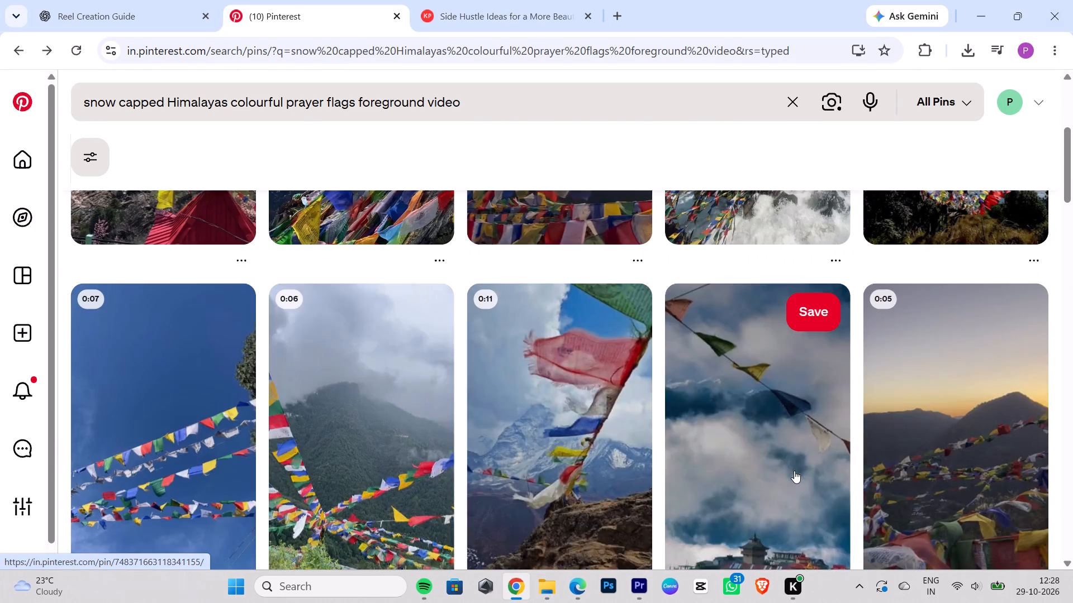
{"action": "scroll", "coordinate": [794, 471], "scroll_direction": "up", "scroll_amount": 4}
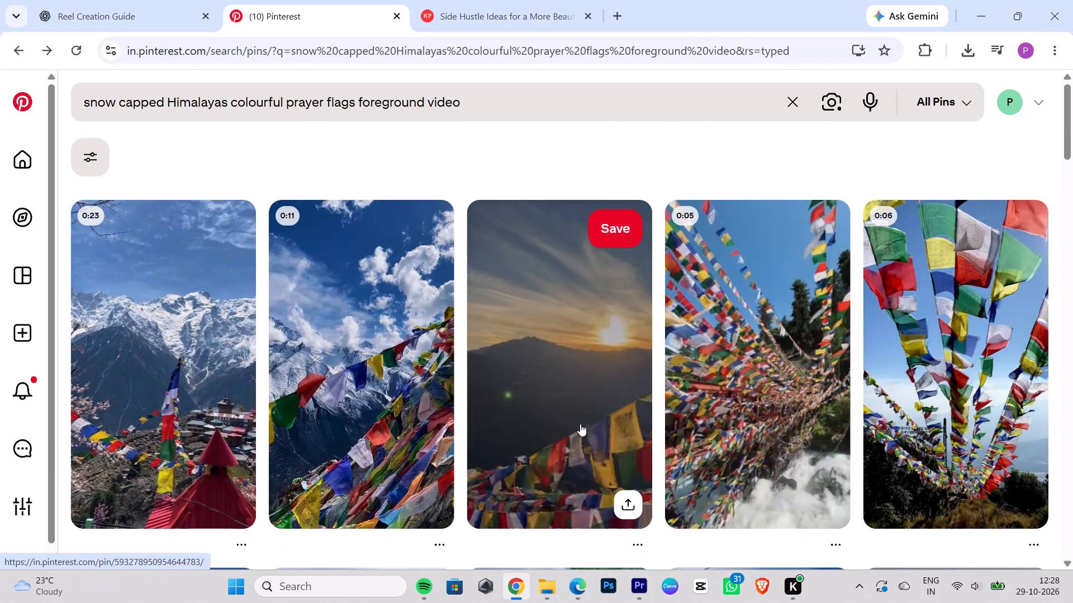
{"action": "left_click", "coordinate": [580, 424]}
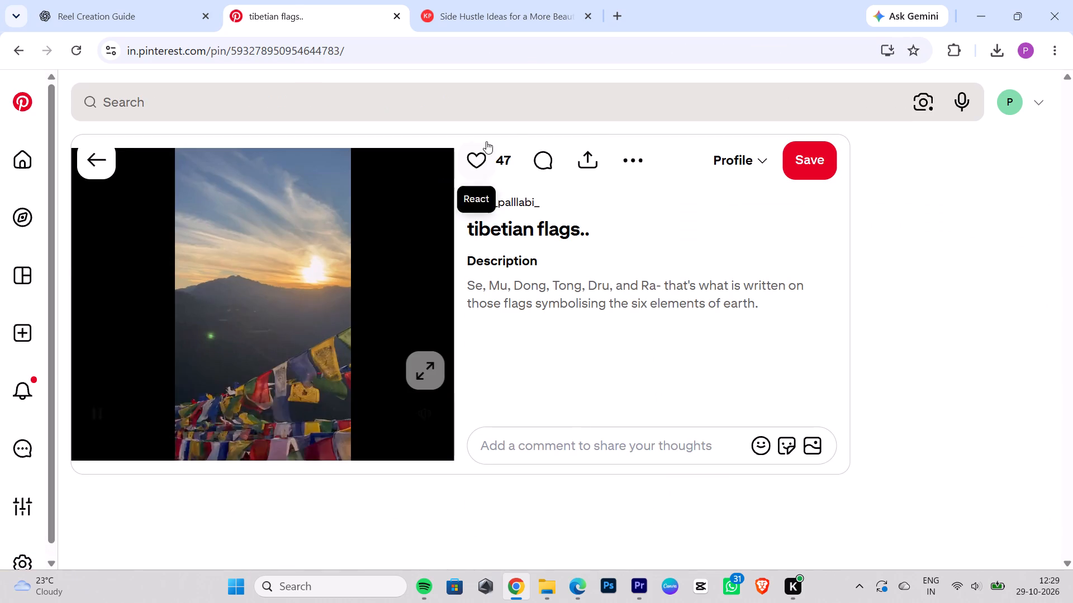
{"action": "left_click", "coordinate": [575, 153]}
{"action": "left_click", "coordinate": [469, 236]}
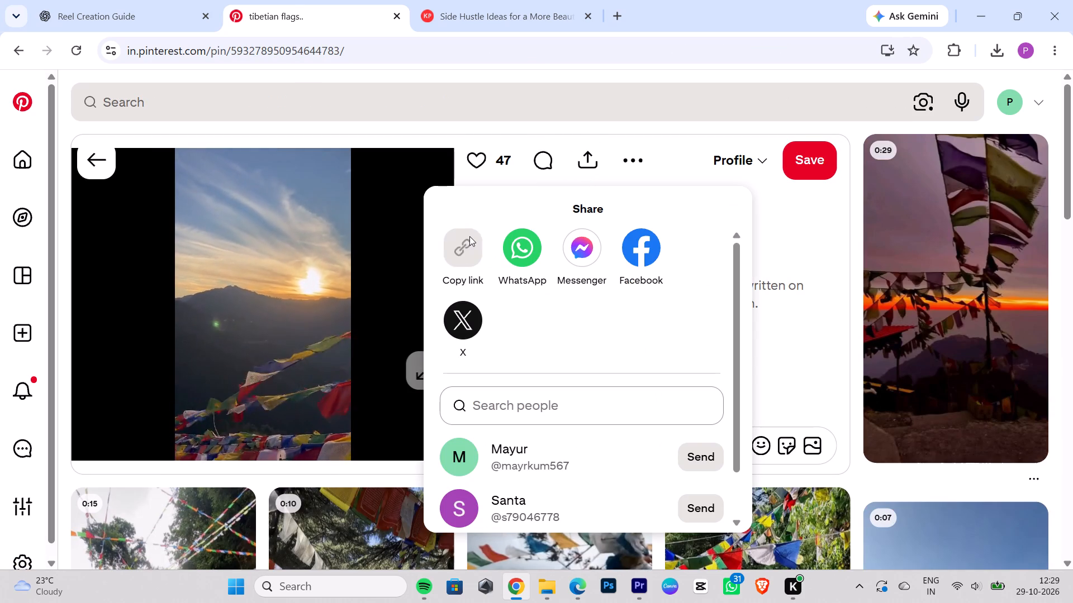
{"action": "left_click", "coordinate": [469, 236]}
{"action": "double_click", "coordinate": [469, 236]}
Go back to KlickPin's link entry page, replace the previous link with the copied "tibetian flags.." pin link and submit it.
{"action": "left_click", "coordinate": [524, 23]}
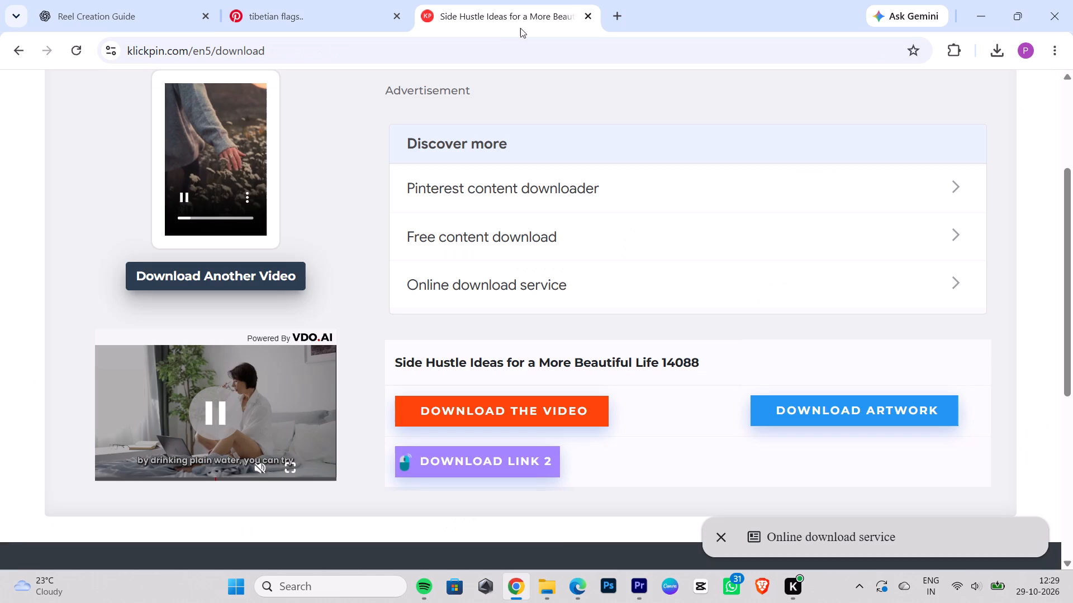
{"action": "left_click", "coordinate": [14, 58]}
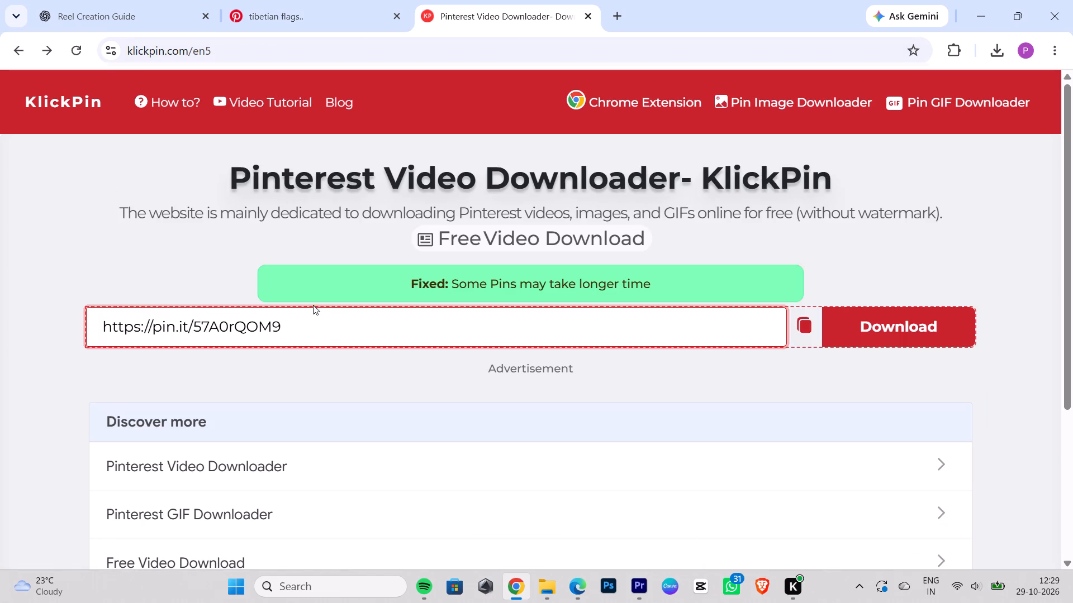
{"action": "left_click_drag", "start_coordinate": [314, 301], "coordinate": [0, 361]}
{"action": "key", "text": "BackSpace"}
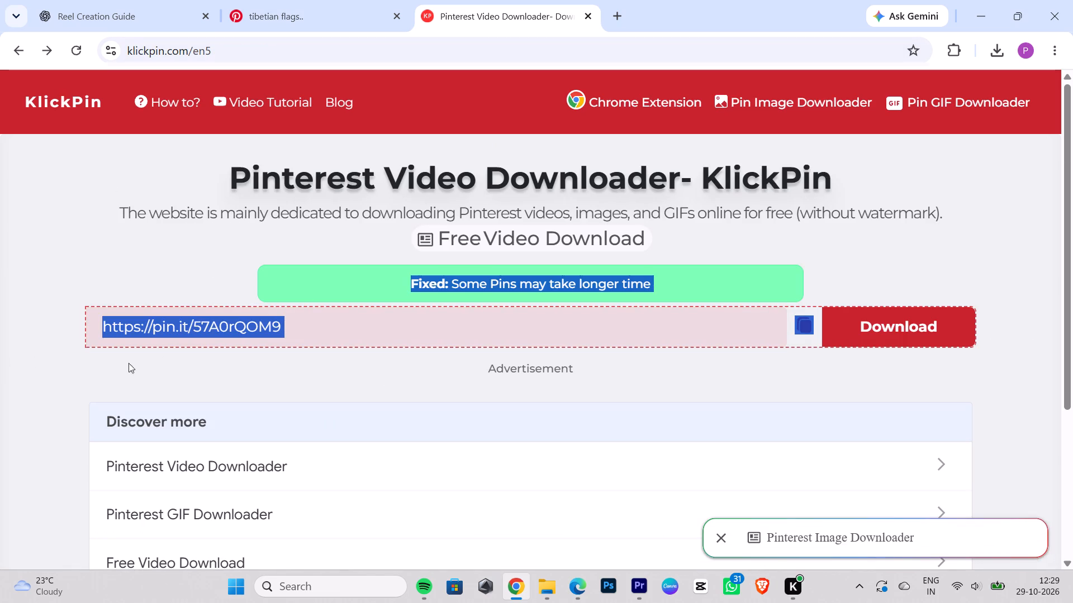
{"action": "double_click", "coordinate": [313, 334]}
{"action": "key", "text": "BackSpace"}
{"action": "key", "text": "BackSpace"}
{"action": "key", "text": "BackSpace"}
{"action": "key", "text": "BackSpace"}
{"action": "key", "text": "BackSpace"}
{"action": "key", "text": "BackSpace"}
{"action": "key", "text": "BackSpace"}
{"action": "key", "text": "BackSpace"}
{"action": "key", "text": "BackSpace"}
{"action": "key", "text": "BackSpace"}
{"action": "key", "text": "BackSpace"}
{"action": "key", "text": "BackSpace"}
{"action": "key", "text": "BackSpace"}
{"action": "key", "text": "BackSpace"}
{"action": "key", "text": "BackSpace"}
{"action": "key", "text": "BackSpace"}
{"action": "key", "text": "BackSpace"}
{"action": "key", "text": "BackSpace"}
{"action": "key", "text": "BackSpace"}
{"action": "key", "text": "BackSpace"}
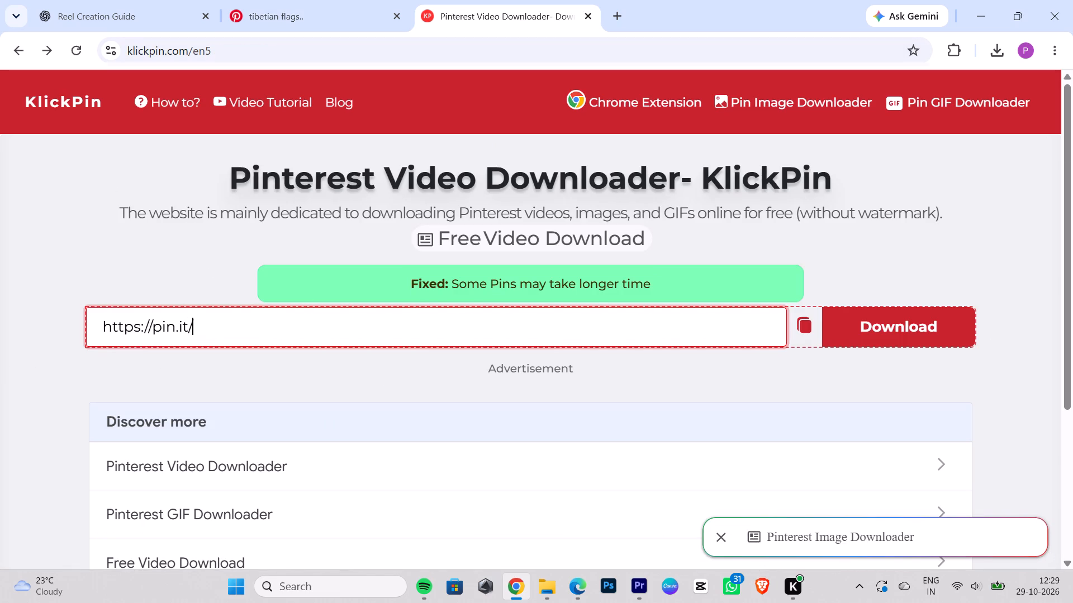
{"action": "key", "text": "ctrl+v"}
{"action": "key", "text": "Return"}
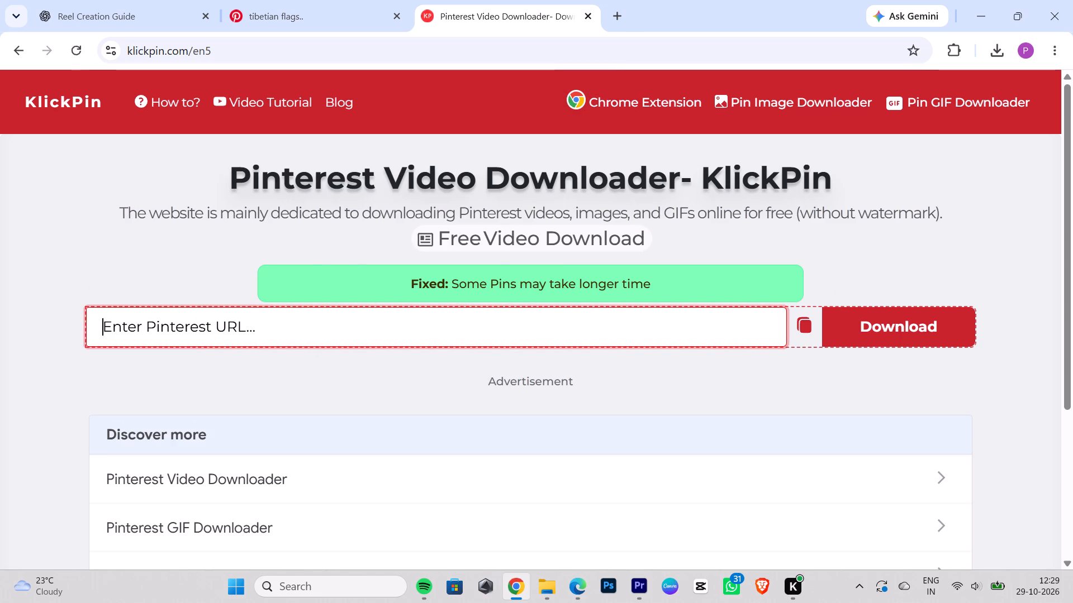
{"action": "left_click", "coordinate": [148, 323]}
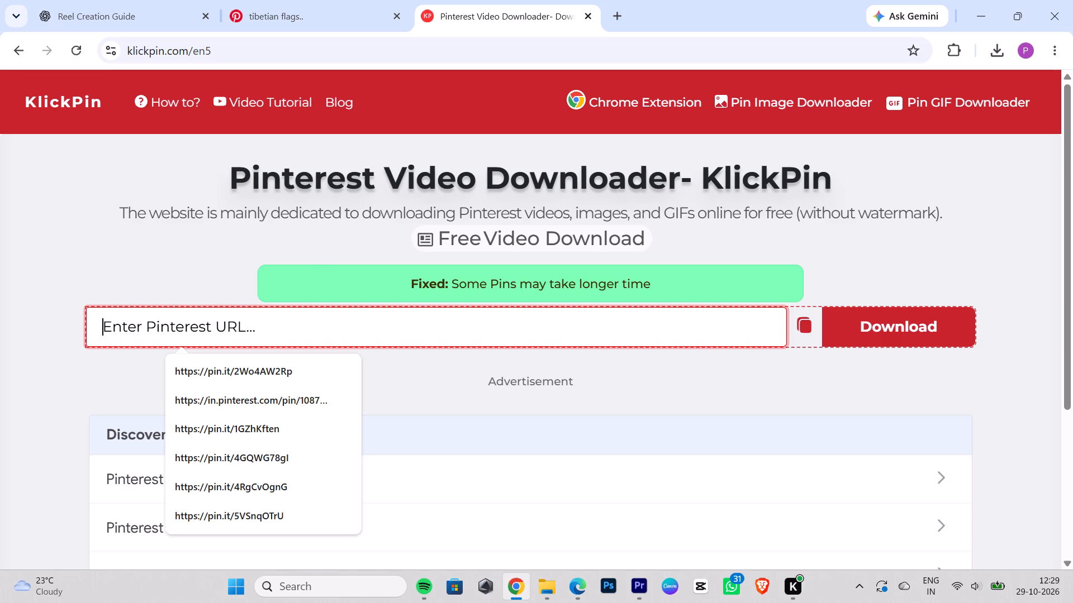
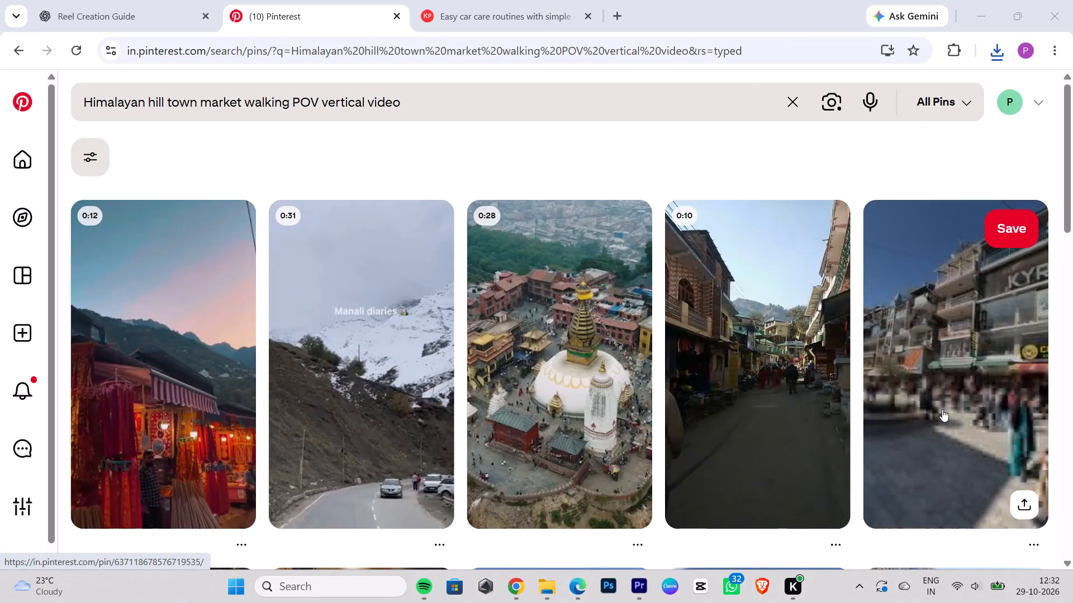
Look through the Pinterest results for a hill town clip and open the "Nepal Mountains ..." street video pin.
{"action": "scroll", "coordinate": [942, 409], "scroll_direction": "down", "scroll_amount": 5}
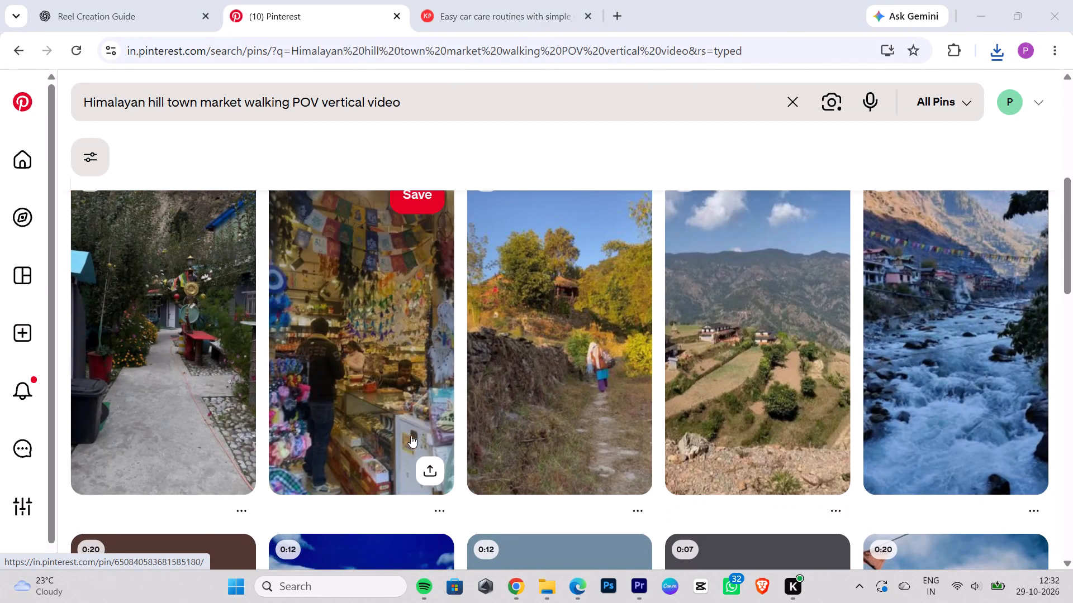
{"action": "scroll", "coordinate": [728, 422], "scroll_direction": "down", "scroll_amount": 8}
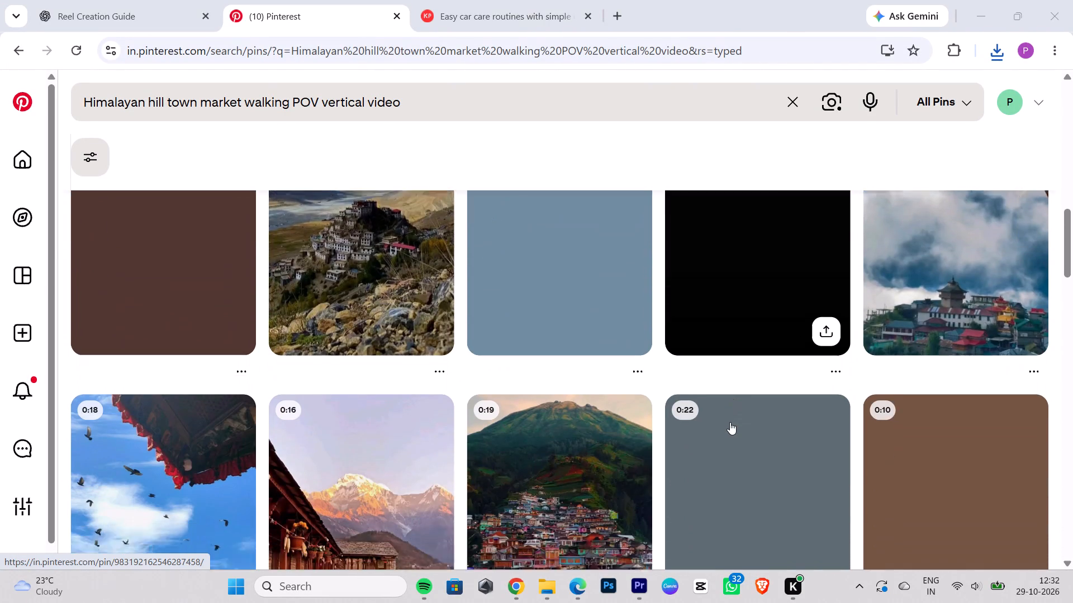
{"action": "scroll", "coordinate": [730, 422], "scroll_direction": "down", "scroll_amount": 7}
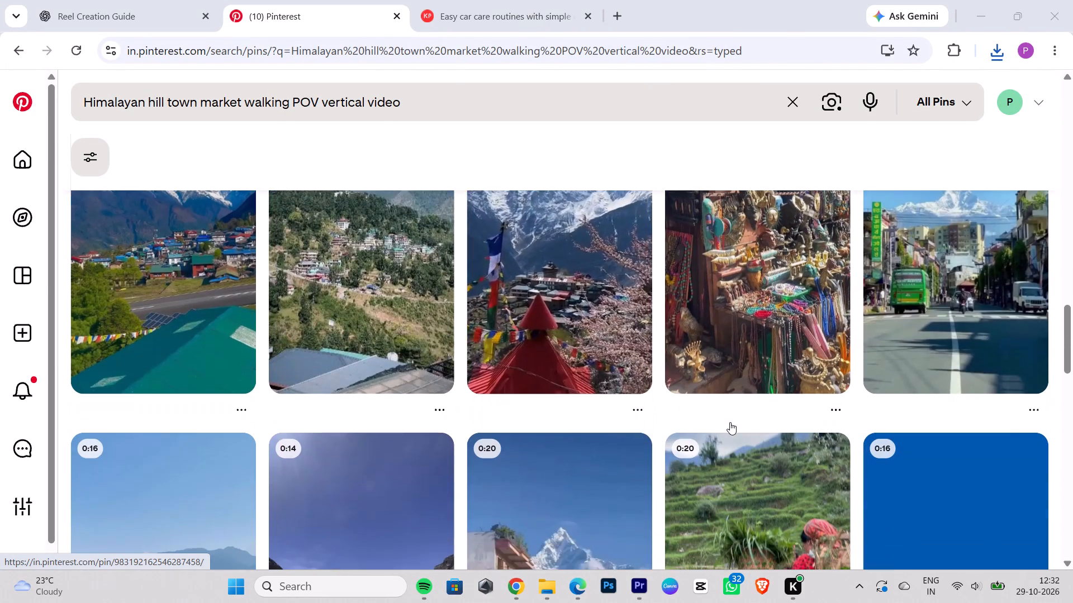
{"action": "scroll", "coordinate": [686, 472], "scroll_direction": "down", "scroll_amount": 4}
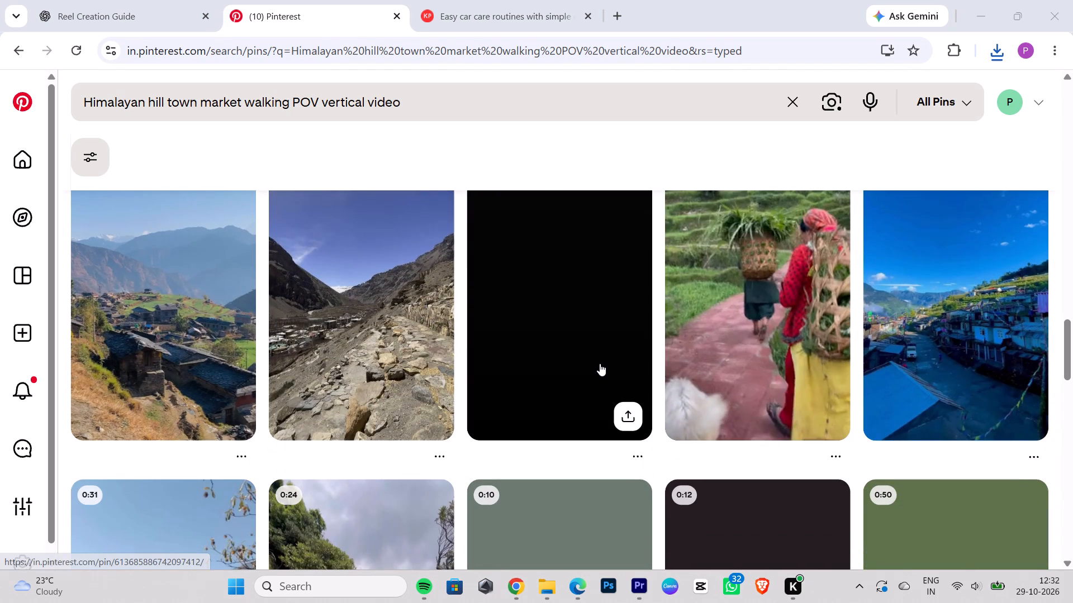
{"action": "left_click", "coordinate": [600, 363]}
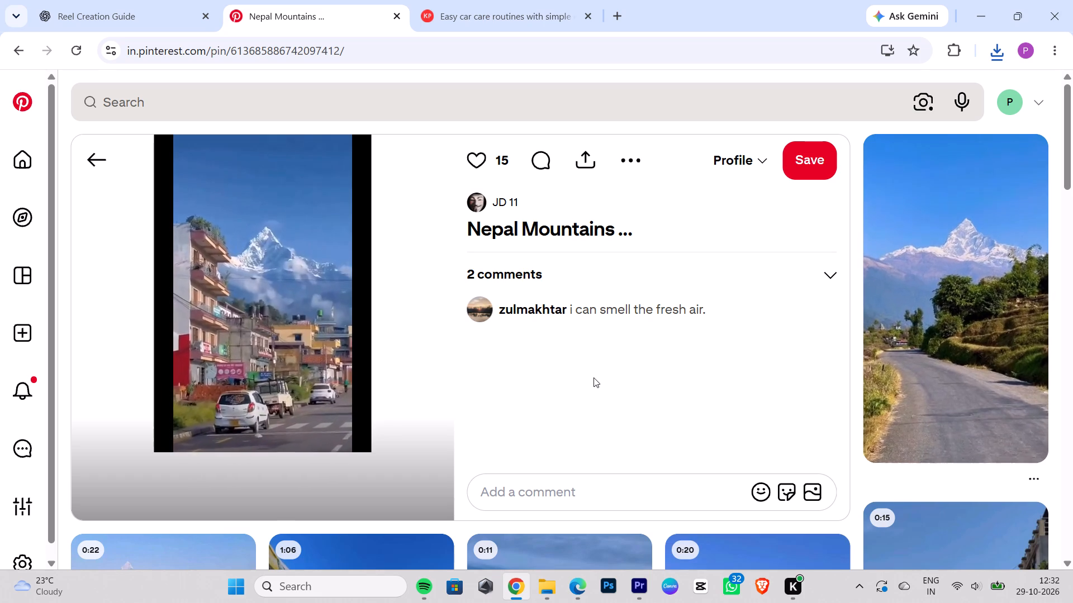
From the related pins, open the video of an empty road leading toward a snow-capped peak.
{"action": "scroll", "coordinate": [918, 368], "scroll_direction": "down", "scroll_amount": 4}
{"action": "scroll", "coordinate": [781, 433], "scroll_direction": "up", "scroll_amount": 4}
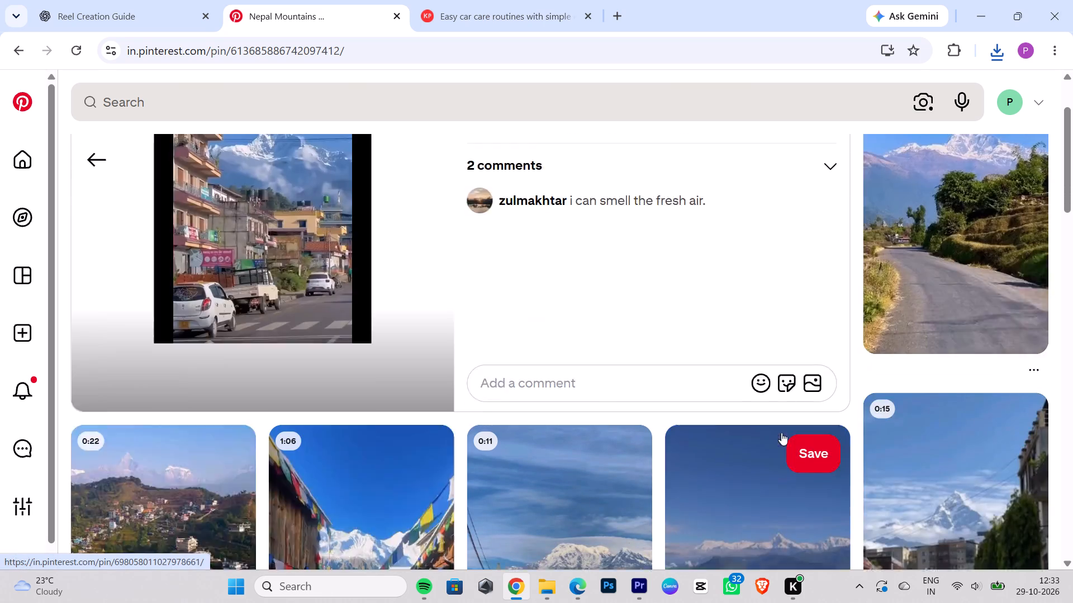
{"action": "left_click", "coordinate": [958, 407]}
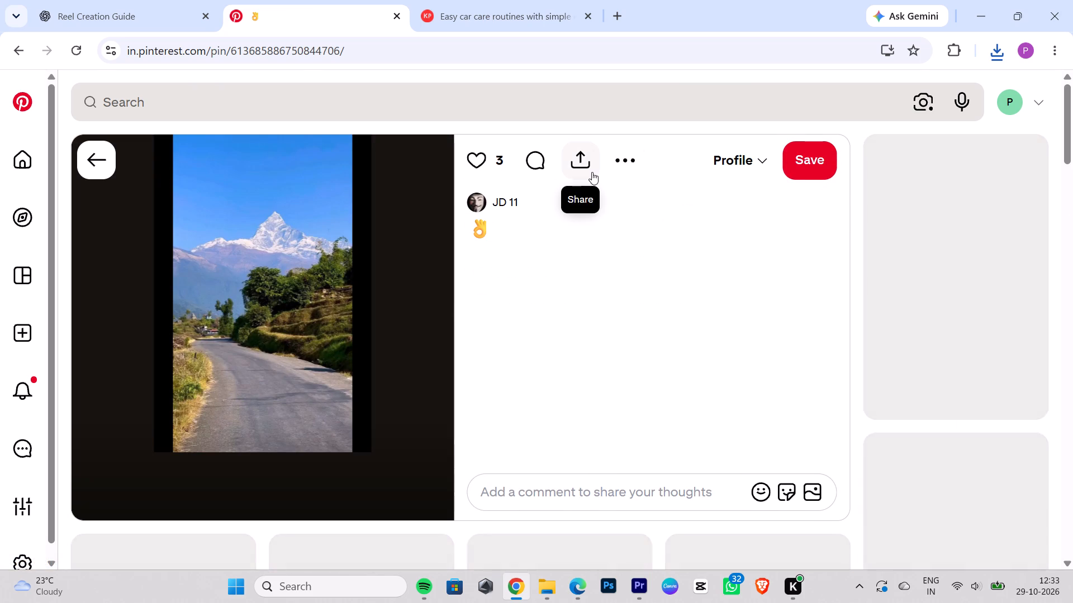
Copy the share link of the Pinterest video showing the empty road toward the snow-capped peak.
{"action": "left_click", "coordinate": [592, 172]}
{"action": "left_click", "coordinate": [399, 245]}
{"action": "left_click", "coordinate": [576, 167]}
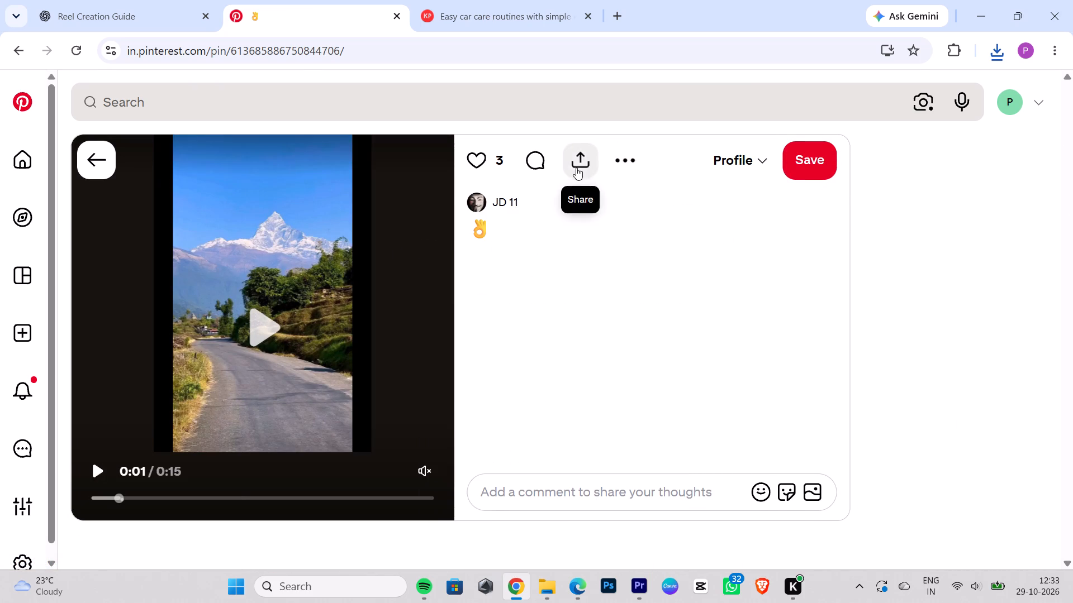
{"action": "triple_click", "coordinate": [464, 241]}
{"action": "double_click", "coordinate": [464, 242]}
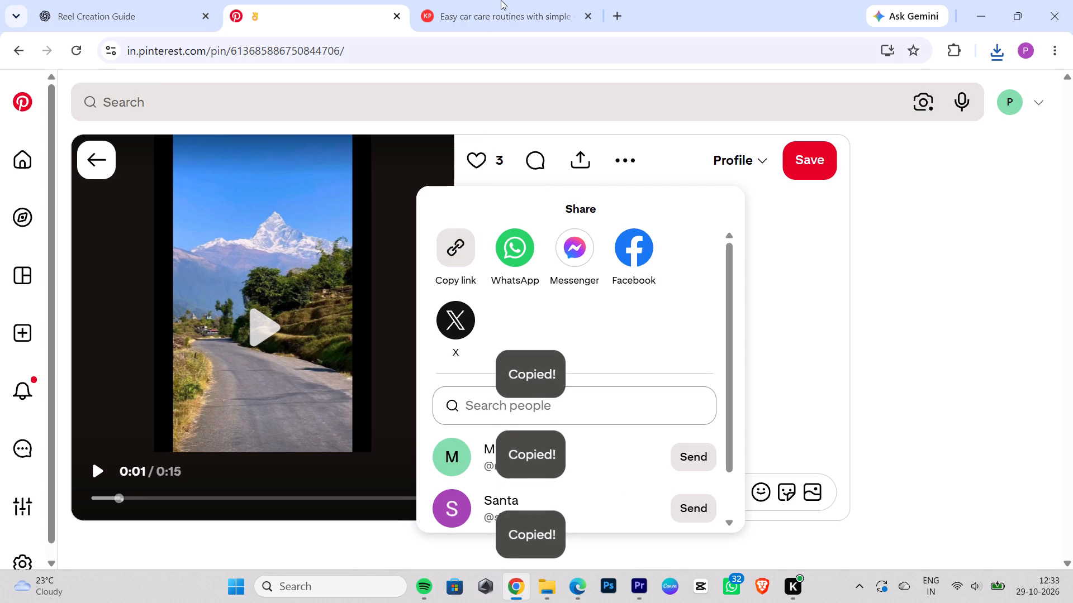
Return to the KlickPin downloader, replace the previous link with the copied pin link, and submit it.
{"action": "left_click", "coordinate": [501, 0]}
{"action": "left_click", "coordinate": [16, 49]}
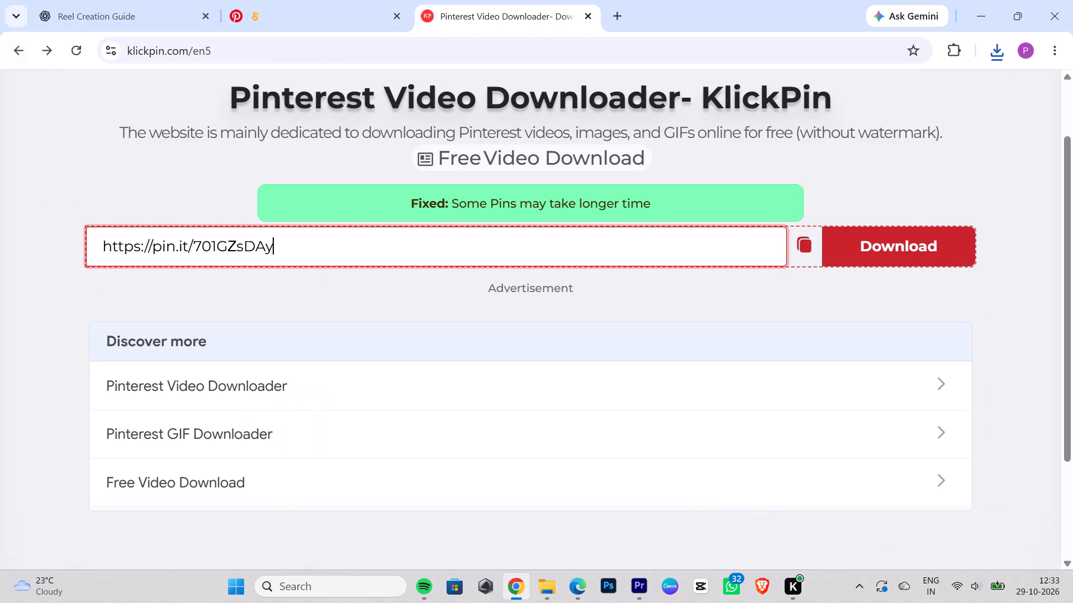
{"action": "left_click_drag", "start_coordinate": [222, 241], "coordinate": [0, 241]}
{"action": "key", "text": "BackSpace"}
{"action": "key", "text": "BackSpace"}
{"action": "key", "text": "BackSpace"}
{"action": "key", "text": "BackSpace"}
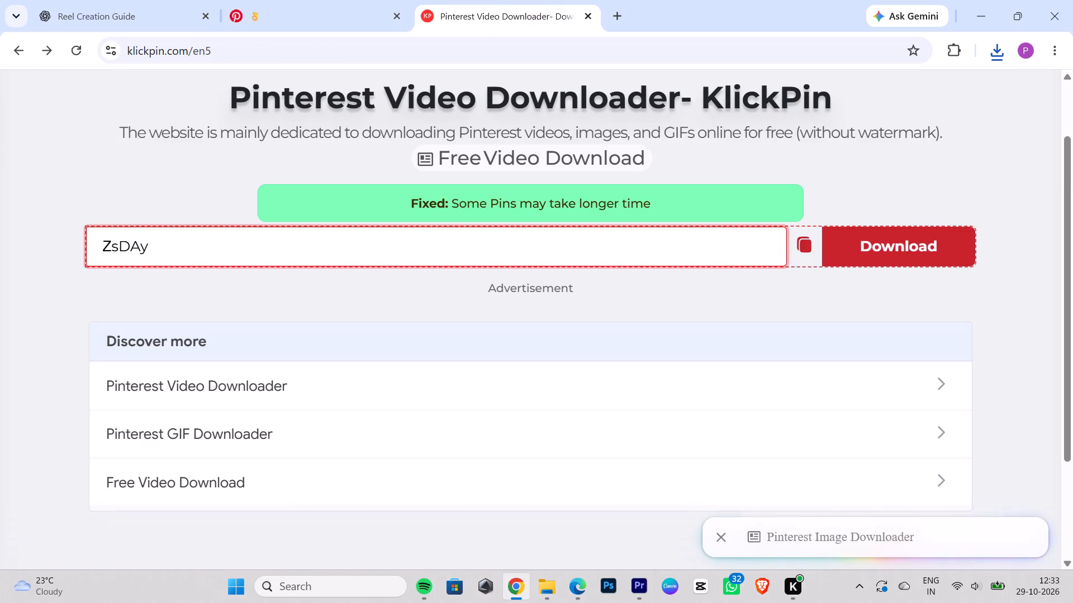
{"action": "double_click", "coordinate": [160, 236]}
{"action": "key", "text": "BackSpace"}
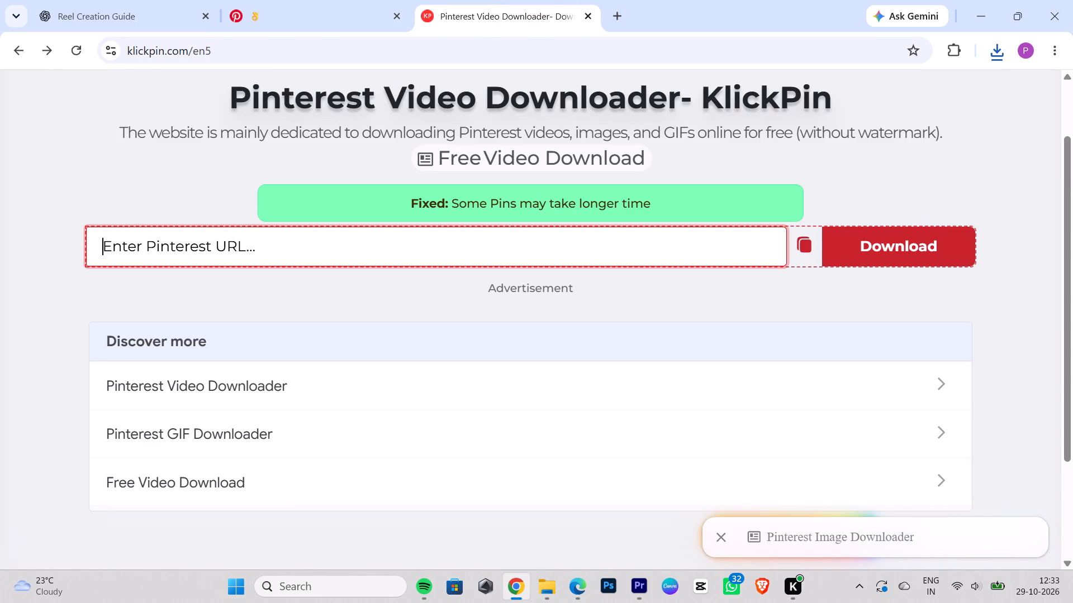
{"action": "key", "text": "ctrl+v"}
{"action": "key", "text": "Return"}
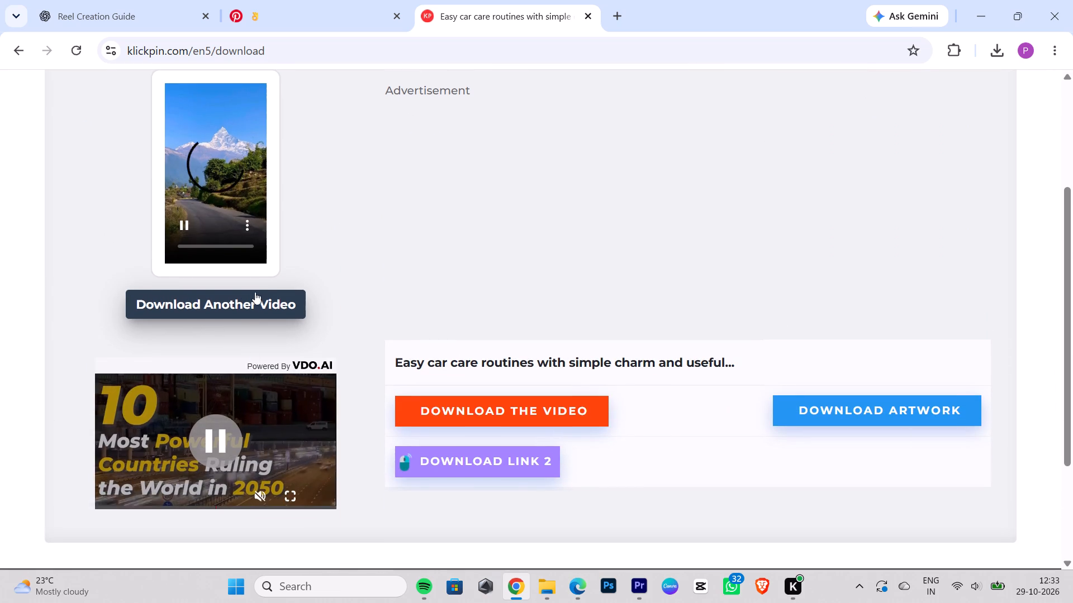
Download the mountain road clip from its preview player on the KlickPin result page.
{"action": "left_click", "coordinate": [253, 229]}
{"action": "left_click", "coordinate": [184, 99]}
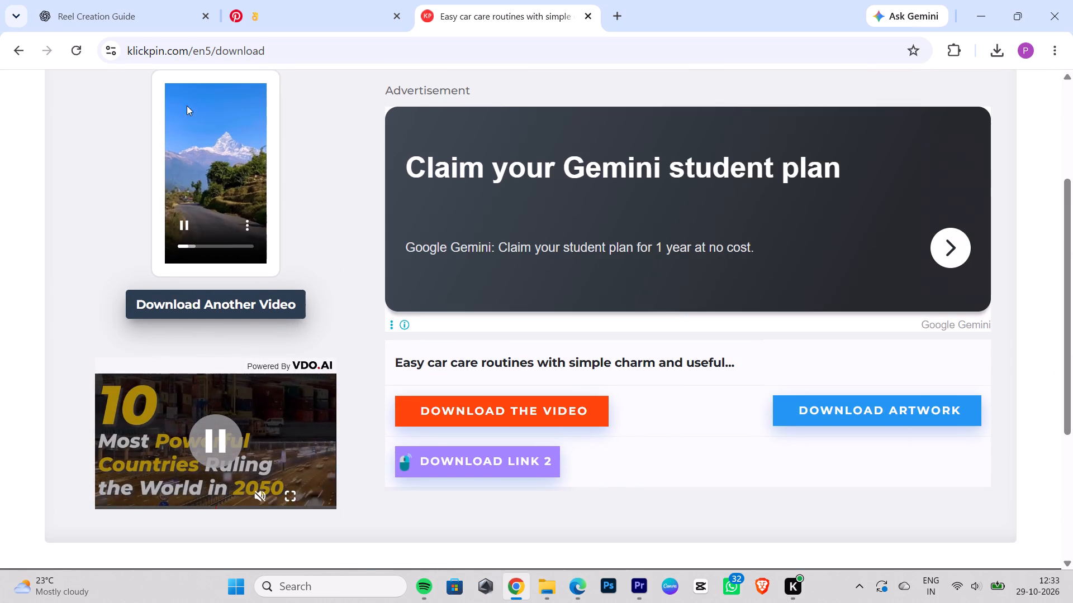
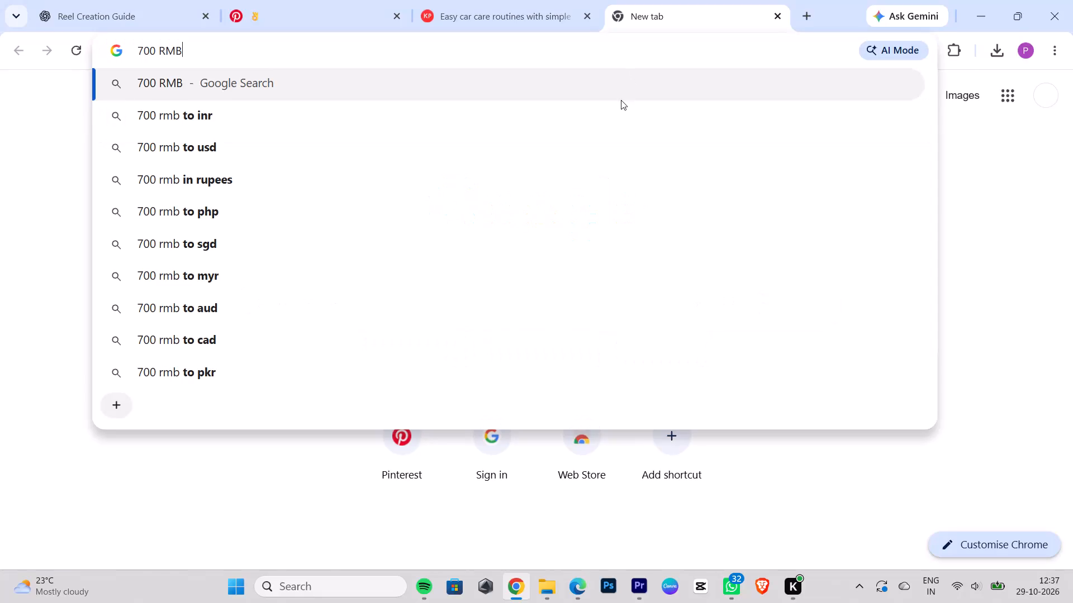
Search Google for "700 rmb in rupees" and check the Chinese yuan to Indian rupee conversion.
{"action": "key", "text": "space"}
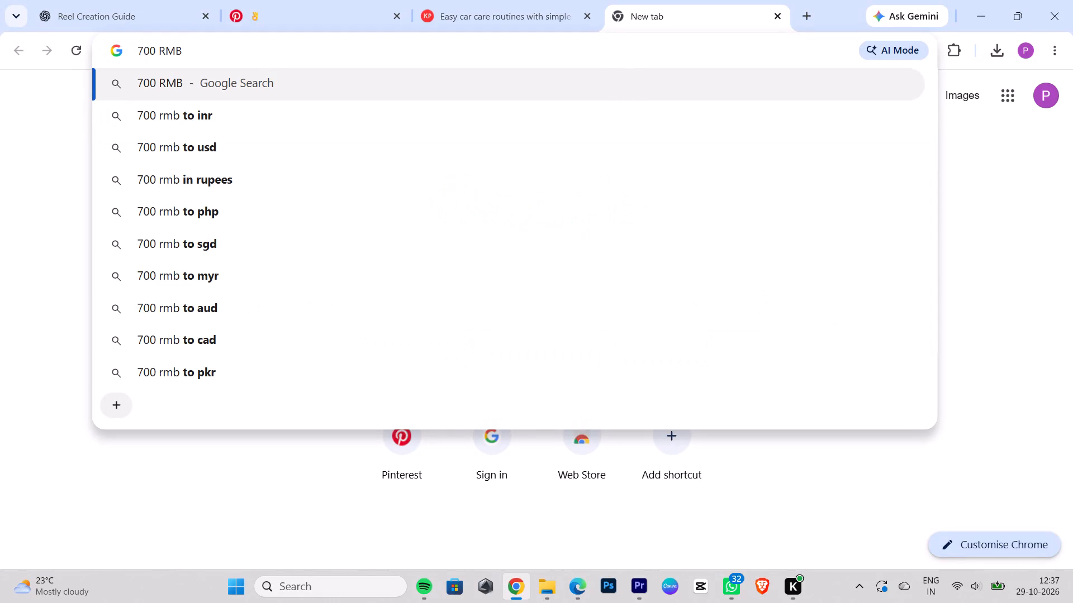
{"action": "left_click", "coordinate": [571, 191]}
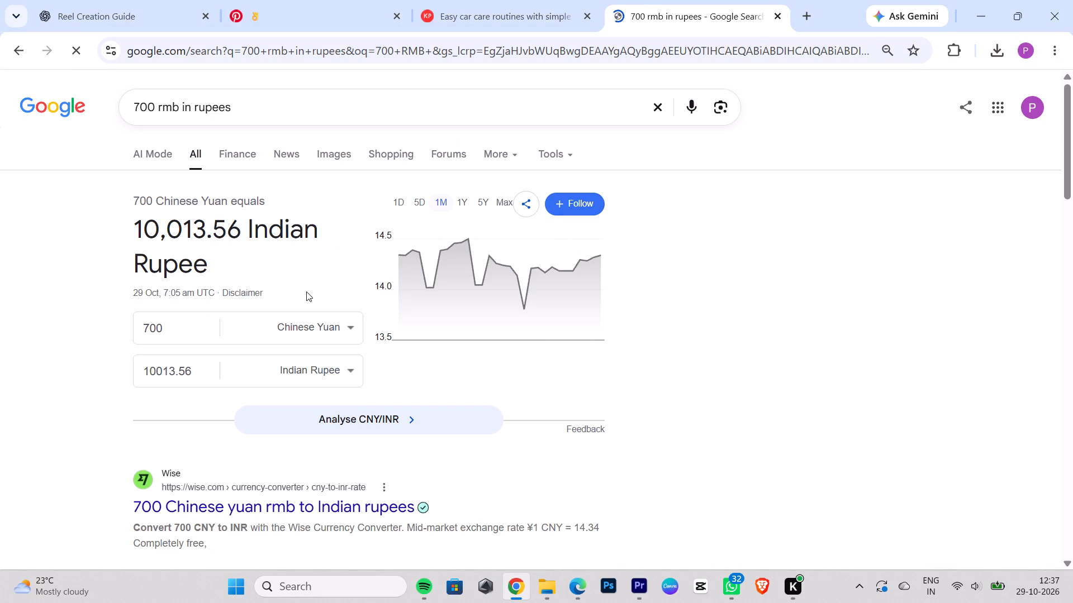
{"action": "left_click", "coordinate": [278, 280]}
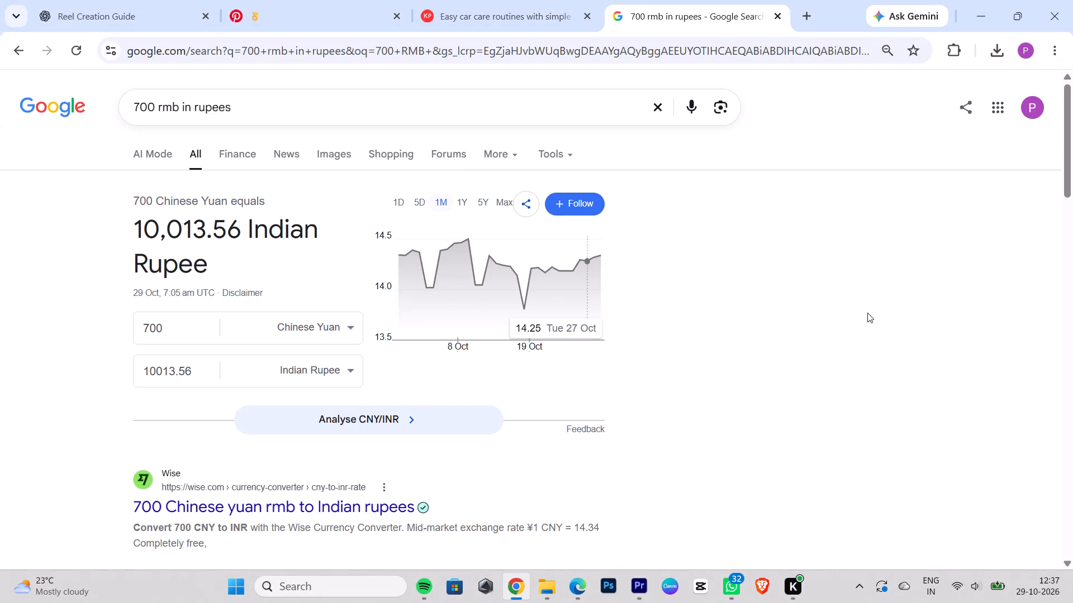
{"action": "left_click", "coordinate": [889, 317]}
{"action": "scroll", "coordinate": [780, 322], "scroll_direction": "down", "scroll_amount": 2}
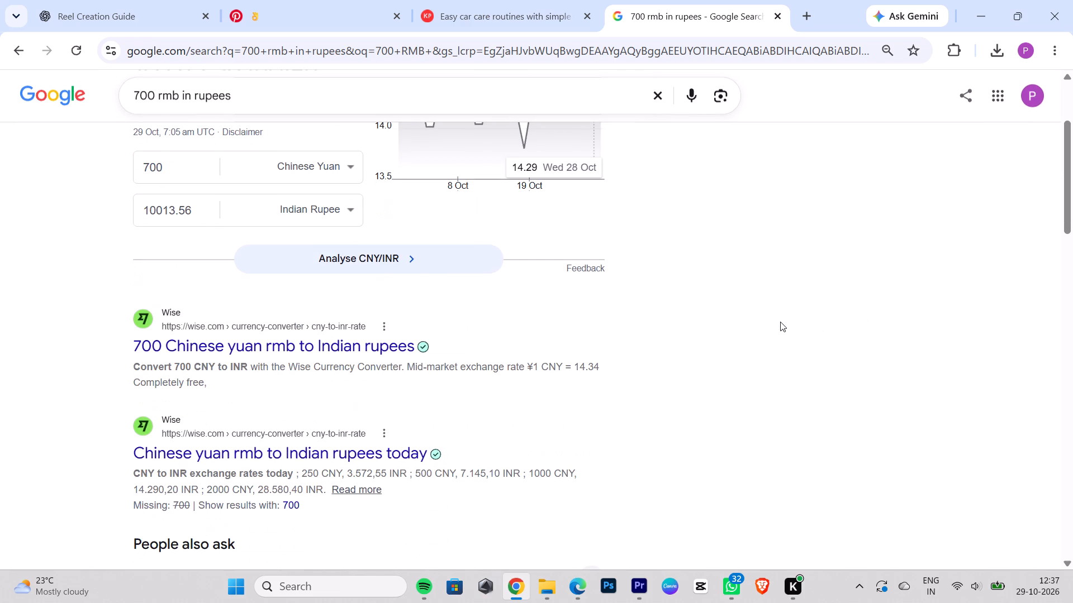
{"action": "scroll", "coordinate": [780, 322], "scroll_direction": "up", "scroll_amount": 2}
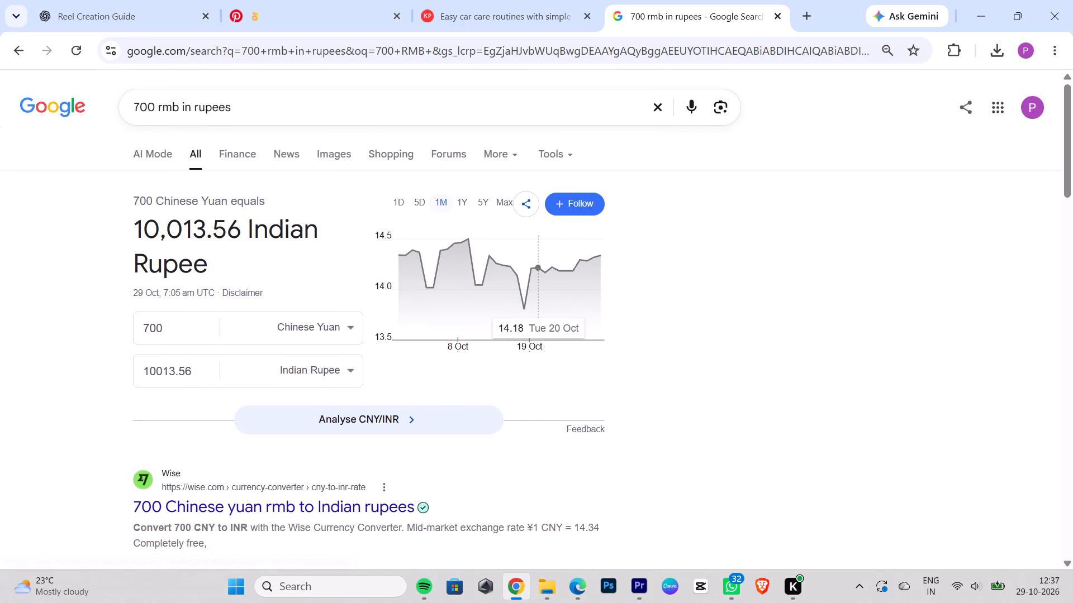
Switch to File Explorer to view the clips in the Downloads folder.
{"action": "left_click", "coordinate": [550, 588]}
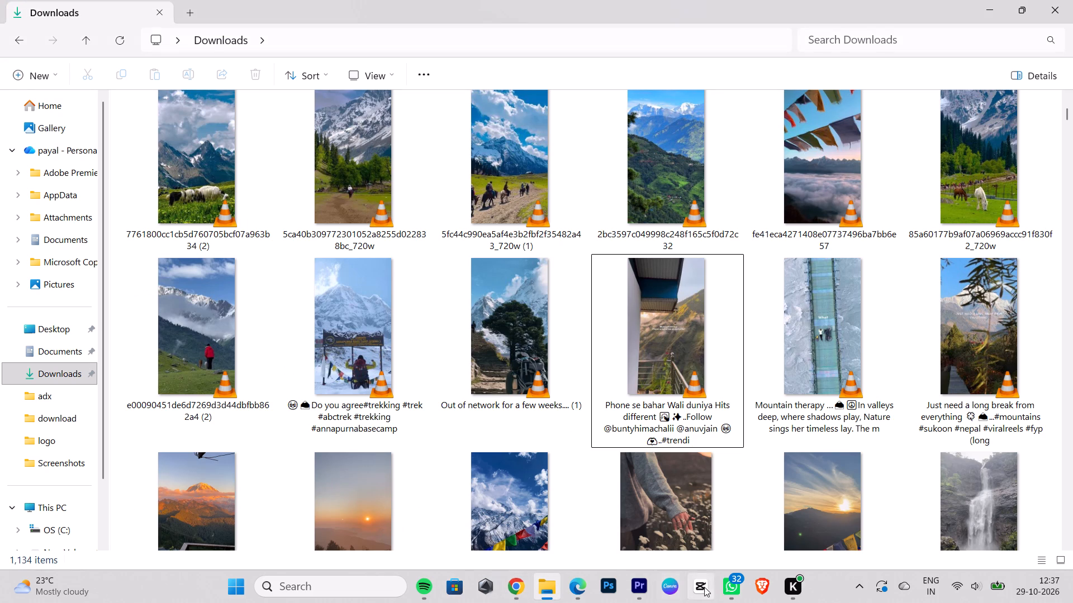
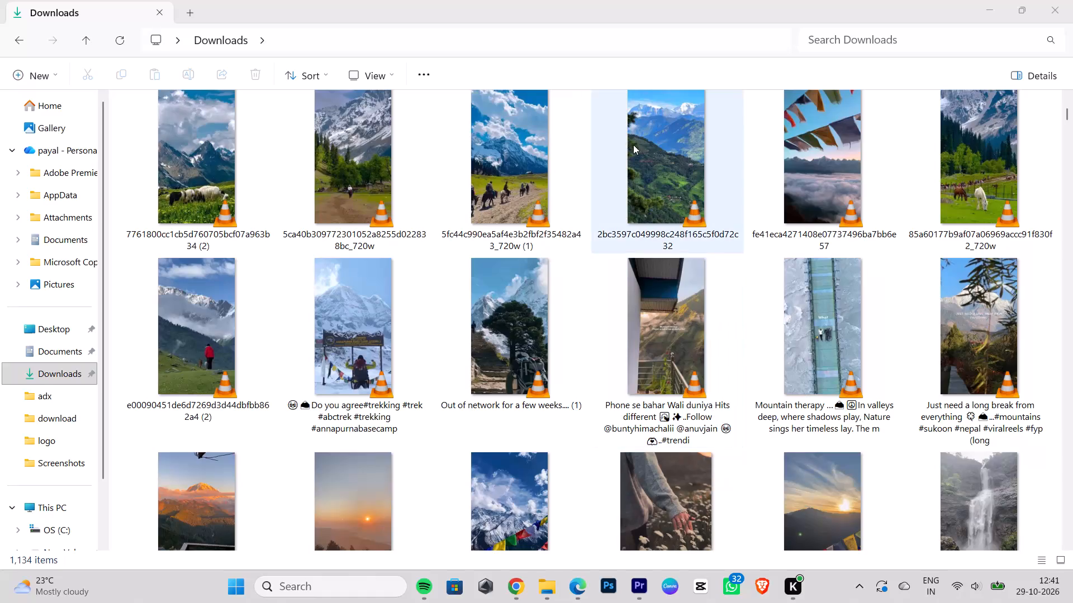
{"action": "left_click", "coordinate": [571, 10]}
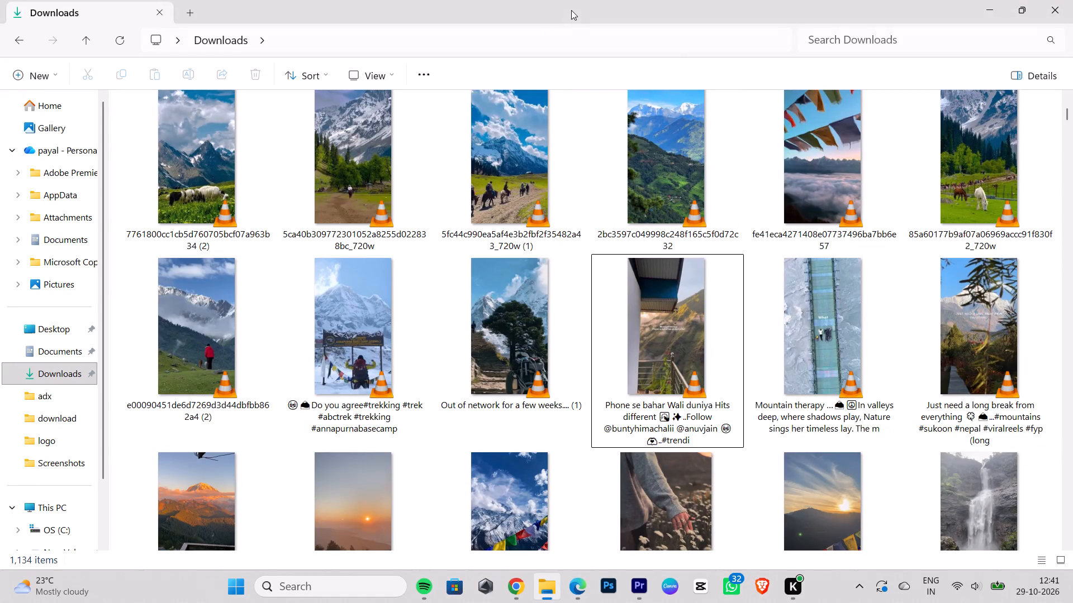
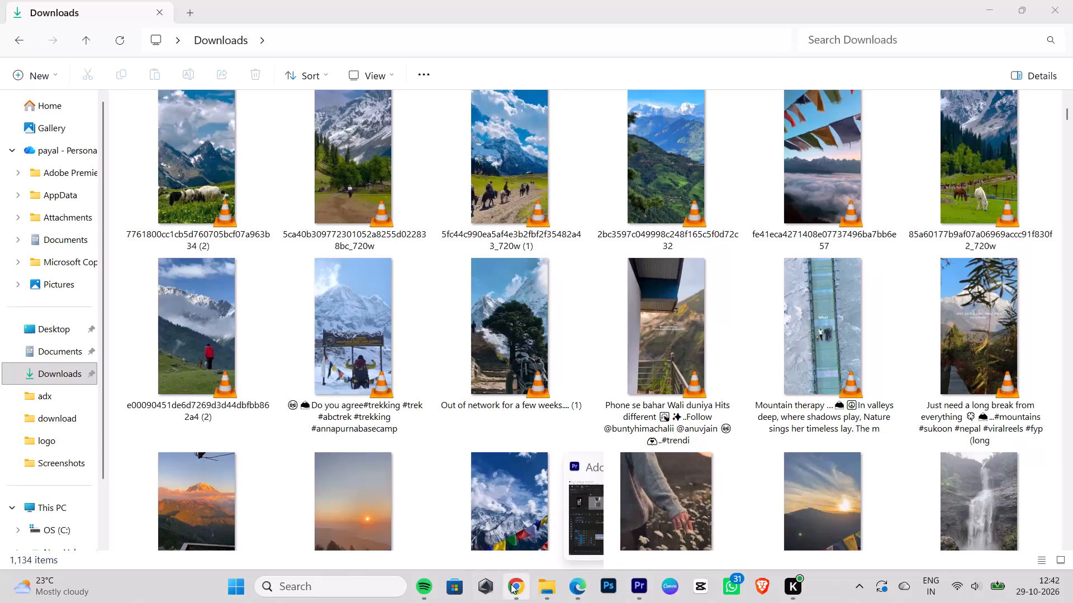
Switch to Chrome and close the Google search page for 700 RMB in rupees.
{"action": "left_click", "coordinate": [511, 584]}
{"action": "left_click", "coordinate": [515, 584]}
{"action": "left_click", "coordinate": [515, 589]}
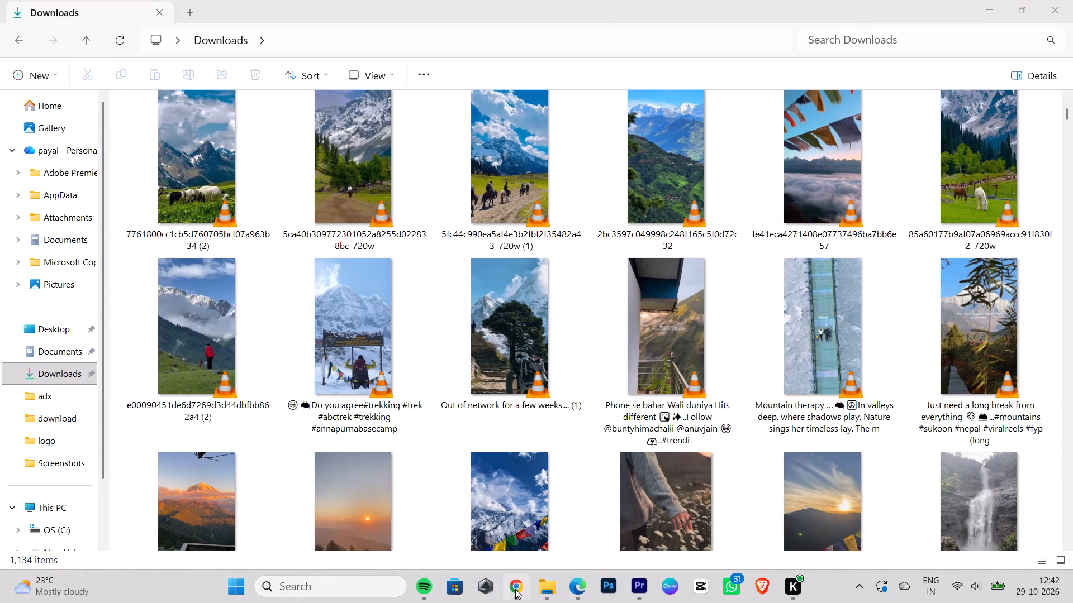
{"action": "left_click", "coordinate": [771, 309]}
{"action": "left_click", "coordinate": [777, 13]}
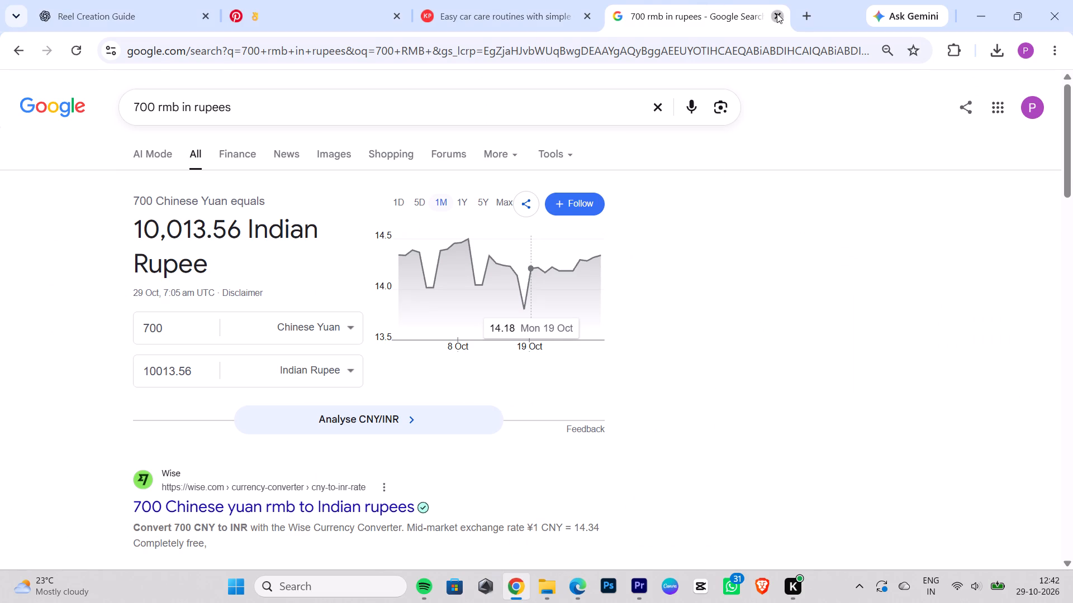
{"action": "left_click", "coordinate": [304, 15]}
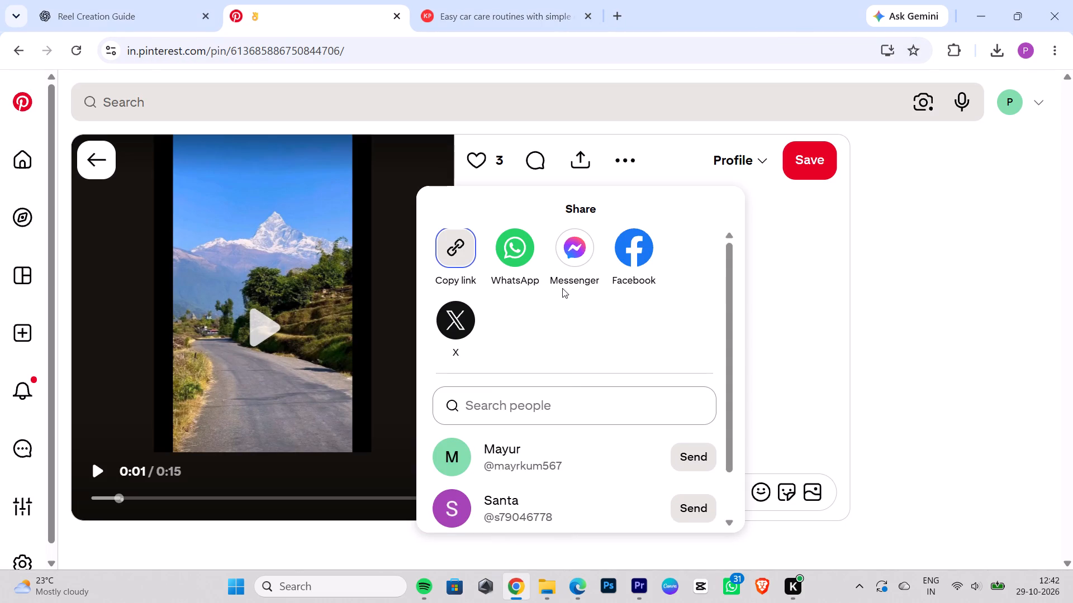
{"action": "left_click", "coordinate": [520, 17]}
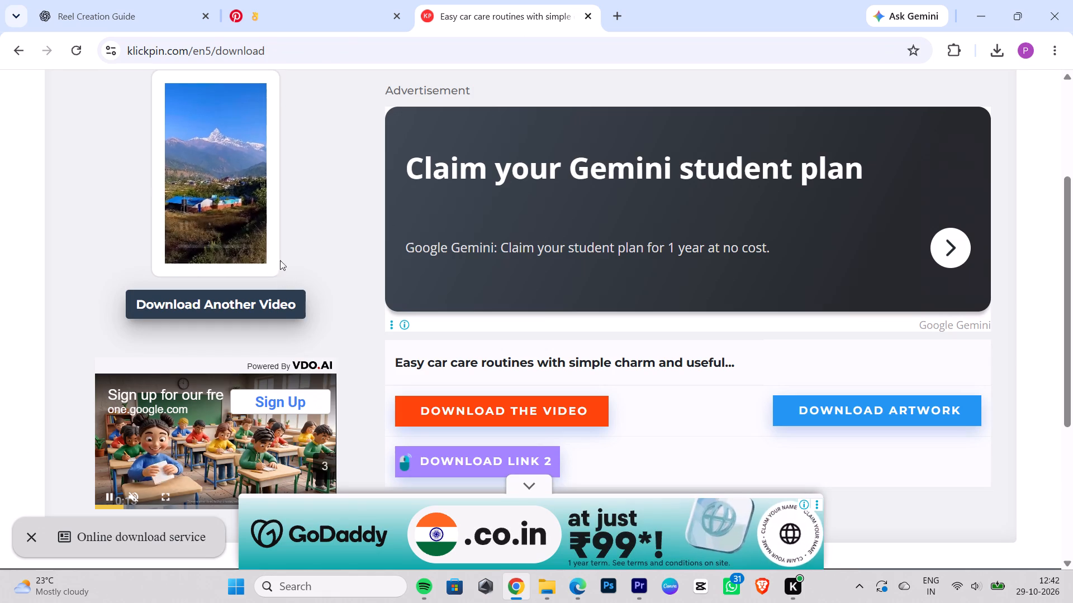
{"action": "left_click", "coordinate": [247, 224]}
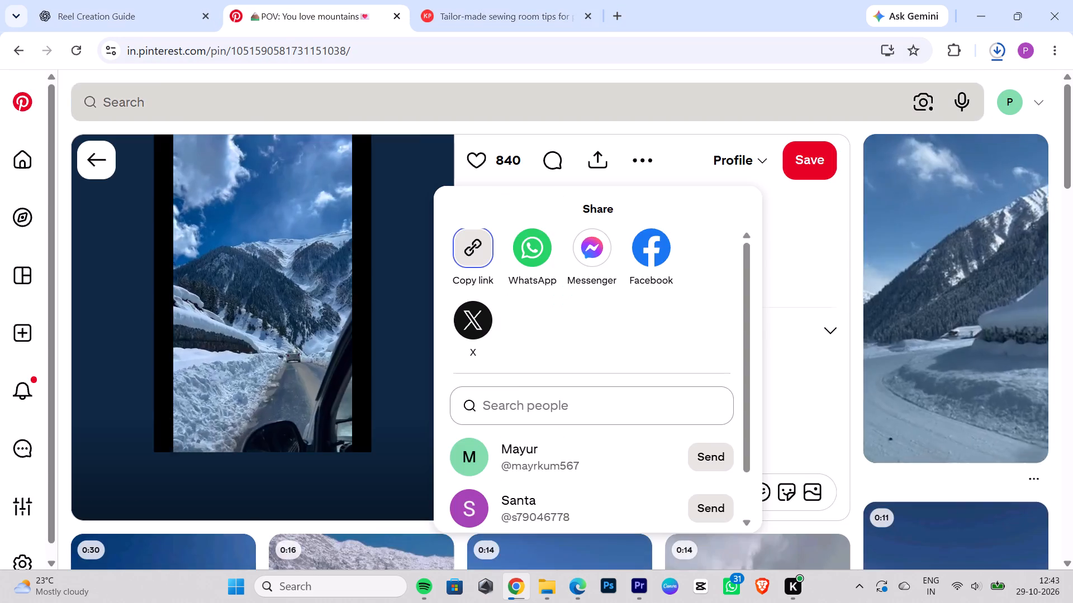
{"action": "key", "text": "ctrl+v"}
{"action": "key", "text": "space"}
{"action": "type", "text": "video"}
{"action": "key", "text": "space"}
{"action": "key", "text": "Return"}
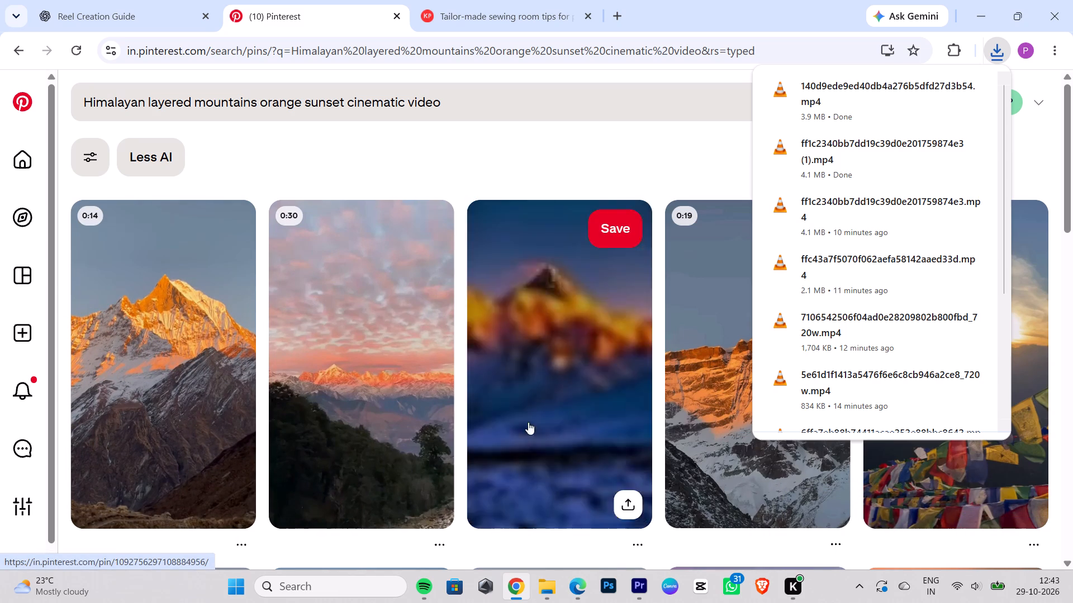
Look through the Pinterest sunset mountain results for a clip that suits Clip 10, Sunset mountain layers.
{"action": "left_click", "coordinate": [603, 176]}
{"action": "scroll", "coordinate": [724, 257], "scroll_direction": "down", "scroll_amount": 1}
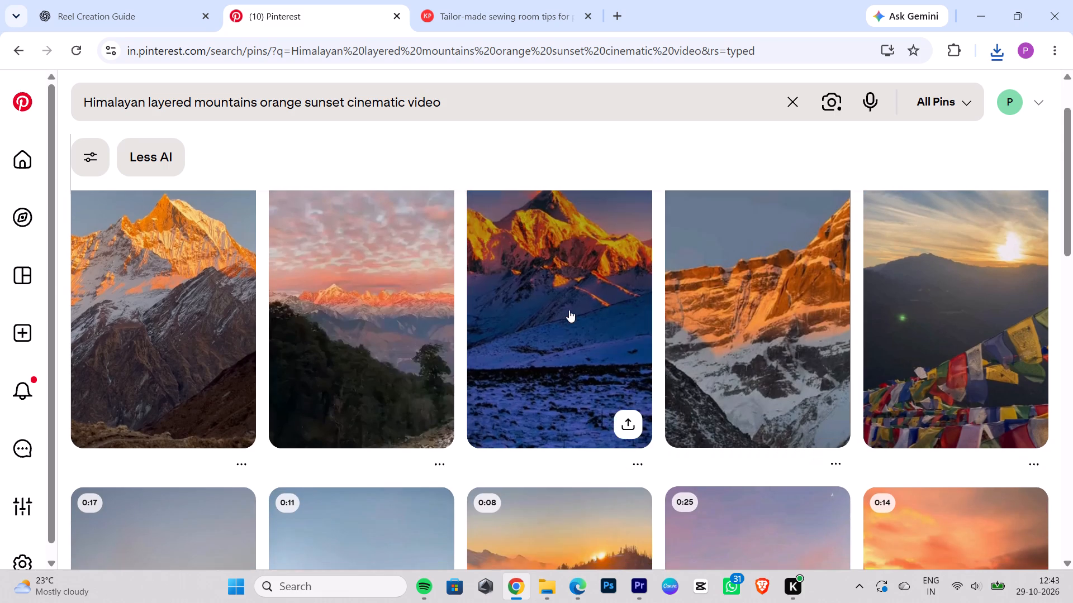
{"action": "scroll", "coordinate": [567, 310], "scroll_direction": "up", "scroll_amount": 2}
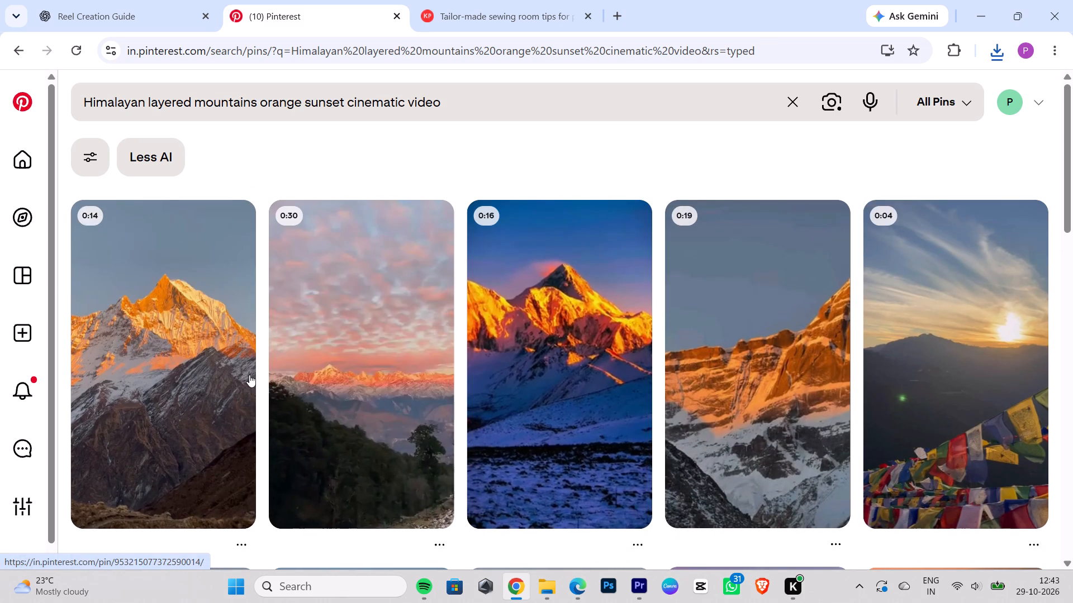
{"action": "scroll", "coordinate": [272, 356], "scroll_direction": "down", "scroll_amount": 3}
{"action": "scroll", "coordinate": [540, 331], "scroll_direction": "down", "scroll_amount": 3}
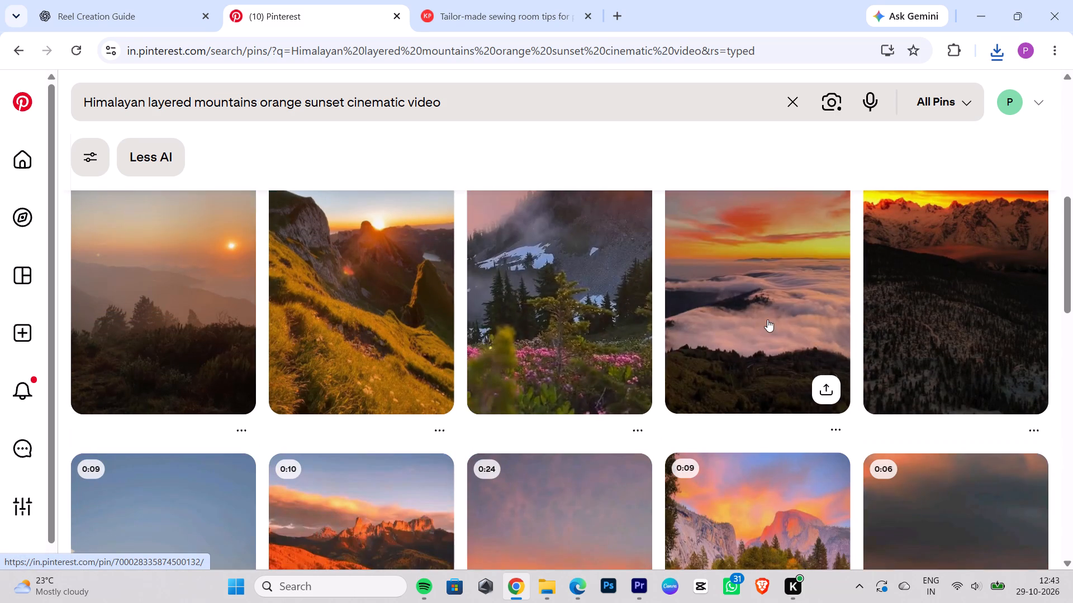
{"action": "scroll", "coordinate": [767, 319], "scroll_direction": "up", "scroll_amount": 1}
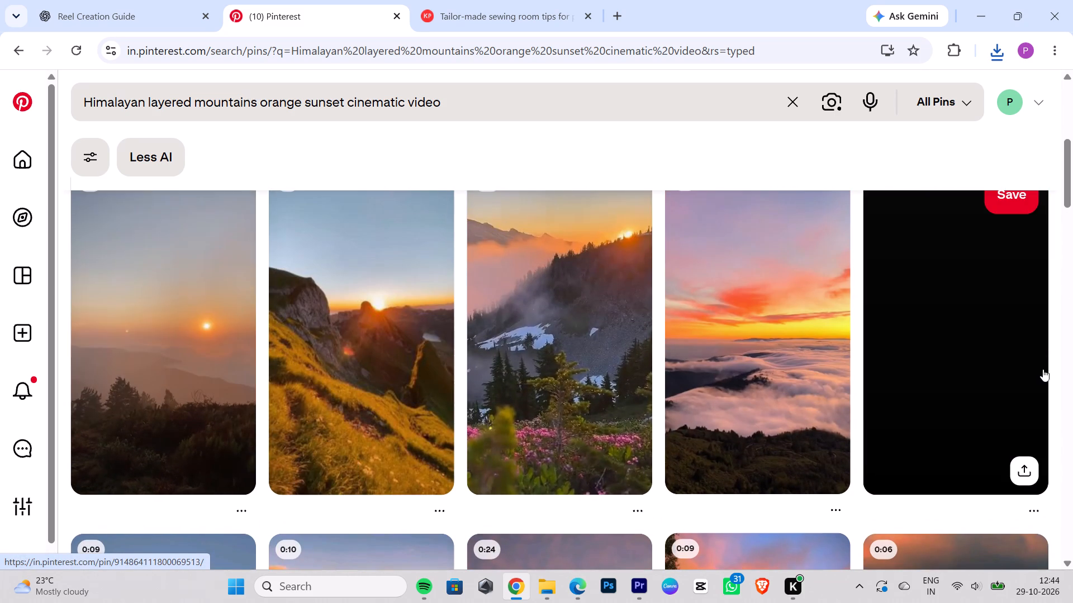
{"action": "scroll", "coordinate": [980, 376], "scroll_direction": "down", "scroll_amount": 3}
{"action": "scroll", "coordinate": [769, 406], "scroll_direction": "down", "scroll_amount": 2}
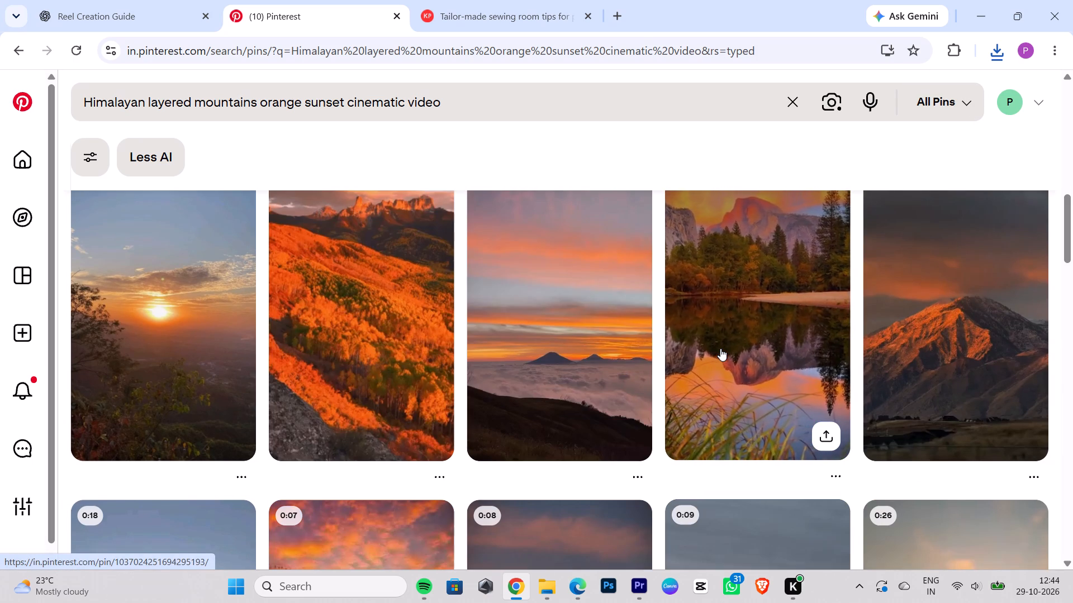
{"action": "scroll", "coordinate": [671, 374], "scroll_direction": "down", "scroll_amount": 4}
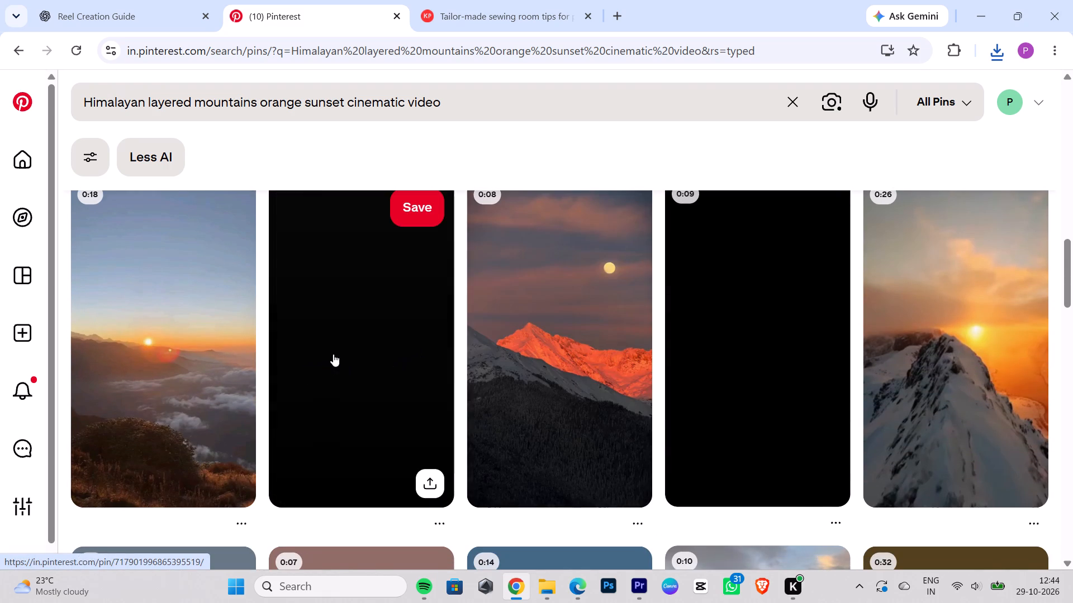
{"action": "scroll", "coordinate": [789, 330], "scroll_direction": "down", "scroll_amount": 4}
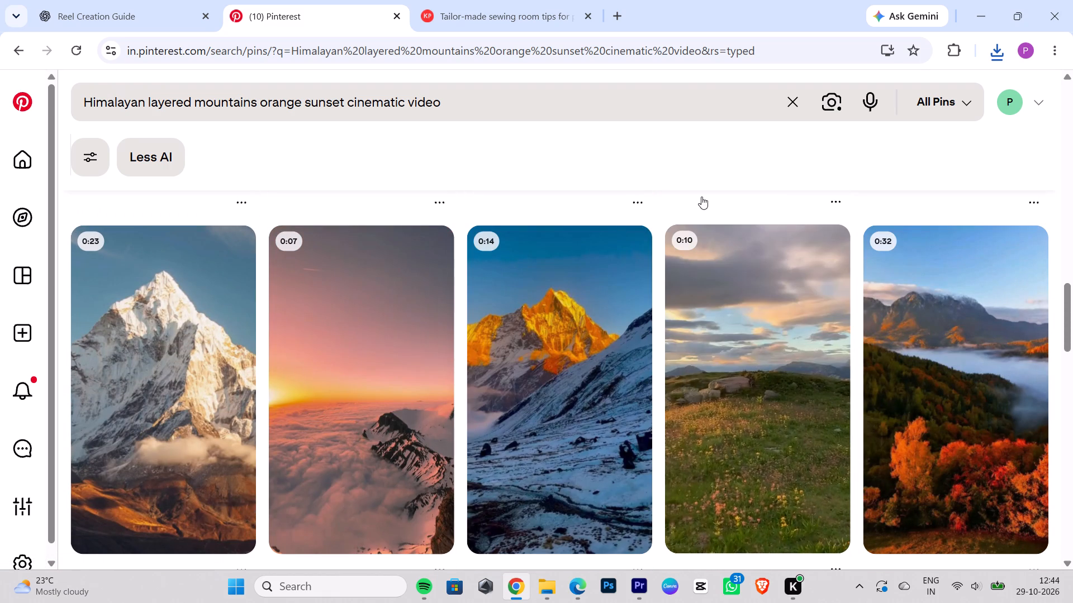
{"action": "scroll", "coordinate": [401, 396], "scroll_direction": "up", "scroll_amount": 17}
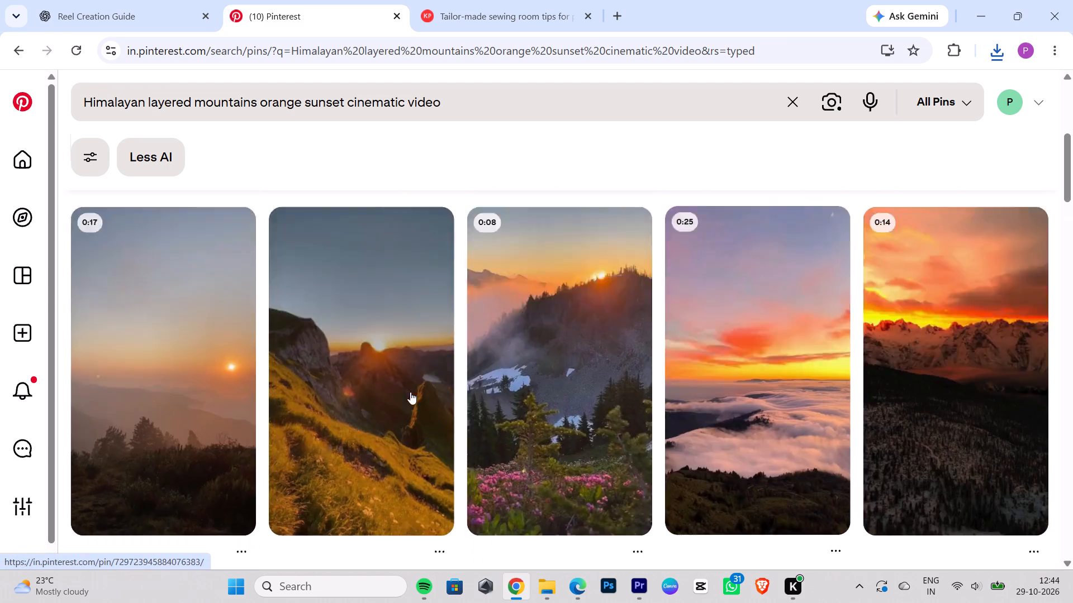
{"action": "scroll", "coordinate": [410, 392], "scroll_direction": "up", "scroll_amount": 8}
Preview the pin of orange-lit snow peaks and the Mardi Himal sunrise pin as candidates for Clip 10.
{"action": "left_click", "coordinate": [218, 365]}
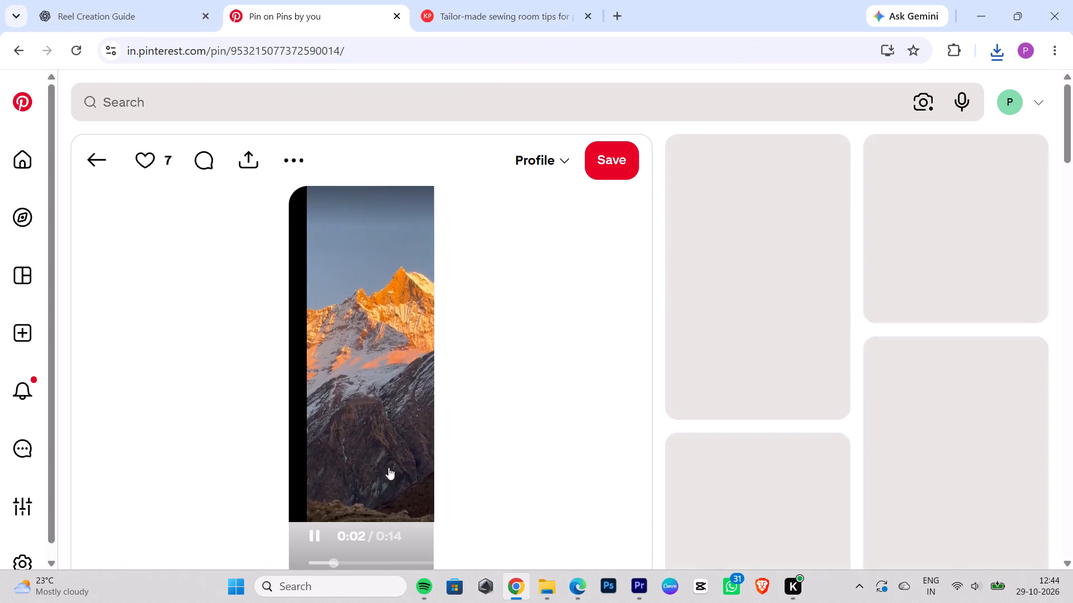
{"action": "left_click_drag", "start_coordinate": [350, 563], "coordinate": [425, 562]}
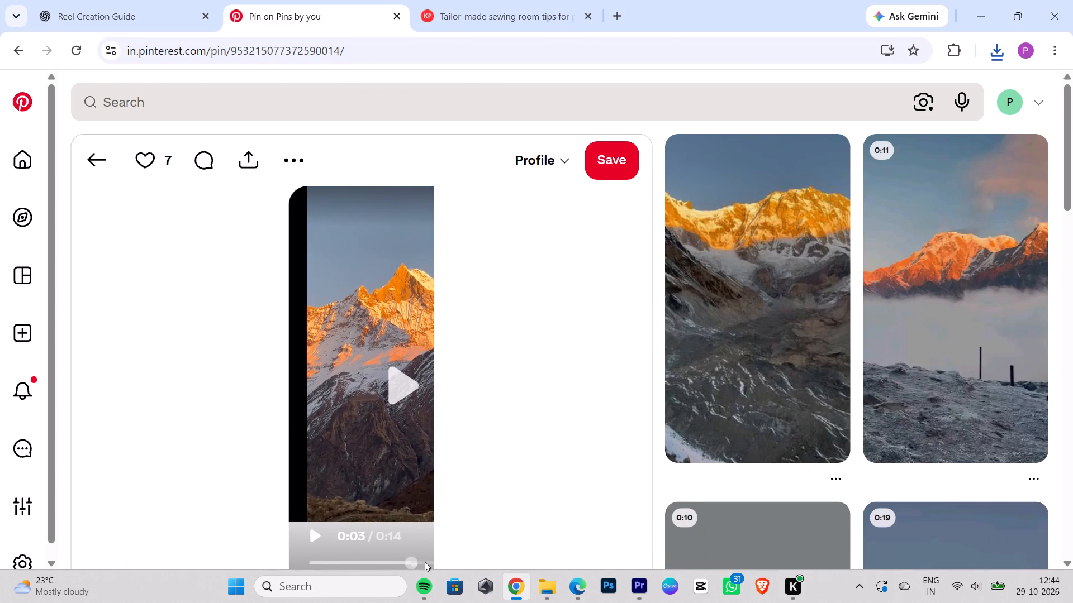
{"action": "left_click_drag", "start_coordinate": [425, 562], "coordinate": [441, 562]}
{"action": "left_click", "coordinate": [386, 211]}
{"action": "left_click", "coordinate": [386, 218]}
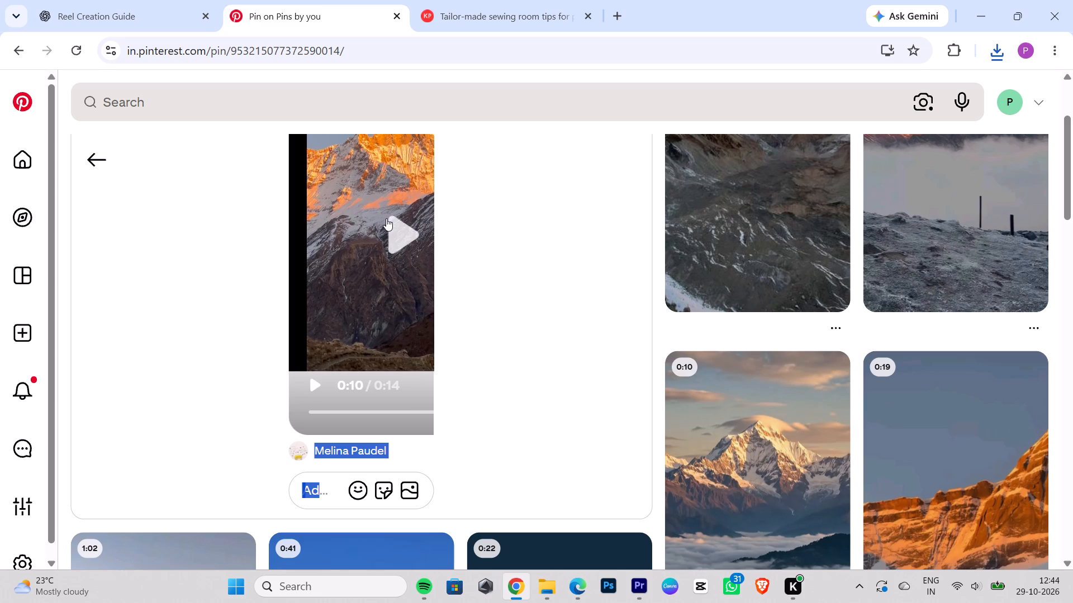
{"action": "scroll", "coordinate": [514, 304], "scroll_direction": "up", "scroll_amount": 2}
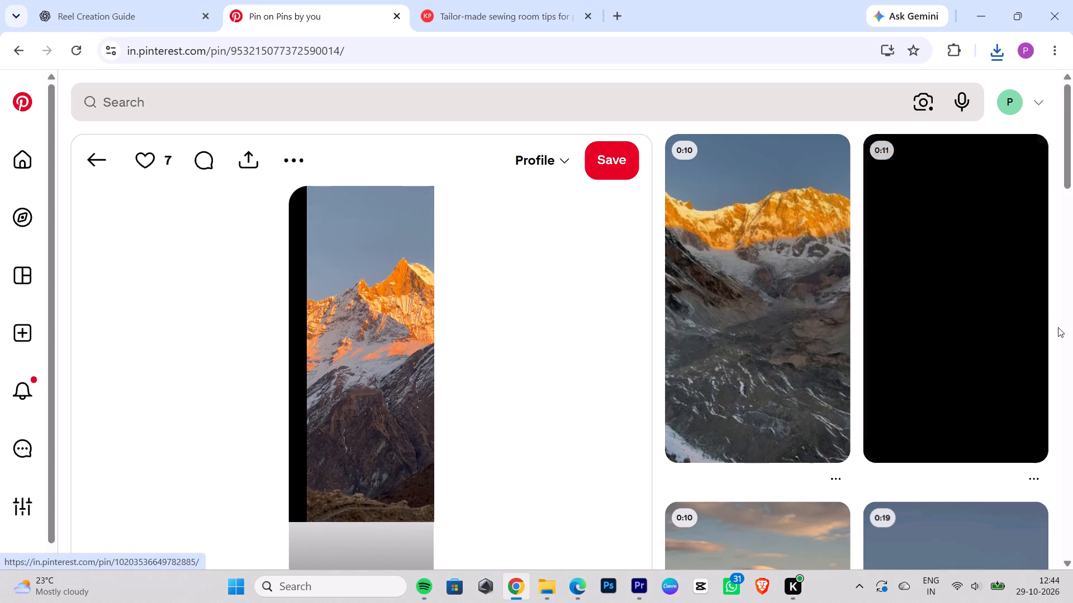
{"action": "left_click", "coordinate": [992, 331]}
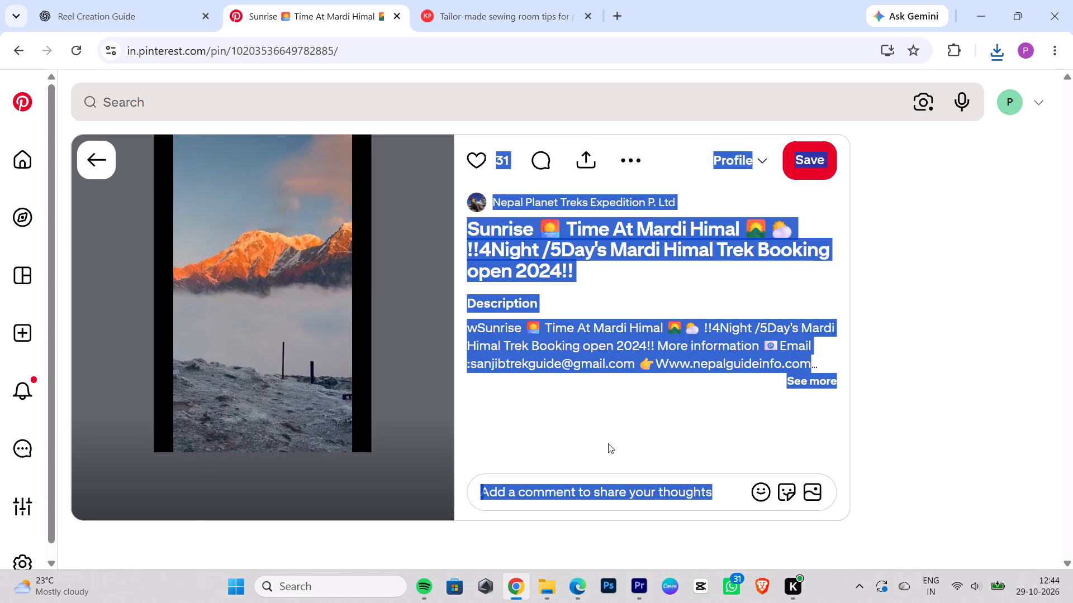
{"action": "left_click", "coordinate": [701, 424]}
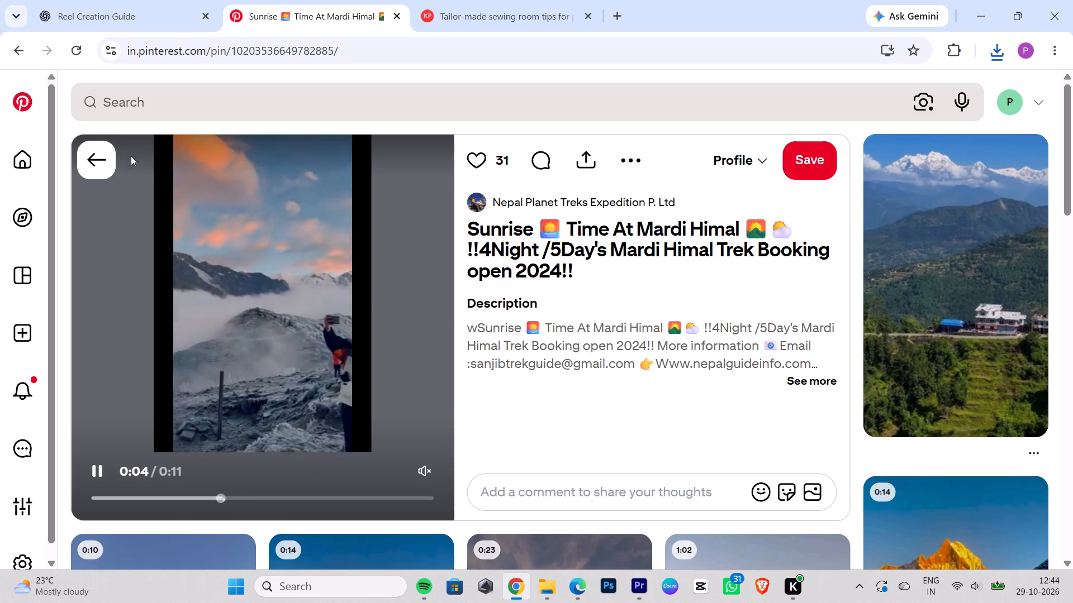
{"action": "left_click", "coordinate": [118, 162]}
{"action": "left_click", "coordinate": [102, 165]}
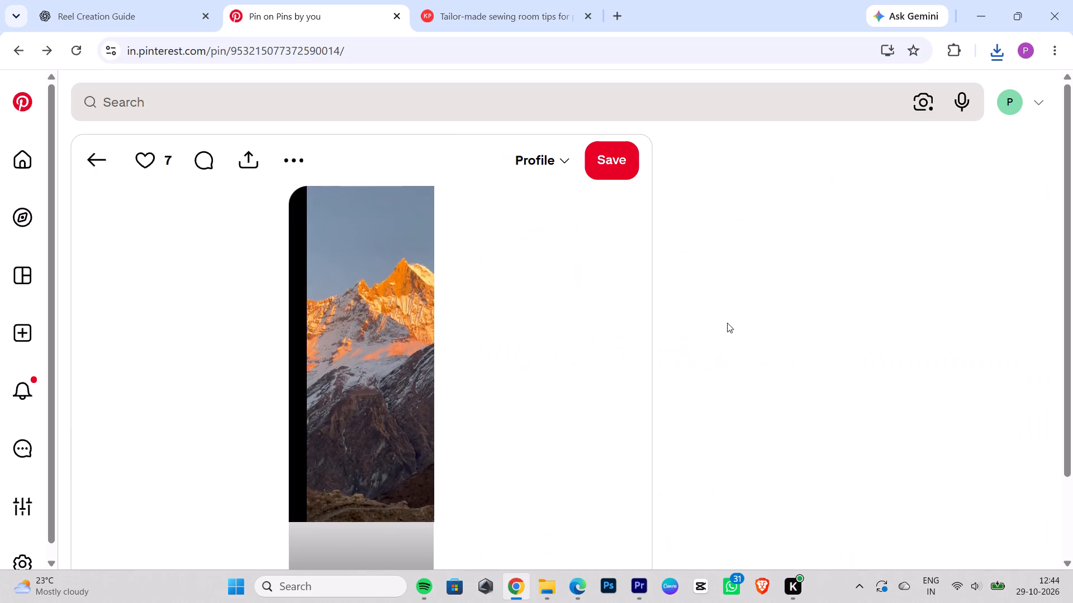
Open the related pin showing the Annapurna Base Camp sunset view and copy its link.
{"action": "scroll", "coordinate": [808, 320], "scroll_direction": "down", "scroll_amount": 2}
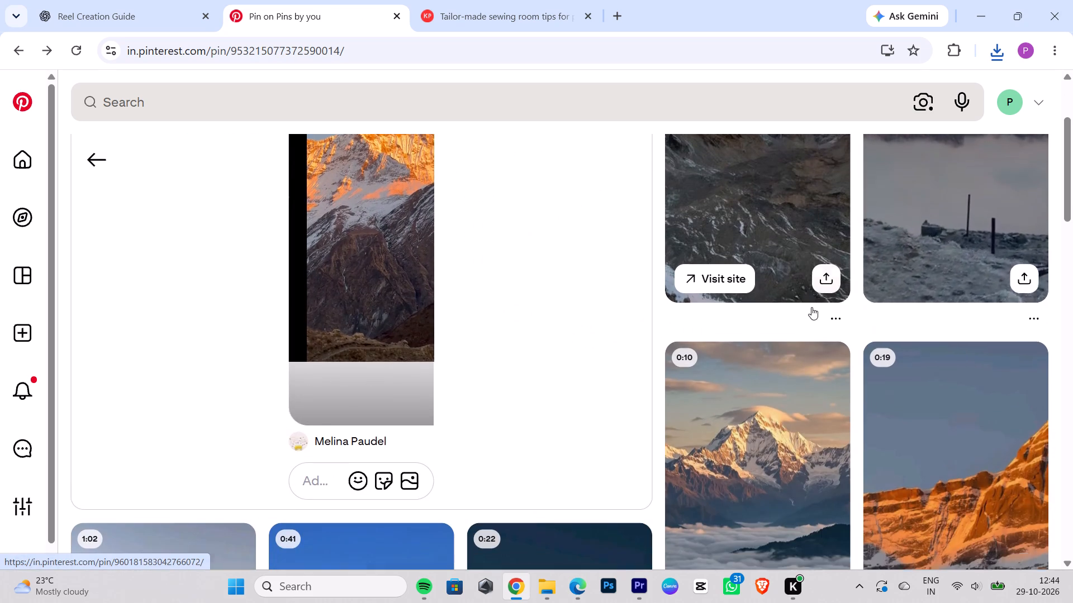
{"action": "scroll", "coordinate": [811, 307], "scroll_direction": "down", "scroll_amount": 3}
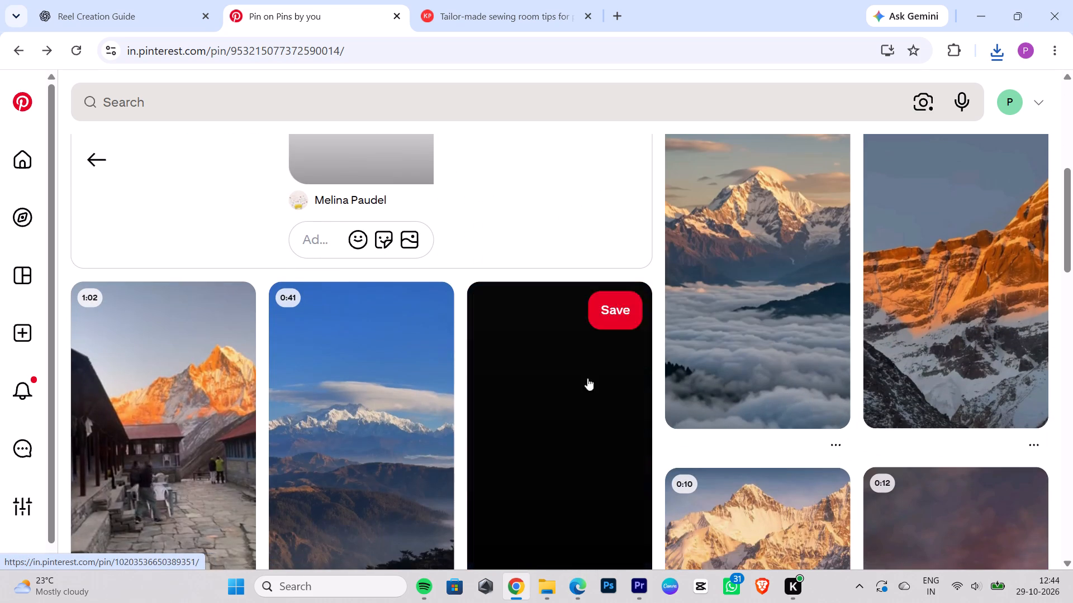
{"action": "scroll", "coordinate": [575, 413], "scroll_direction": "down", "scroll_amount": 1}
{"action": "left_click", "coordinate": [199, 382]}
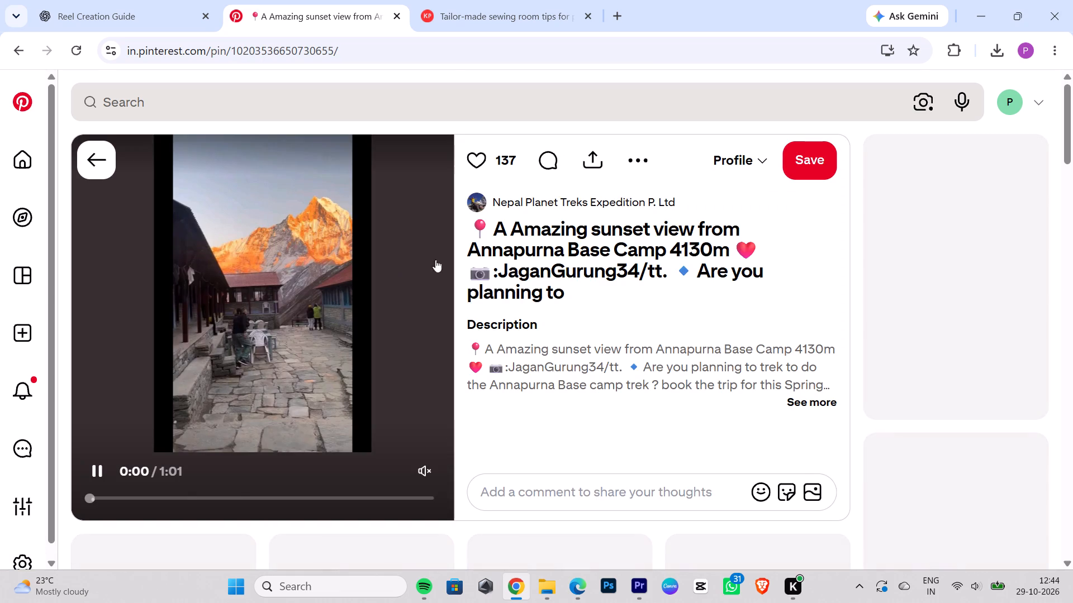
{"action": "left_click", "coordinate": [596, 172]}
{"action": "triple_click", "coordinate": [467, 247]}
{"action": "double_click", "coordinate": [466, 247]}
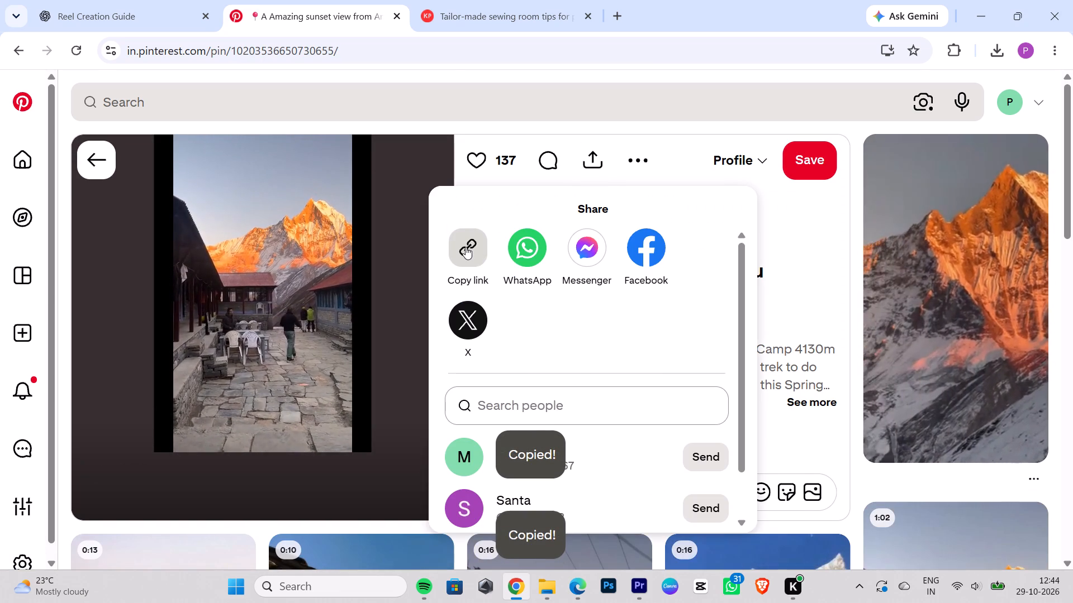
Submit the copied Annapurna Base Camp pin link on a fresh KlickPin form and download the video.
{"action": "left_click", "coordinate": [499, 0]}
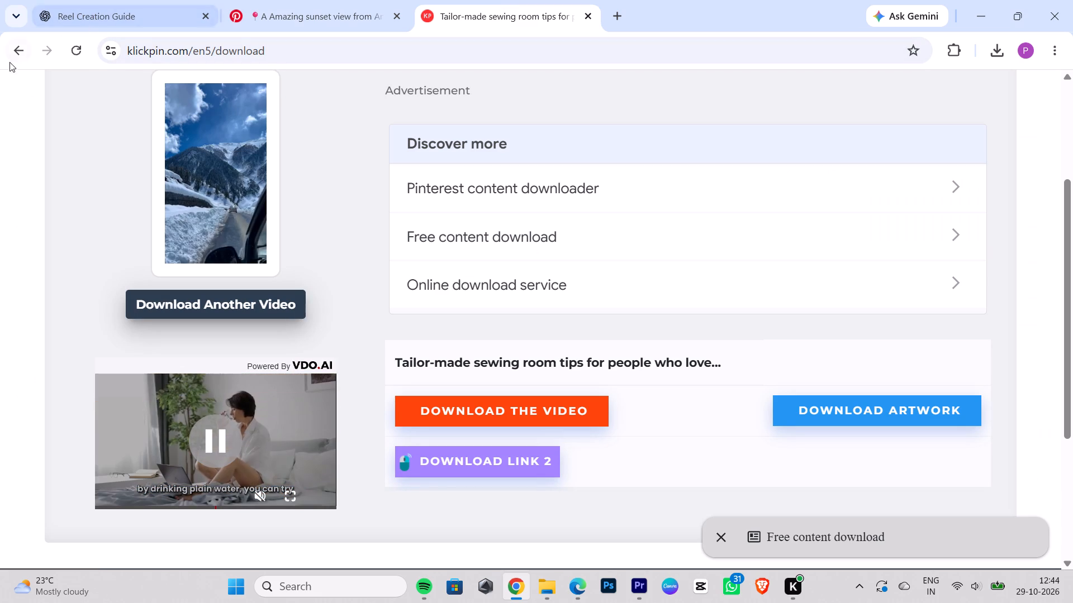
{"action": "left_click", "coordinate": [24, 58]}
{"action": "left_click", "coordinate": [15, 46]}
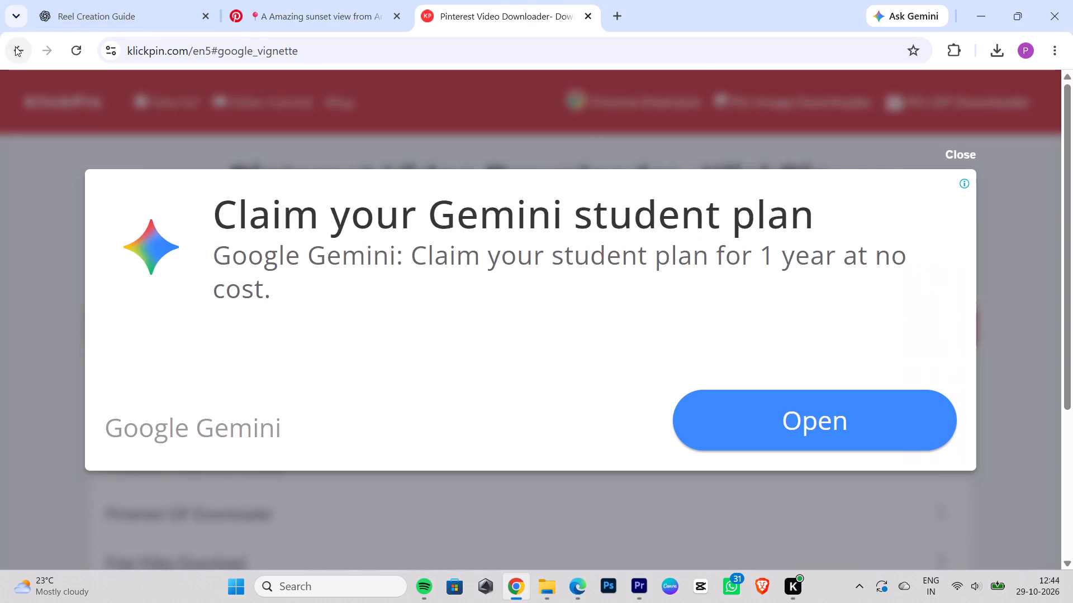
{"action": "left_click", "coordinate": [293, 227]}
{"action": "left_click", "coordinate": [293, 226]}
{"action": "left_click", "coordinate": [293, 248]}
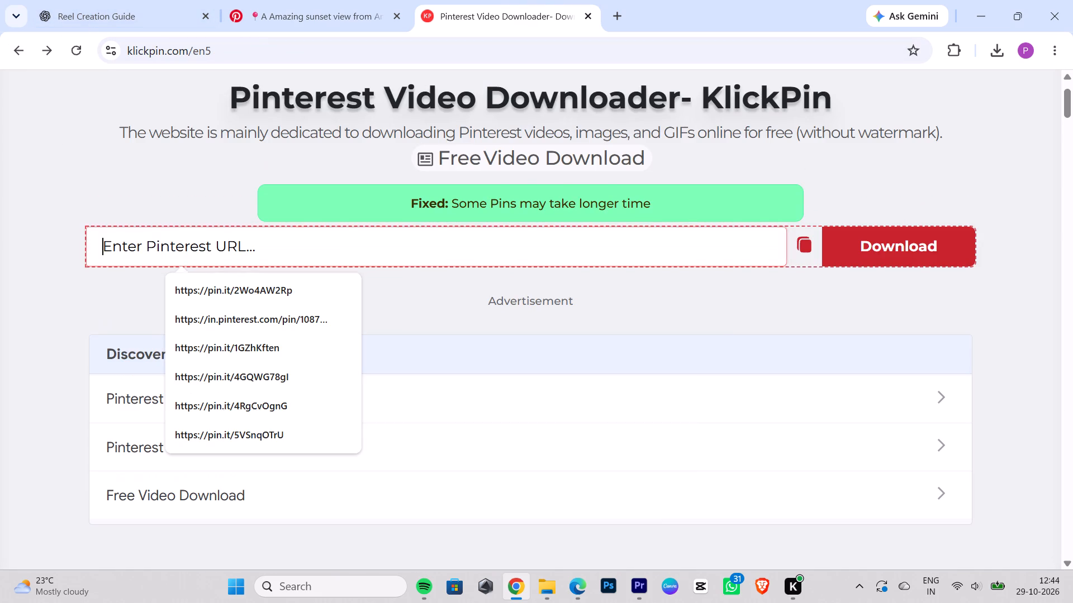
{"action": "key", "text": "ctrl+v"}
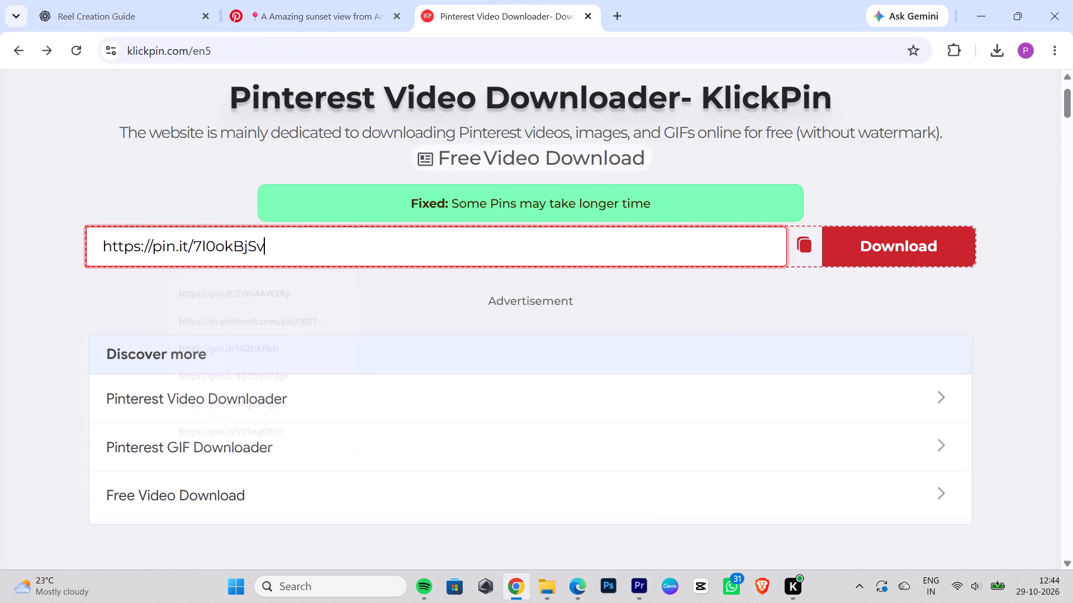
{"action": "key", "text": "space"}
{"action": "key", "text": "Return"}
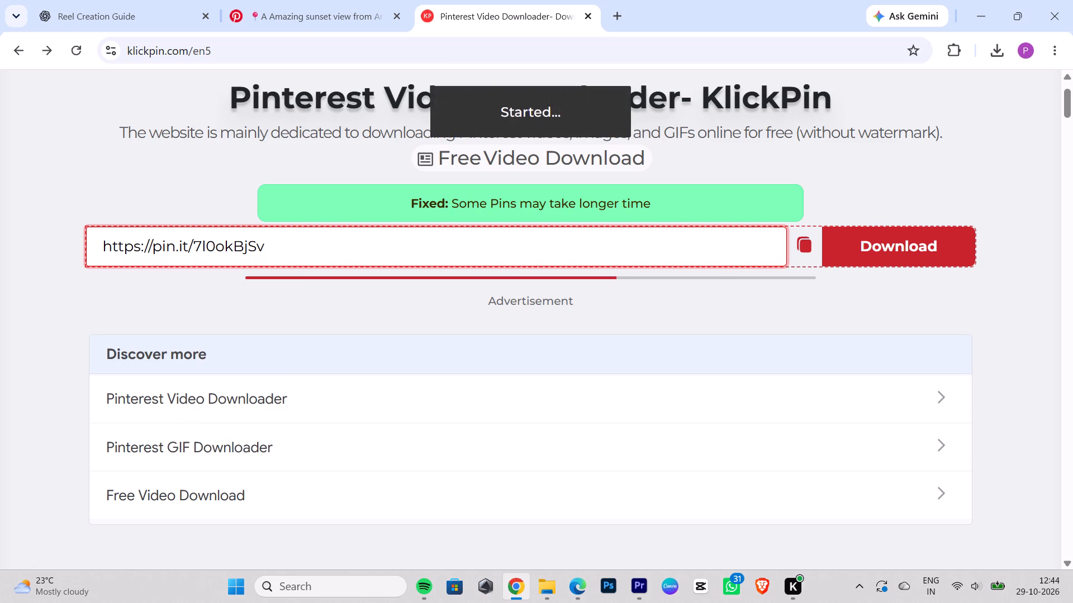
{"action": "scroll", "coordinate": [310, 280], "scroll_direction": "down", "scroll_amount": 2}
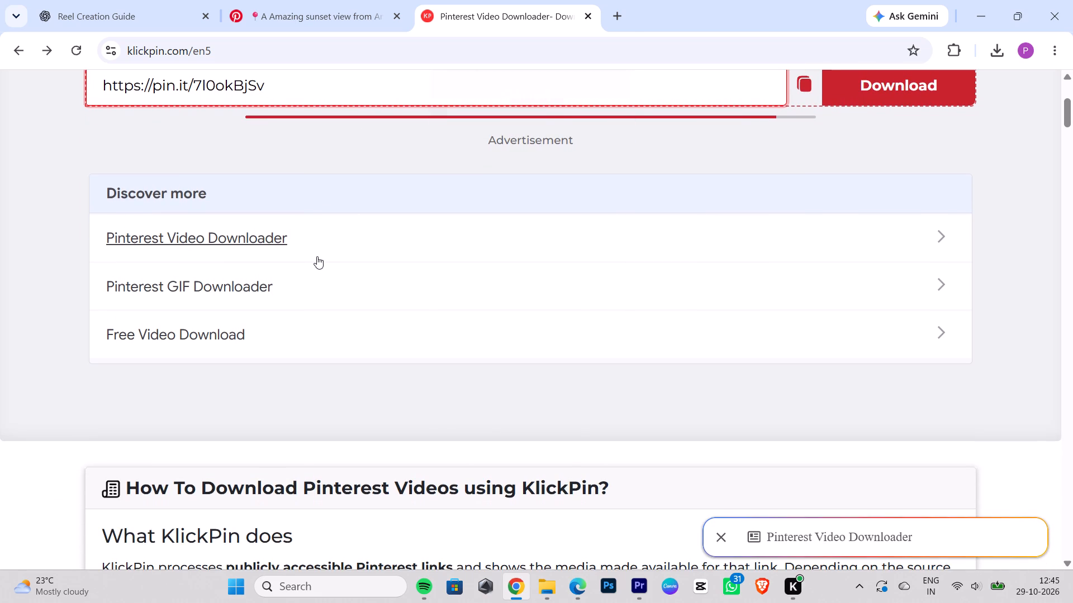
{"action": "scroll", "coordinate": [320, 259], "scroll_direction": "up", "scroll_amount": 1}
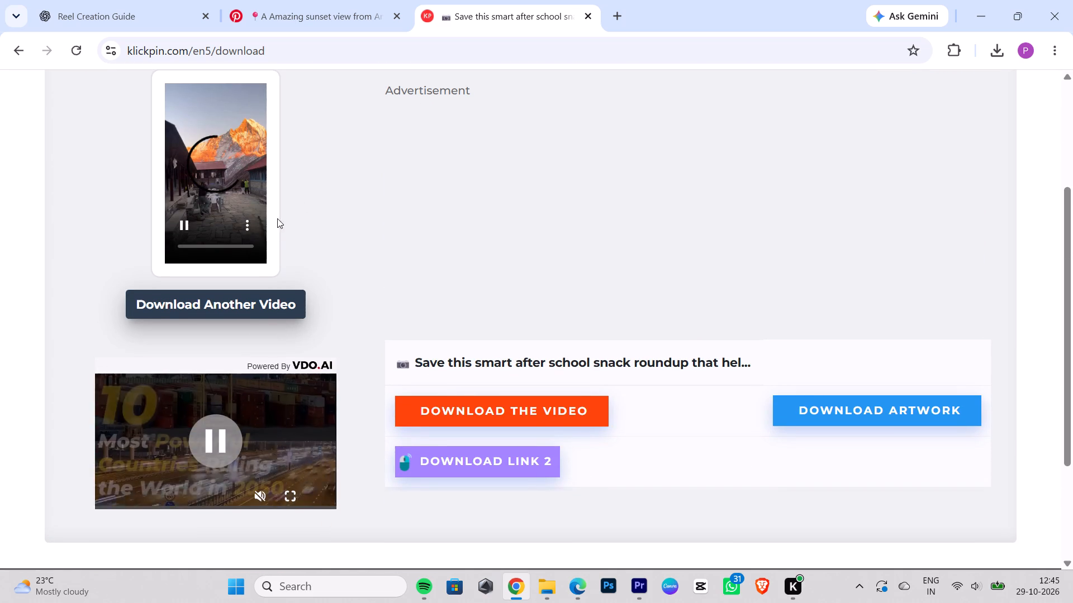
{"action": "left_click", "coordinate": [247, 219]}
{"action": "left_click", "coordinate": [255, 222]}
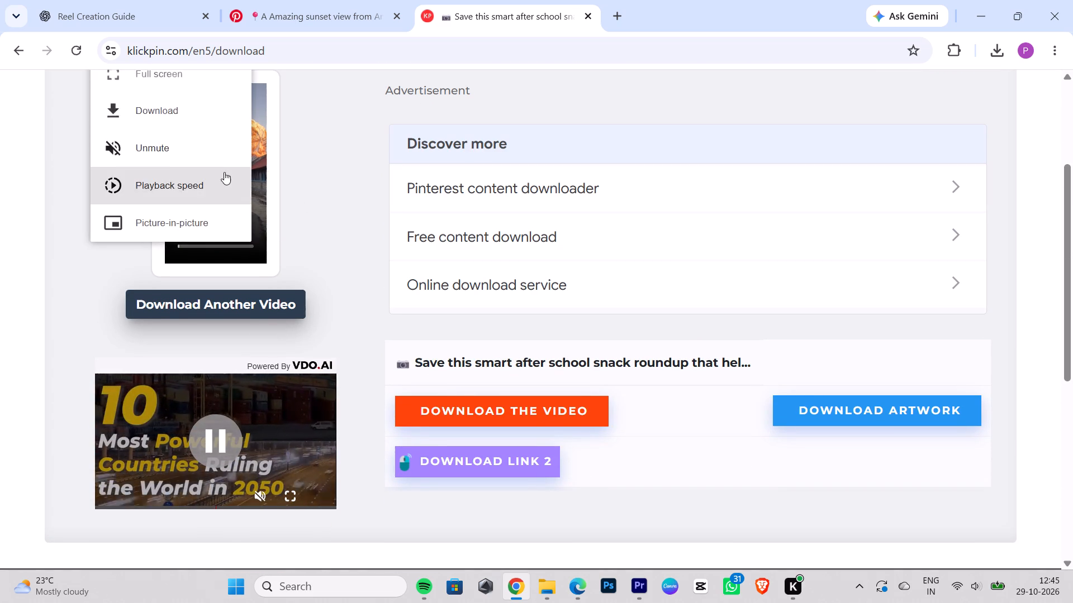
{"action": "left_click", "coordinate": [230, 113]}
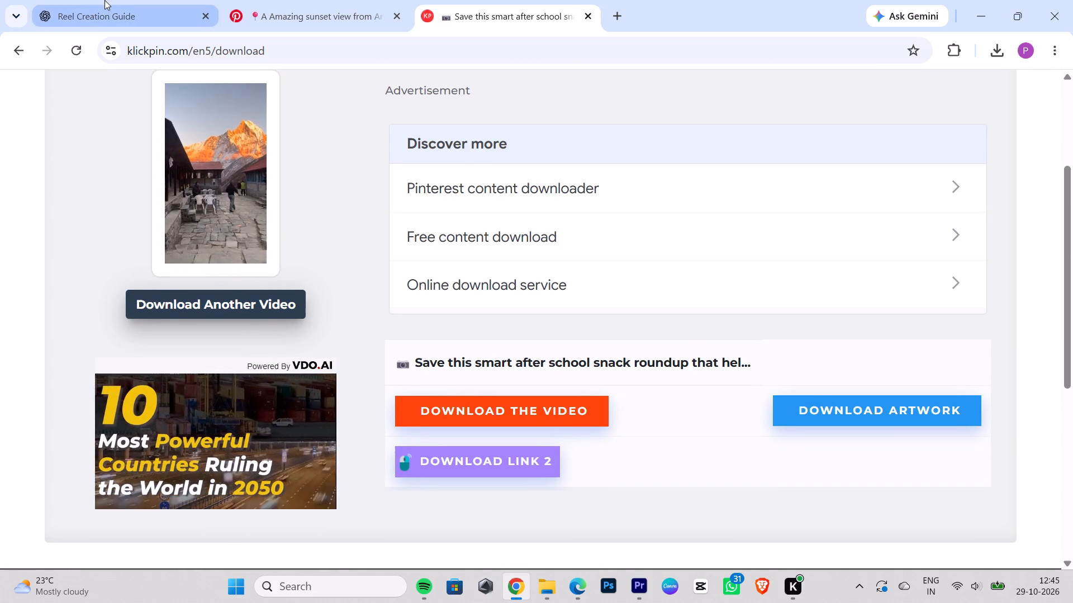
{"action": "left_click", "coordinate": [122, 28]}
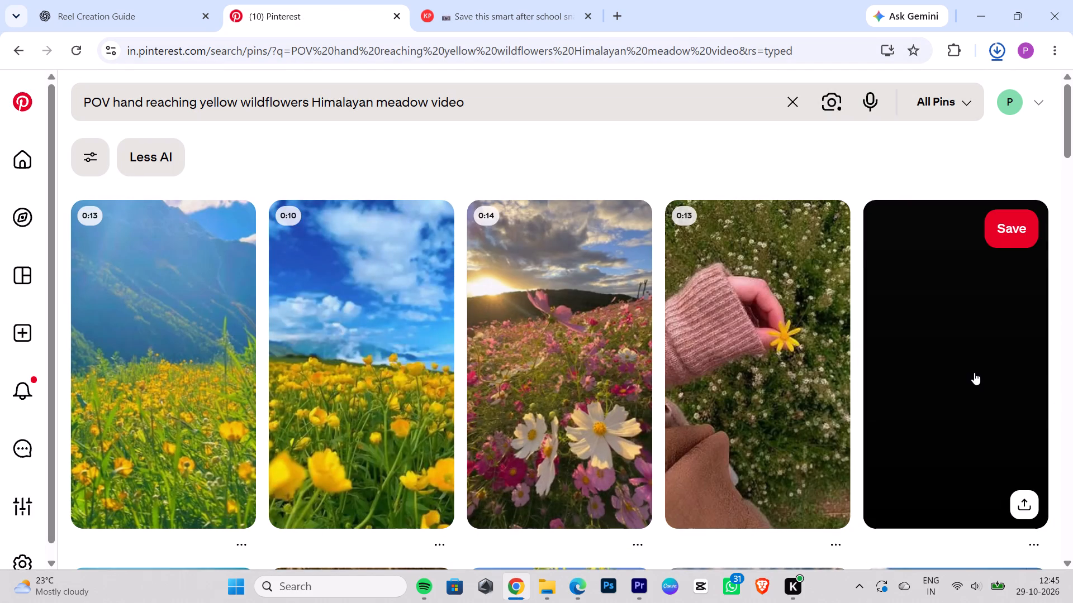
Look through the Pinterest wildflower meadow results for a clip that suits Clip 11, Enjoying the meadow.
{"action": "scroll", "coordinate": [974, 372], "scroll_direction": "down", "scroll_amount": 4}
{"action": "scroll", "coordinate": [639, 361], "scroll_direction": "down", "scroll_amount": 3}
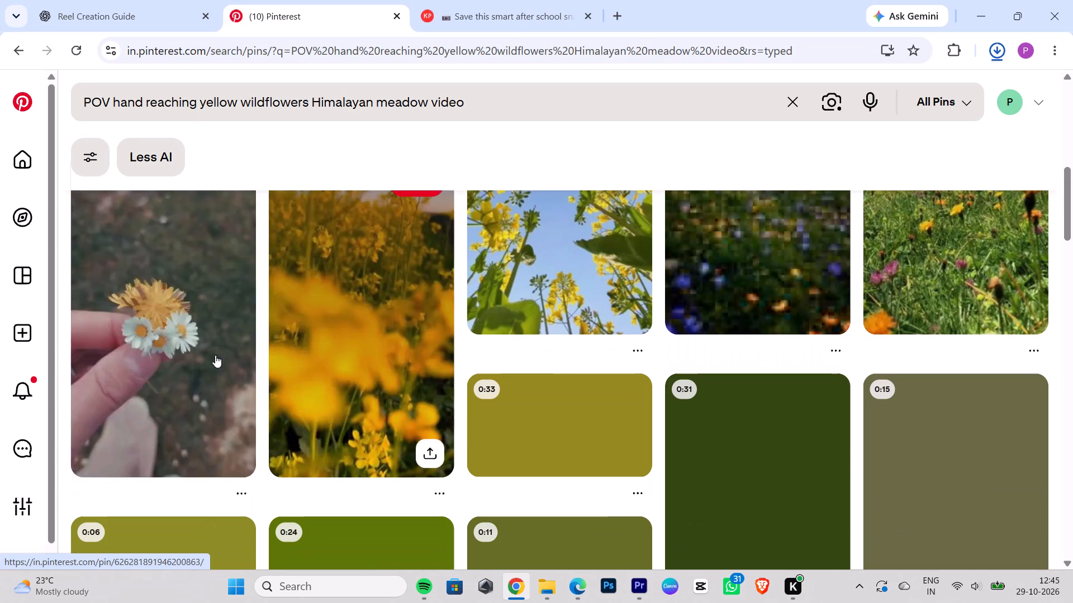
{"action": "scroll", "coordinate": [911, 321], "scroll_direction": "down", "scroll_amount": 4}
{"action": "left_click", "coordinate": [638, 142]}
{"action": "scroll", "coordinate": [708, 208], "scroll_direction": "down", "scroll_amount": 3}
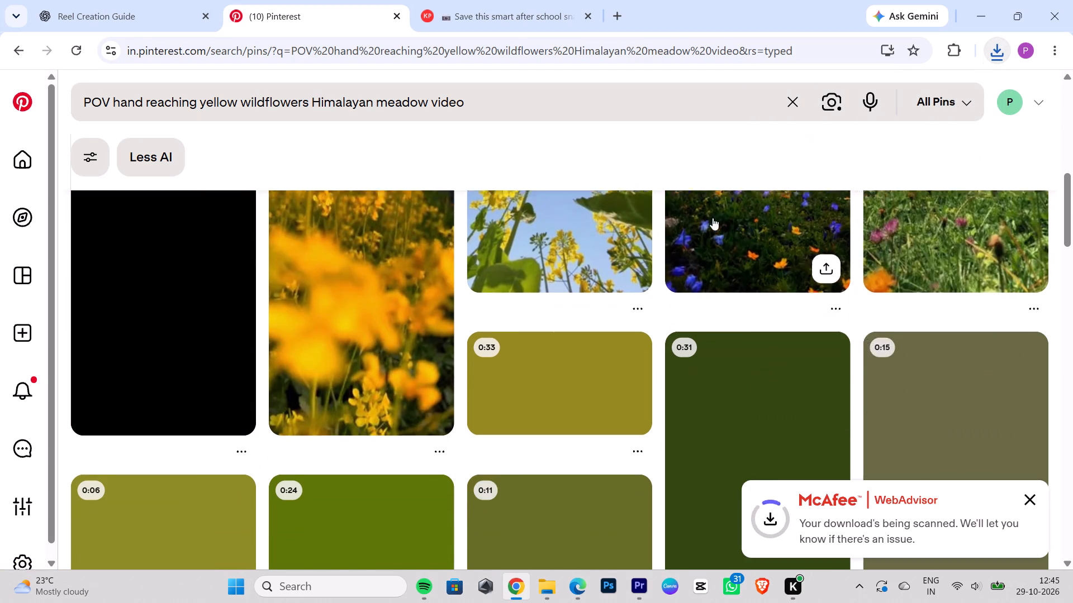
{"action": "scroll", "coordinate": [716, 267], "scroll_direction": "down", "scroll_amount": 2}
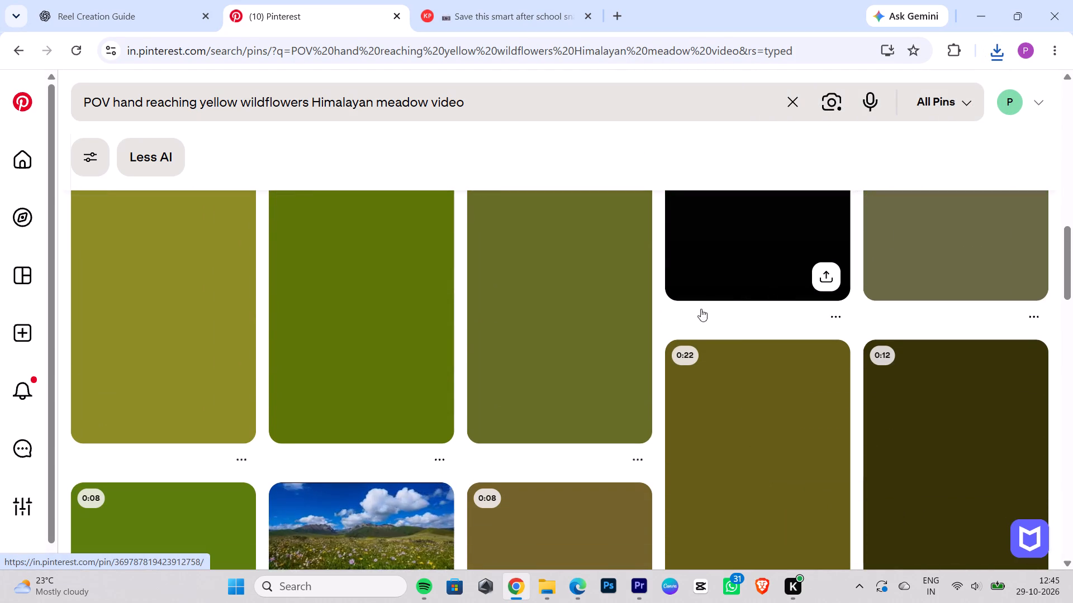
{"action": "scroll", "coordinate": [675, 329], "scroll_direction": "down", "scroll_amount": 3}
{"action": "scroll", "coordinate": [674, 330], "scroll_direction": "up", "scroll_amount": 7}
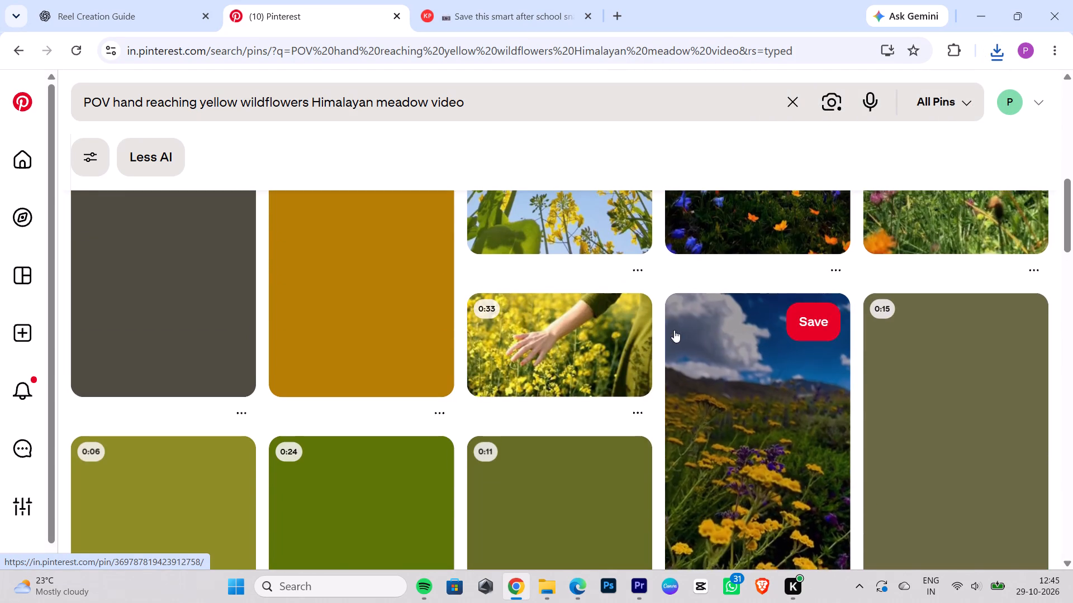
Open the video pin of a hand brushing through yellow flowers and copy its link.
{"action": "left_click", "coordinate": [569, 360]}
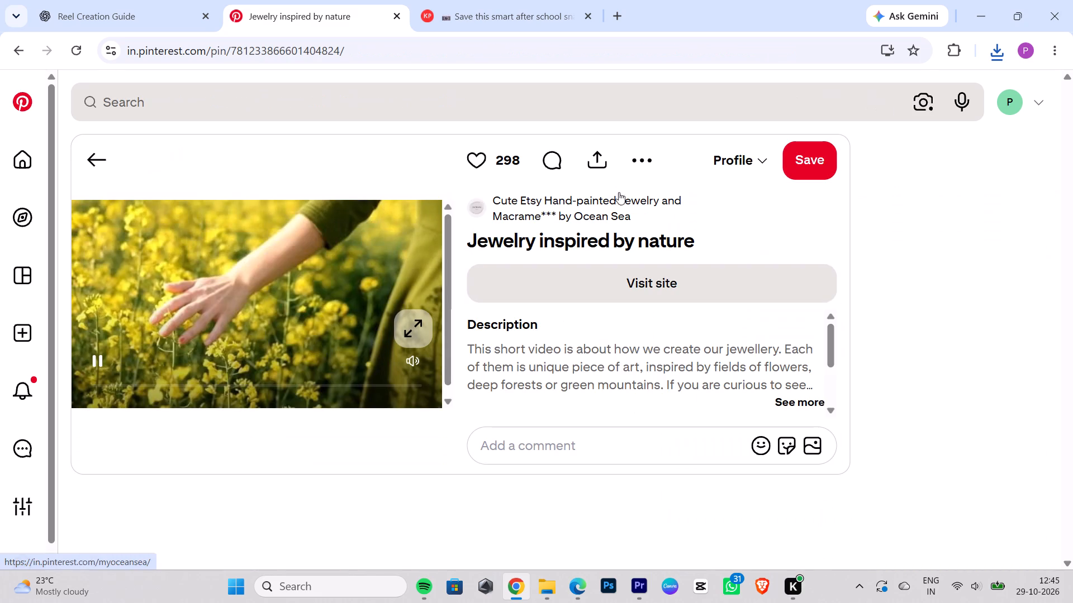
{"action": "left_click", "coordinate": [605, 163]}
{"action": "triple_click", "coordinate": [467, 254]}
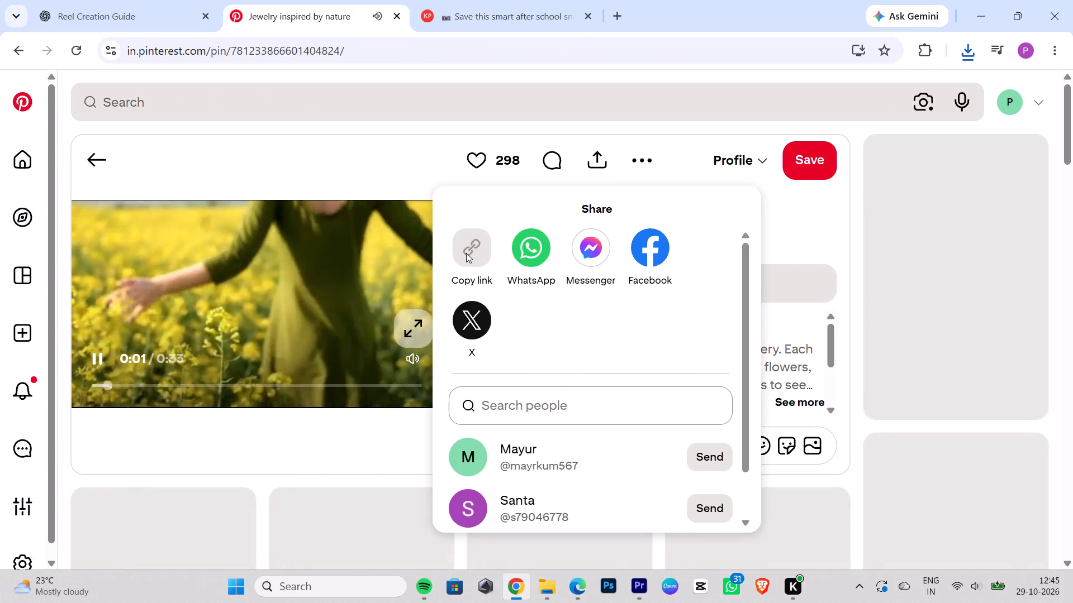
{"action": "double_click", "coordinate": [467, 252]}
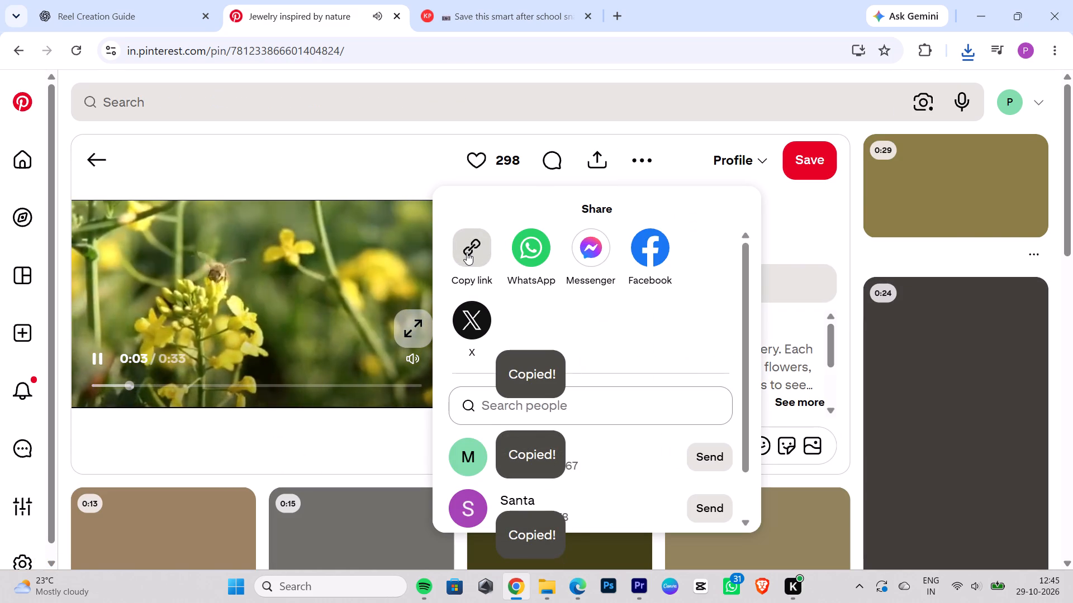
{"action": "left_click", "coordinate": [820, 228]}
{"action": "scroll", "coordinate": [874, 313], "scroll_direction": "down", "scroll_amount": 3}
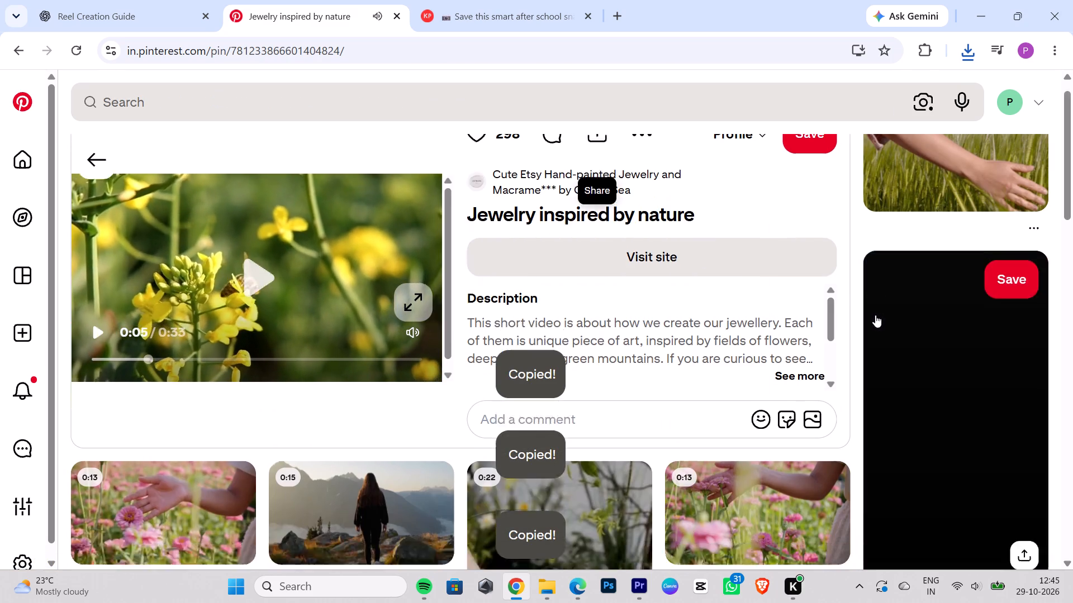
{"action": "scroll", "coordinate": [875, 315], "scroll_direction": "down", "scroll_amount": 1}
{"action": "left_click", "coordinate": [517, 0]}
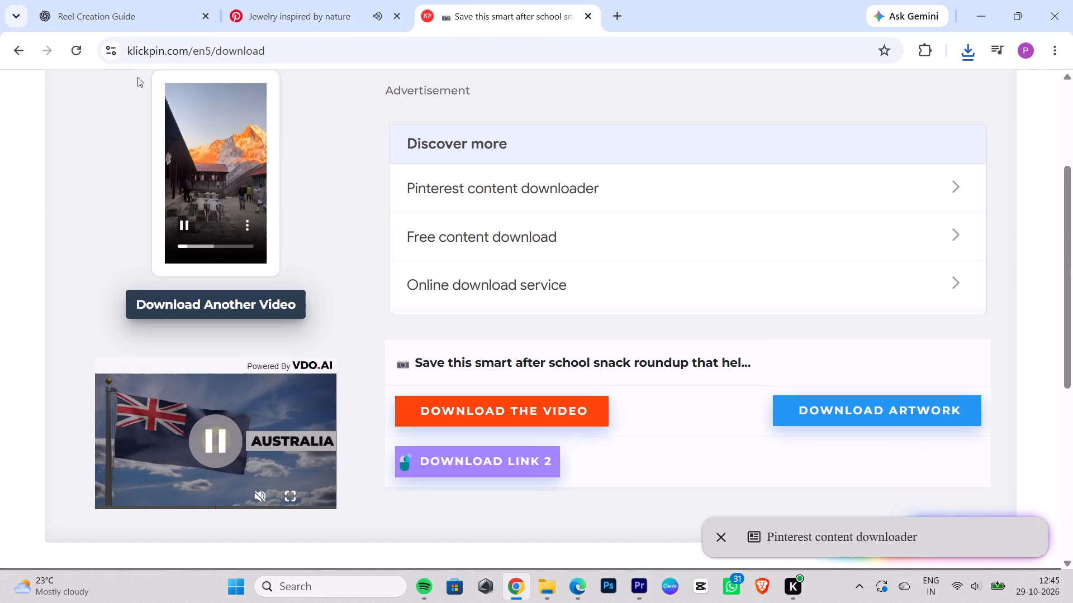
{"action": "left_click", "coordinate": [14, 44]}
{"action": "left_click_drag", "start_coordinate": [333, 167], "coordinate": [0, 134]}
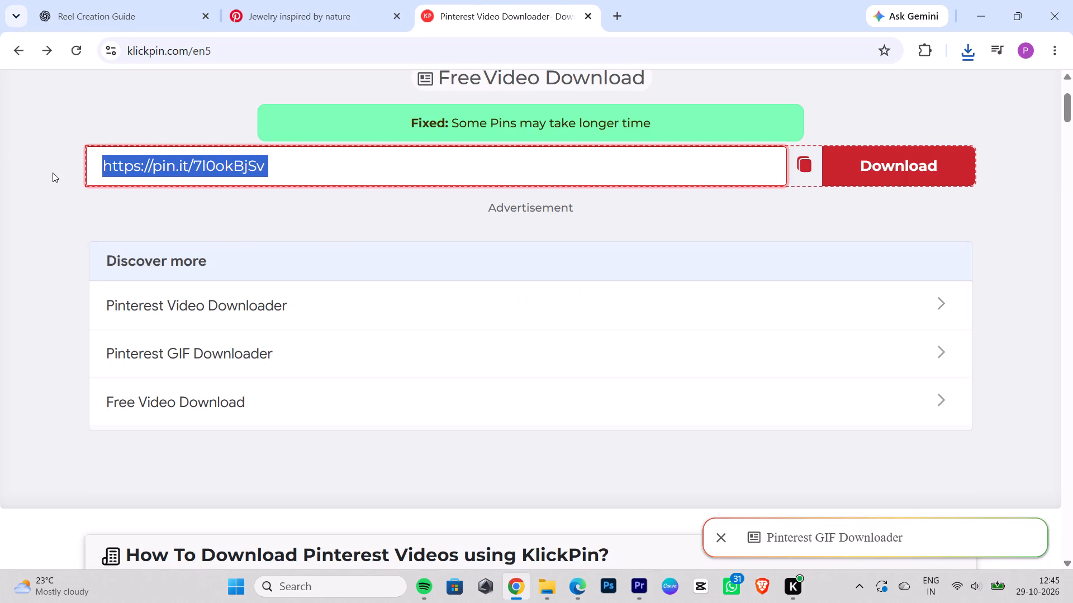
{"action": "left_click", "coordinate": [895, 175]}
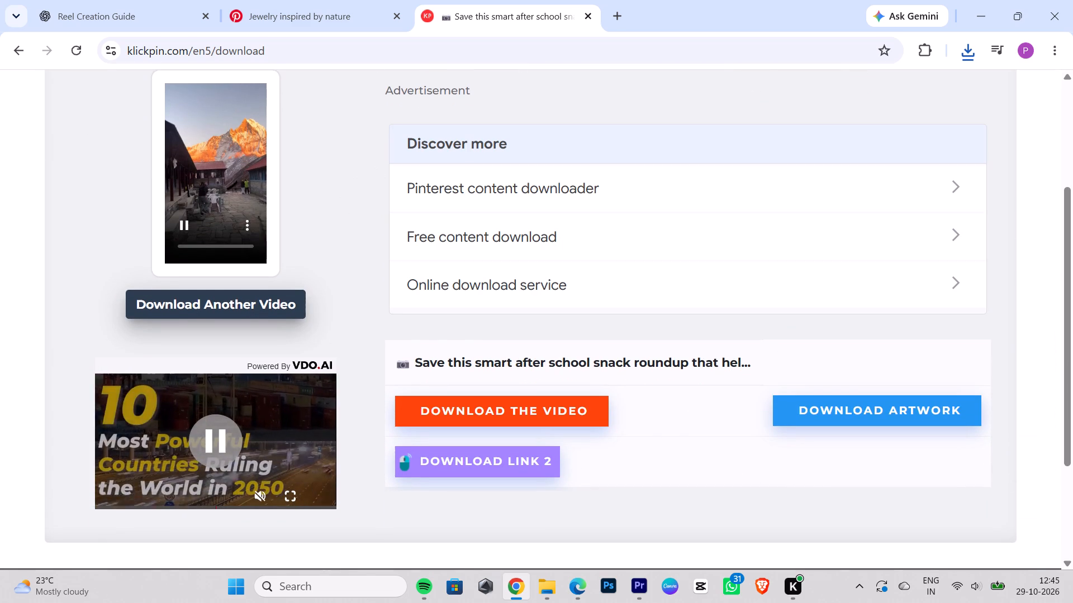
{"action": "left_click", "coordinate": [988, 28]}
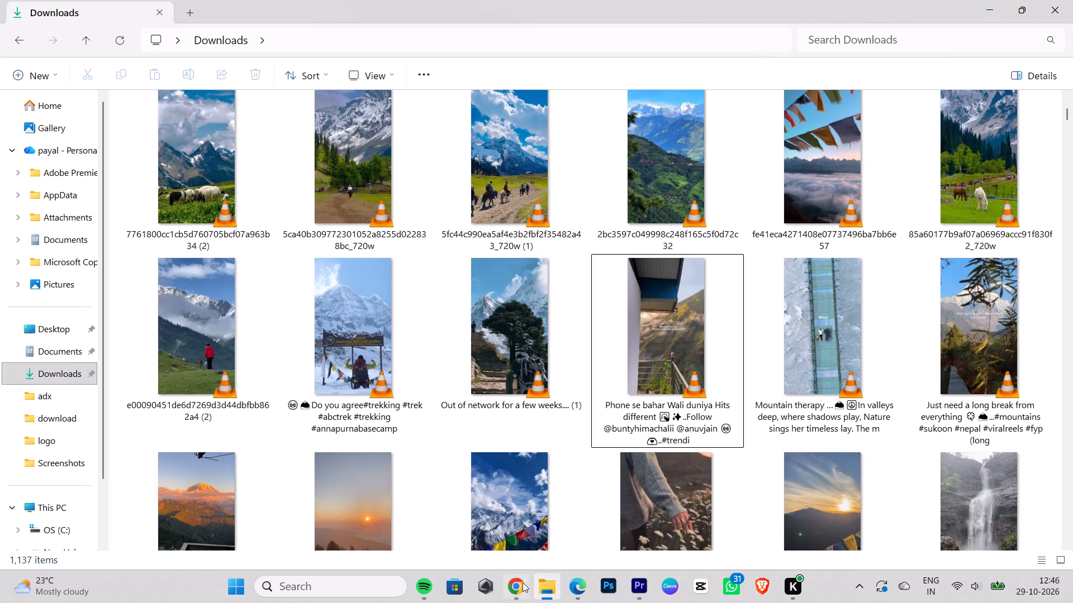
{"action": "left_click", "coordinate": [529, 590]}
Replace the previous link in KlickPin with the copied yellow flowers pin link and submit it.
{"action": "left_click", "coordinate": [8, 52]}
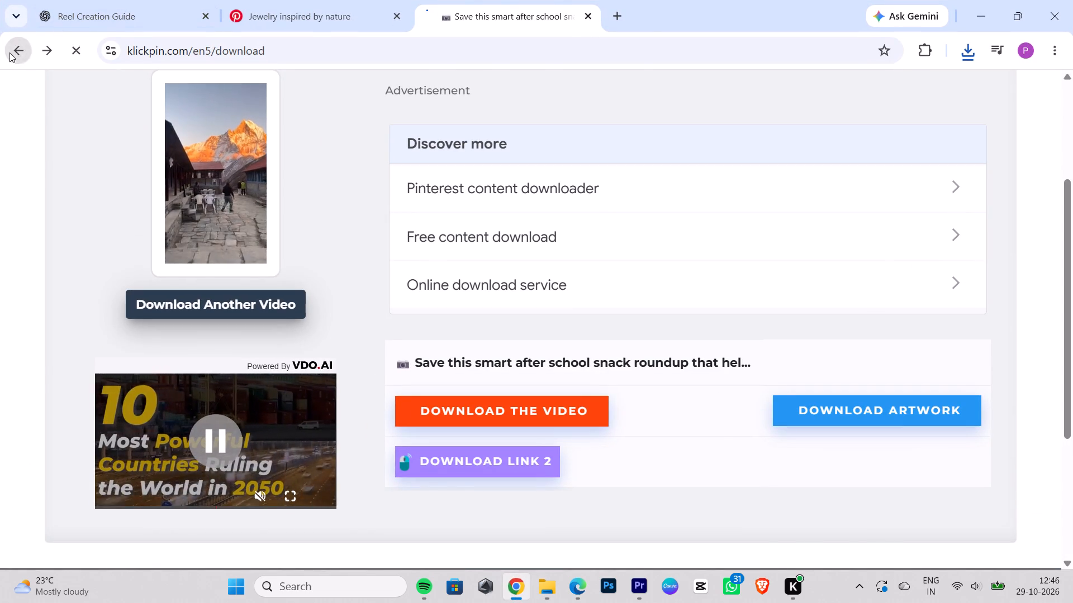
{"action": "left_click_drag", "start_coordinate": [349, 165], "coordinate": [0, 161]}
{"action": "key", "text": "BackSpace"}
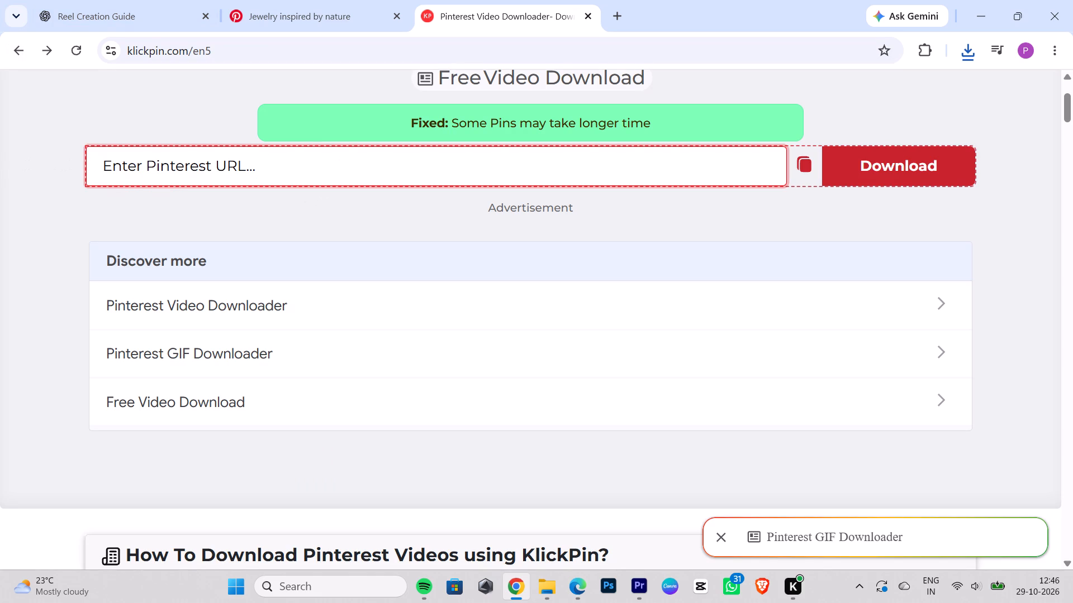
{"action": "key", "text": "ctrl+v"}
{"action": "key", "text": "Return"}
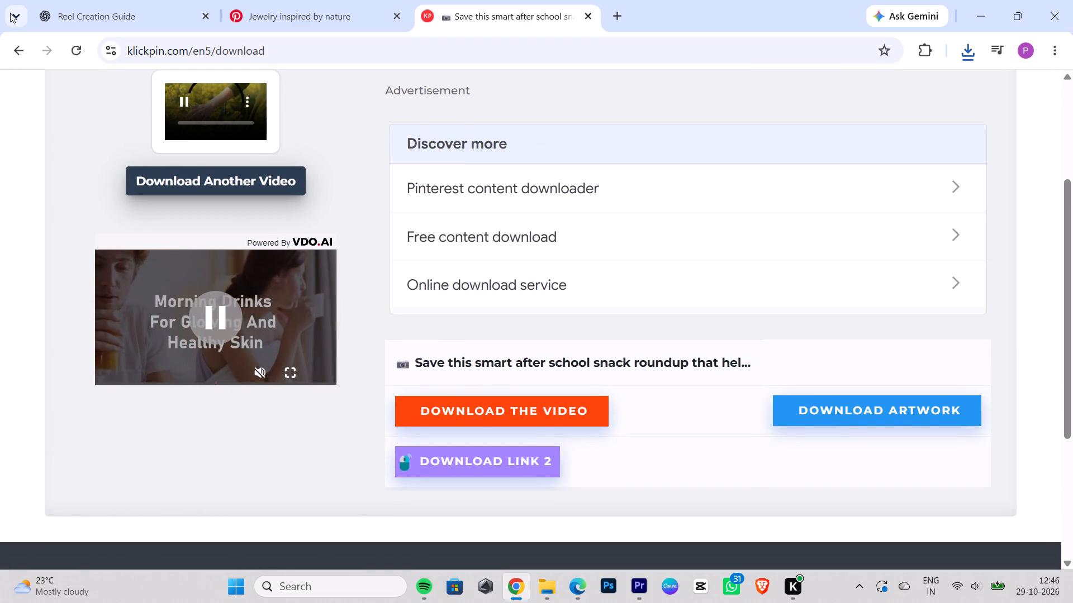
Preview the yellow flowers video full screen and look through its related Pinterest pins for alternative Clip 11 footage.
{"action": "left_click", "coordinate": [243, 114]}
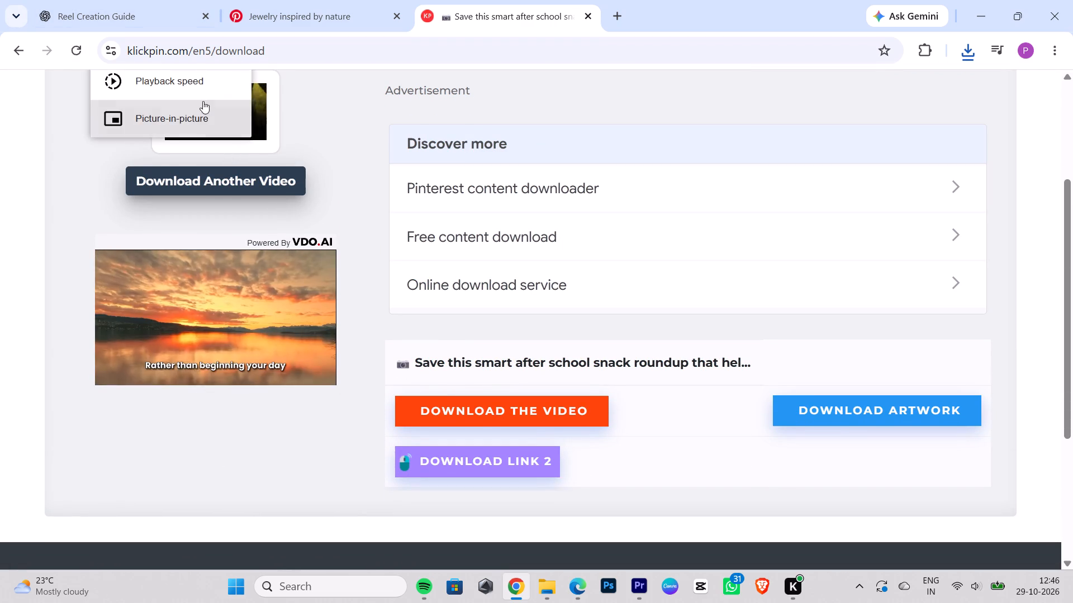
{"action": "scroll", "coordinate": [248, 340], "scroll_direction": "up", "scroll_amount": 2}
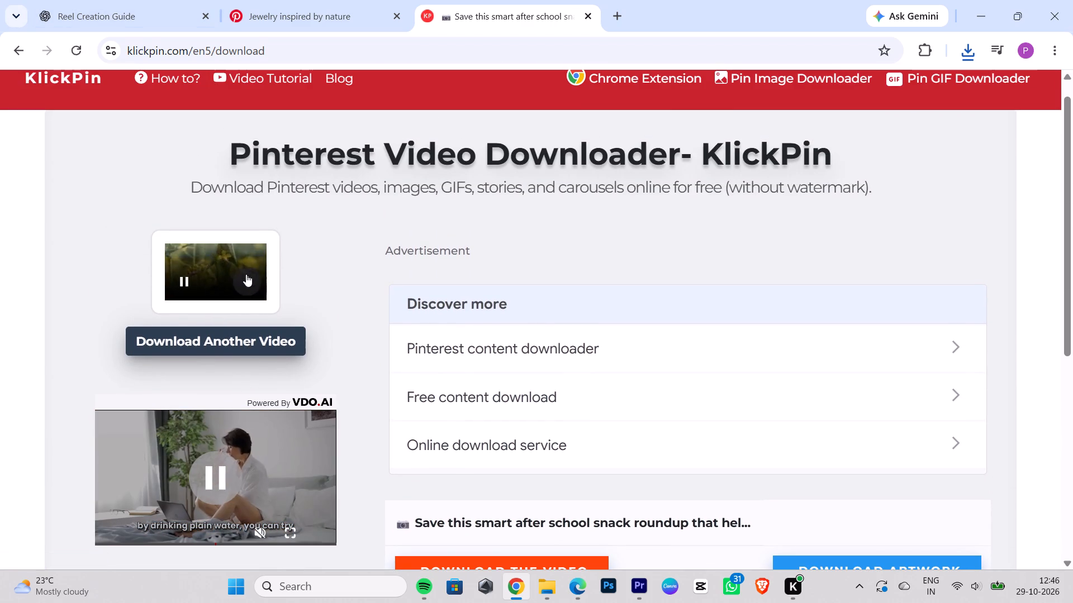
{"action": "left_click", "coordinate": [246, 274]}
{"action": "left_click", "coordinate": [173, 142]}
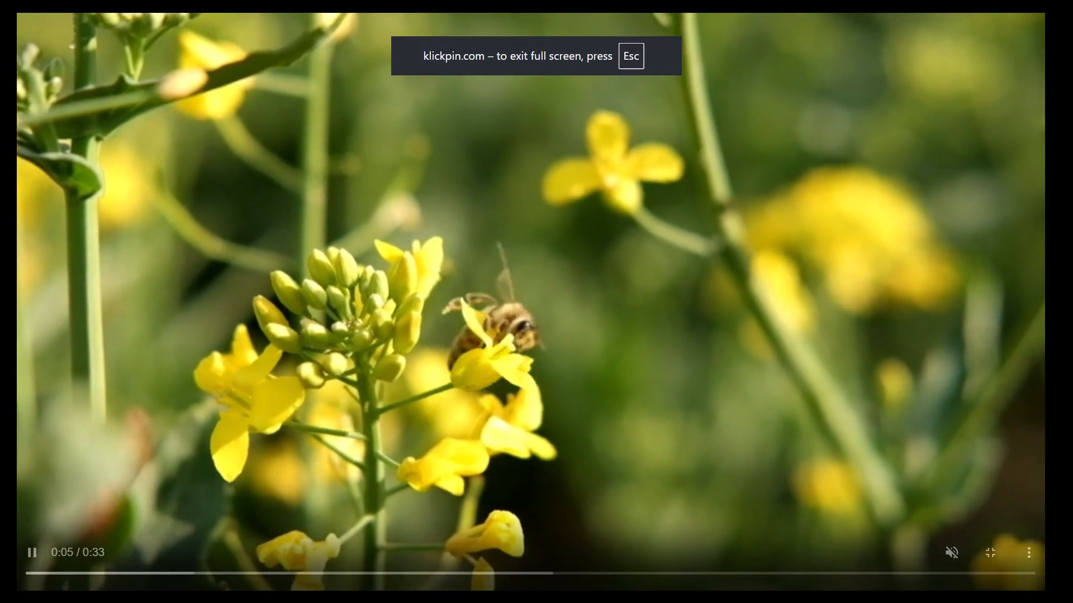
{"action": "left_click", "coordinate": [994, 550]}
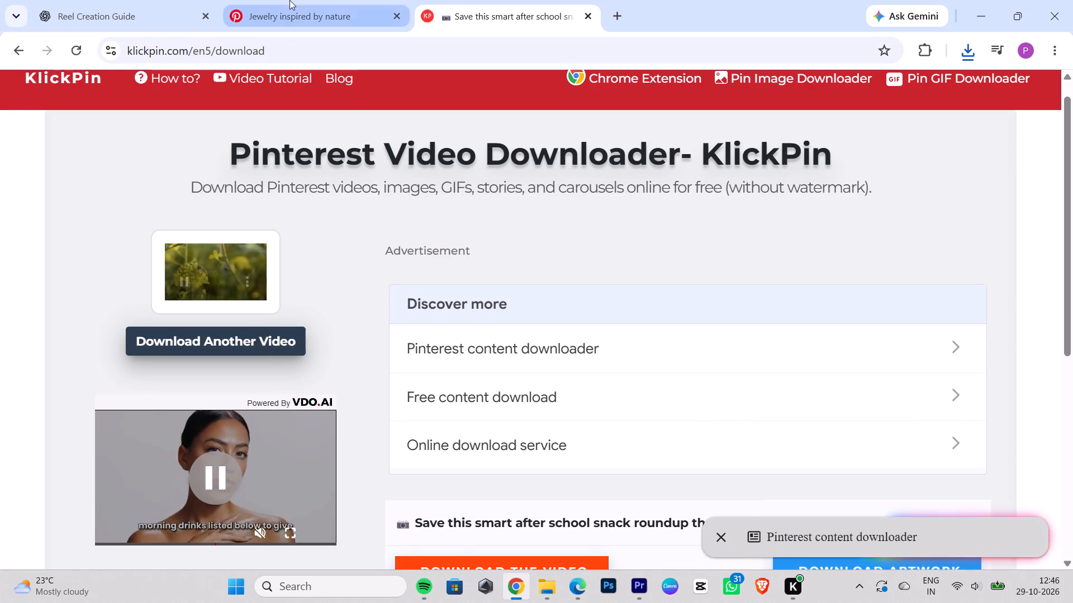
{"action": "left_click", "coordinate": [289, 0]}
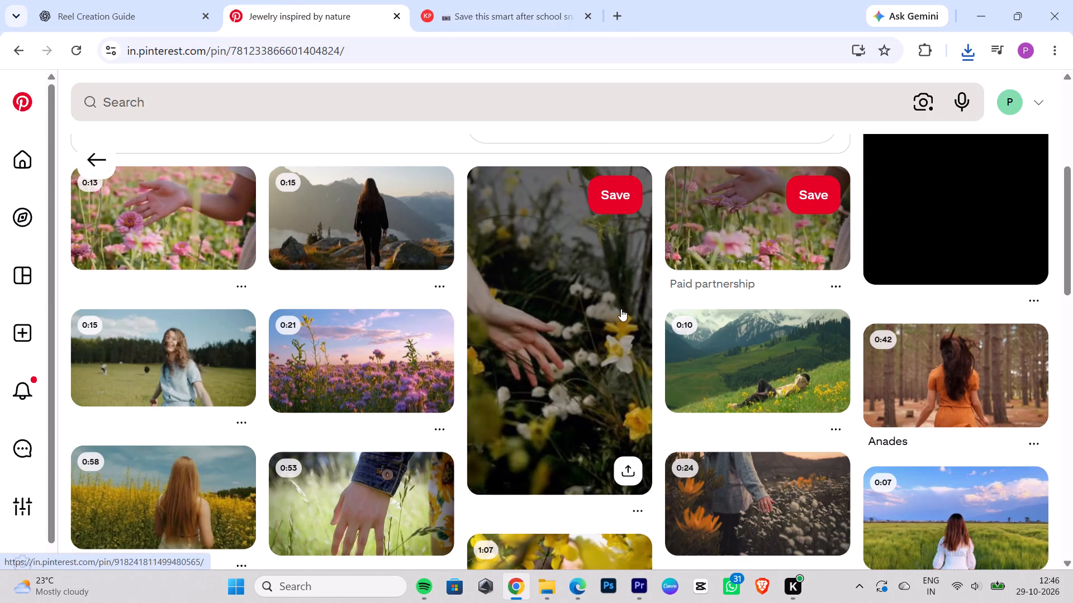
{"action": "scroll", "coordinate": [610, 315], "scroll_direction": "down", "scroll_amount": 5}
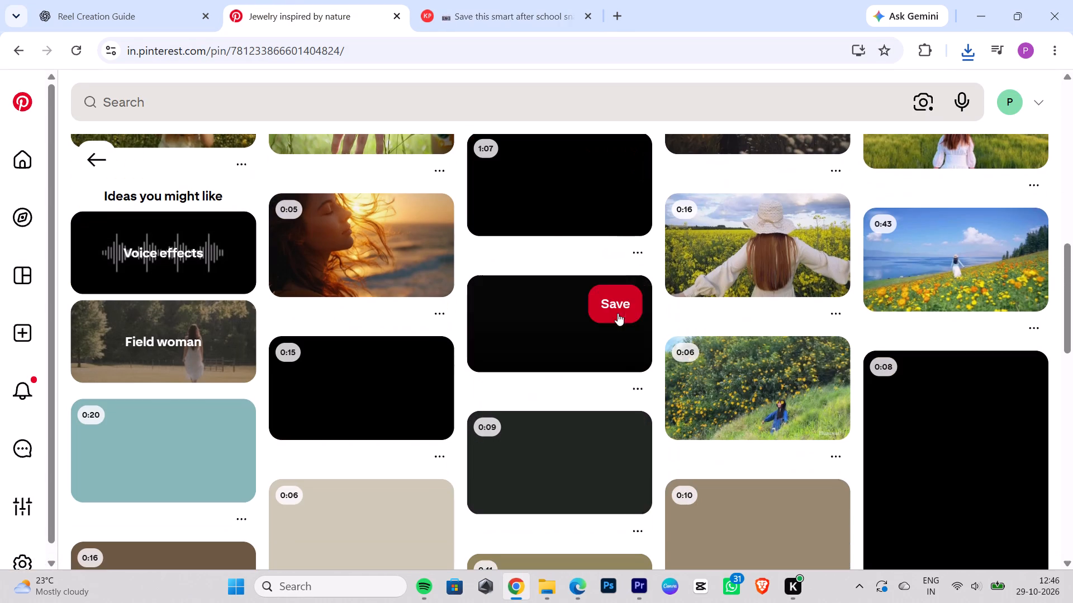
{"action": "scroll", "coordinate": [463, 276], "scroll_direction": "up", "scroll_amount": 3}
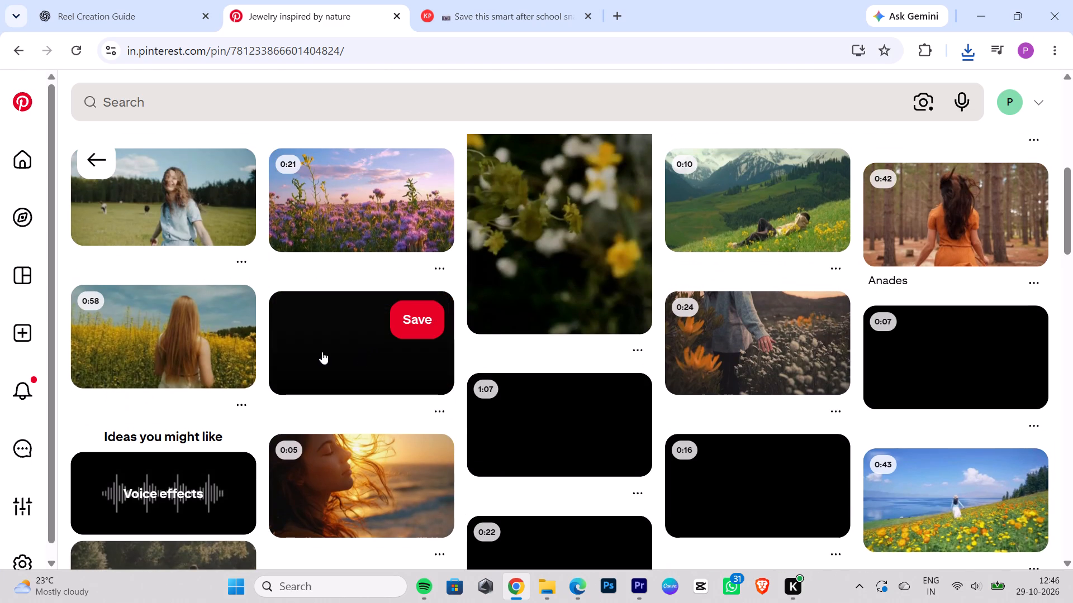
{"action": "scroll", "coordinate": [460, 169], "scroll_direction": "up", "scroll_amount": 4}
{"action": "left_click", "coordinate": [535, 0]}
{"action": "left_click", "coordinate": [251, 283]}
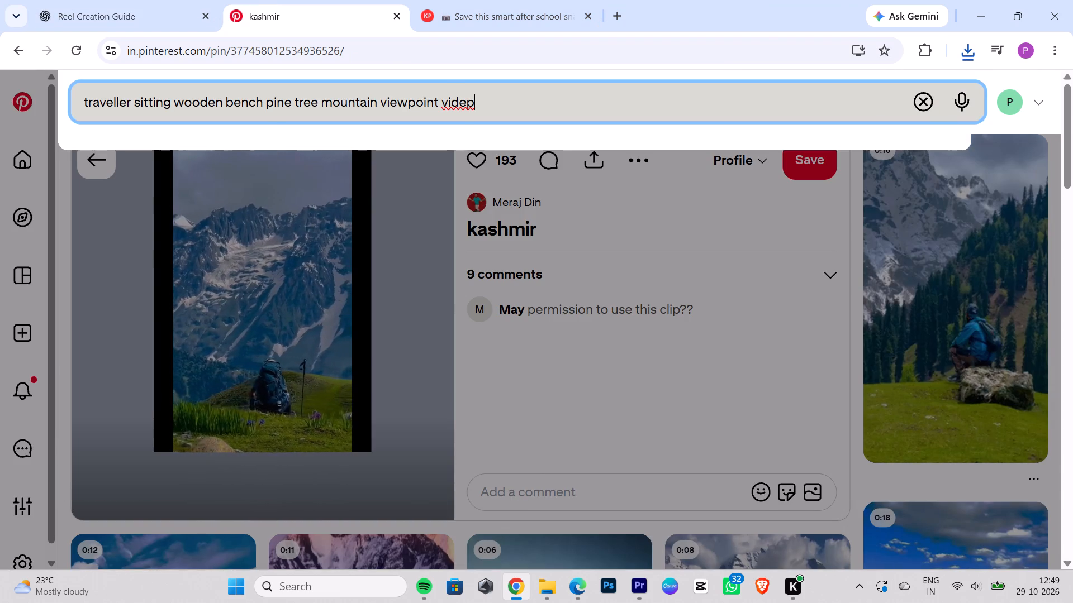
{"action": "key", "text": "BackSpace"}
{"action": "type", "text": "o"}
{"action": "key", "text": "space"}
{"action": "key", "text": "Return"}
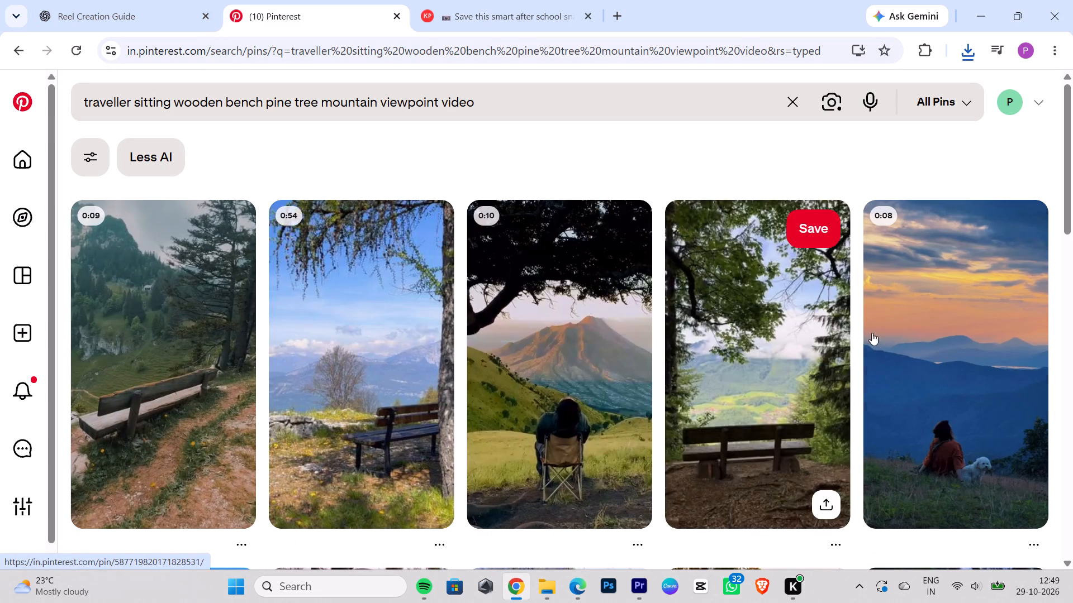
Open the "Sit down and relax" bench video pin, mute it and skip ahead to preview its footage.
{"action": "scroll", "coordinate": [918, 325], "scroll_direction": "down", "scroll_amount": 5}
{"action": "scroll", "coordinate": [486, 338], "scroll_direction": "up", "scroll_amount": 7}
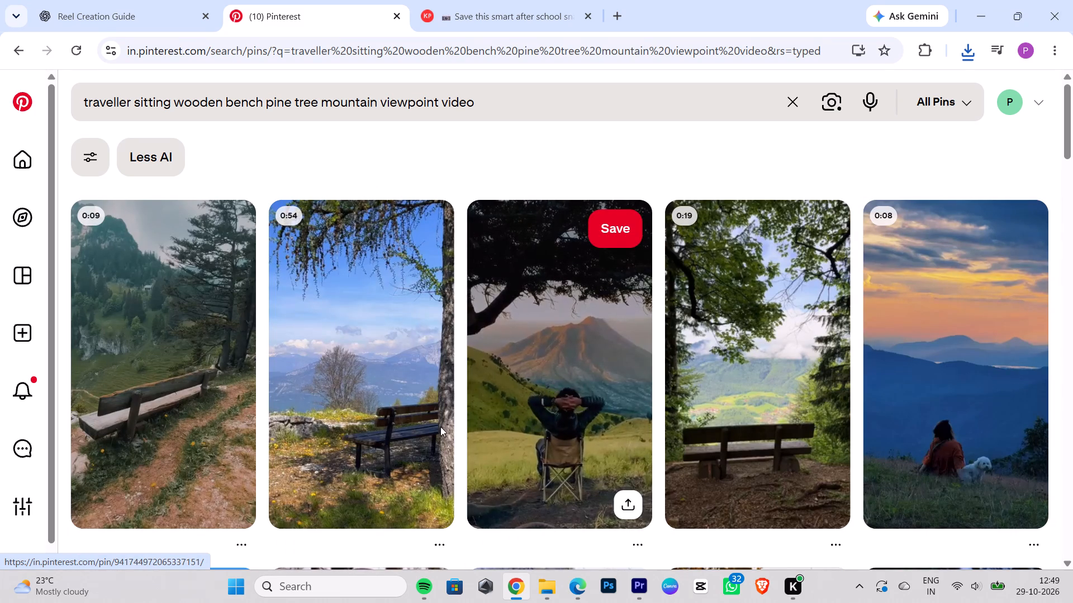
{"action": "left_click", "coordinate": [417, 430]}
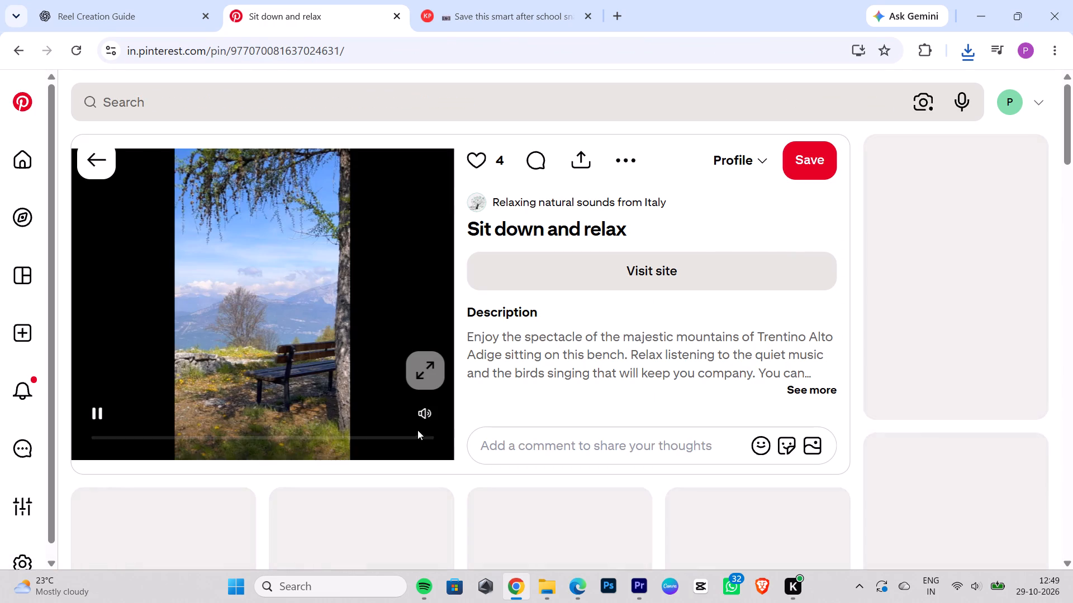
{"action": "left_click", "coordinate": [428, 412]}
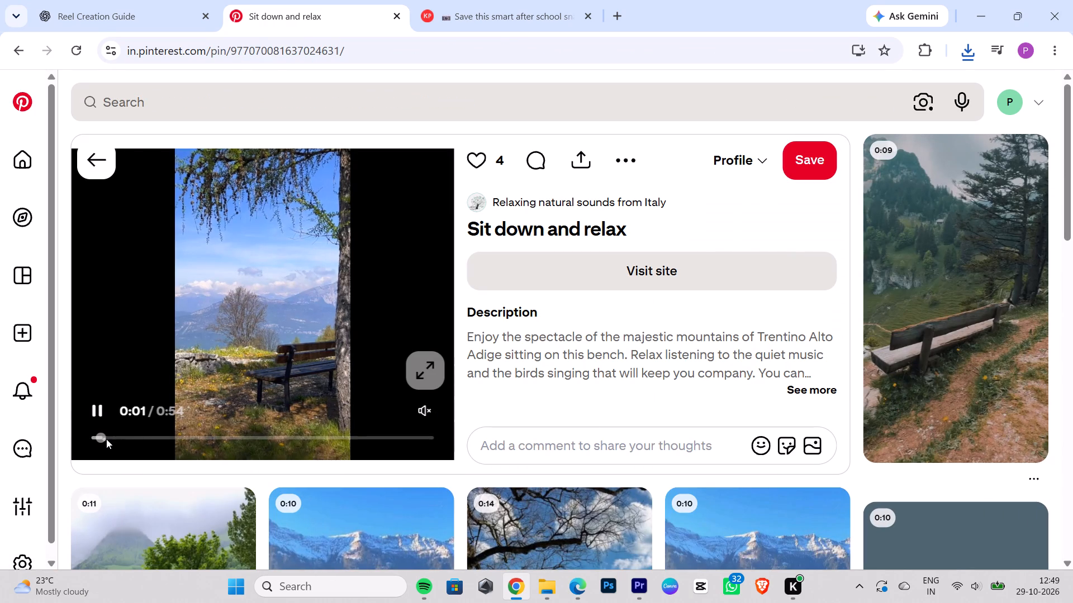
{"action": "left_click_drag", "start_coordinate": [105, 439], "coordinate": [193, 439]}
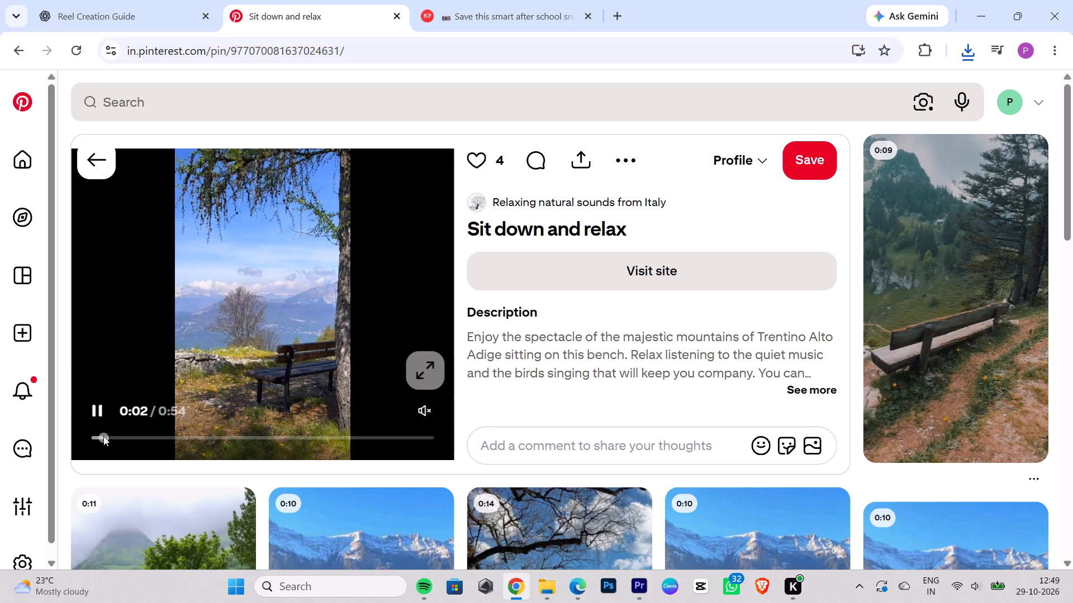
{"action": "left_click_drag", "start_coordinate": [103, 436], "coordinate": [187, 435]}
{"action": "double_click", "coordinate": [187, 435]}
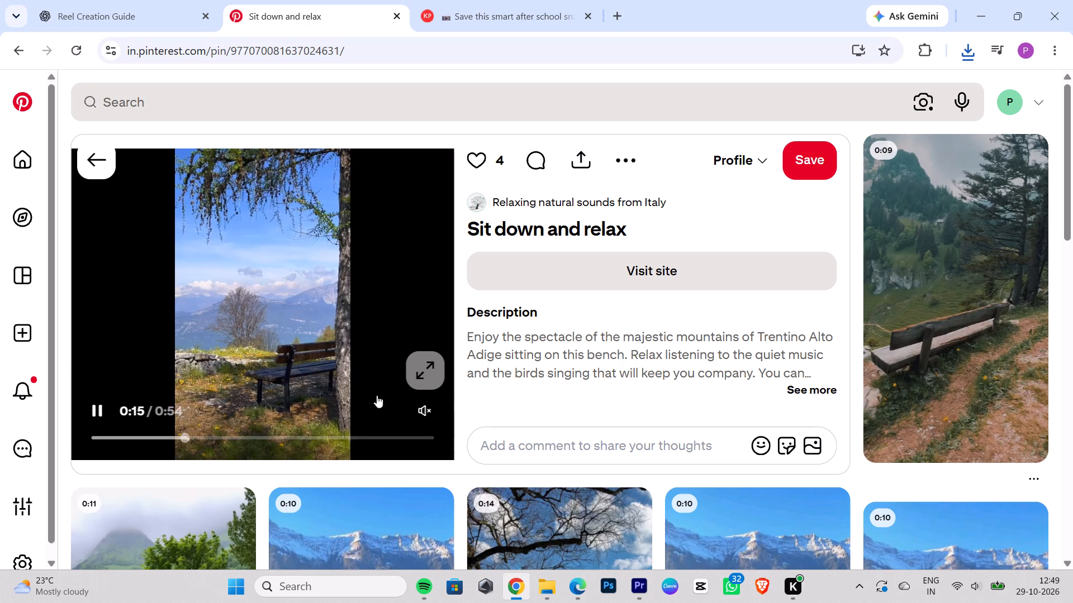
Browse the related bench pins, return to the search results and open the "Nature" mountain meadow video pin.
{"action": "scroll", "coordinate": [835, 389], "scroll_direction": "down", "scroll_amount": 5}
{"action": "scroll", "coordinate": [749, 424], "scroll_direction": "down", "scroll_amount": 3}
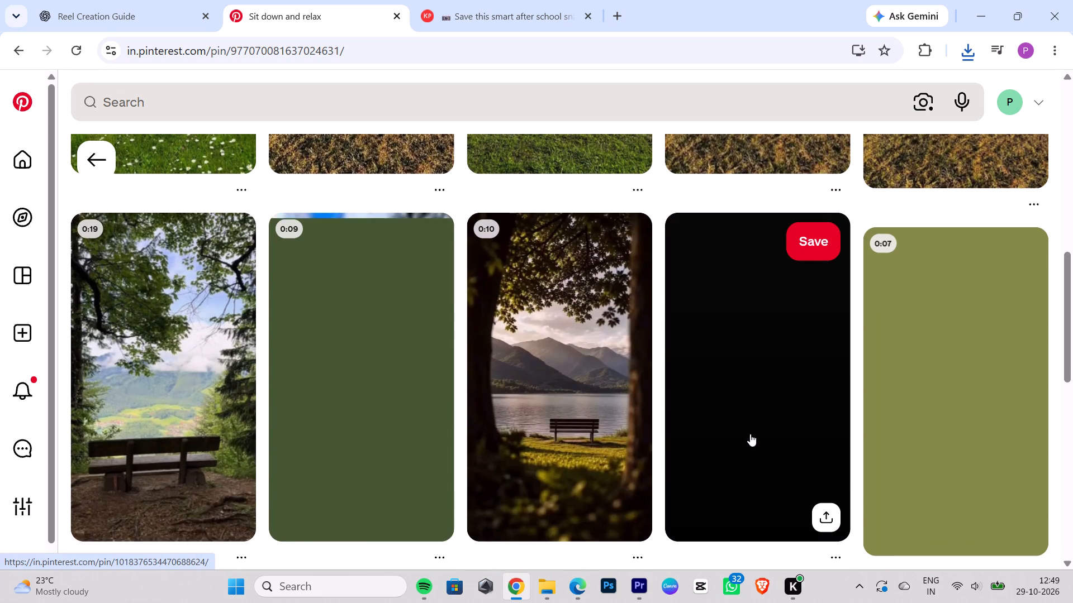
{"action": "scroll", "coordinate": [751, 434], "scroll_direction": "down", "scroll_amount": 8}
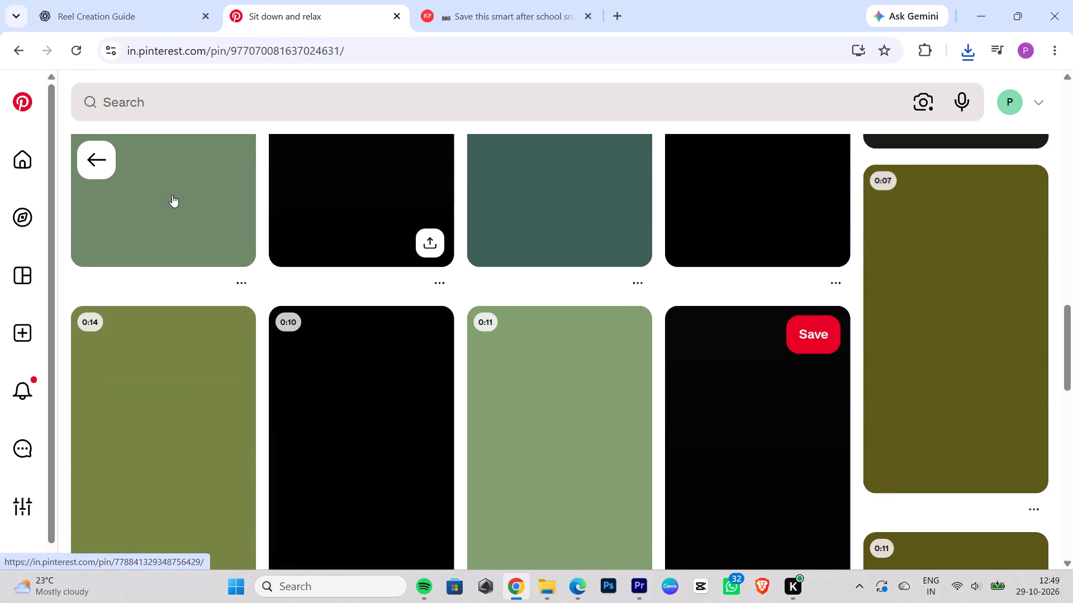
{"action": "left_click", "coordinate": [107, 159]}
{"action": "scroll", "coordinate": [1072, 348], "scroll_direction": "down", "scroll_amount": 7}
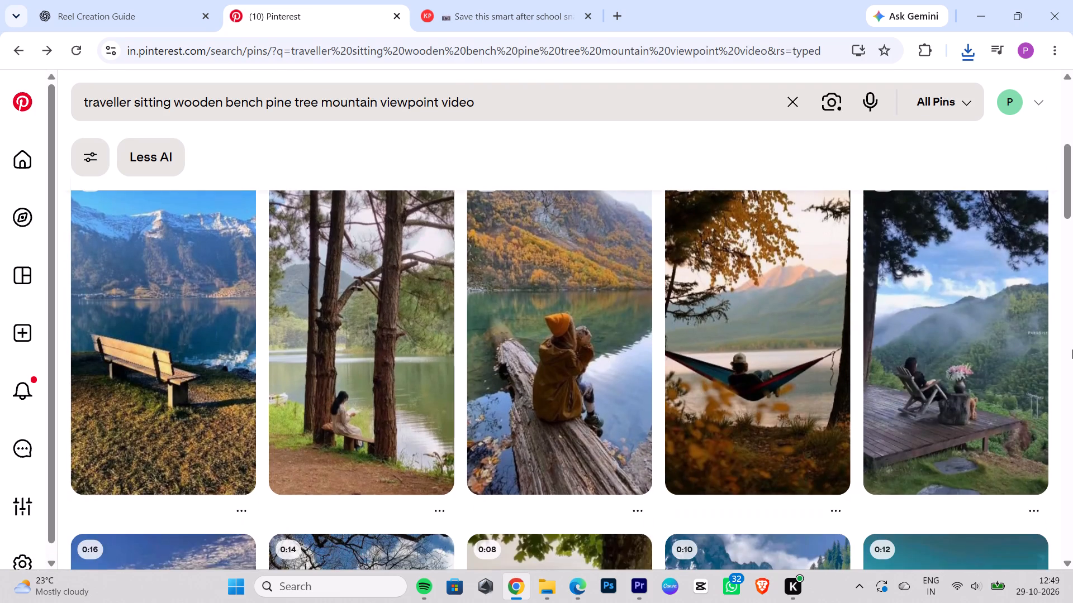
{"action": "scroll", "coordinate": [1072, 350], "scroll_direction": "down", "scroll_amount": 2}
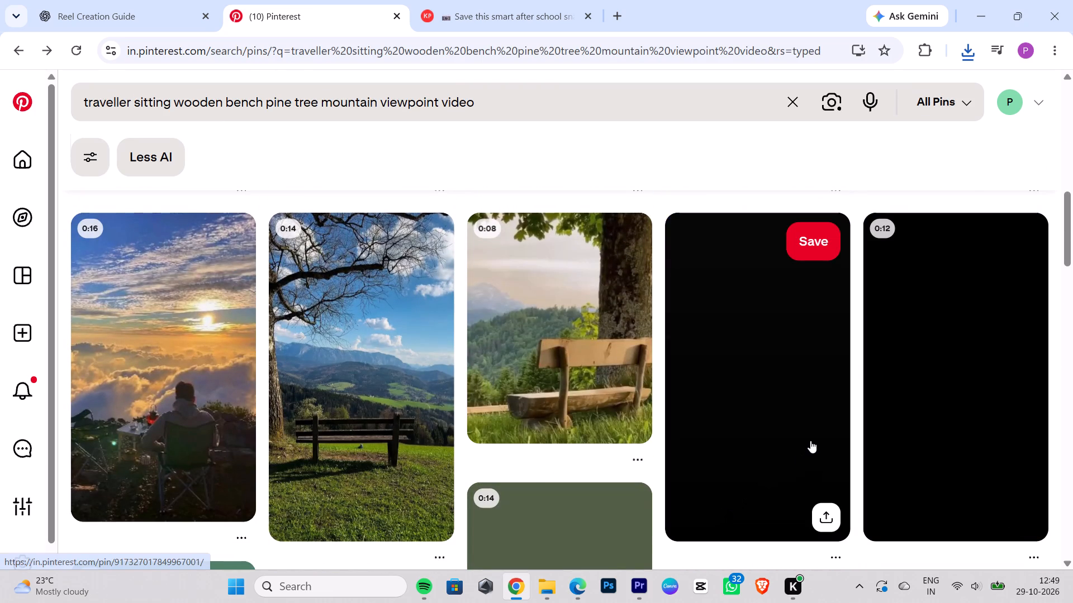
{"action": "left_click", "coordinate": [807, 442]}
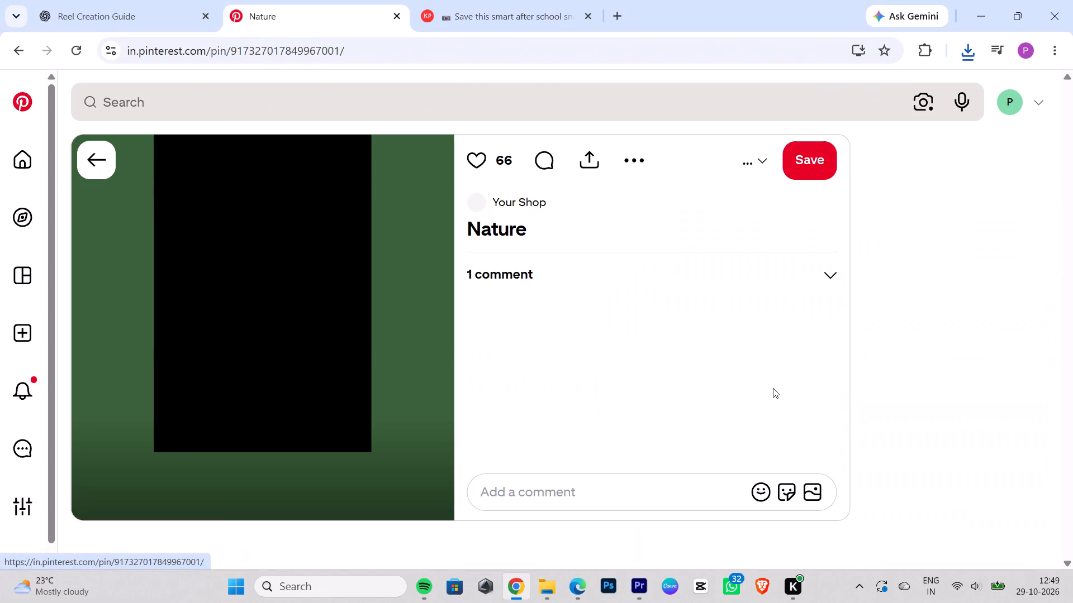
Copy the share link of the "Nature" video pin.
{"action": "left_click", "coordinate": [591, 174]}
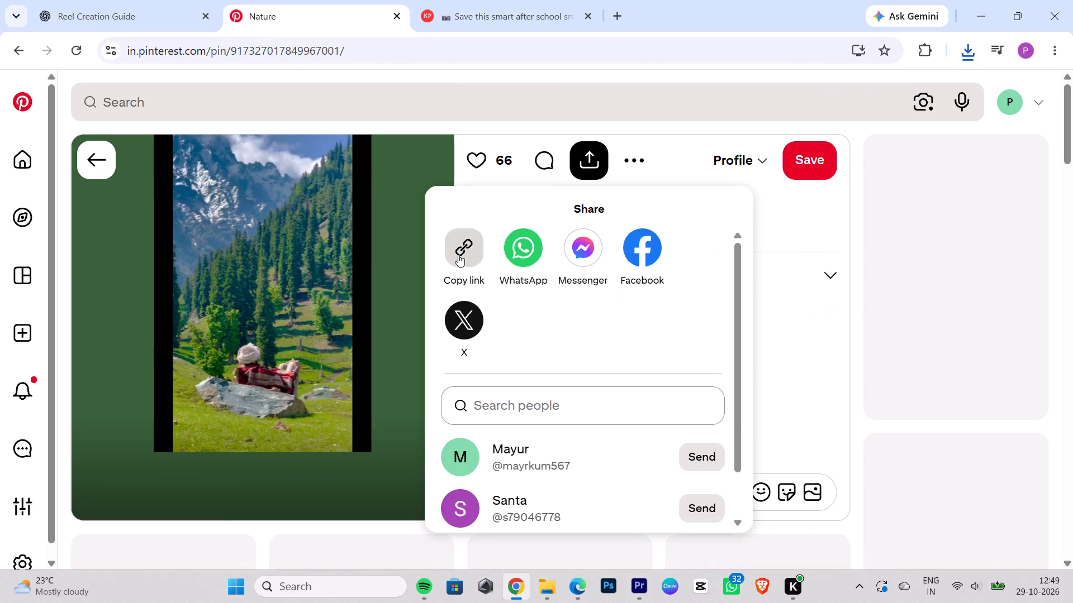
{"action": "double_click", "coordinate": [458, 255]}
{"action": "left_click", "coordinate": [458, 255]}
{"action": "double_click", "coordinate": [458, 255]}
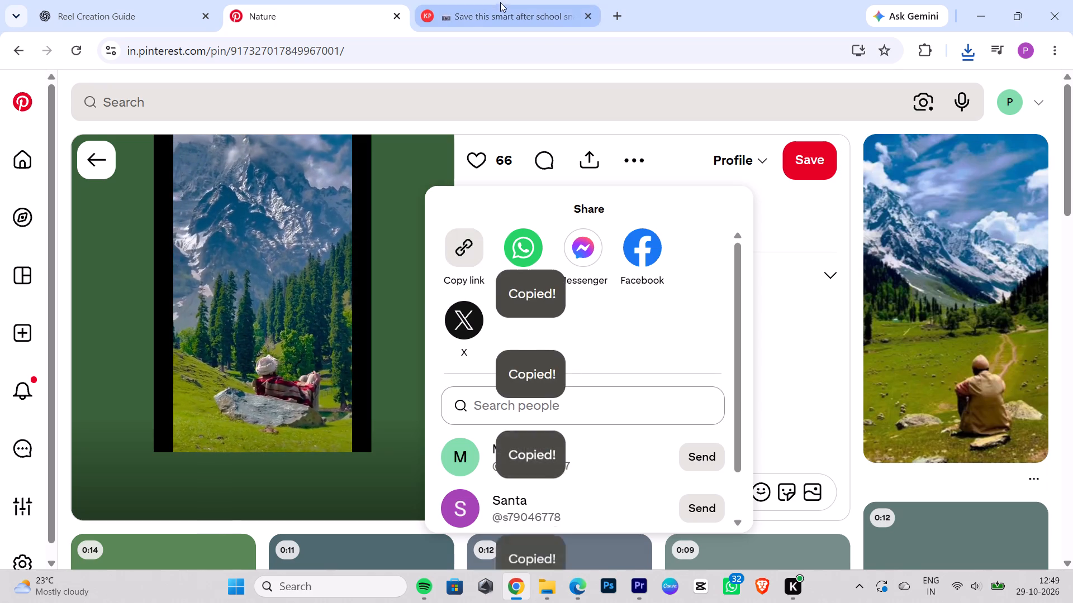
Switch to KlickPin and submit the copied "Nature" pin link in place of the previous one to fetch its video.
{"action": "left_click", "coordinate": [496, 6]}
{"action": "left_click", "coordinate": [23, 46]}
{"action": "left_click_drag", "start_coordinate": [349, 167], "coordinate": [0, 165]}
{"action": "key", "text": "BackSpace"}
{"action": "key", "text": "ctrl+v"}
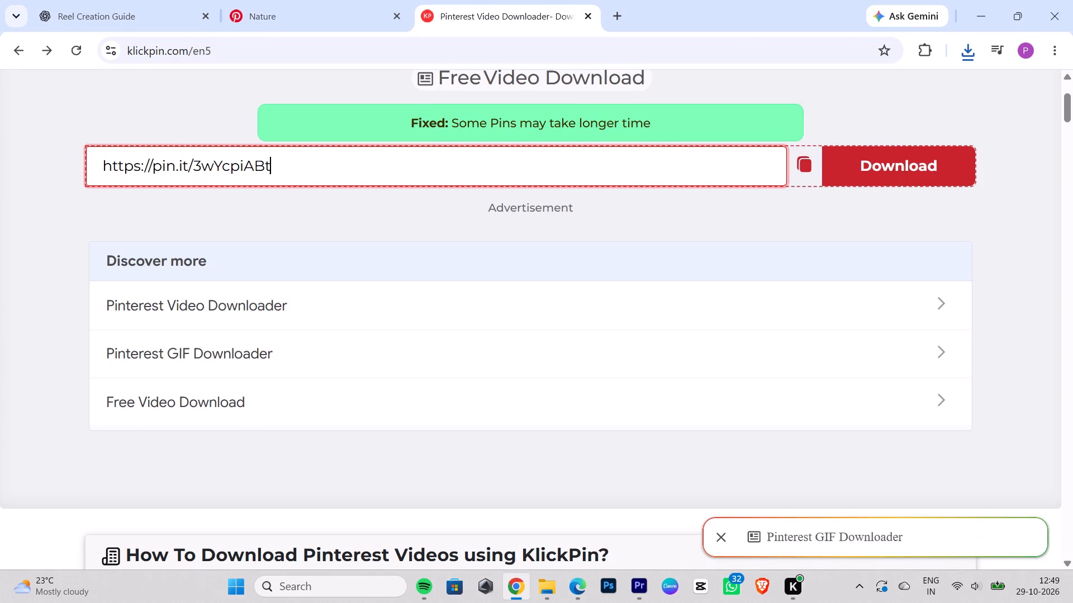
{"action": "key", "text": "Return"}
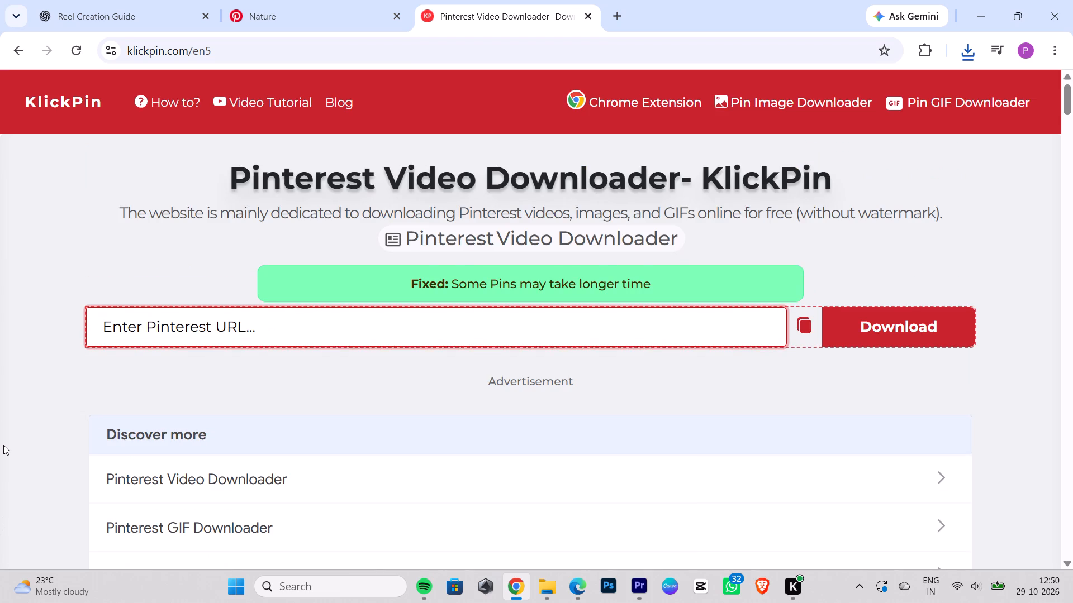
{"action": "key", "text": "ctrl+v"}
{"action": "key", "text": "Return"}
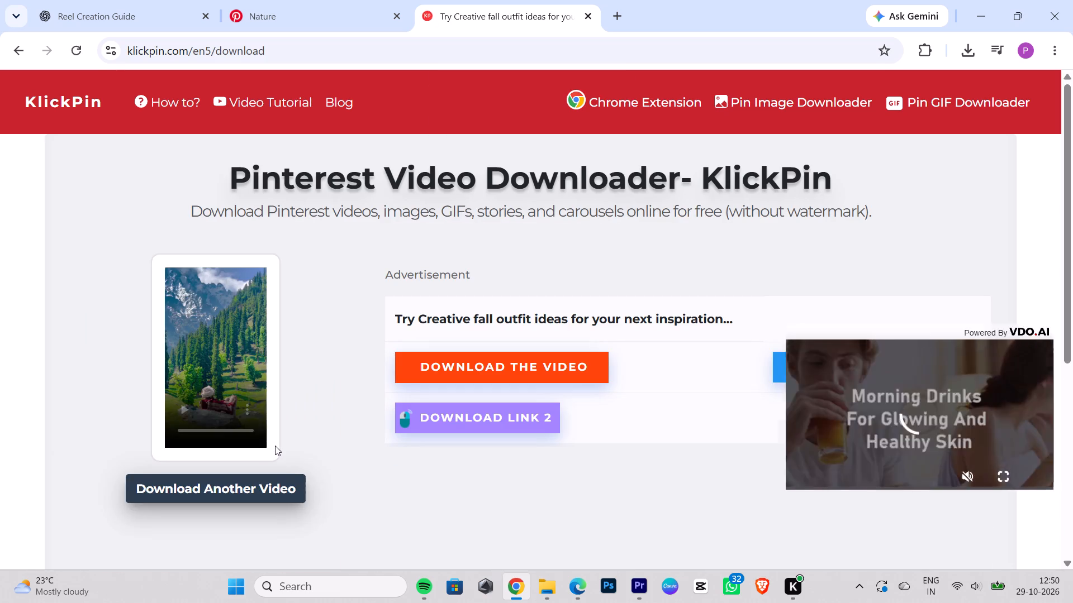
Download the "Nature" mountain meadow video from its KlickPin preview.
{"action": "left_click", "coordinate": [245, 226]}
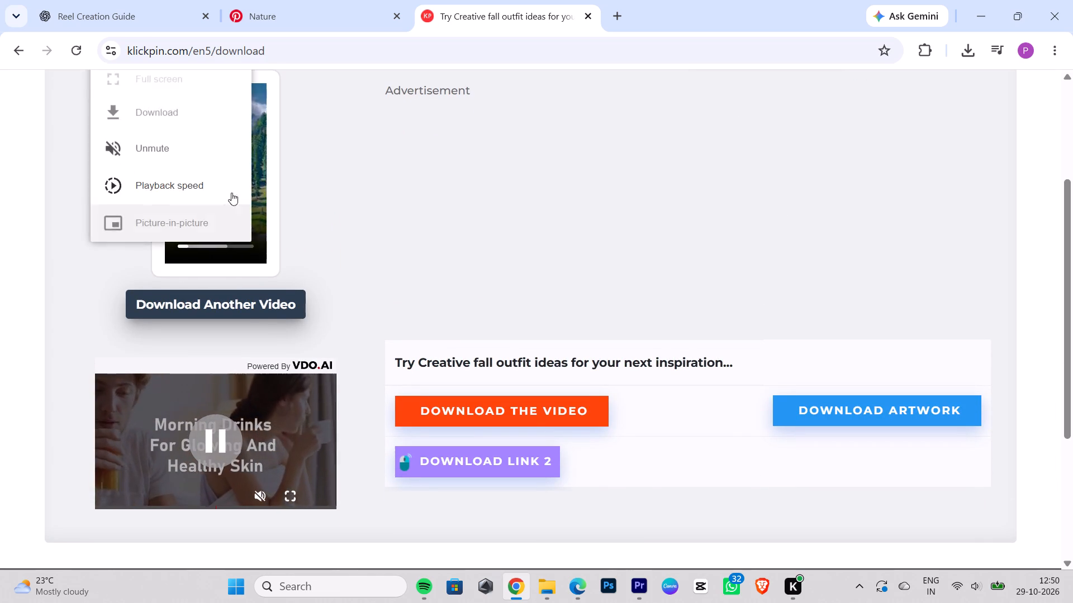
{"action": "left_click", "coordinate": [180, 106]}
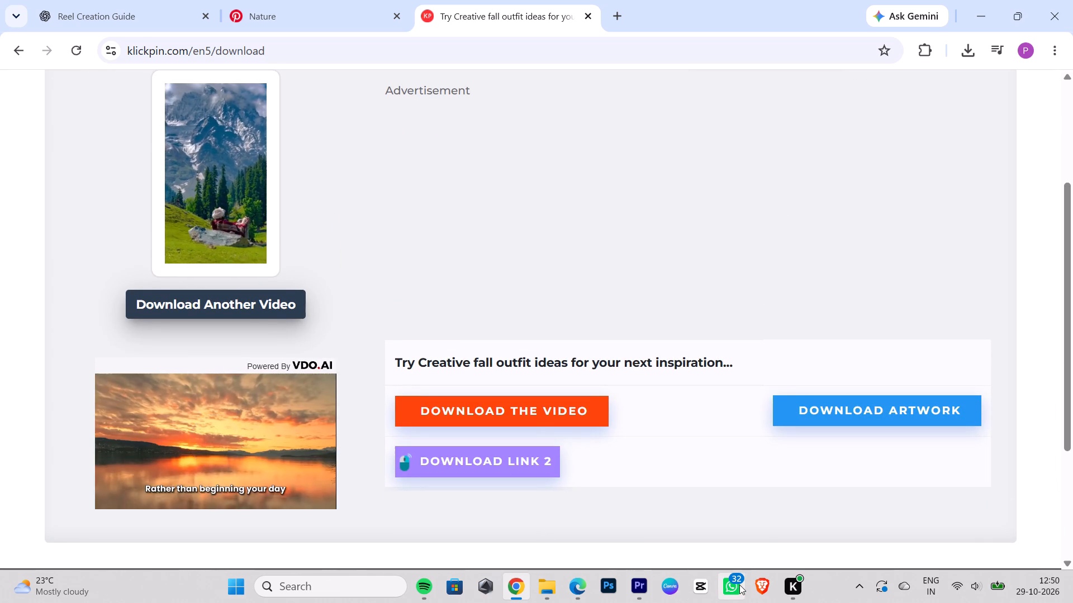
{"action": "left_click", "coordinate": [967, 63]}
{"action": "left_click", "coordinate": [651, 239]}
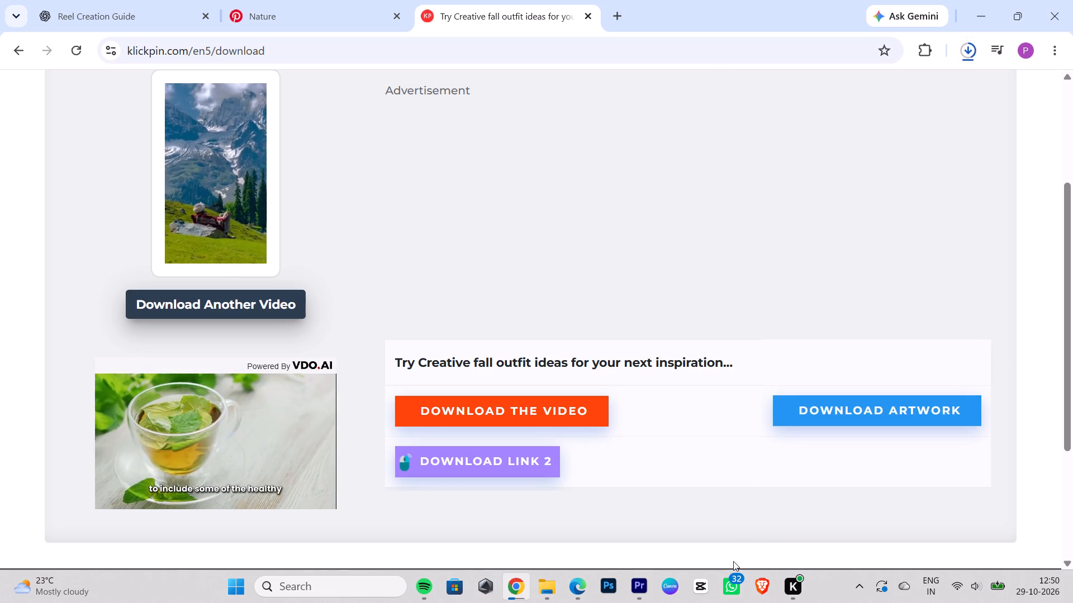
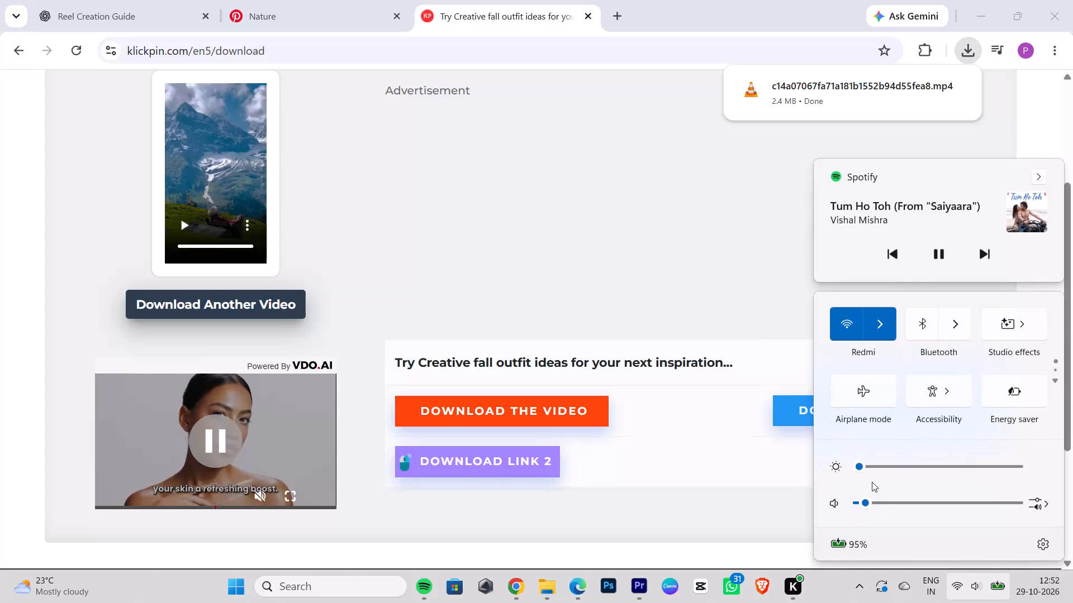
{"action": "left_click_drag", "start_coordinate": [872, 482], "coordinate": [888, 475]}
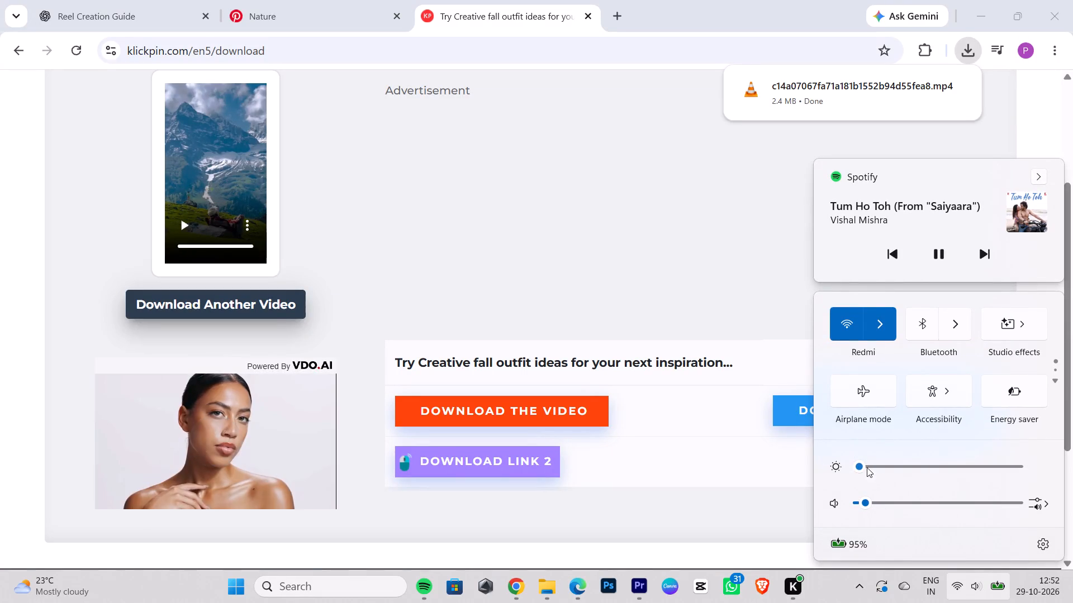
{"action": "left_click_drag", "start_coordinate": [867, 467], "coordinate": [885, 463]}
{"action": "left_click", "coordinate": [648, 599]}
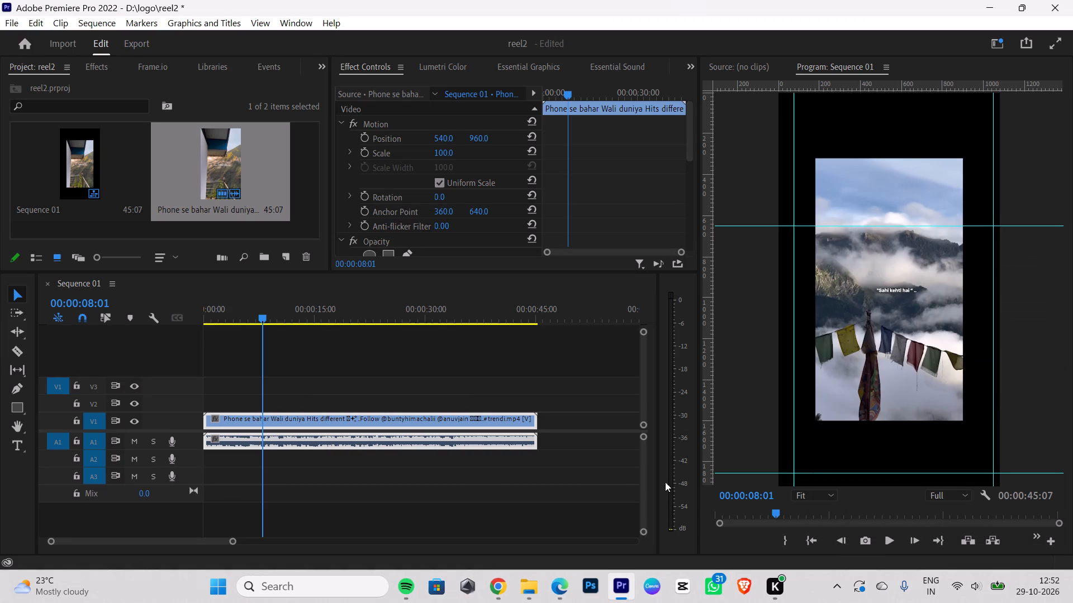
Scrub through the reference reel on the Sequence 01 timeline to review its shots, and return the playhead to the start.
{"action": "left_click_drag", "start_coordinate": [260, 313], "coordinate": [293, 312]}
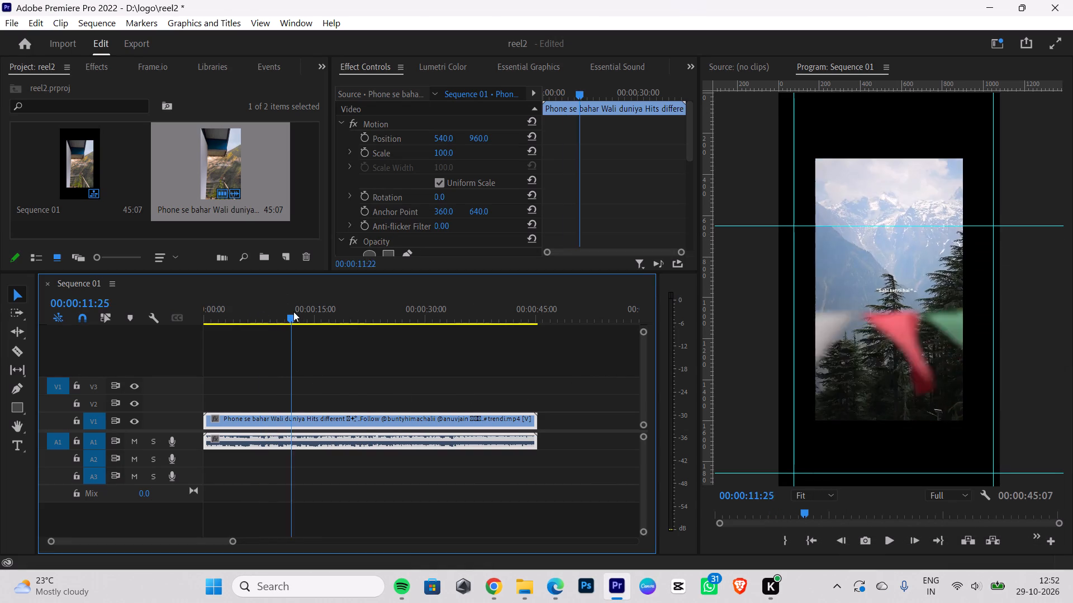
{"action": "left_click_drag", "start_coordinate": [293, 312], "coordinate": [373, 300]}
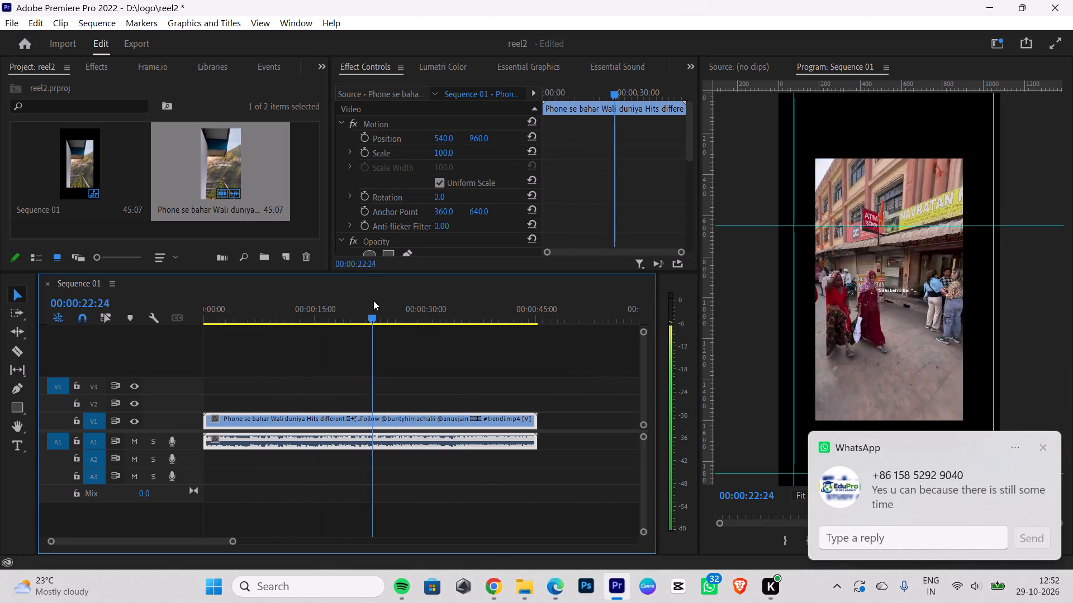
{"action": "left_click_drag", "start_coordinate": [373, 300], "coordinate": [398, 295]}
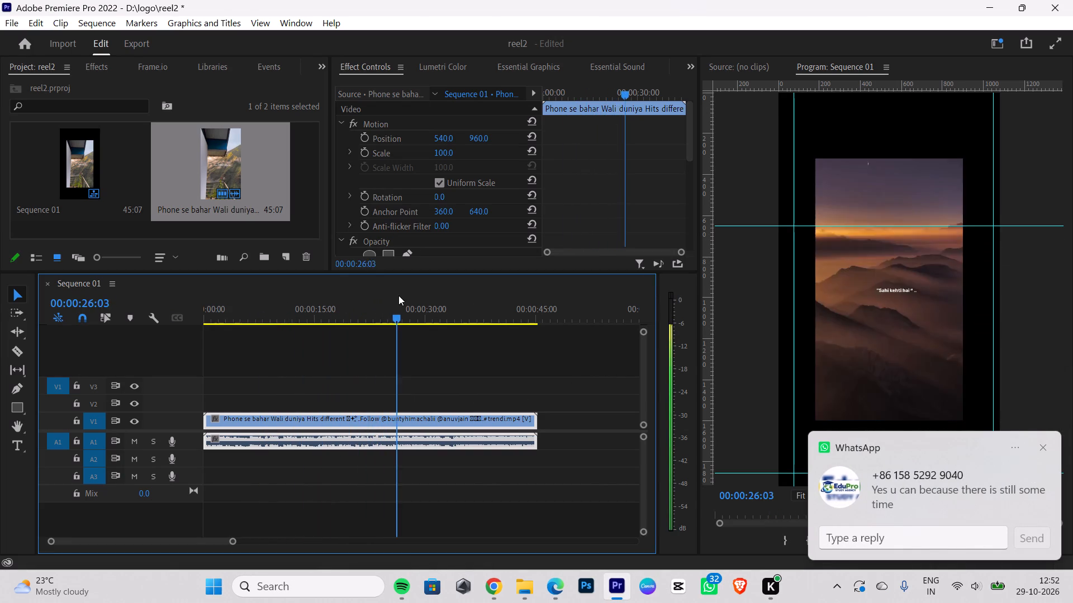
{"action": "left_click_drag", "start_coordinate": [398, 295], "coordinate": [120, 304]}
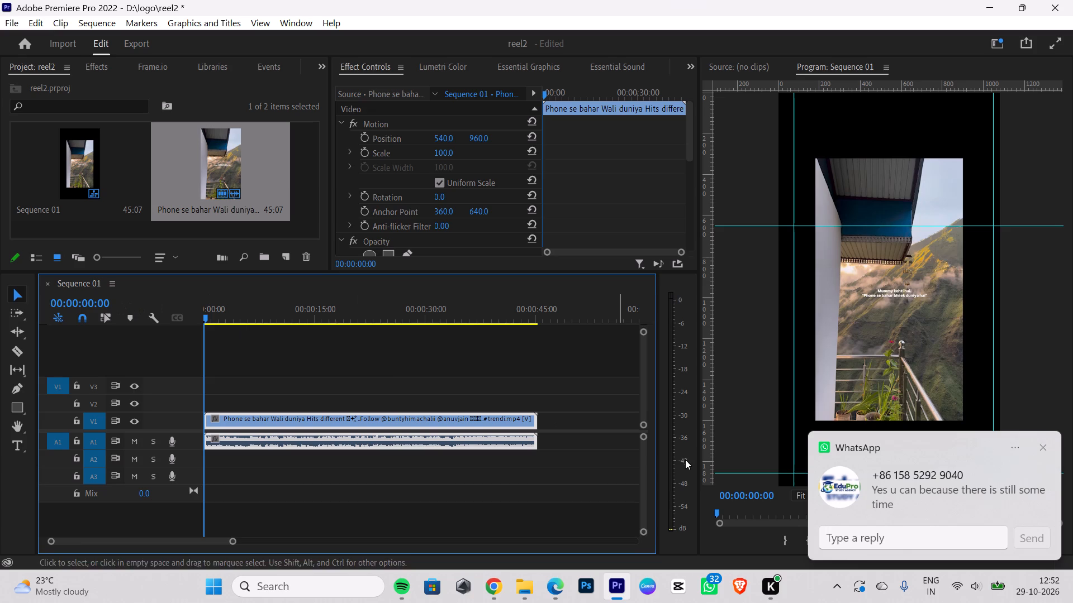
{"action": "left_click", "coordinate": [857, 541]}
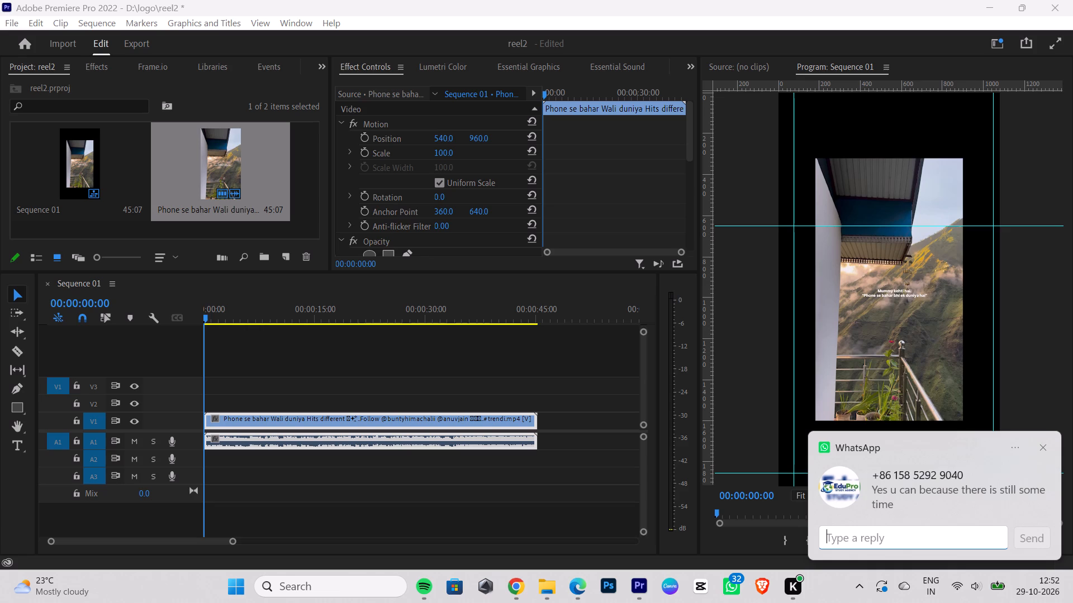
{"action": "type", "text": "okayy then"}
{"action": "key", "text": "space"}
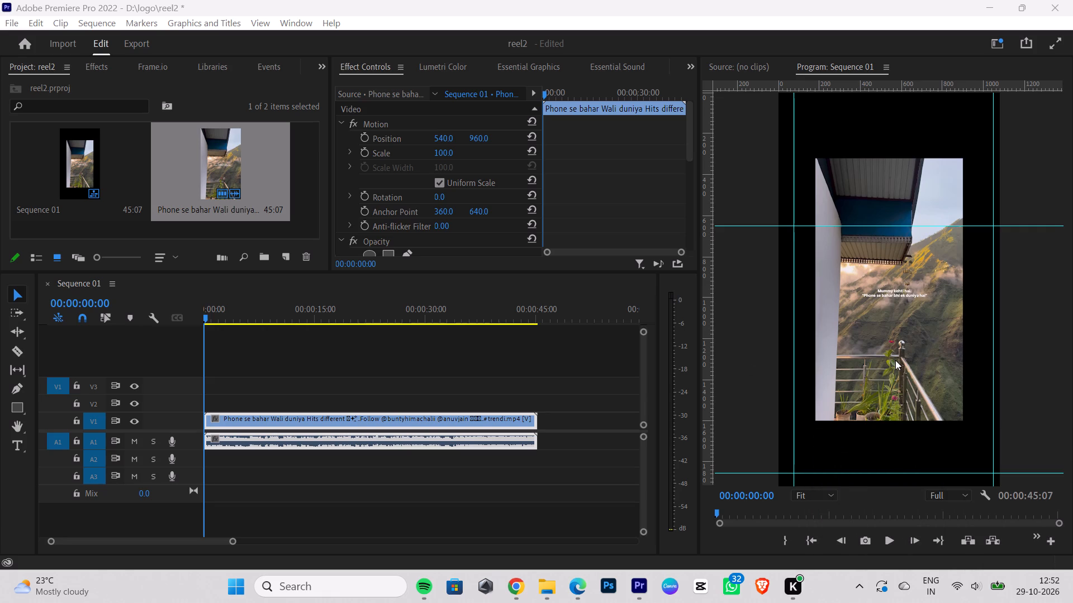
Switch from Premiere Pro back to Chrome with the KlickPin download page.
{"action": "right_click", "coordinate": [895, 360]}
{"action": "left_click", "coordinate": [731, 377]}
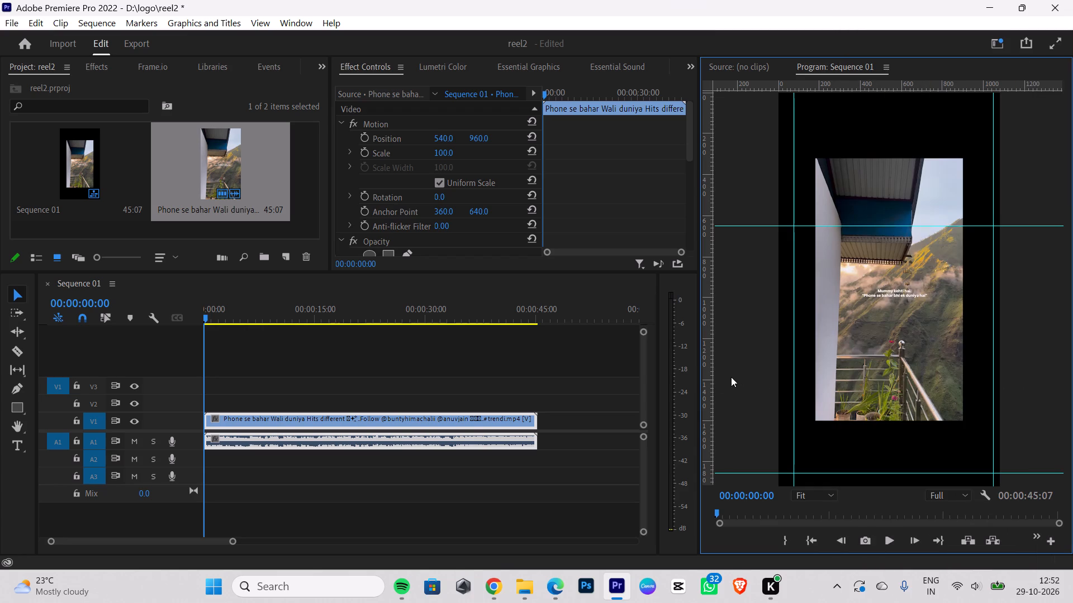
{"action": "left_click", "coordinate": [490, 578]}
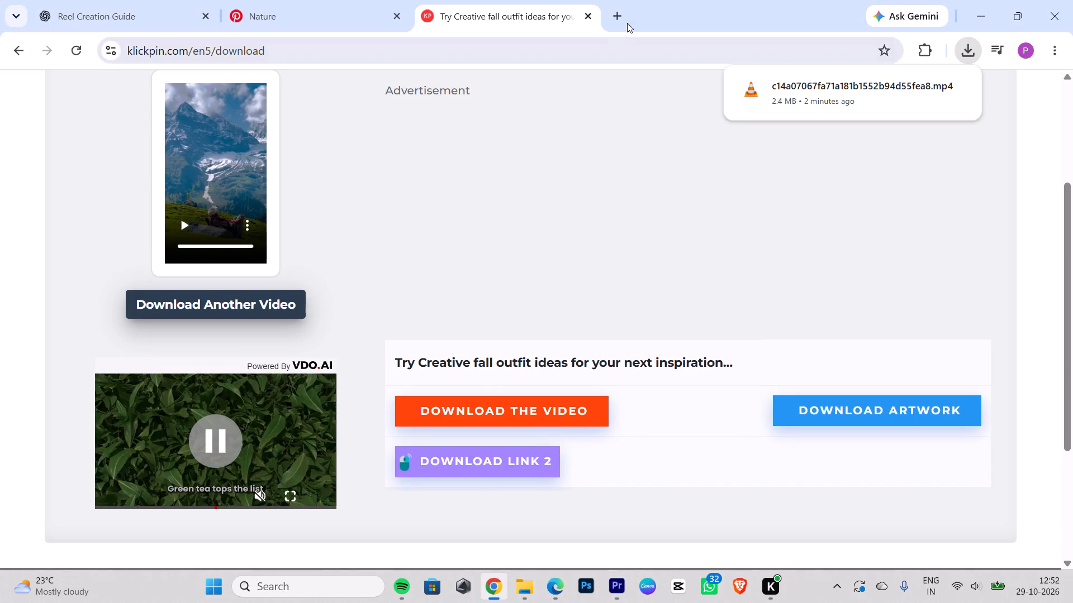
Search Google for "csca exam questions" in a new browser tab.
{"action": "left_click", "coordinate": [628, 18]}
{"action": "left_click", "coordinate": [514, 59]}
{"action": "key", "text": "s"}
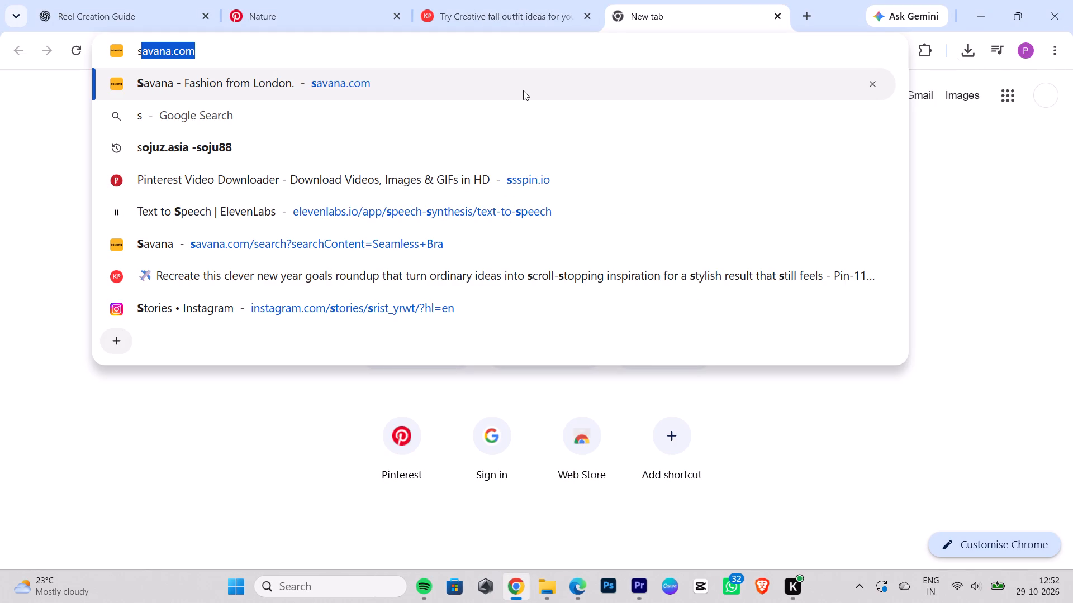
{"action": "key", "text": "backslash"}
{"action": "key", "text": "BackSpace"}
{"action": "type", "text": "csca exa"}
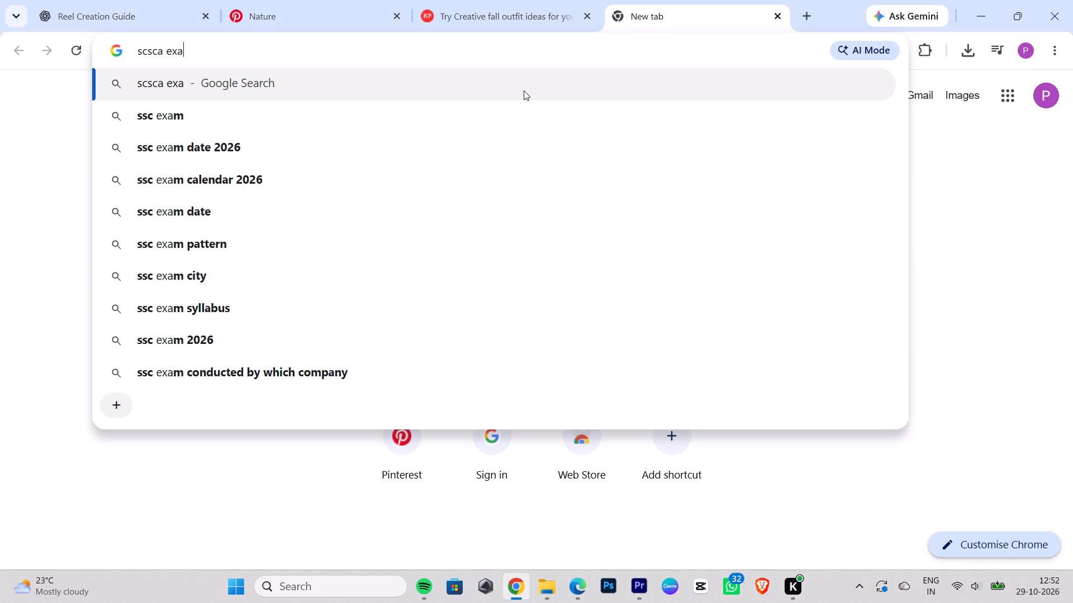
{"action": "key", "text": "m"}
{"action": "key", "text": "space"}
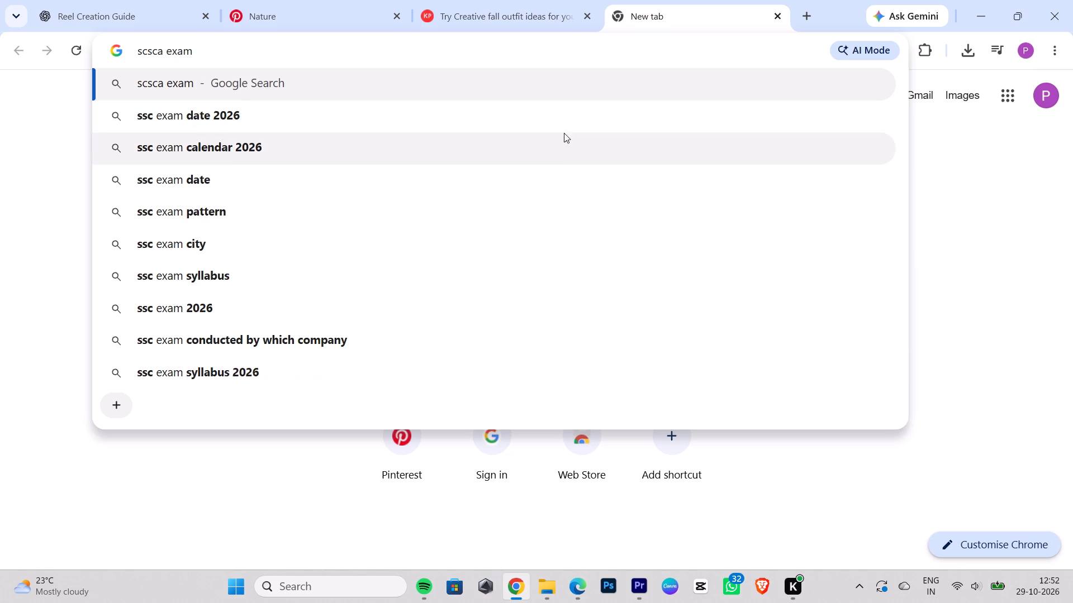
{"action": "left_click", "coordinate": [165, 47]}
{"action": "key", "text": "BackSpace"}
{"action": "key", "text": "BackSpace"}
{"action": "key", "text": "BackSpace"}
{"action": "key", "text": "BackSpace"}
{"action": "key", "text": "BackSpace"}
{"action": "key", "text": "BackSpace"}
{"action": "key", "text": "BackSpace"}
{"action": "key", "text": "BackSpace"}
{"action": "key", "text": "BackSpace"}
{"action": "key", "text": "BackSpace"}
{"action": "key", "text": "BackSpace"}
{"action": "key", "text": "BackSpace"}
{"action": "key", "text": "BackSpace"}
{"action": "key", "text": "BackSpace"}
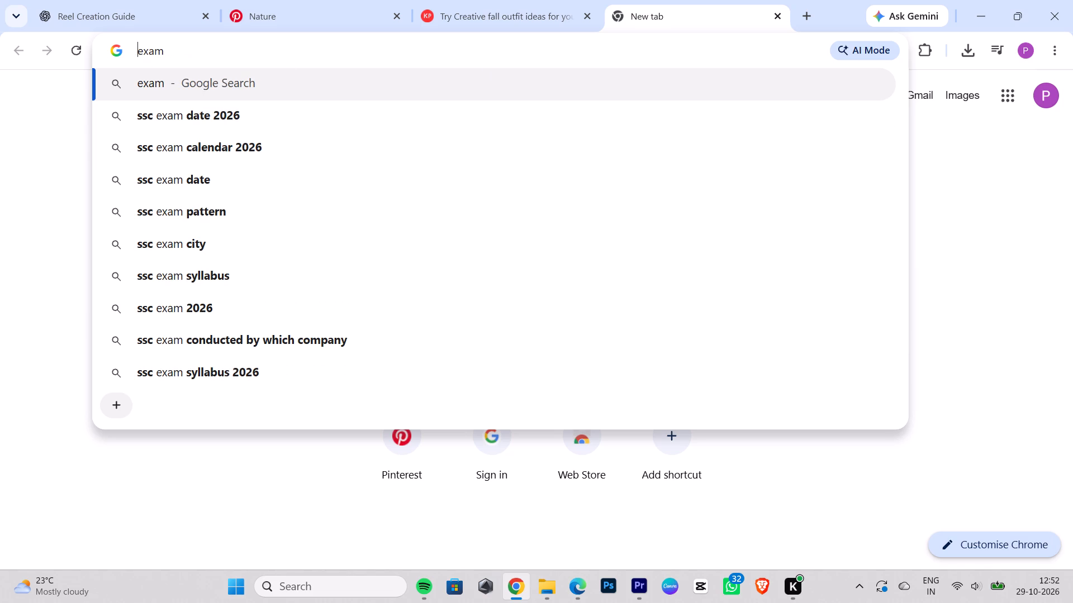
{"action": "type", "text": "csca"}
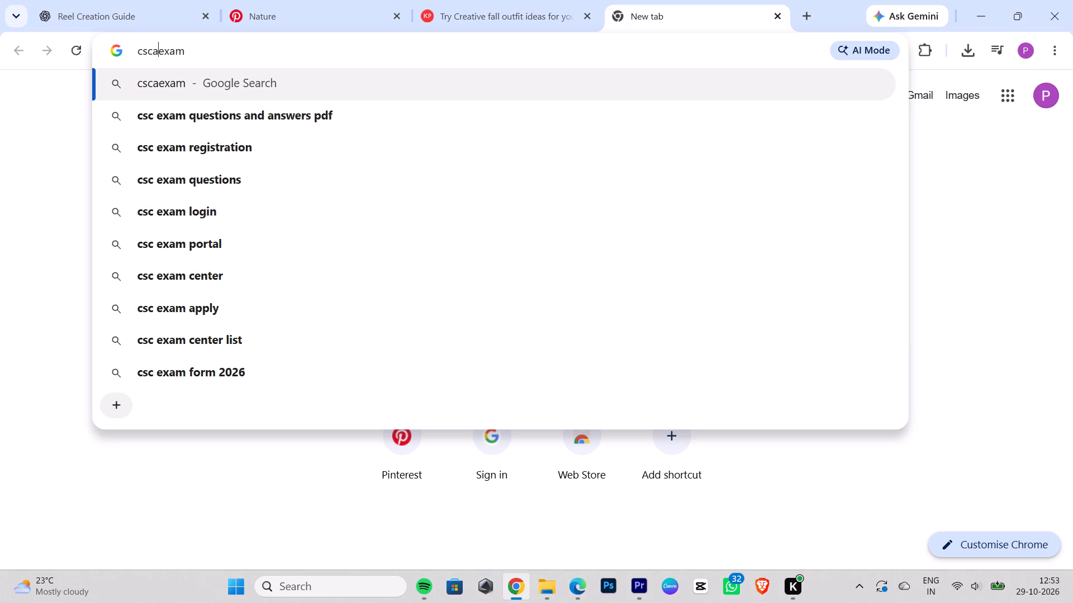
{"action": "key", "text": "a"}
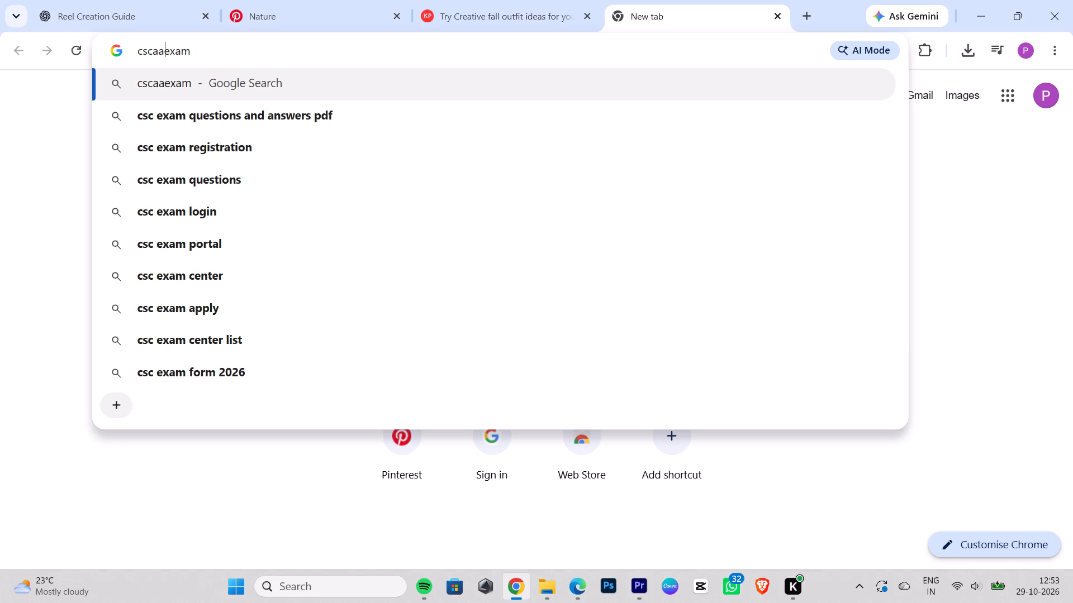
{"action": "key", "text": "BackSpace"}
{"action": "key", "text": "space"}
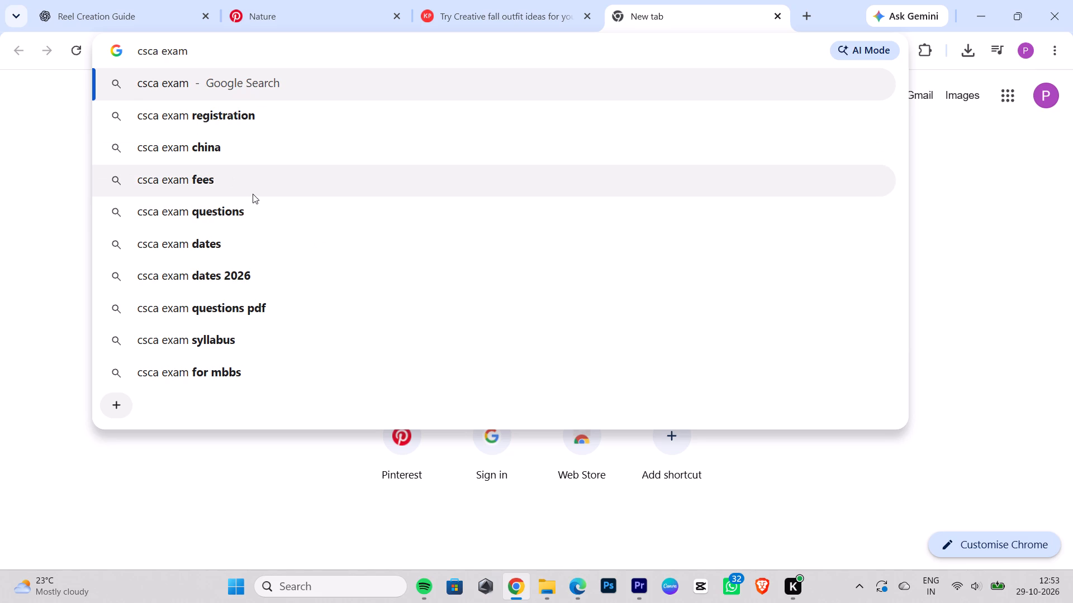
{"action": "left_click", "coordinate": [249, 212]}
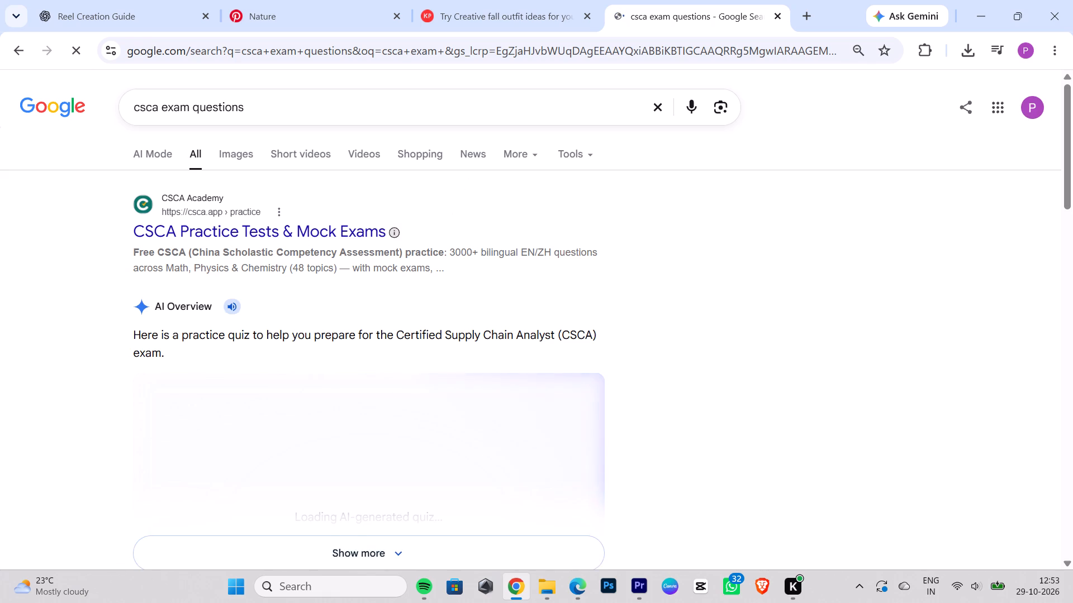
Look through the search results for CSCA sample questions and practice tests.
{"action": "scroll", "coordinate": [426, 250], "scroll_direction": "down", "scroll_amount": 2}
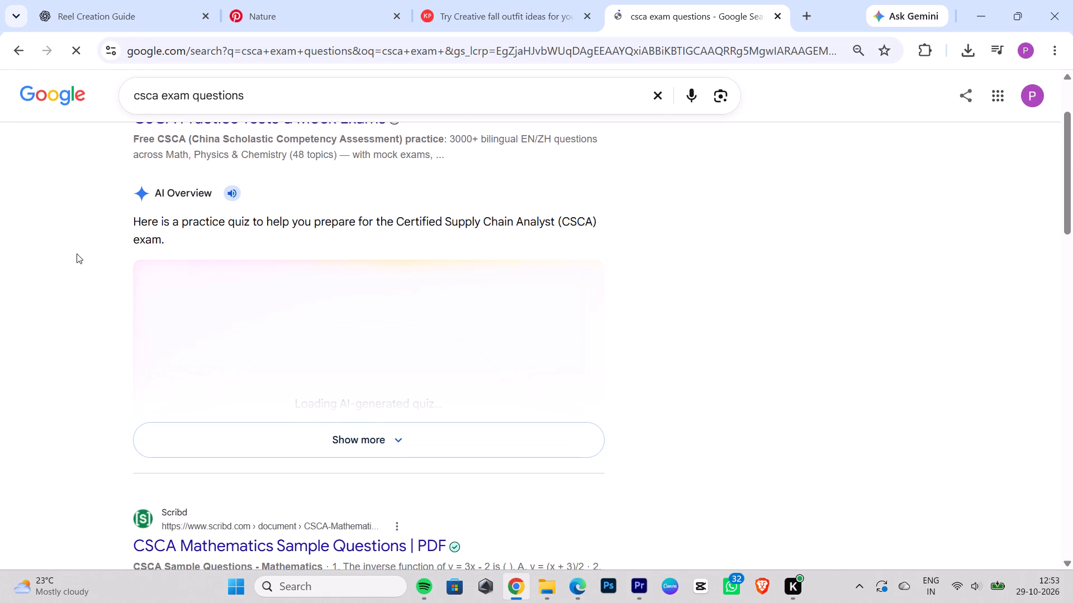
{"action": "scroll", "coordinate": [401, 326], "scroll_direction": "down", "scroll_amount": 1}
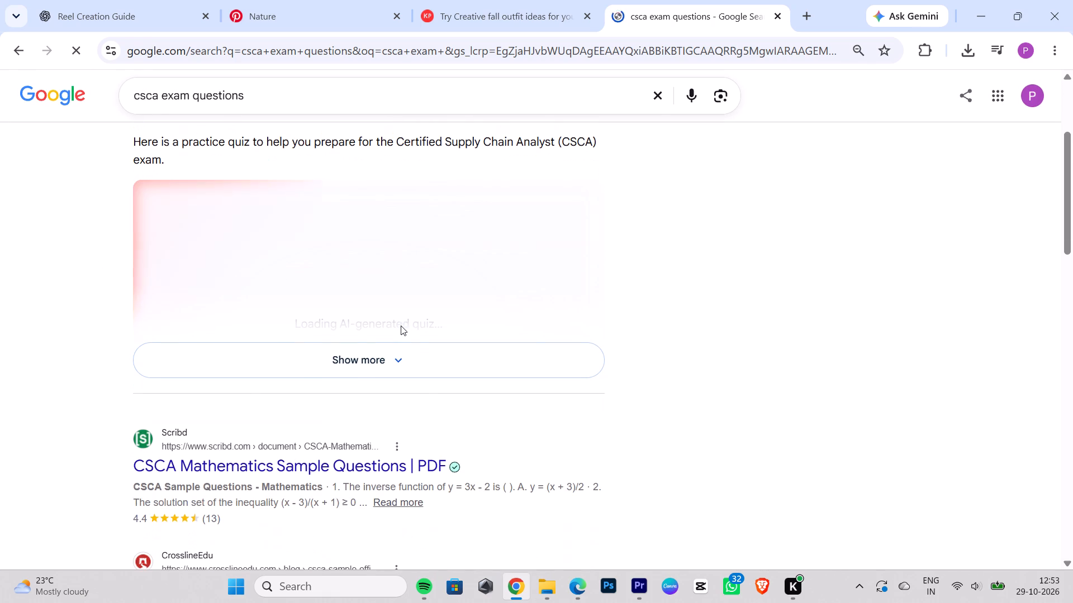
{"action": "scroll", "coordinate": [414, 346], "scroll_direction": "down", "scroll_amount": 2}
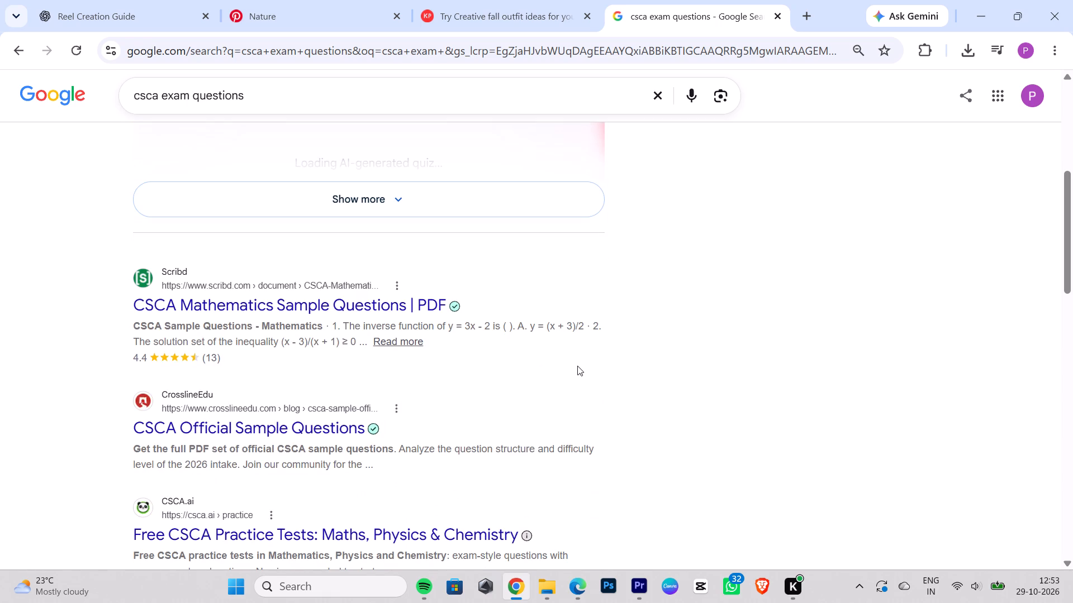
{"action": "scroll", "coordinate": [581, 366], "scroll_direction": "down", "scroll_amount": 1}
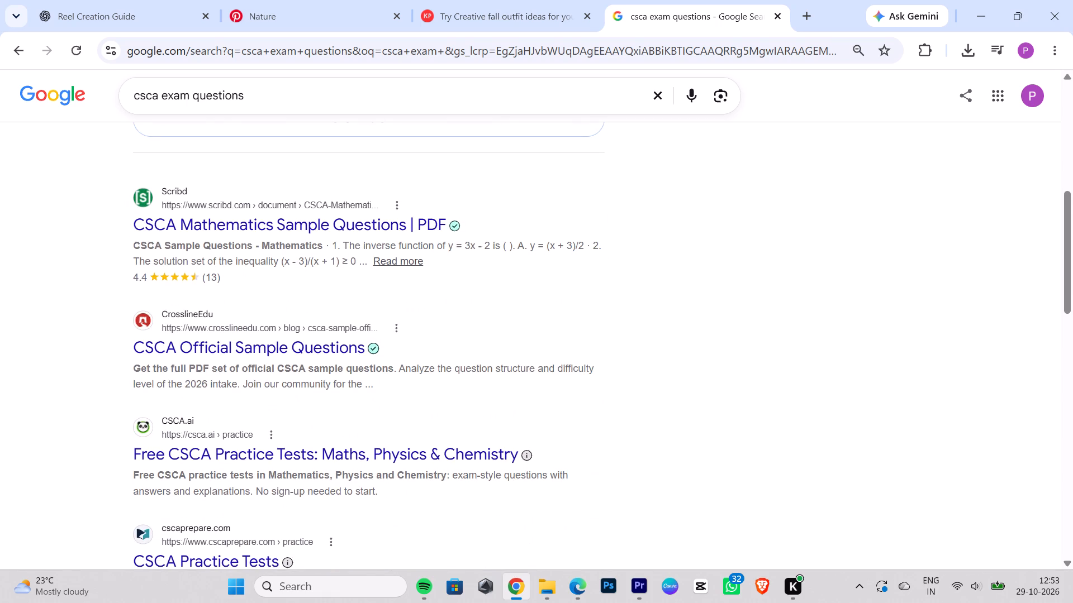
{"action": "scroll", "coordinate": [574, 368], "scroll_direction": "down", "scroll_amount": 3}
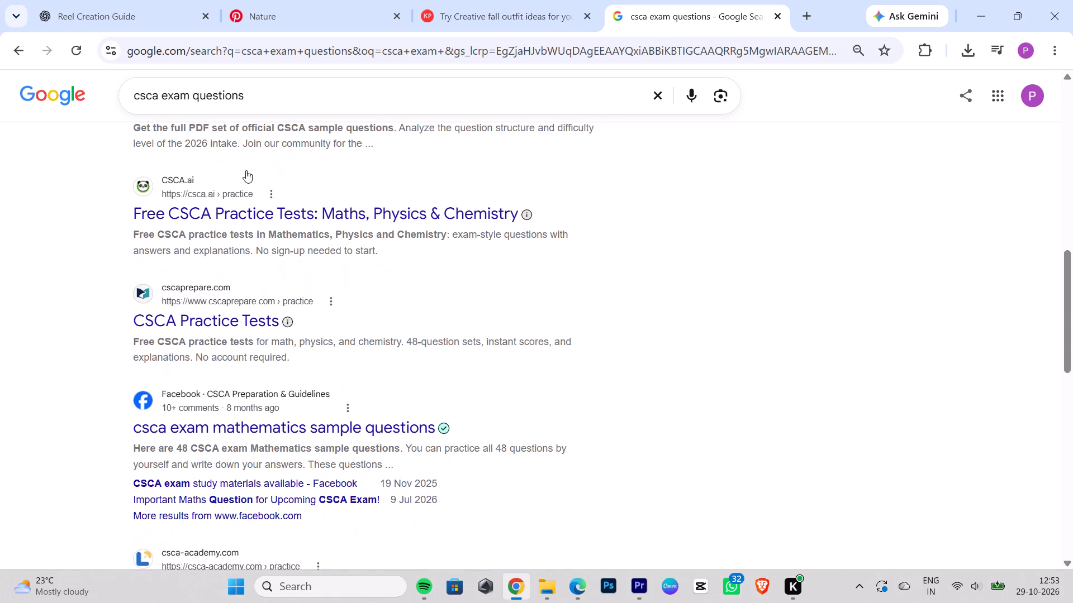
Refine the Google search to "csca exam questions for drama and theatre".
{"action": "left_click", "coordinate": [292, 106]}
{"action": "key", "text": "space"}
{"action": "type", "text": "foe"}
{"action": "key", "text": "space"}
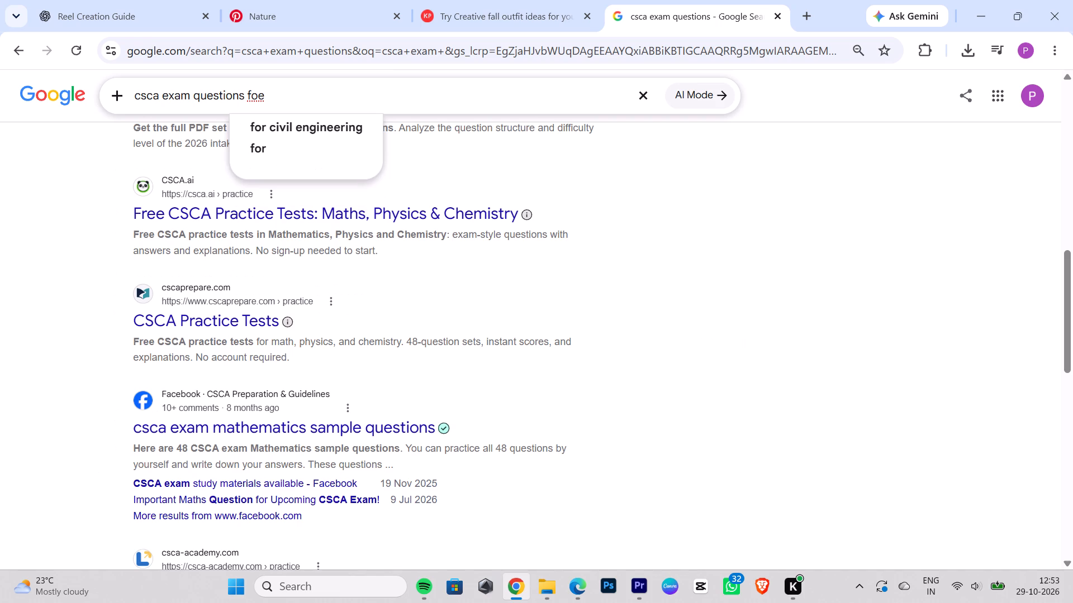
{"action": "key", "text": "BackSpace"}
{"action": "key", "text": "BackSpace"}
{"action": "type", "text": "r dr"}
{"action": "key", "text": "a"}
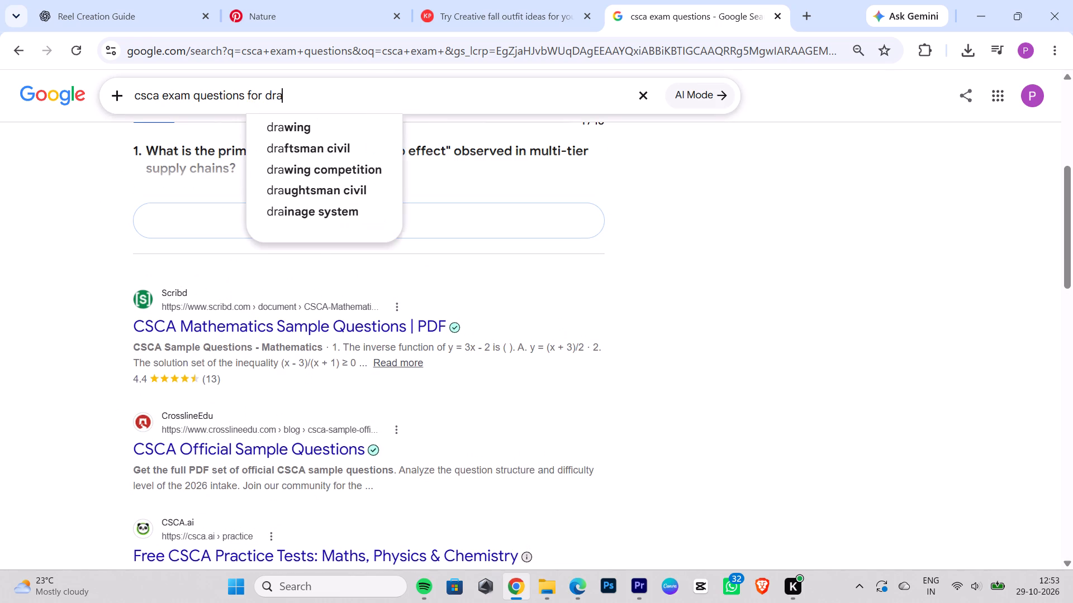
{"action": "key", "text": "m"}
{"action": "type", "text": "a"}
{"action": "key", "text": "space"}
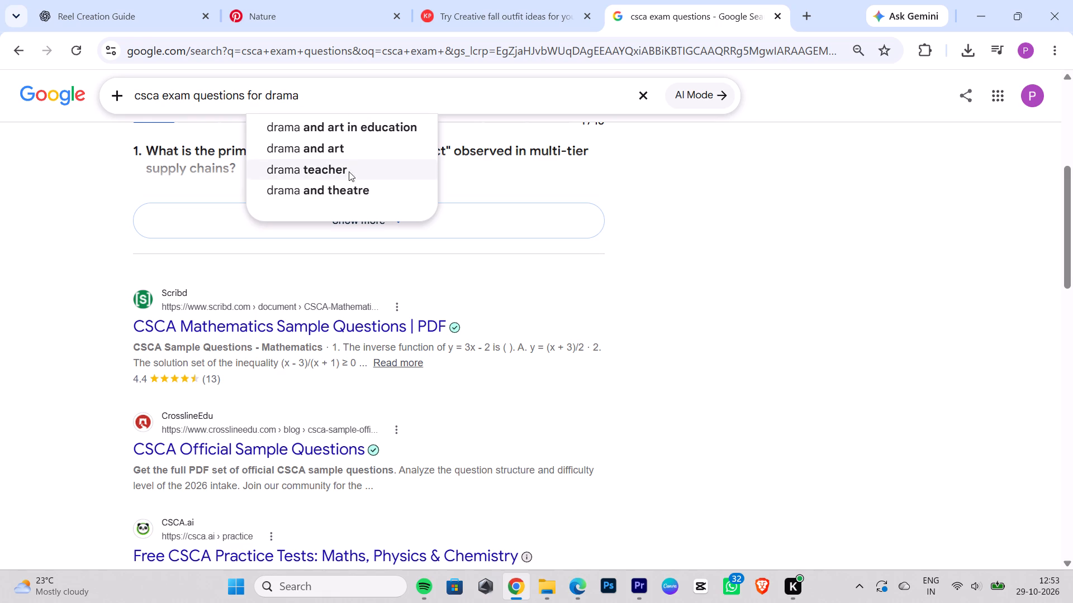
{"action": "left_click", "coordinate": [348, 185]}
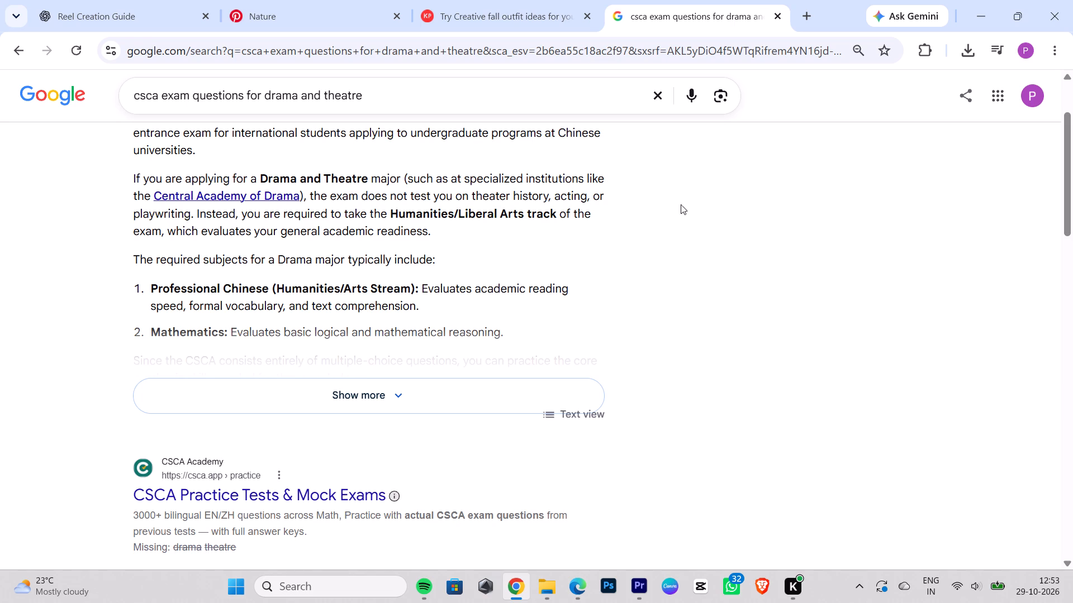
Expand the AI Overview and read its drama major requirements, practice quiz and follow-up questions.
{"action": "scroll", "coordinate": [403, 304], "scroll_direction": "down", "scroll_amount": 1}
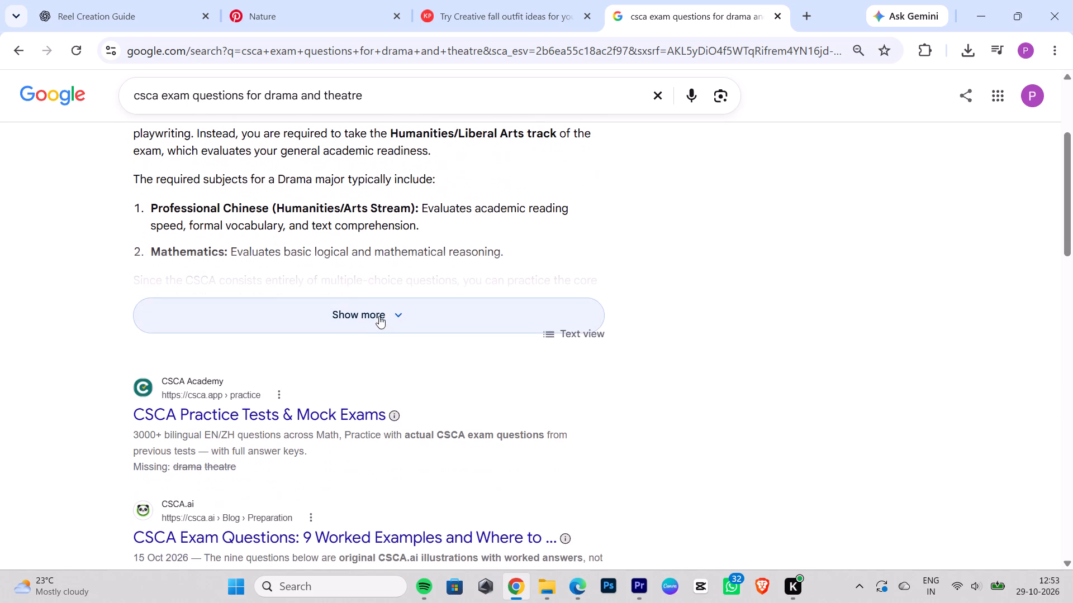
{"action": "left_click", "coordinate": [379, 316]}
{"action": "scroll", "coordinate": [479, 243], "scroll_direction": "down", "scroll_amount": 1}
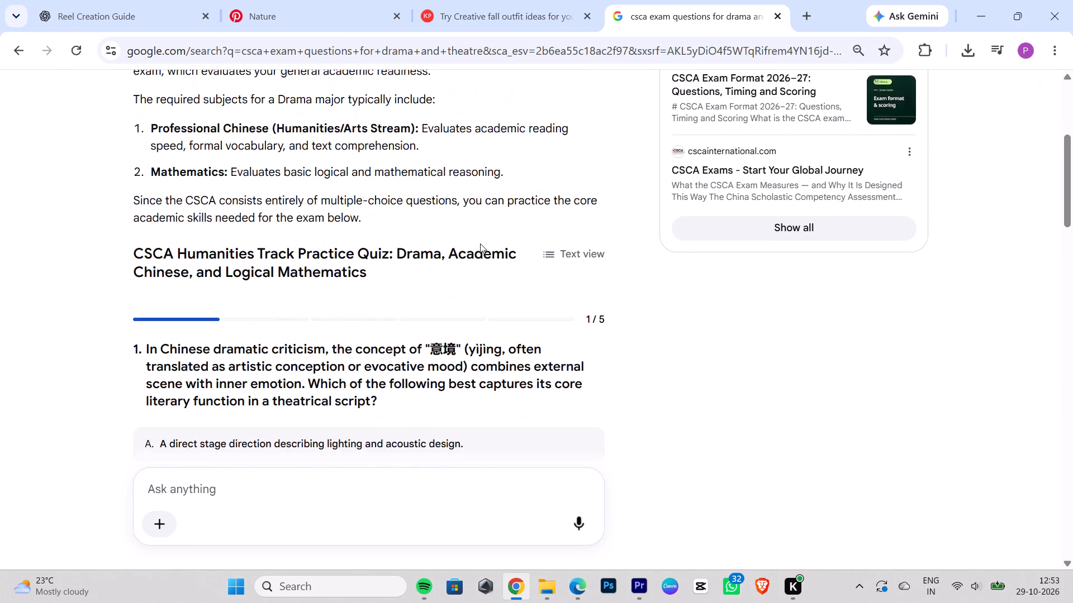
{"action": "scroll", "coordinate": [480, 243], "scroll_direction": "down", "scroll_amount": 1}
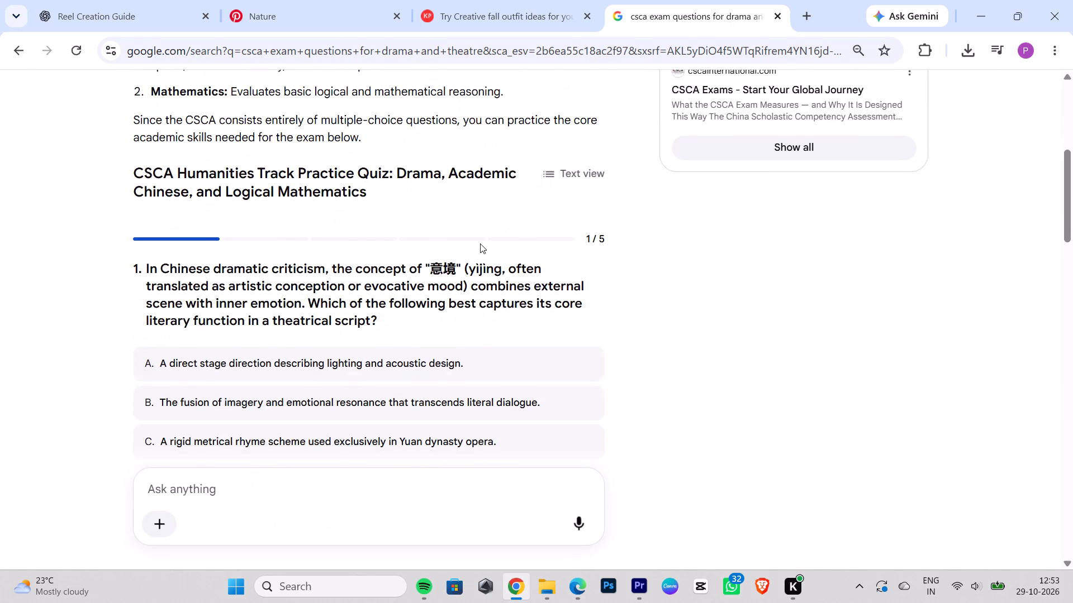
{"action": "scroll", "coordinate": [480, 243], "scroll_direction": "down", "scroll_amount": 1}
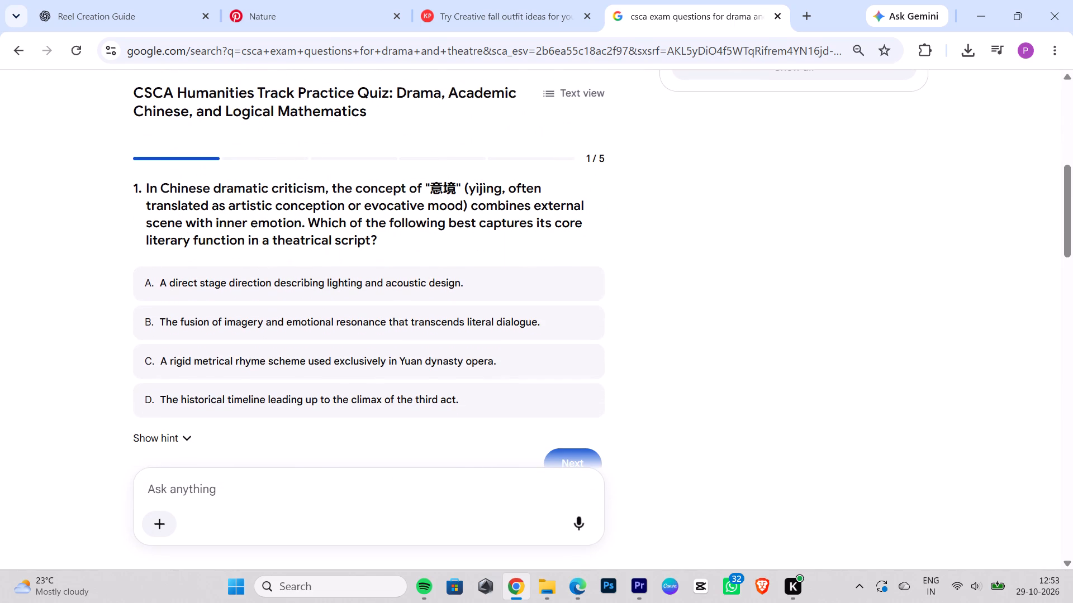
{"action": "scroll", "coordinate": [457, 328], "scroll_direction": "down", "scroll_amount": 1}
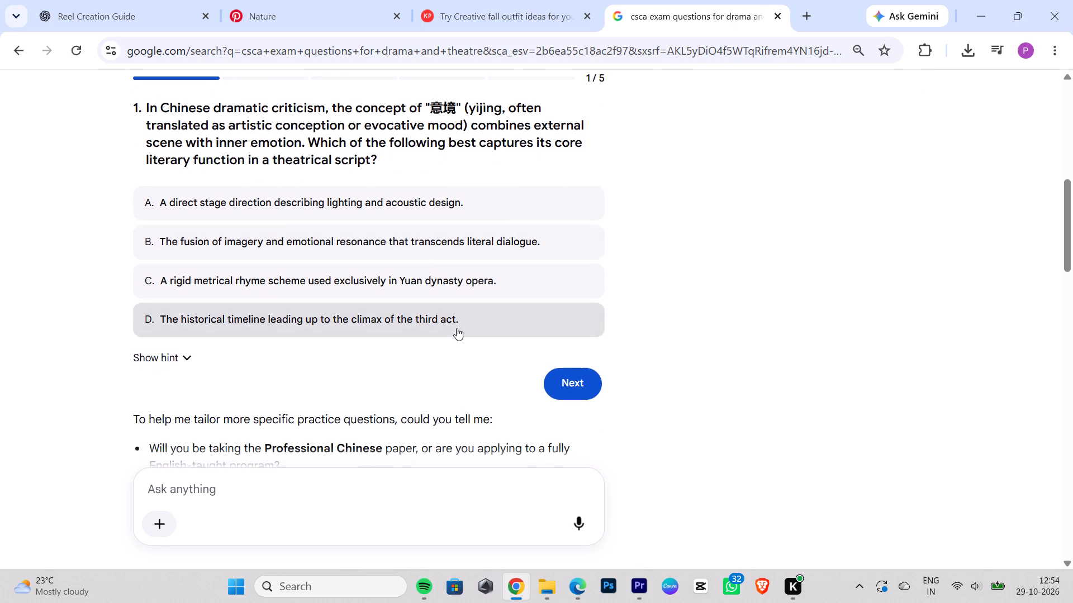
{"action": "scroll", "coordinate": [454, 240], "scroll_direction": "down", "scroll_amount": 2}
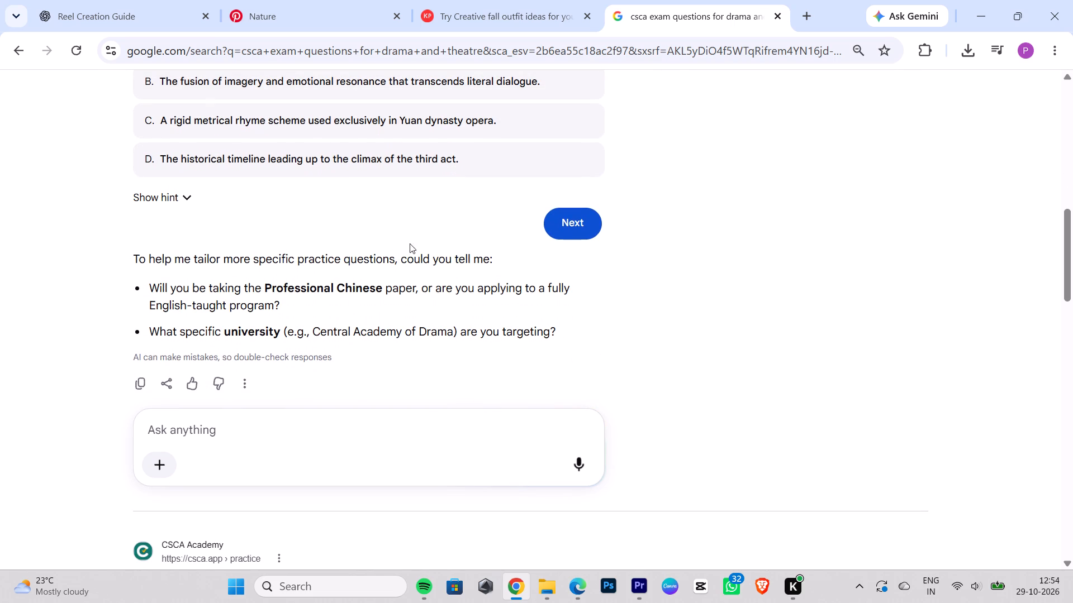
Send the AI Overview the follow-up message "im applying in chinese".
{"action": "left_click", "coordinate": [230, 432]}
{"action": "type", "text": "im applying in"}
{"action": "key", "text": "space"}
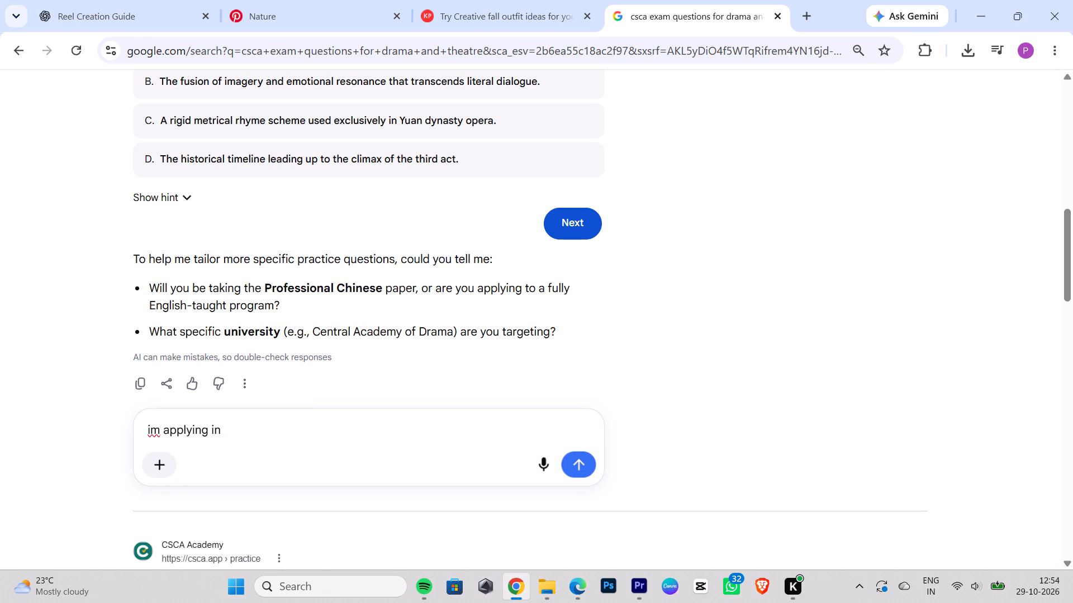
{"action": "type", "text": "chineszse"}
{"action": "key", "text": "BackSpace"}
{"action": "key", "text": "BackSpace"}
{"action": "key", "text": "BackSpace"}
{"action": "key", "text": "BackSpace"}
{"action": "type", "text": "se"}
{"action": "left_click", "coordinate": [567, 462]}
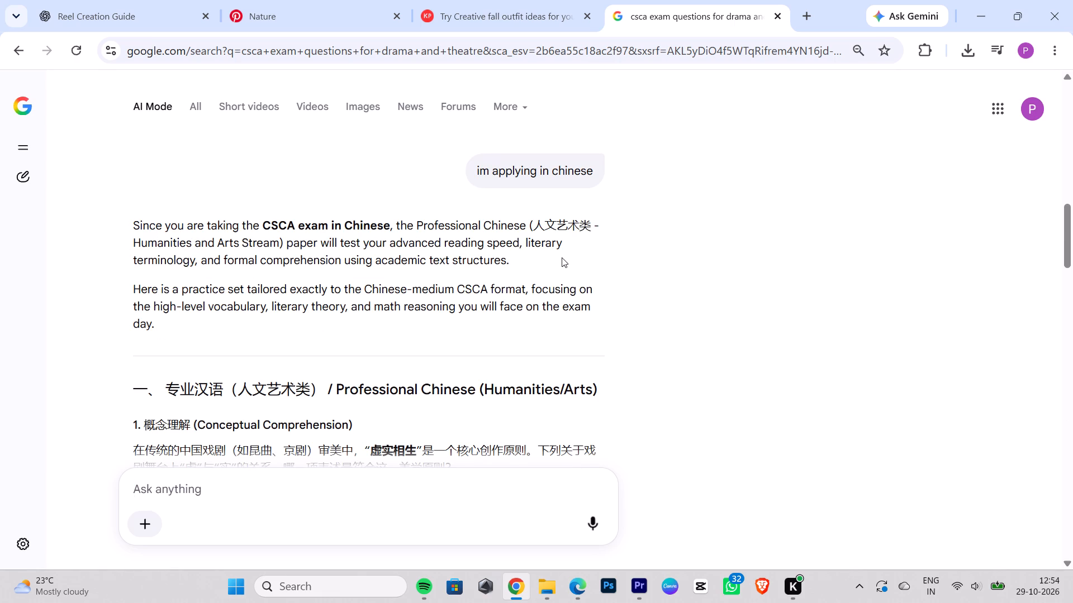
Read through the AI Mode practice set covering Professional Chinese and Mathematics for the humanities track.
{"action": "scroll", "coordinate": [449, 97], "scroll_direction": "down", "scroll_amount": 3}
{"action": "scroll", "coordinate": [573, 162], "scroll_direction": "down", "scroll_amount": 6}
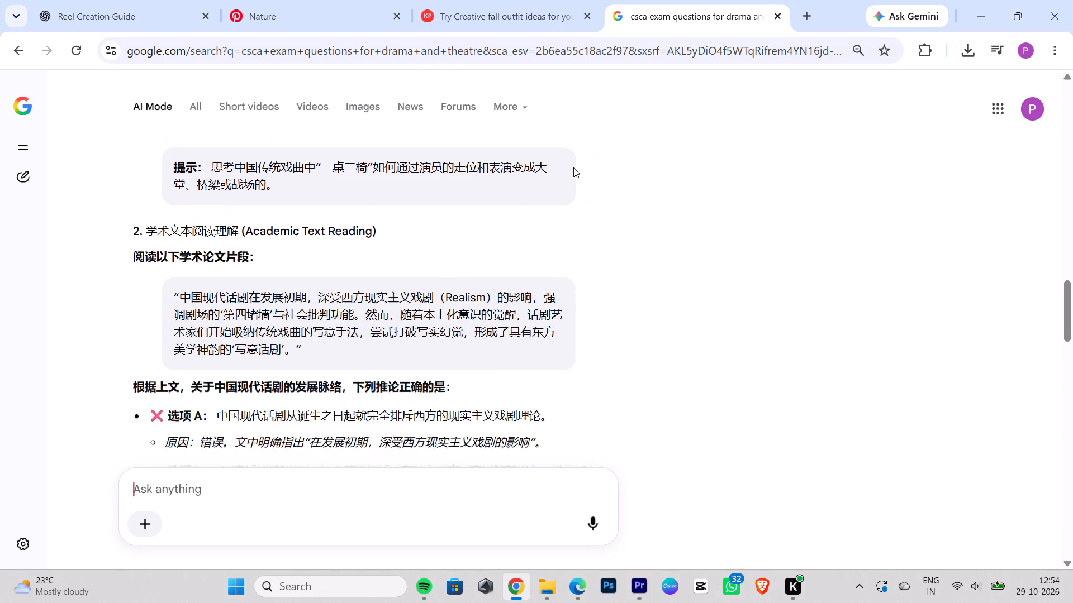
{"action": "scroll", "coordinate": [573, 167], "scroll_direction": "down", "scroll_amount": 5}
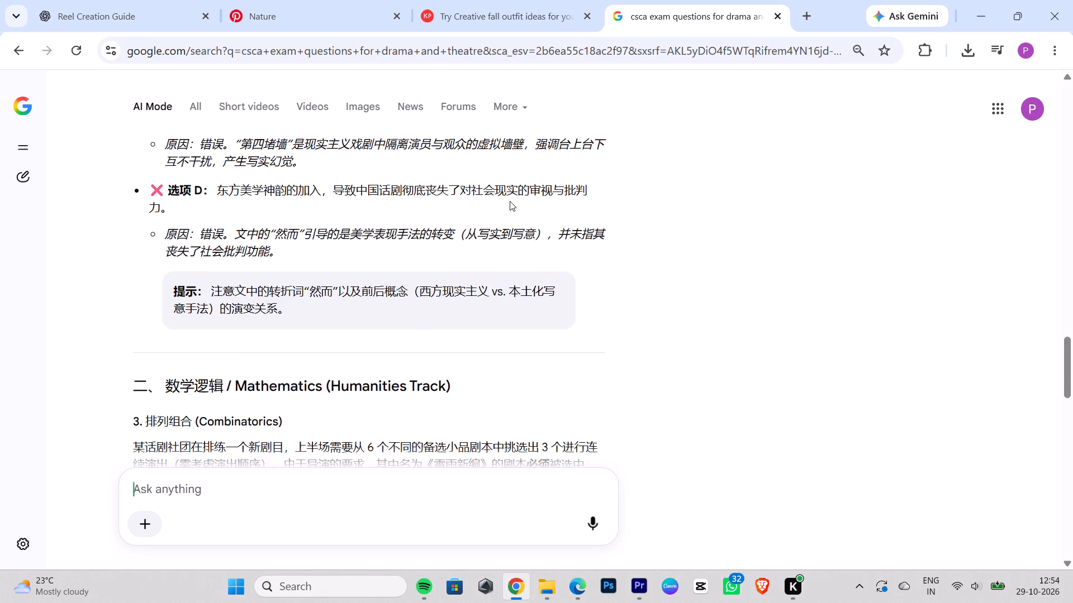
{"action": "scroll", "coordinate": [513, 198], "scroll_direction": "down", "scroll_amount": 11}
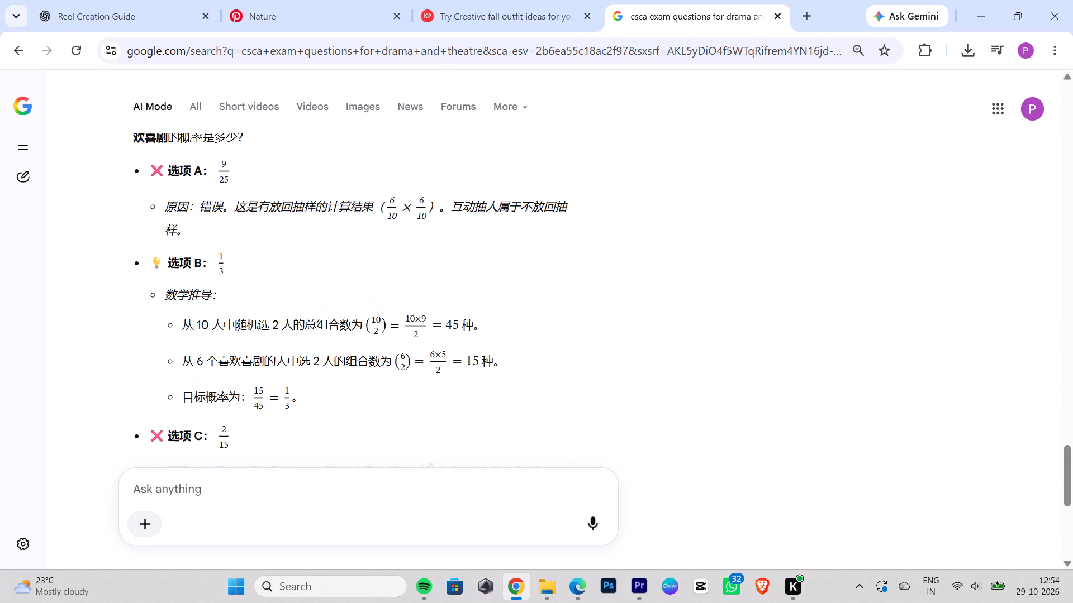
Return to the Google results and look over the CSCA practice test listings and the full AI Overview.
{"action": "left_click", "coordinate": [12, 52]}
{"action": "scroll", "coordinate": [577, 352], "scroll_direction": "down", "scroll_amount": 5}
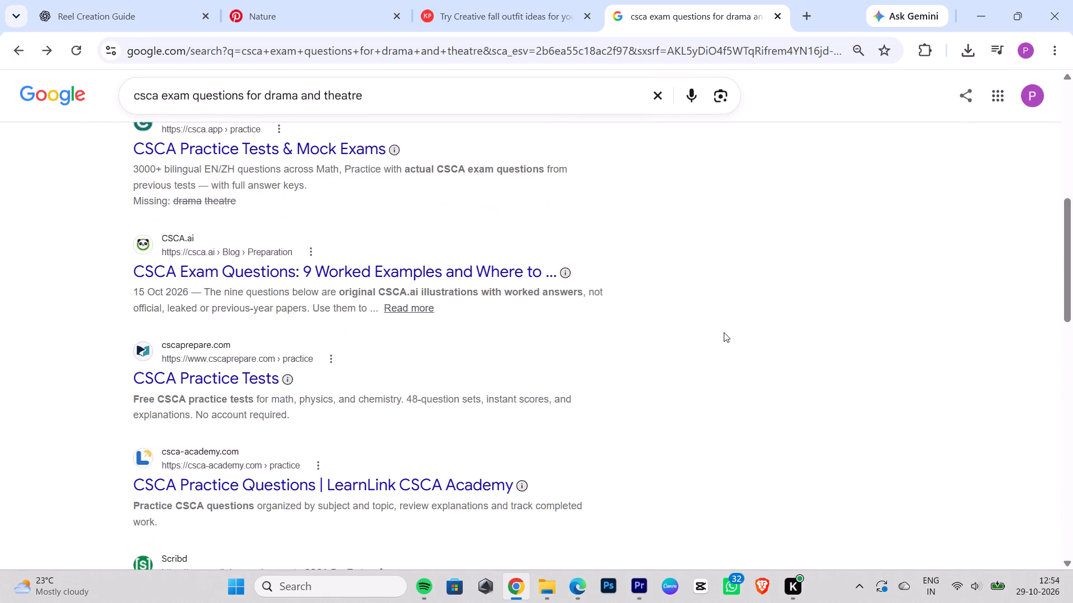
{"action": "scroll", "coordinate": [614, 341], "scroll_direction": "down", "scroll_amount": 1}
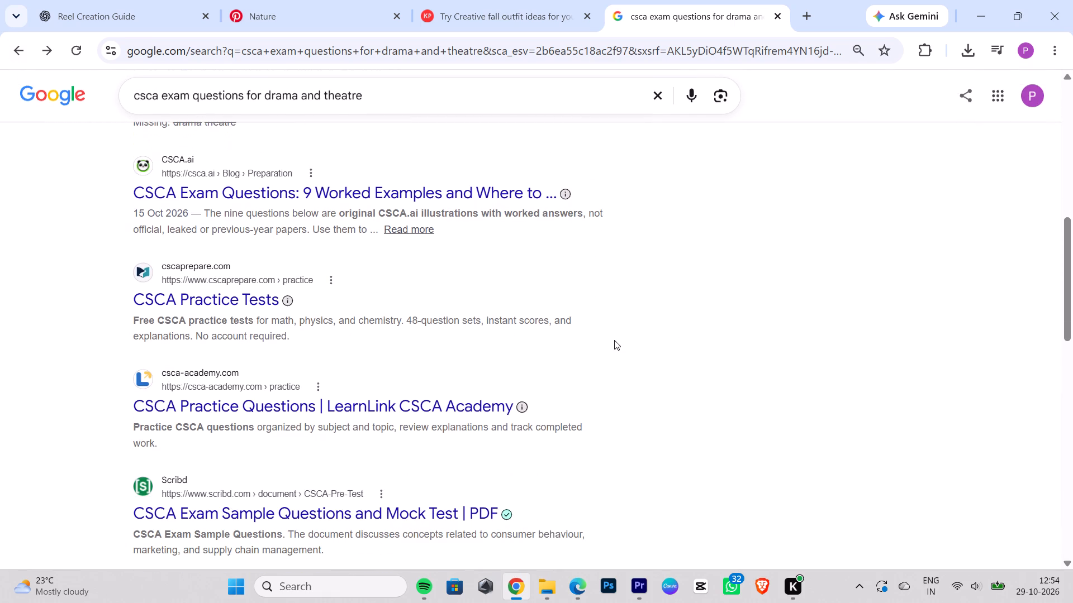
{"action": "scroll", "coordinate": [610, 342], "scroll_direction": "down", "scroll_amount": 5}
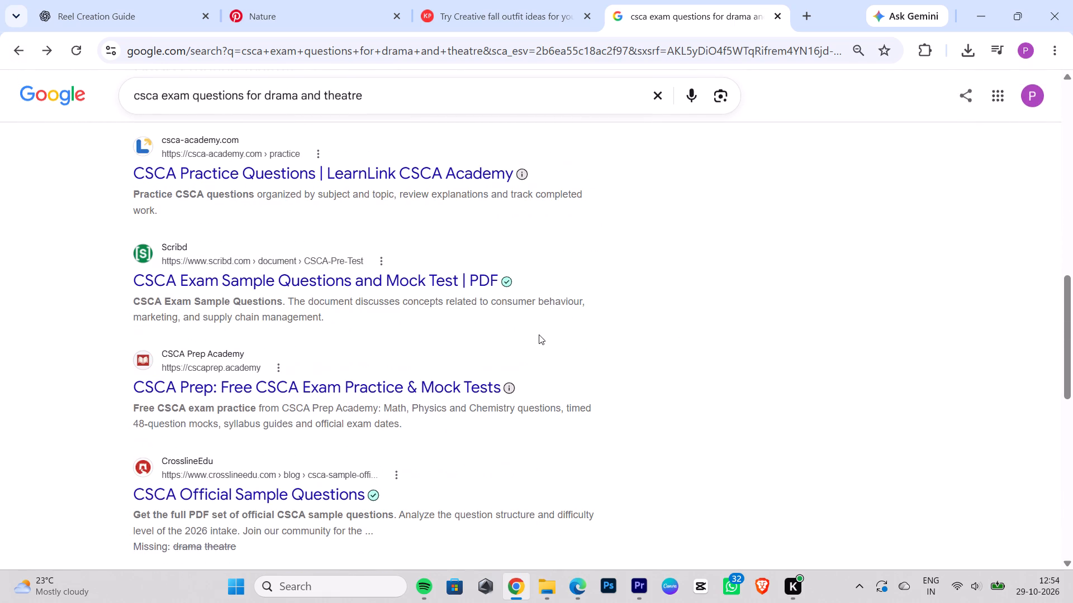
{"action": "scroll", "coordinate": [535, 334], "scroll_direction": "up", "scroll_amount": 19}
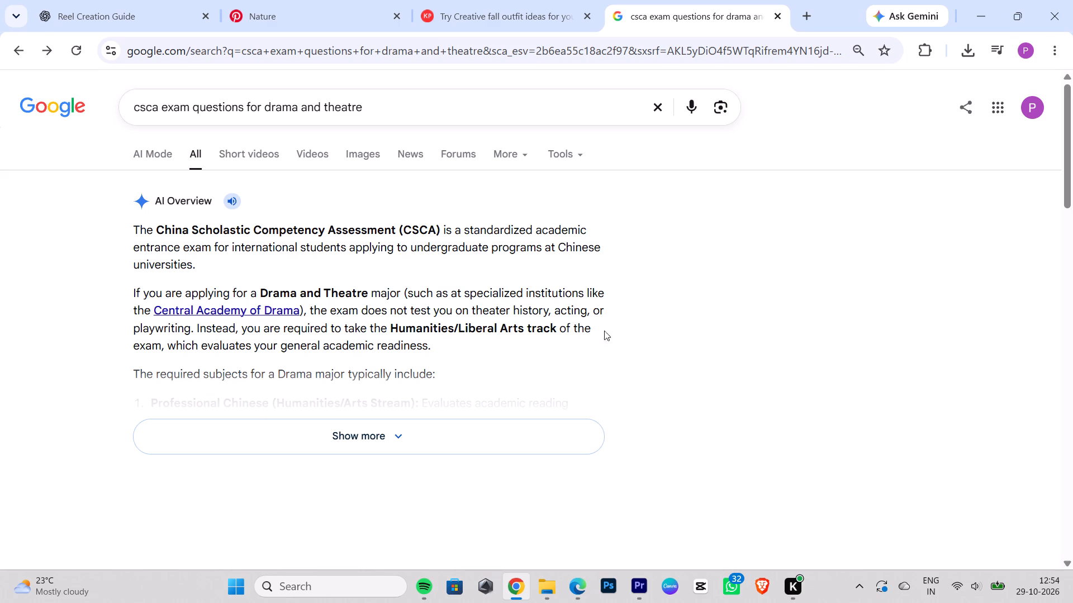
{"action": "left_click", "coordinate": [383, 435]}
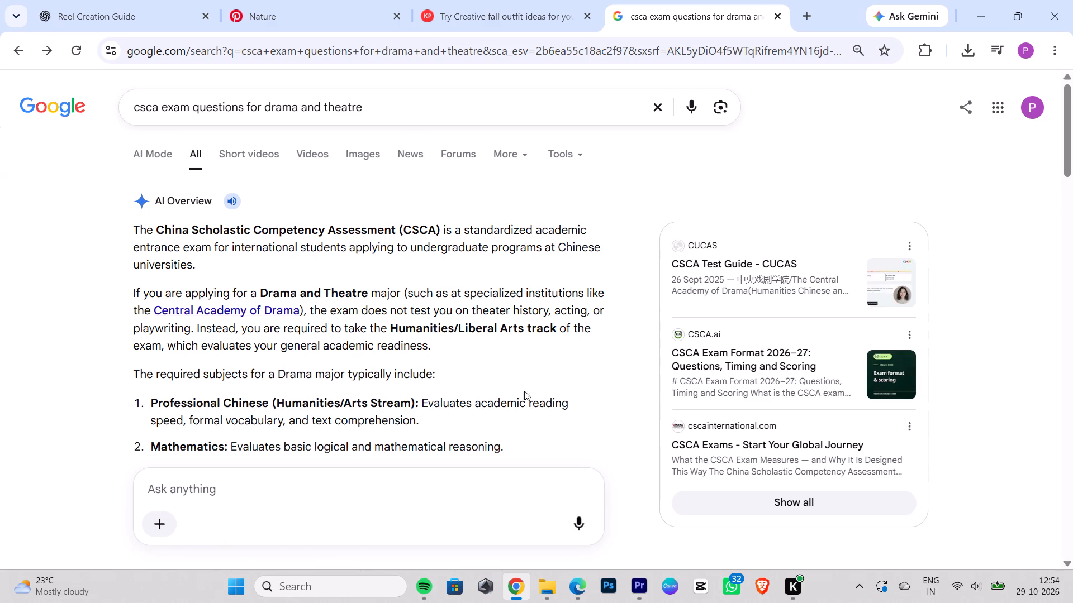
{"action": "scroll", "coordinate": [563, 377], "scroll_direction": "down", "scroll_amount": 1}
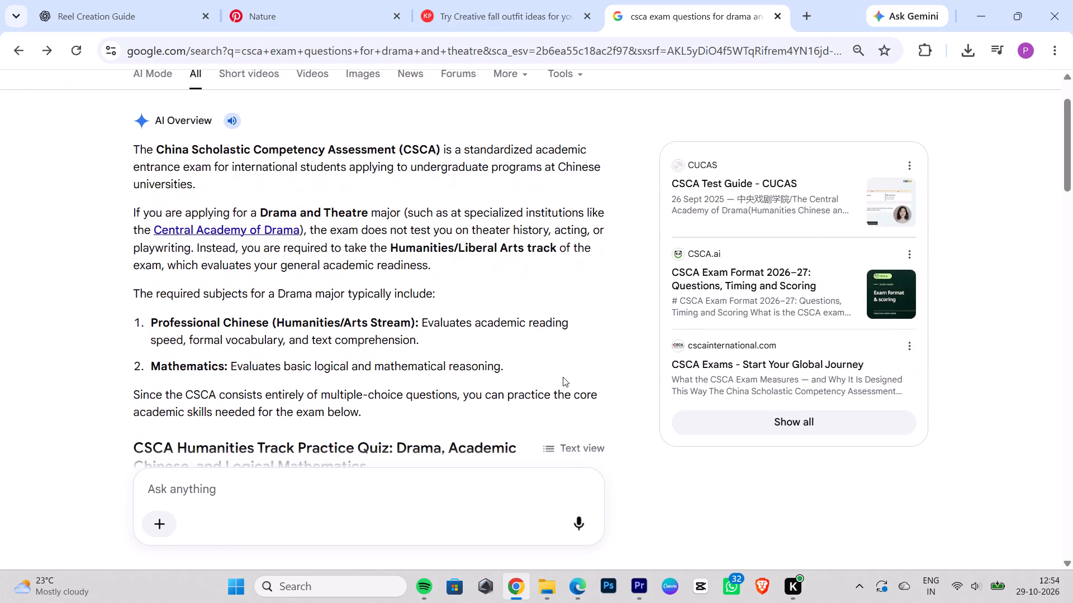
{"action": "scroll", "coordinate": [563, 377], "scroll_direction": "down", "scroll_amount": 3}
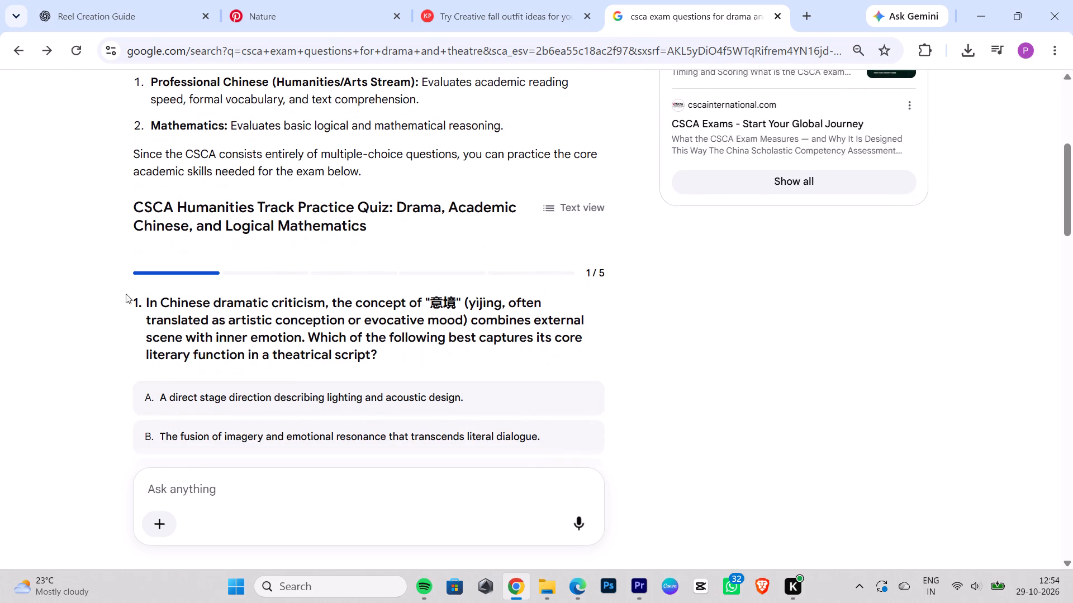
Answer the first CSCA practice quiz question on yijing, trying options A, D, C and B in turn.
{"action": "left_click", "coordinate": [354, 385]}
{"action": "scroll", "coordinate": [414, 348], "scroll_direction": "down", "scroll_amount": 3}
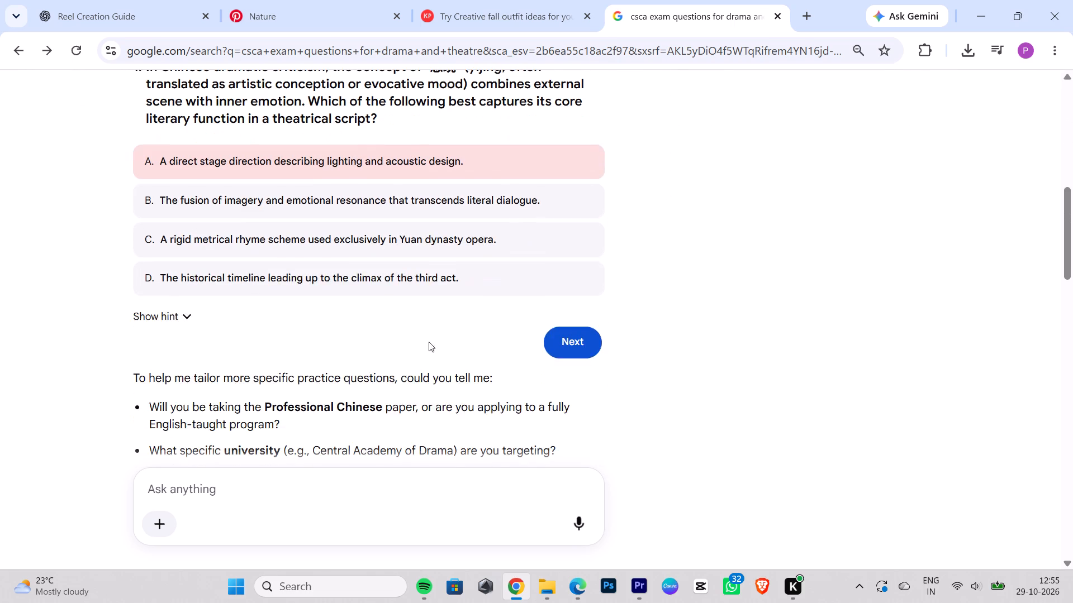
{"action": "left_click", "coordinate": [414, 311]}
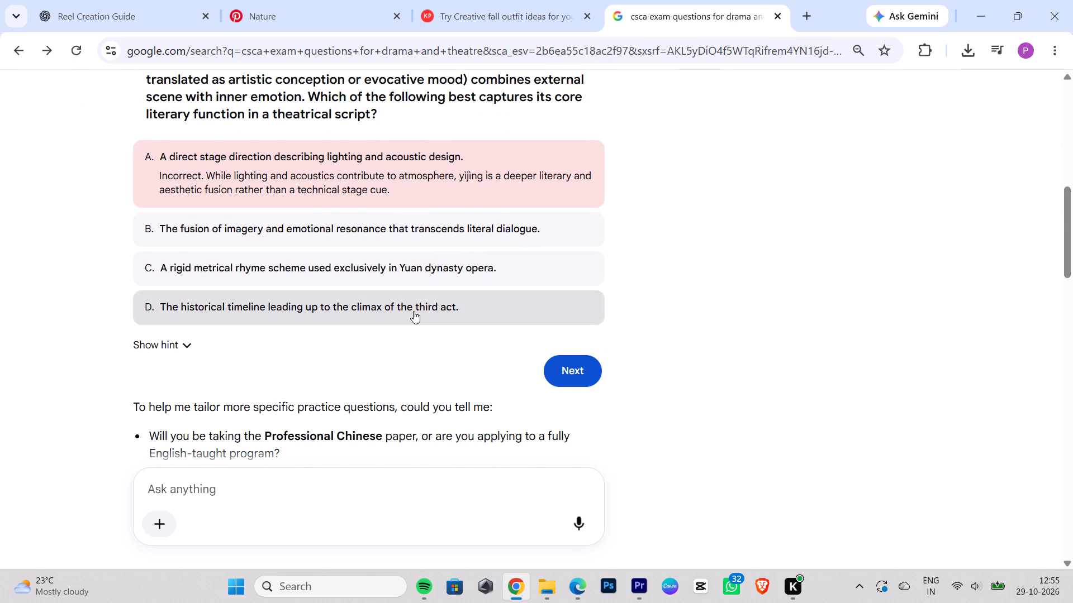
{"action": "left_click", "coordinate": [415, 273]}
{"action": "left_click", "coordinate": [422, 233]}
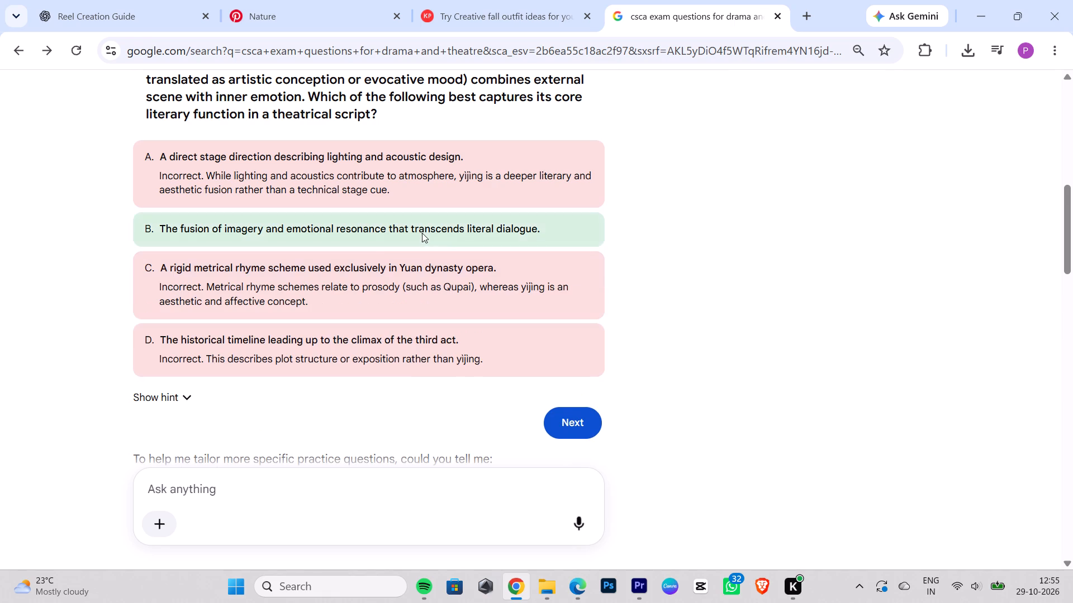
Skim the remaining CSCA search results, close their browser tab, and switch to the reel2 project in Premiere Pro.
{"action": "scroll", "coordinate": [591, 373], "scroll_direction": "down", "scroll_amount": 13}
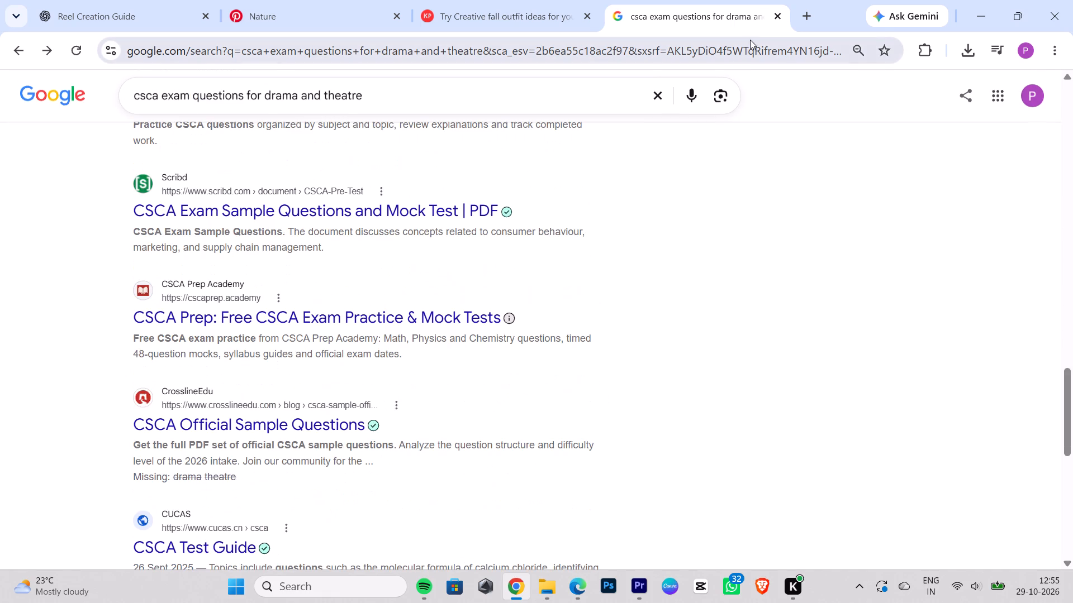
{"action": "left_click", "coordinate": [778, 18]}
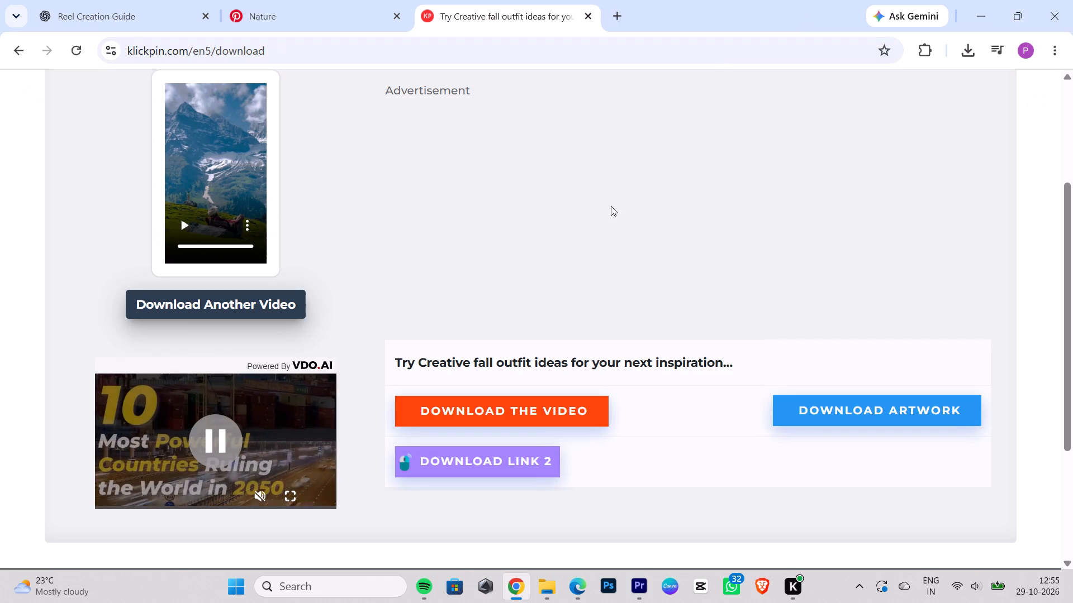
{"action": "left_click", "coordinate": [642, 592]}
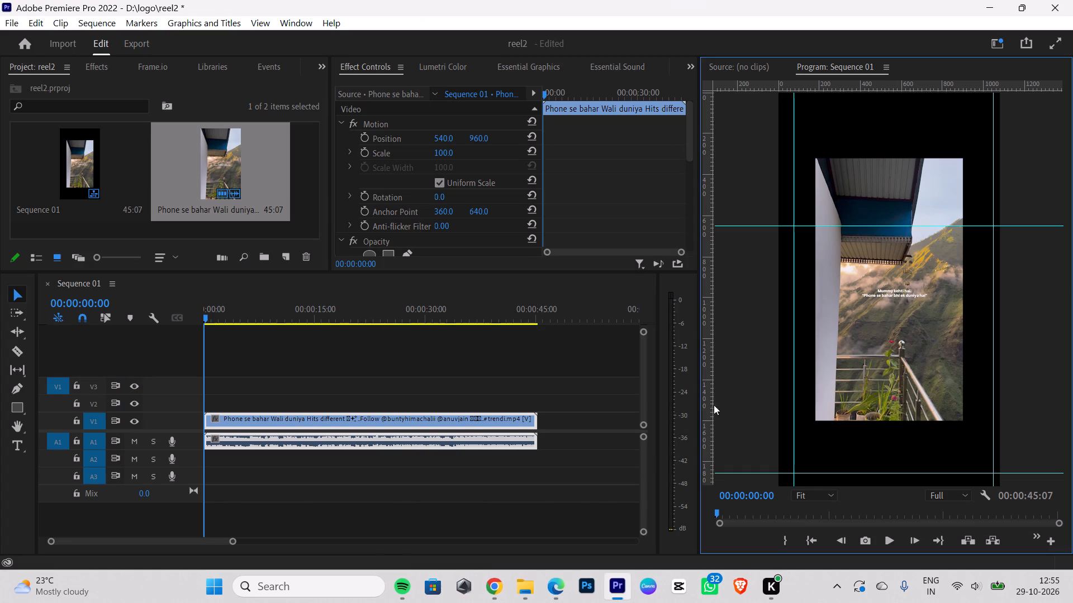
Skip forward past the Spotify song "Samjho Na" and the track that follows it.
{"action": "left_click", "coordinate": [997, 596]}
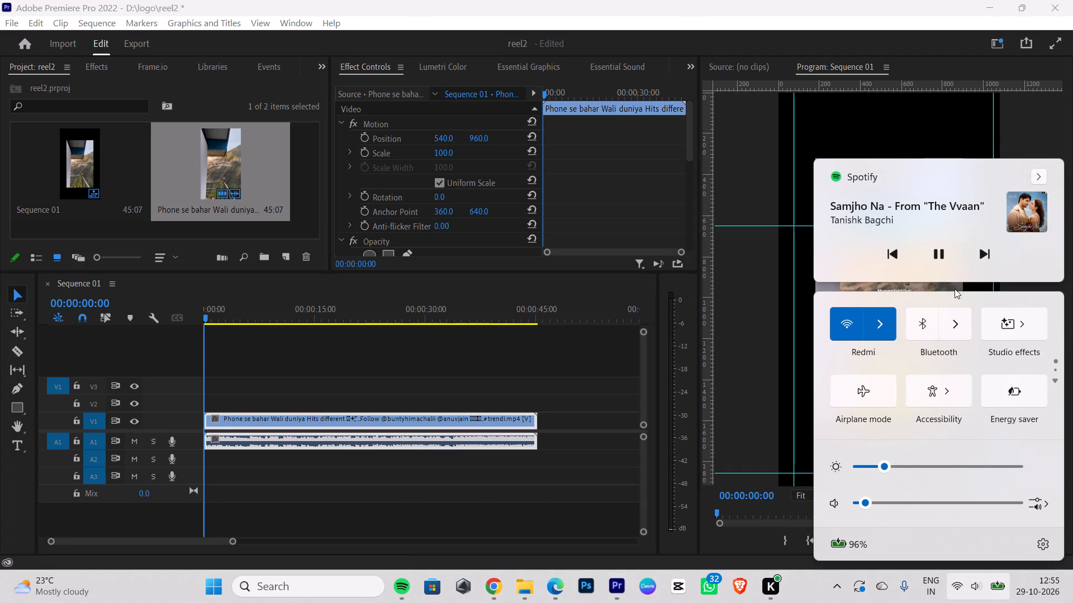
{"action": "left_click", "coordinate": [993, 255]}
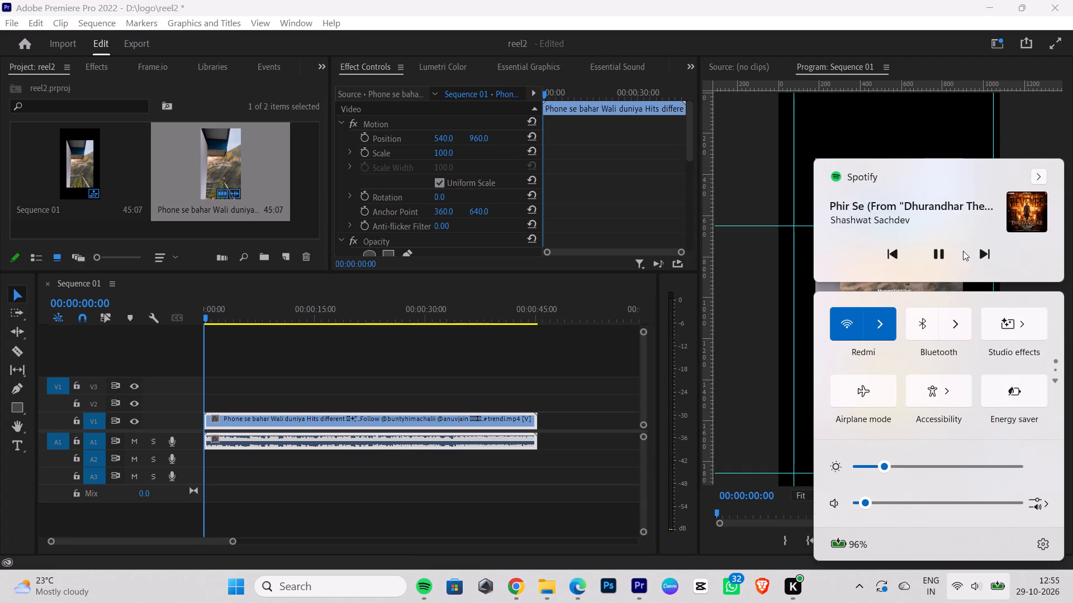
{"action": "left_click", "coordinate": [989, 255]}
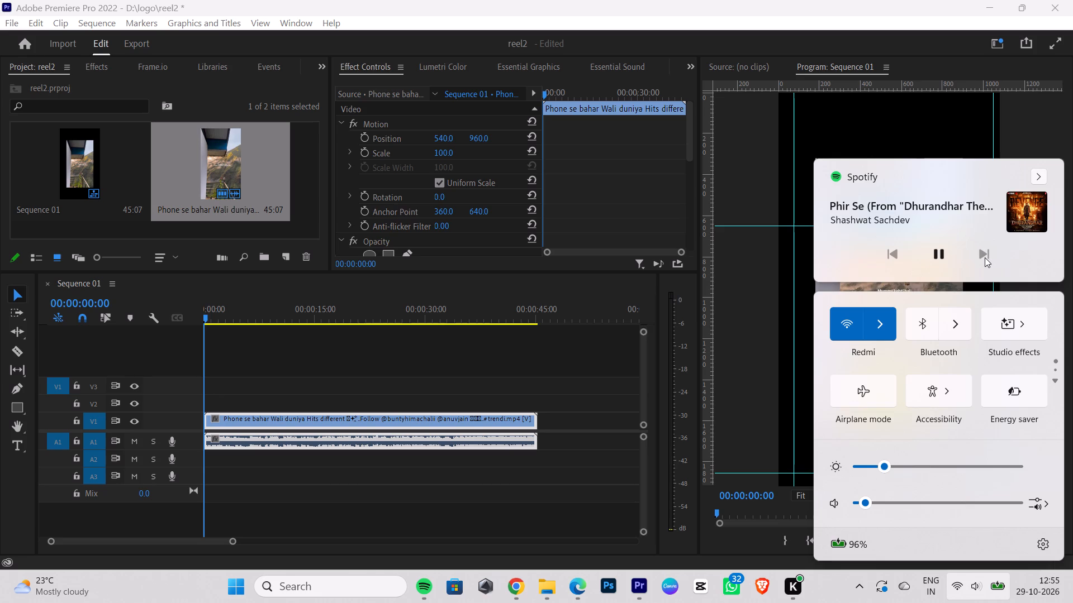
{"action": "left_click", "coordinate": [983, 259]}
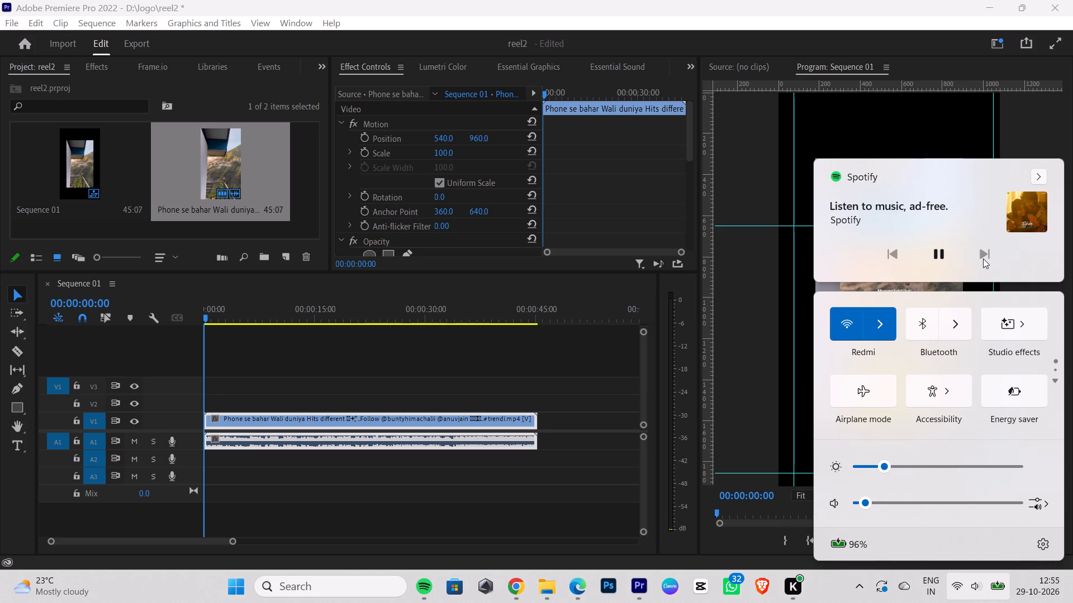
{"action": "left_click", "coordinate": [983, 259]}
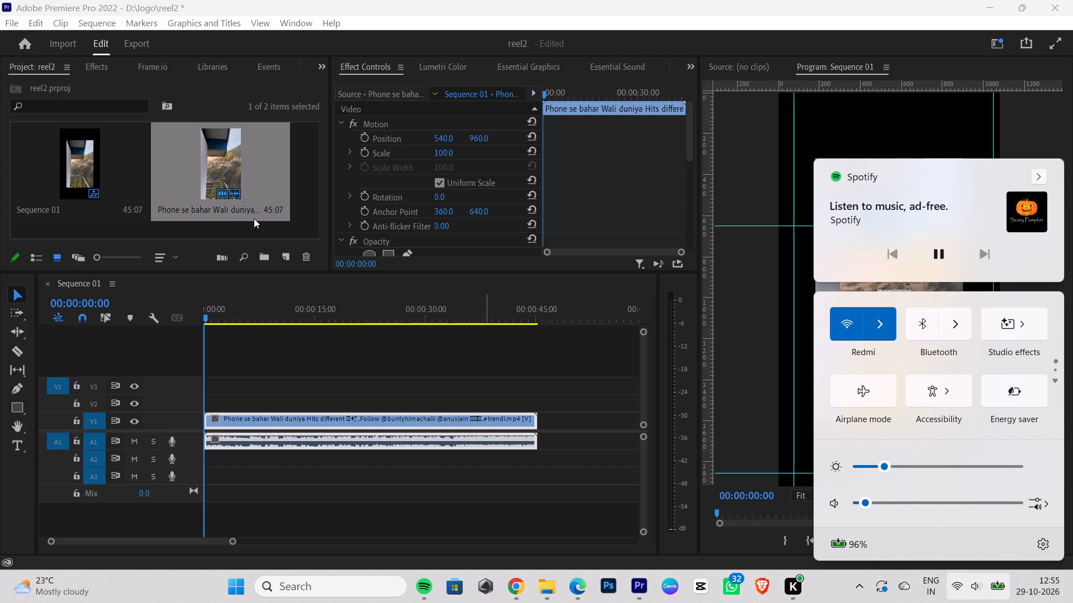
Switch to Premiere Pro, create a new bin in the reel2 project and open it.
{"action": "left_click", "coordinate": [265, 264]}
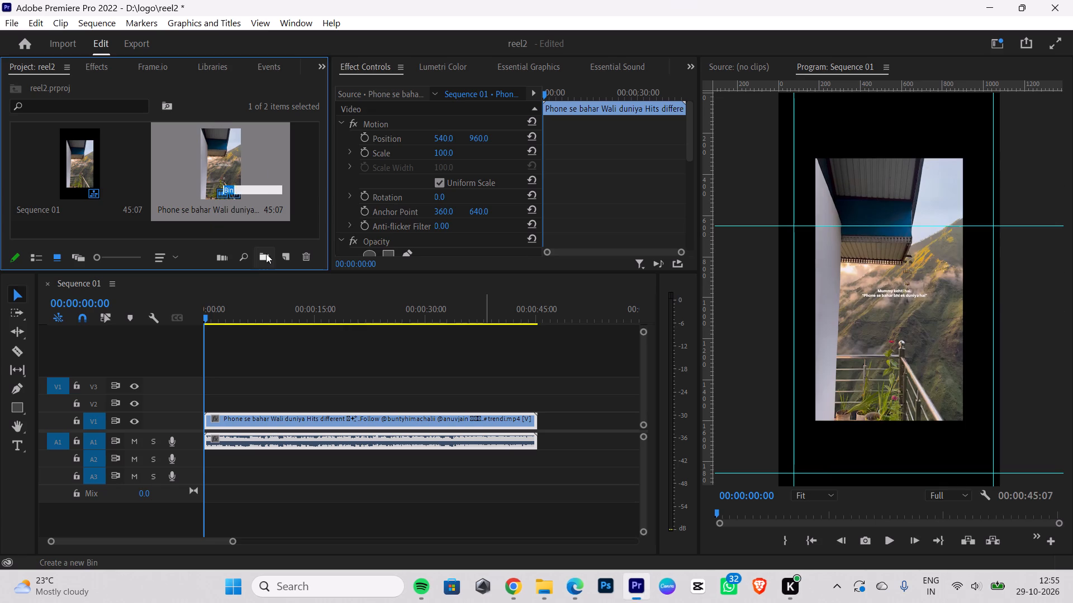
{"action": "double_click", "coordinate": [292, 151]}
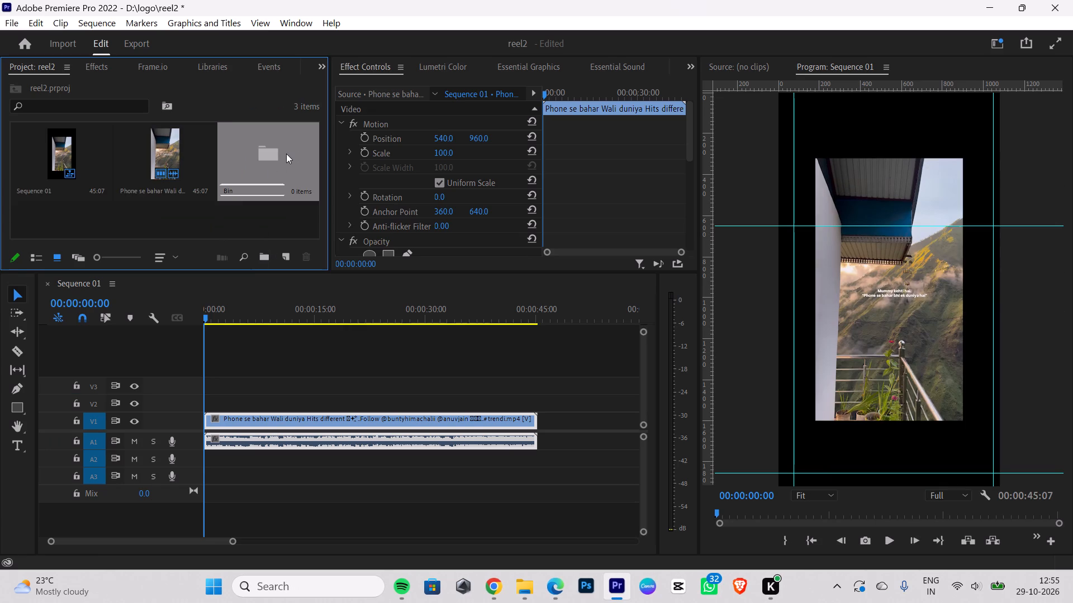
{"action": "double_click", "coordinate": [286, 154]}
{"action": "double_click", "coordinate": [283, 170]}
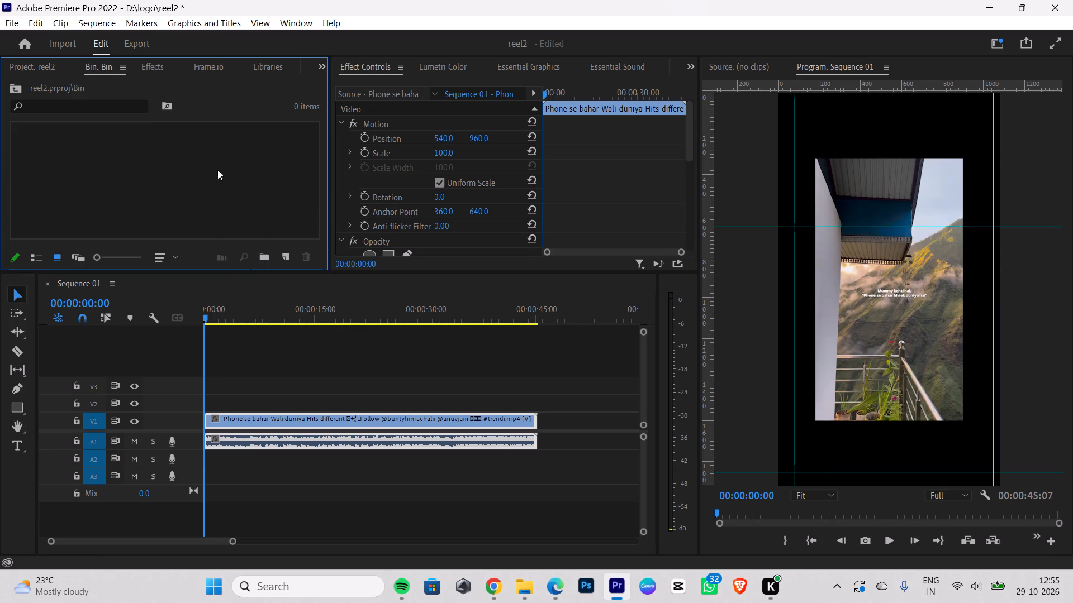
Import the first 16 video clips listed under Today in the Downloads folder into the new bin.
{"action": "key", "text": "ctrl+i"}
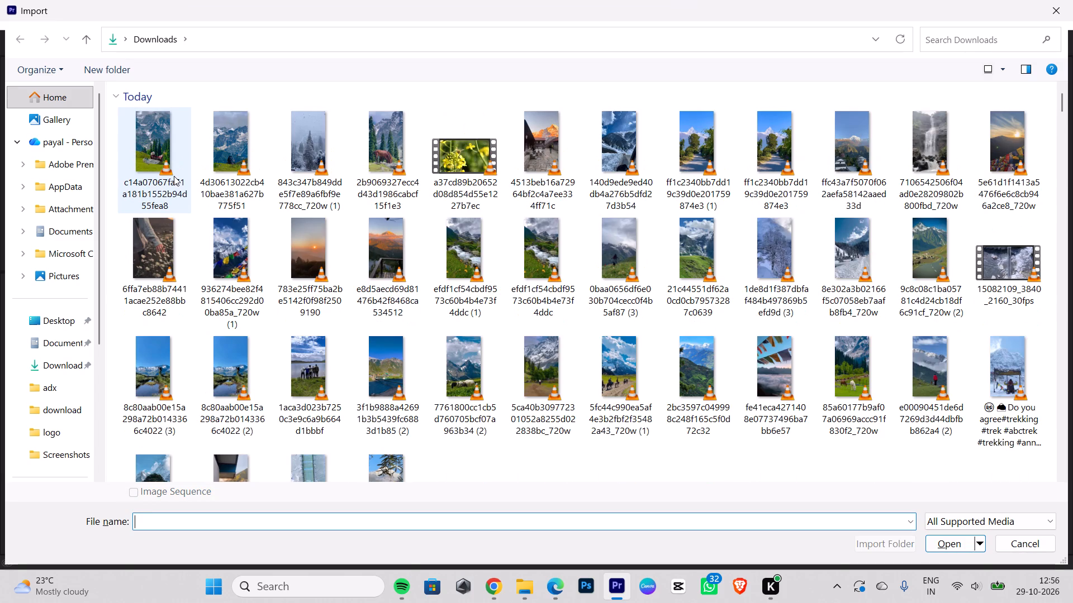
{"action": "left_click_drag", "start_coordinate": [178, 206], "coordinate": [188, 253]}
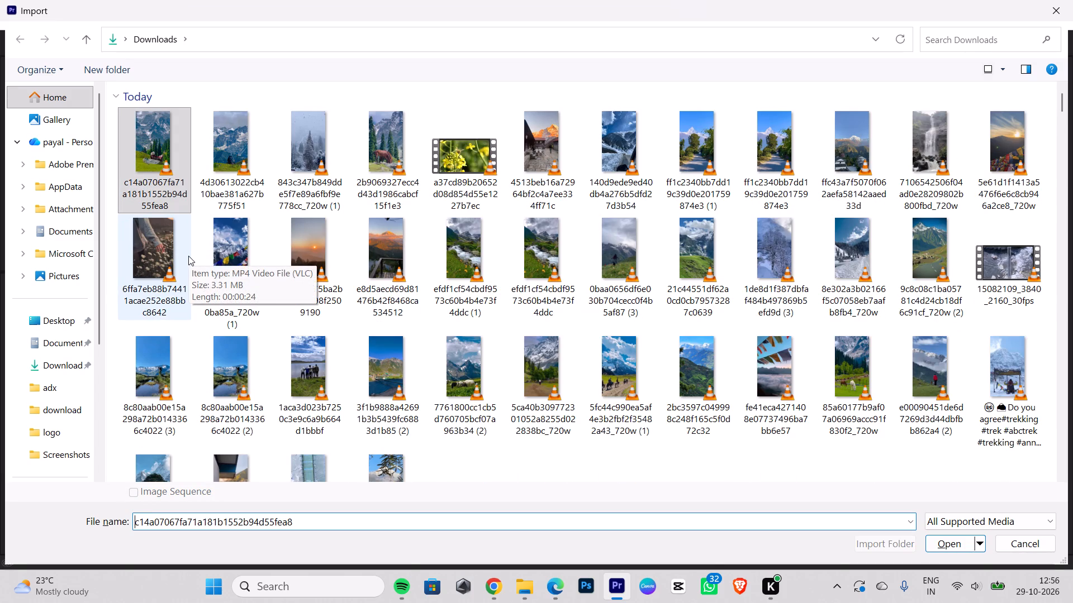
{"action": "left_click", "coordinate": [386, 256]}
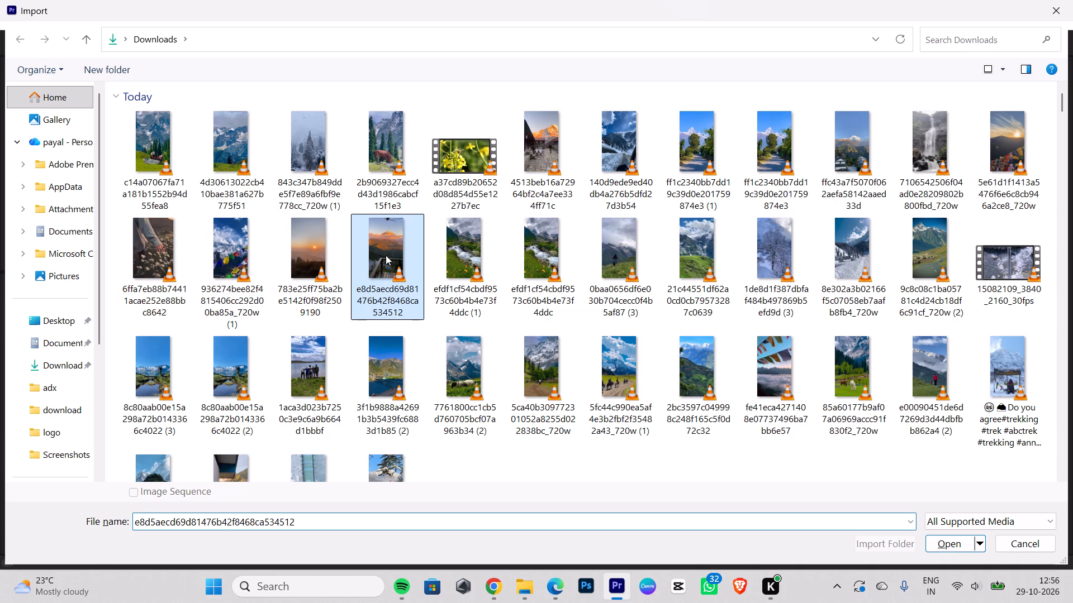
{"action": "left_click", "coordinate": [318, 277], "text": "shift"}
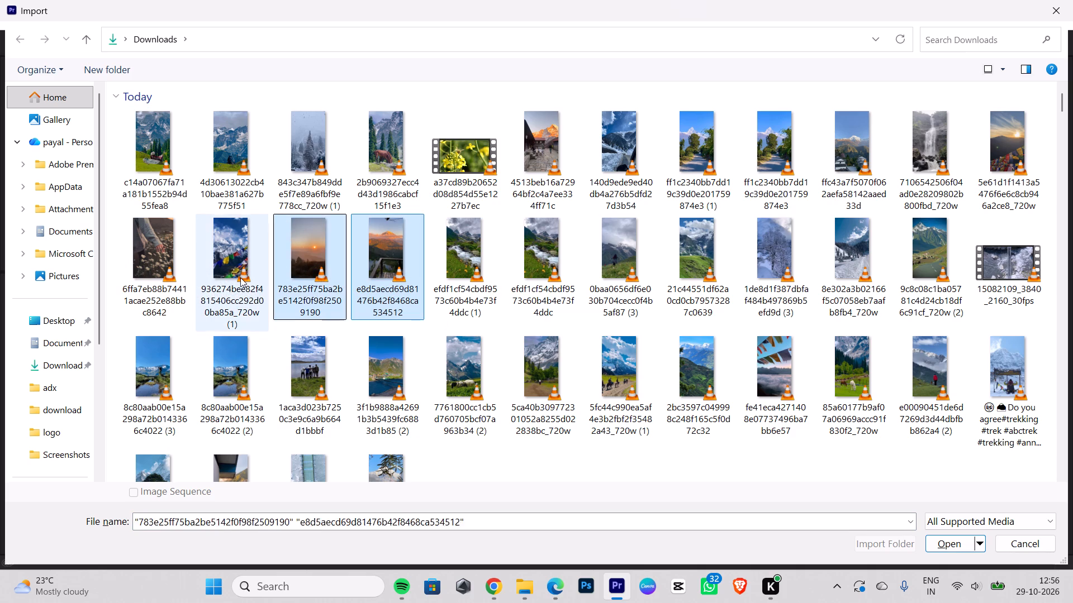
{"action": "left_click", "coordinate": [240, 277], "text": "shift"}
{"action": "left_click", "coordinate": [166, 266], "text": "shift"}
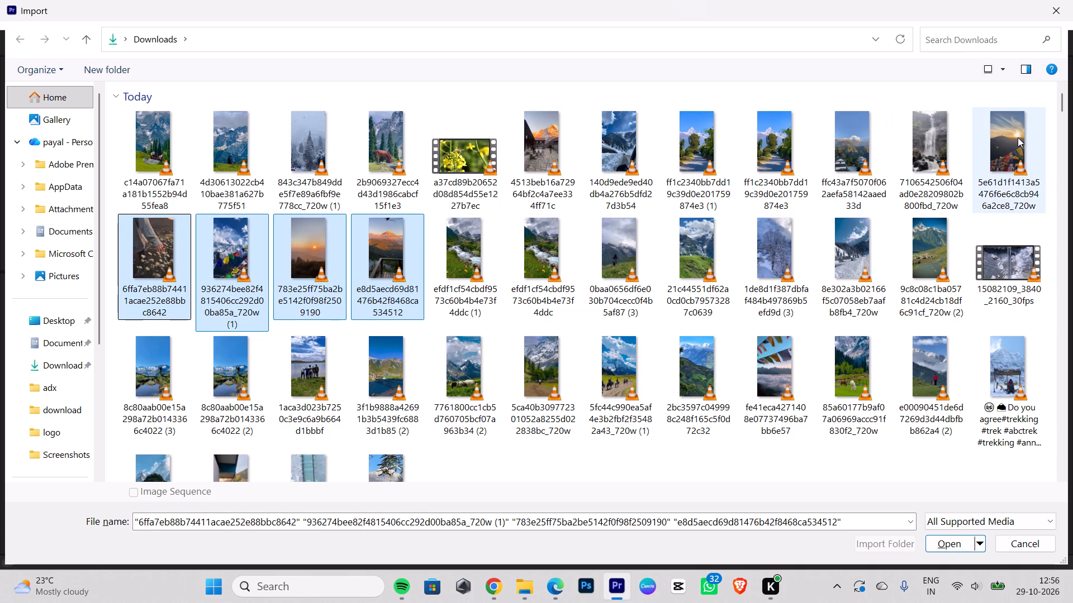
{"action": "left_click", "coordinate": [1018, 137], "text": "shift"}
{"action": "left_click", "coordinate": [923, 161], "text": "shift"}
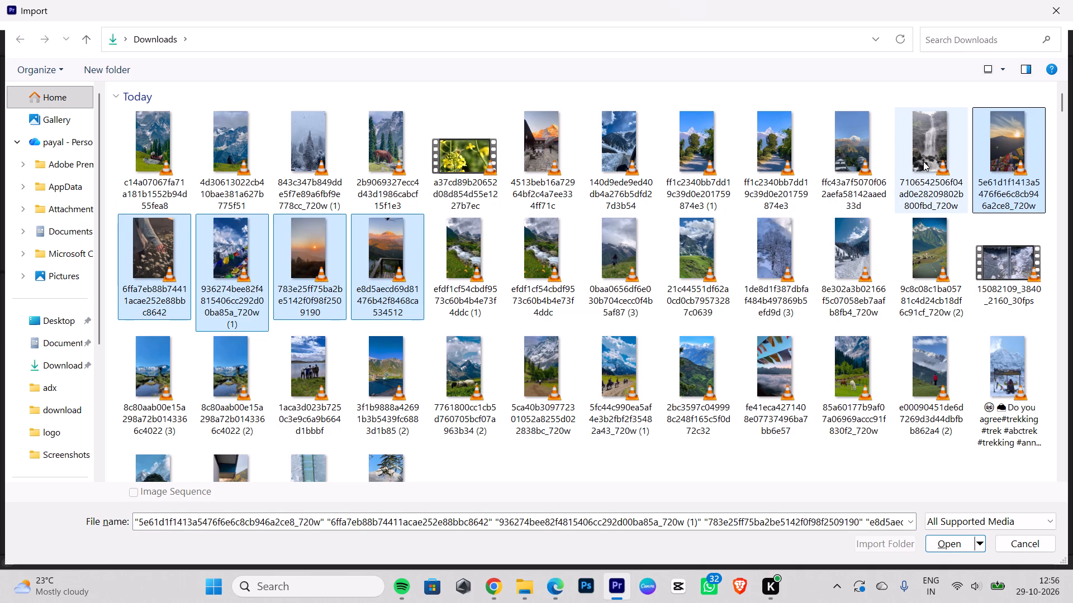
{"action": "left_click", "coordinate": [853, 163], "text": "shift"}
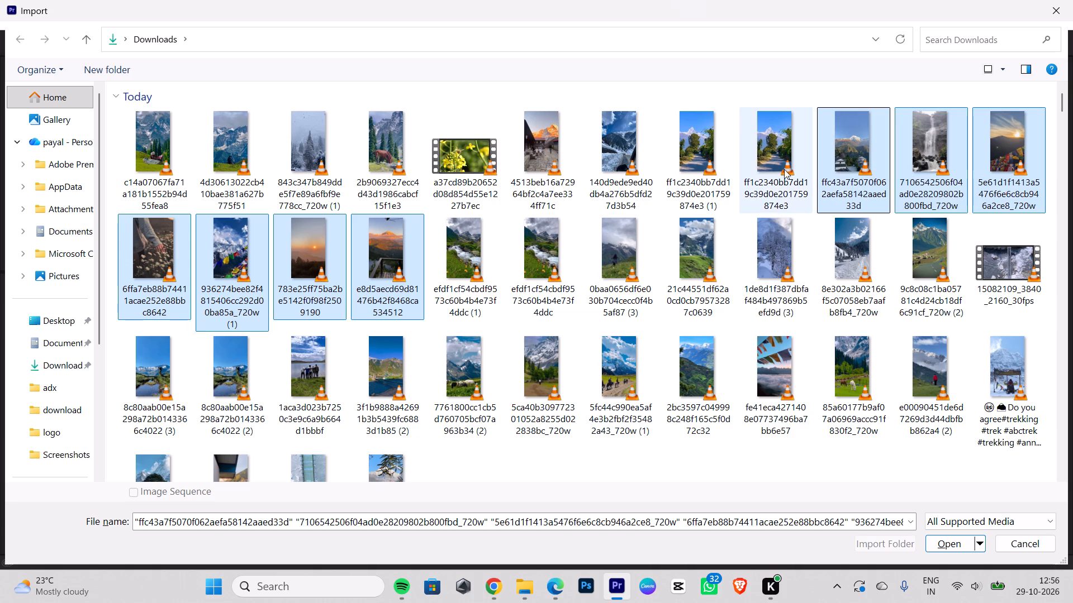
{"action": "left_click", "coordinate": [768, 171], "text": "shift"}
{"action": "left_click", "coordinate": [618, 158], "text": "shift"}
{"action": "left_click", "coordinate": [557, 161], "text": "shift"}
{"action": "left_click", "coordinate": [488, 161], "text": "shift"}
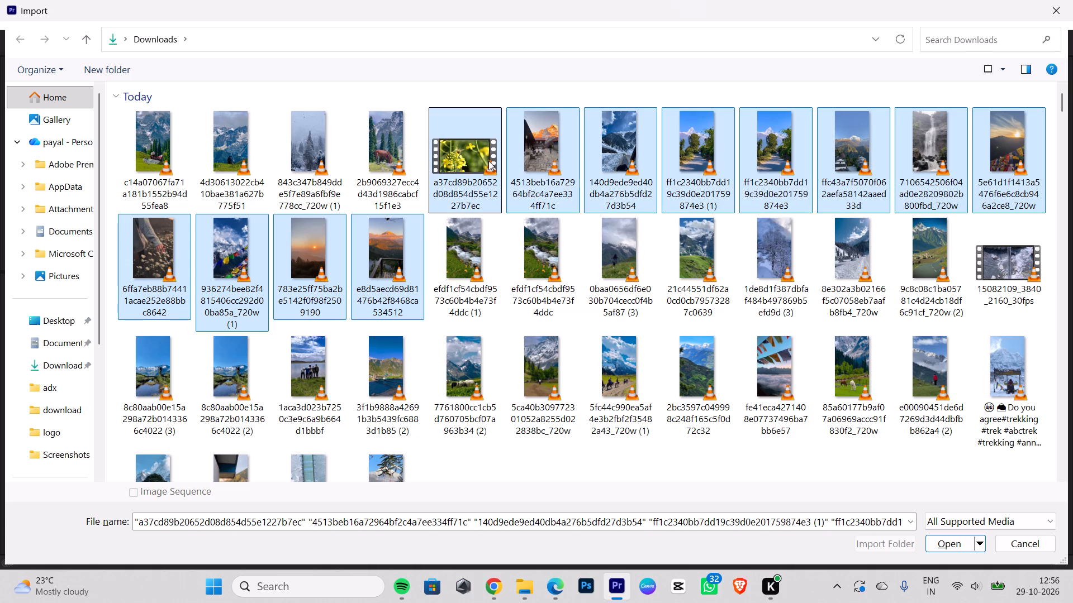
{"action": "left_click", "coordinate": [393, 158], "text": "shift"}
{"action": "left_click", "coordinate": [295, 156], "text": "shift"}
{"action": "left_click", "coordinate": [240, 154], "text": "shift"}
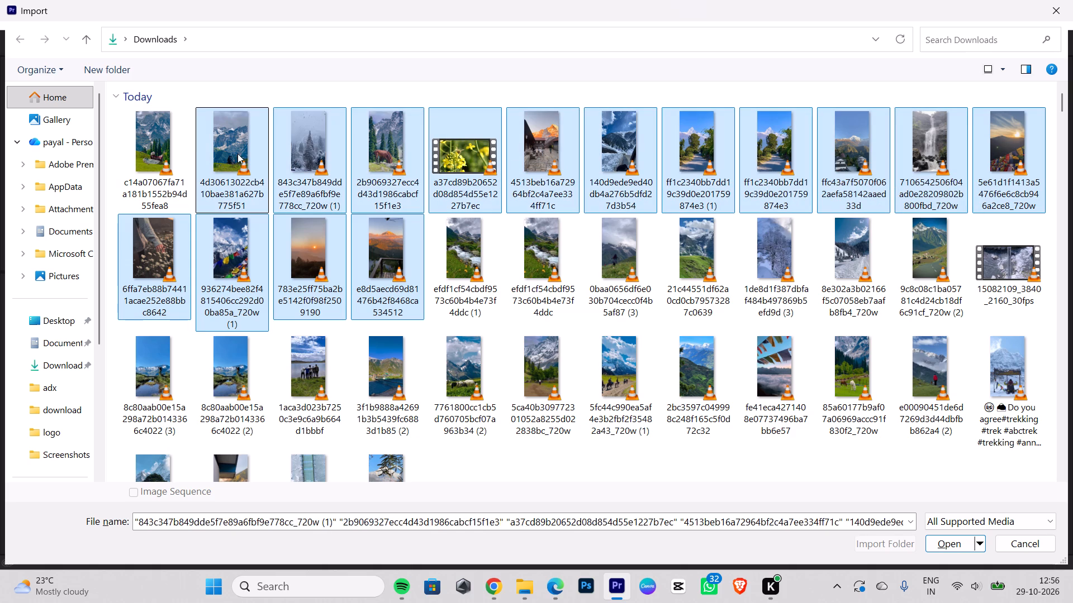
{"action": "left_click", "coordinate": [170, 150], "text": "shift"}
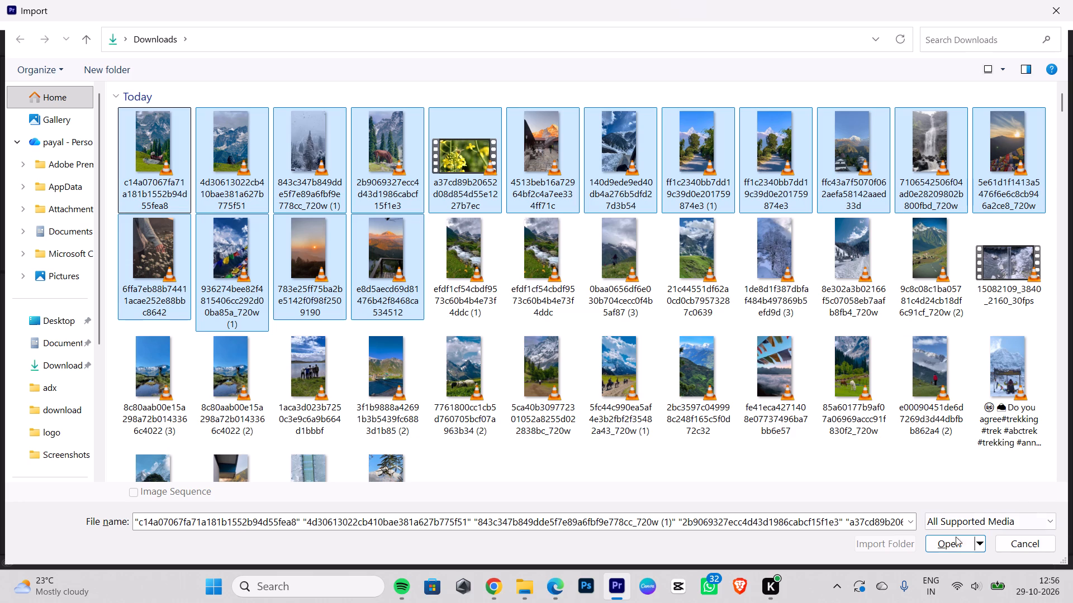
{"action": "left_click", "coordinate": [942, 543]}
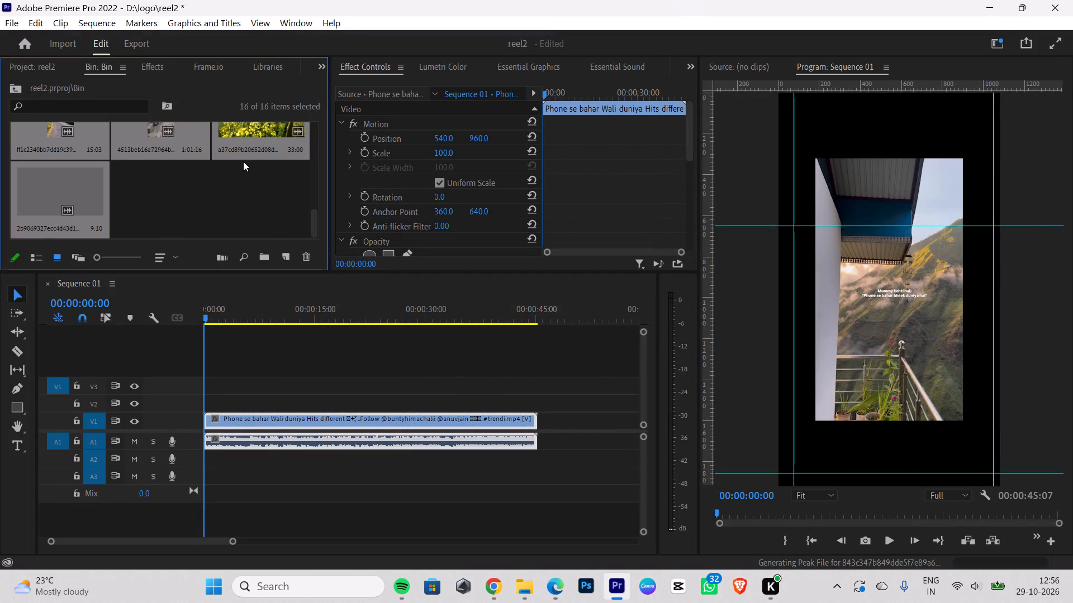
{"action": "double_click", "coordinate": [243, 161]}
{"action": "left_click", "coordinate": [1060, 0]}
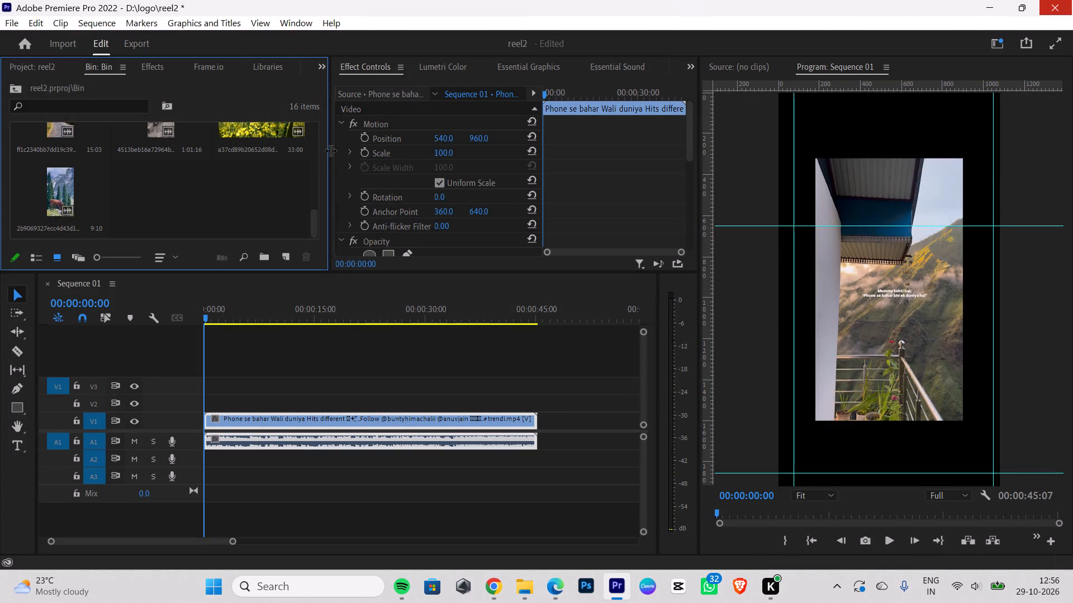
Widen the bin panel to fit four clip thumbnails per row.
{"action": "left_click_drag", "start_coordinate": [330, 150], "coordinate": [554, 150]}
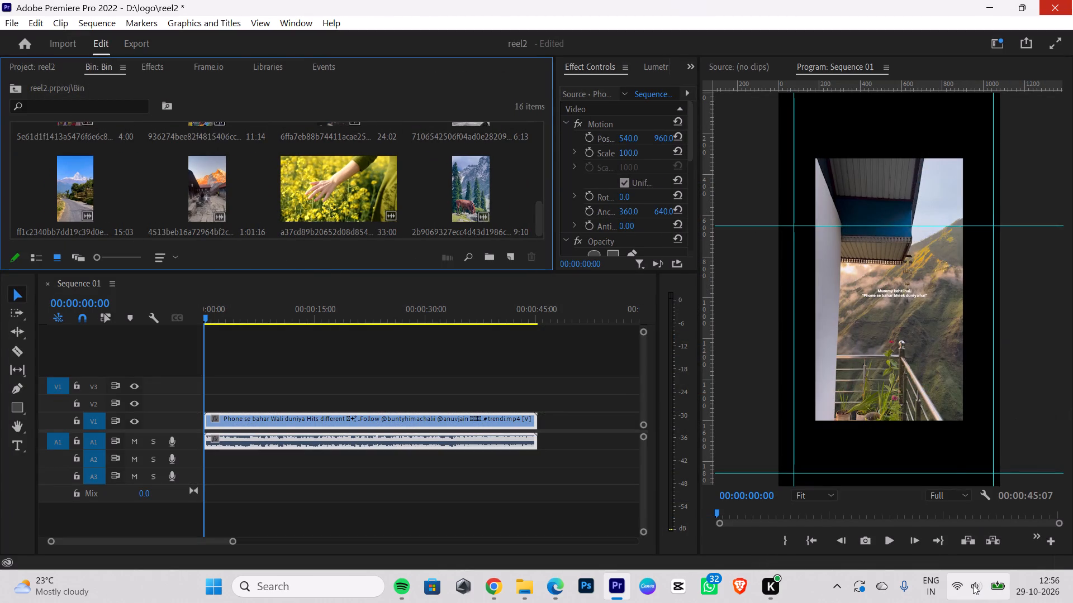
Skip ahead in the Spotify playback to the track "Sanson Ki Mala" by Anand Bhaskar.
{"action": "left_click", "coordinate": [973, 585]}
{"action": "left_click", "coordinate": [979, 248]}
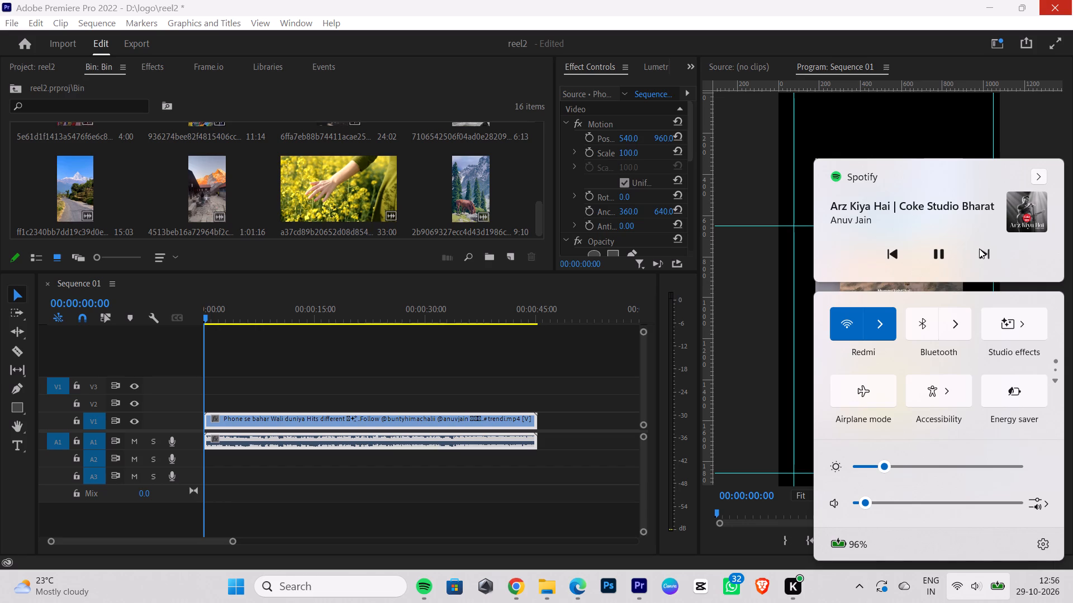
{"action": "left_click", "coordinate": [980, 248]}
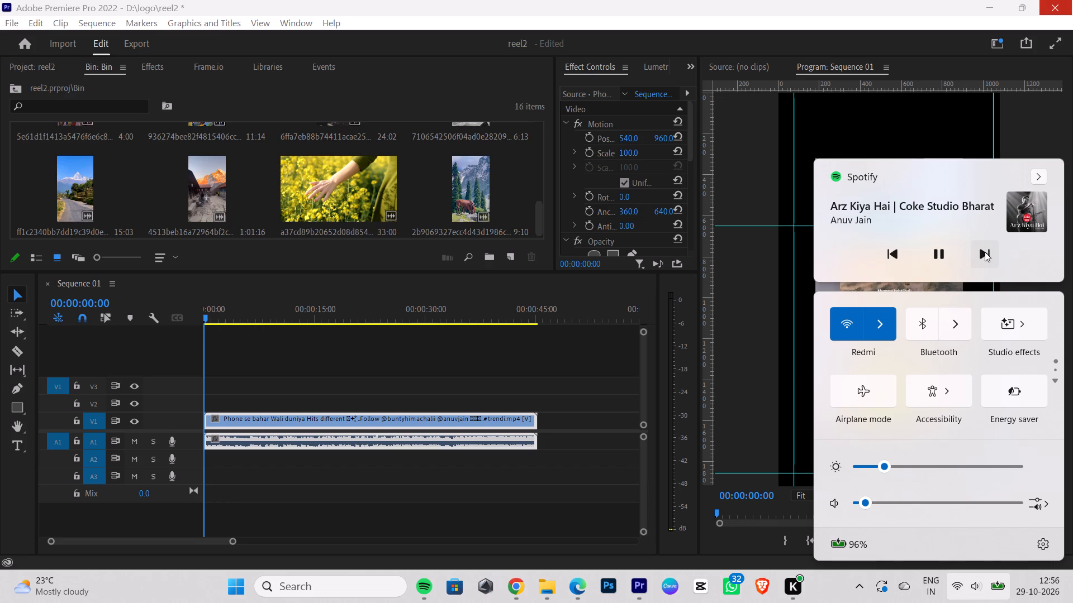
{"action": "left_click", "coordinate": [985, 252]}
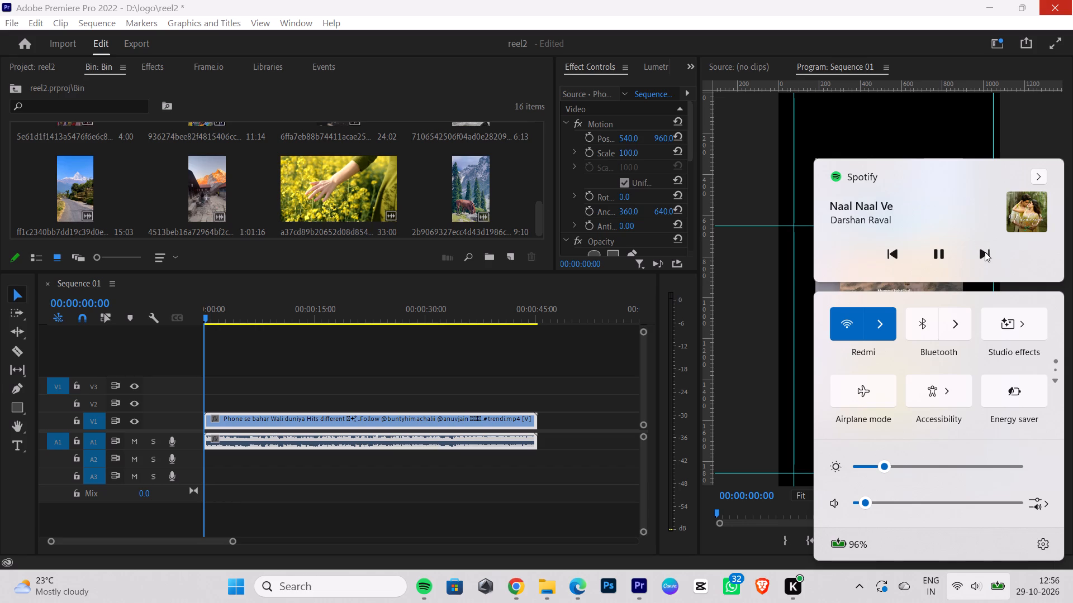
{"action": "left_click", "coordinate": [985, 252]}
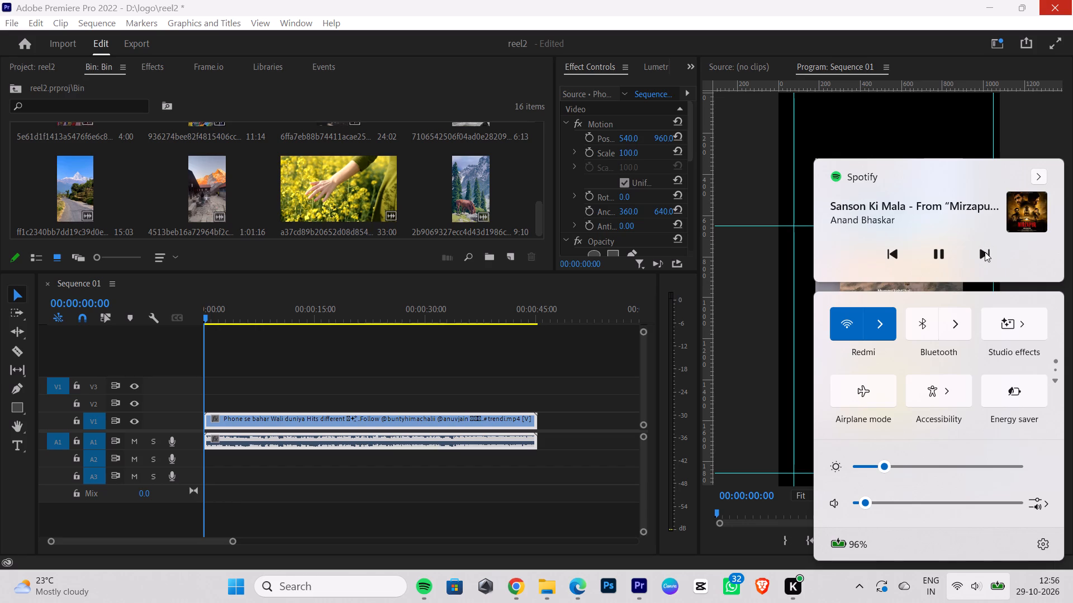
{"action": "left_click", "coordinate": [767, 136]}
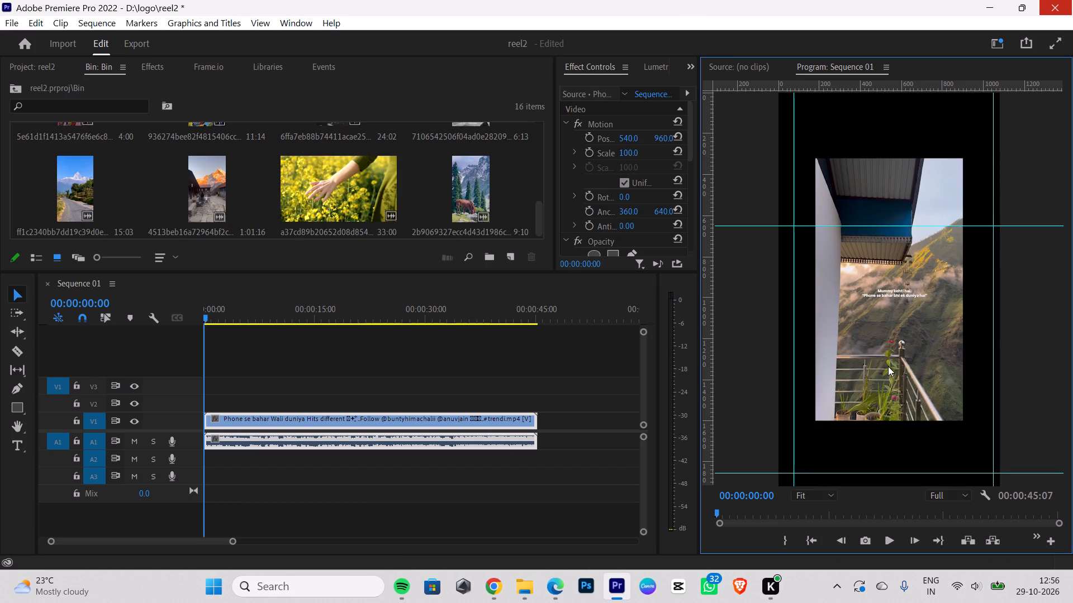
Place the wooden balcony mountain-view clip on track V4 at the start of Sequence 01 and delete its audio.
{"action": "scroll", "coordinate": [353, 178], "scroll_direction": "up", "scroll_amount": 1}
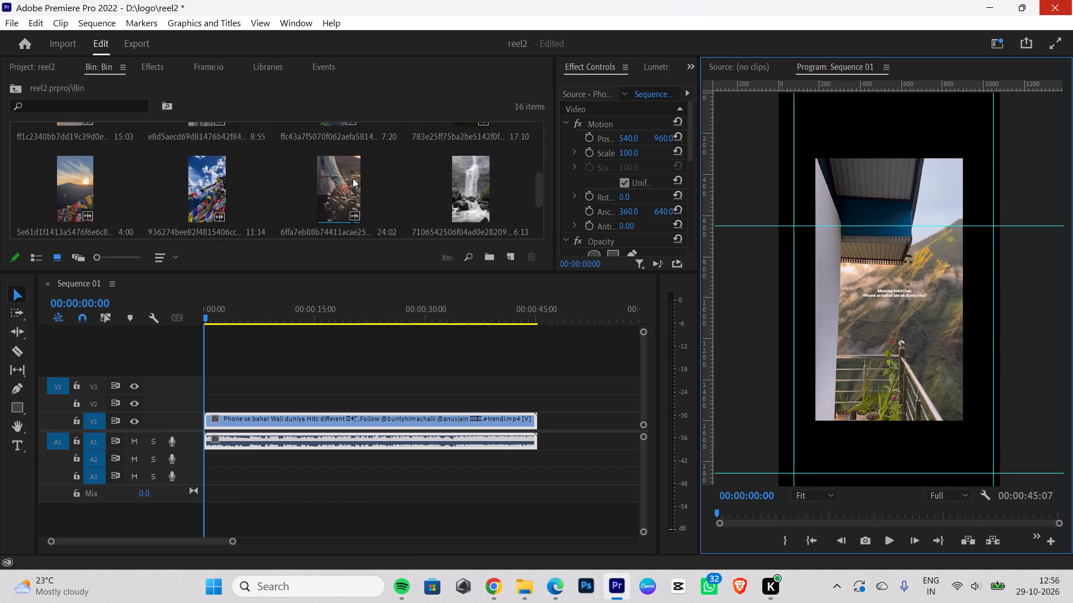
{"action": "scroll", "coordinate": [353, 178], "scroll_direction": "up", "scroll_amount": 1}
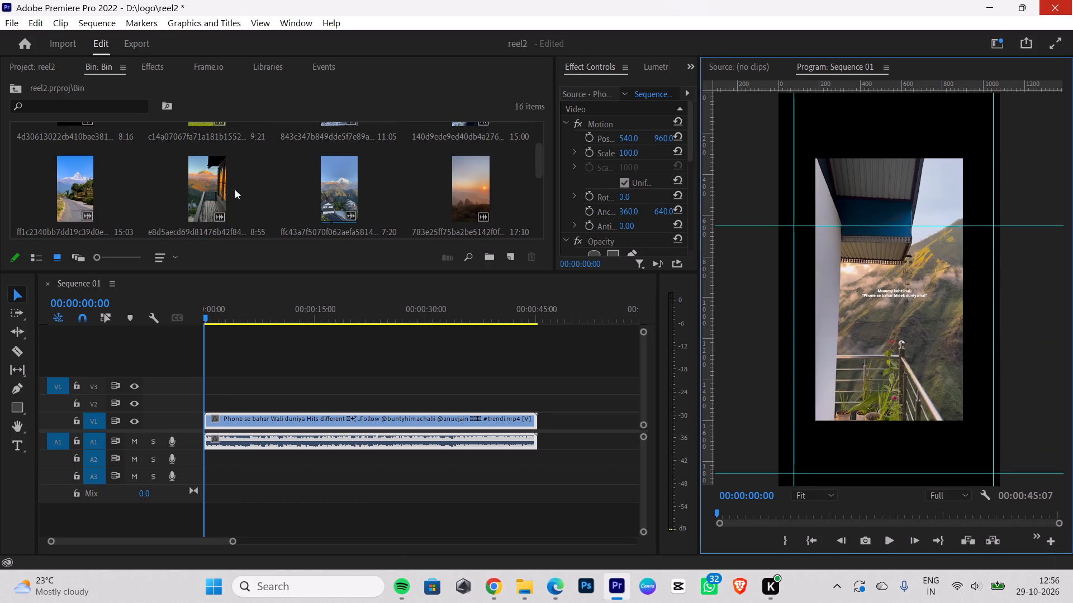
{"action": "left_click_drag", "start_coordinate": [206, 189], "coordinate": [193, 376]}
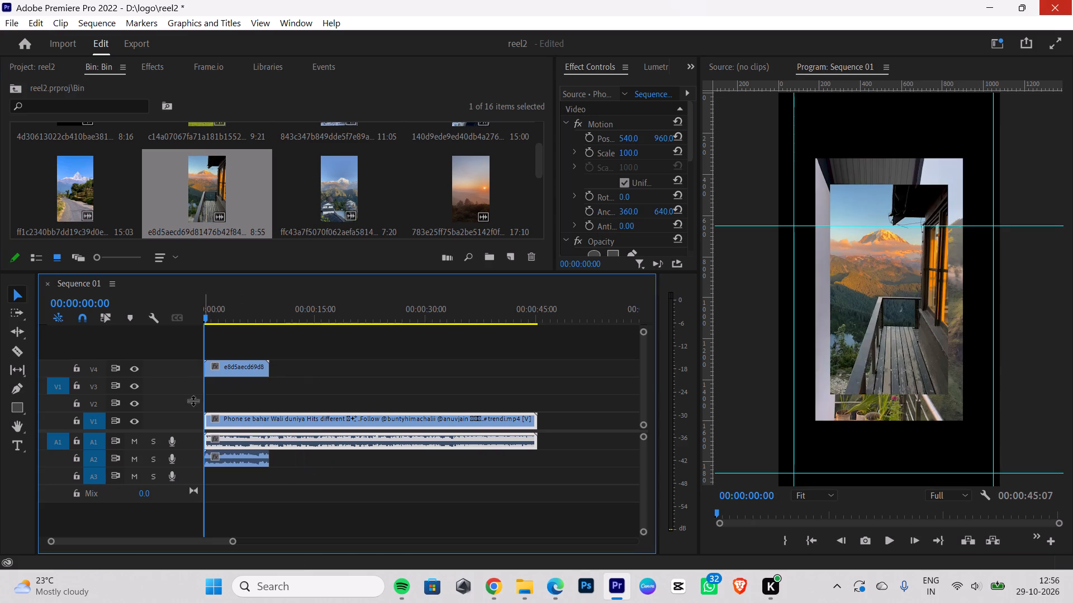
{"action": "left_click", "coordinate": [232, 456]}
{"action": "key", "text": "BackSpace"}
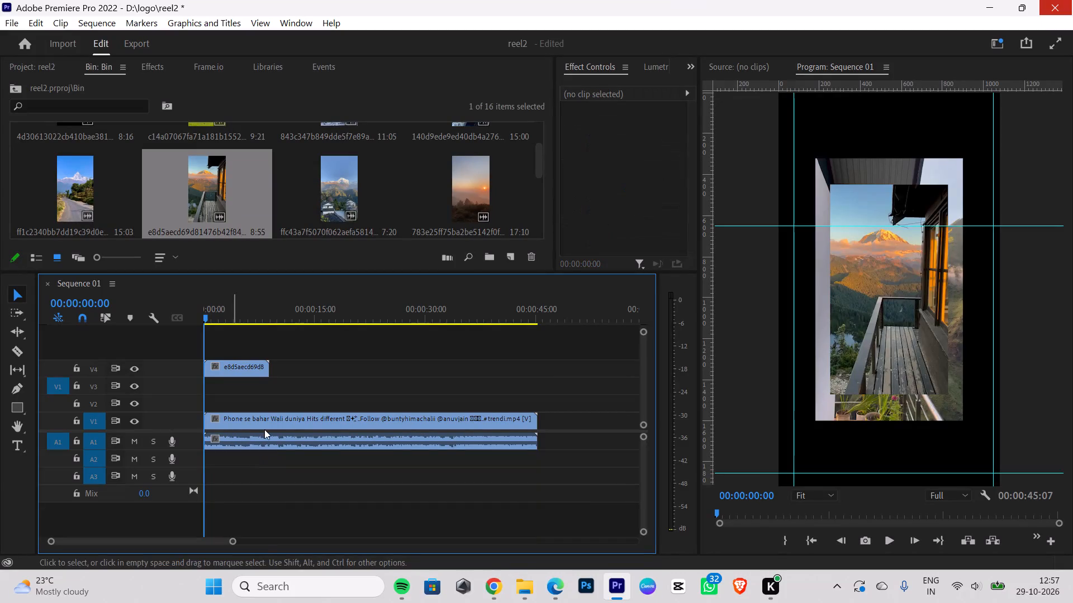
Skip forward three songs in Spotify to "Bandhu 2.0 (From "Cocktail 2")" and return to Premiere Pro.
{"action": "left_click", "coordinate": [983, 583]}
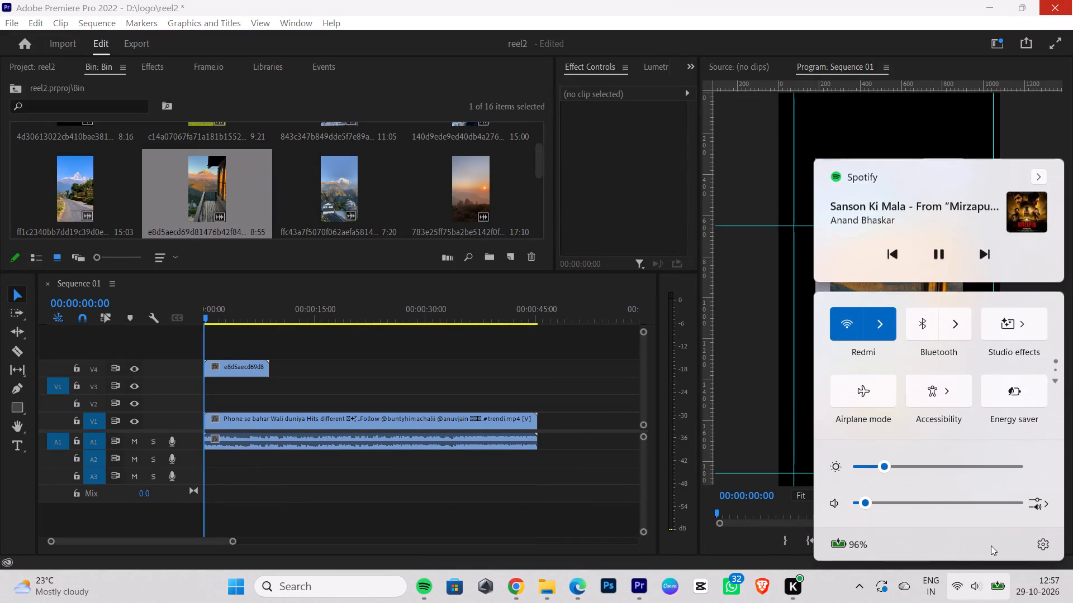
{"action": "left_click", "coordinate": [982, 242]}
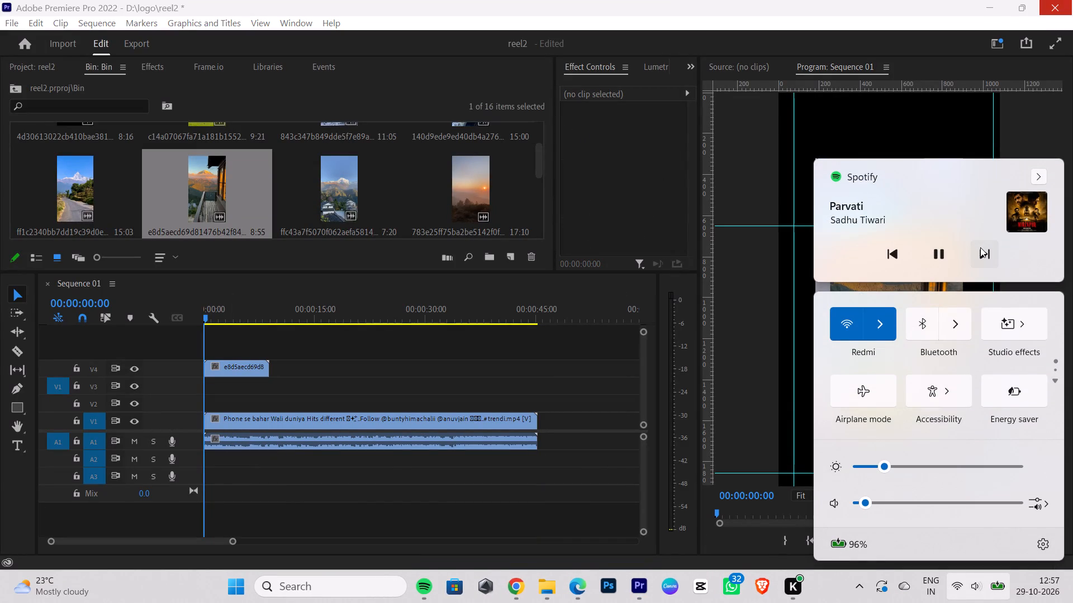
{"action": "left_click", "coordinate": [980, 247]}
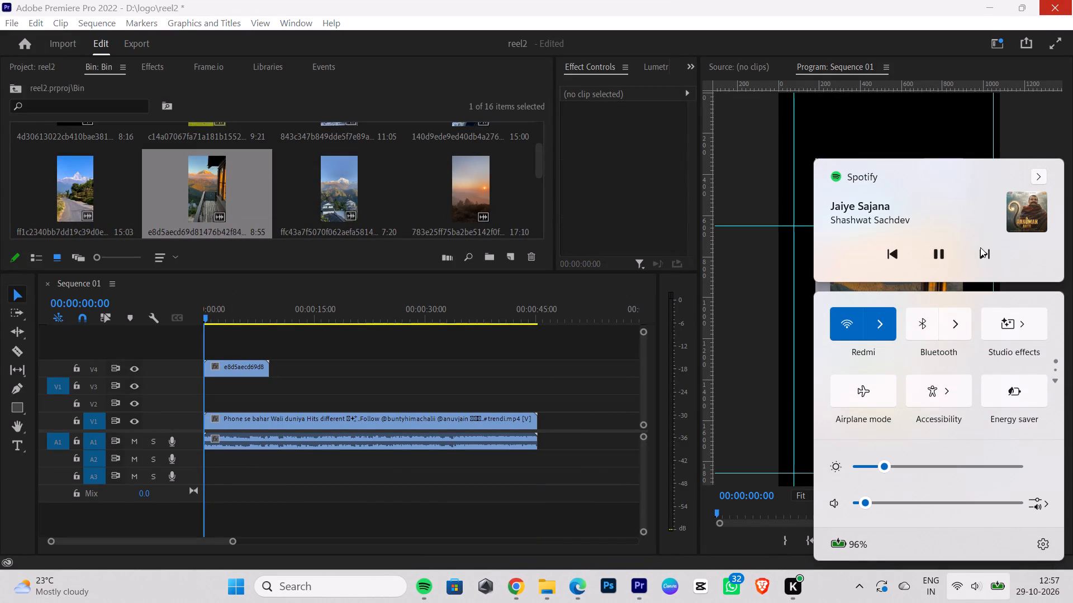
{"action": "left_click", "coordinate": [981, 255]}
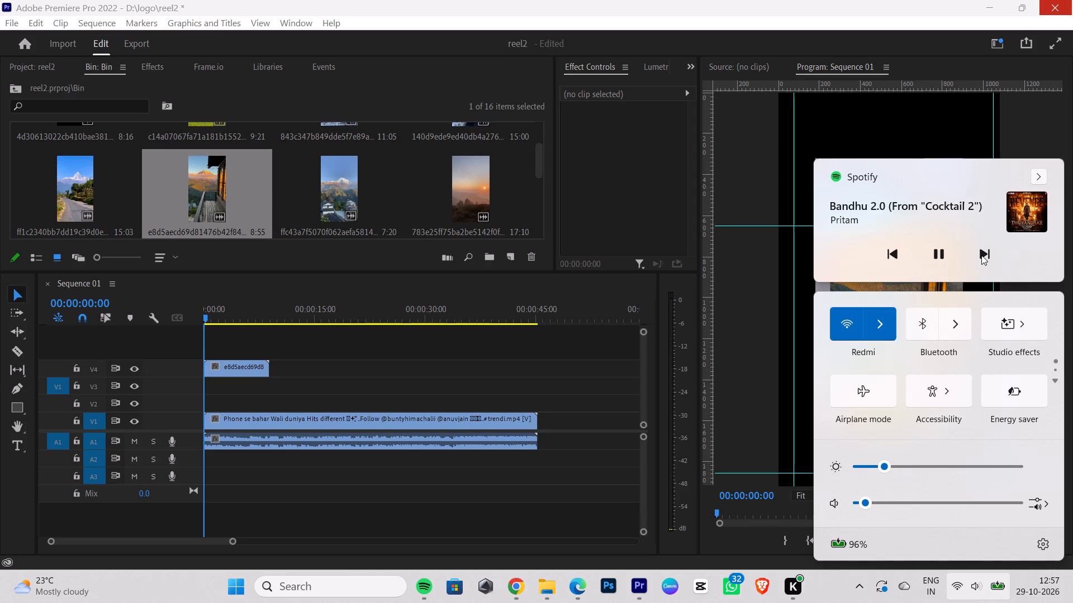
{"action": "left_click", "coordinate": [629, 178]}
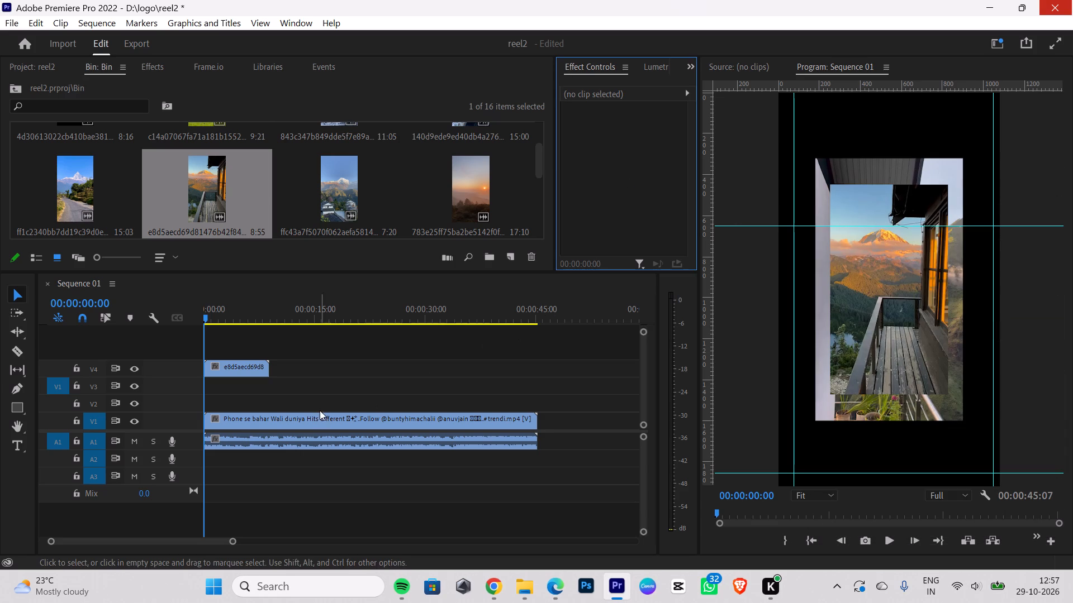
Move the "Phone se bahar" reference video up to V2 and the e8d5aecd balcony clip from V4 to the start of V1.
{"action": "left_click_drag", "start_coordinate": [312, 423], "coordinate": [312, 398]}
{"action": "left_click_drag", "start_coordinate": [236, 363], "coordinate": [236, 411]}
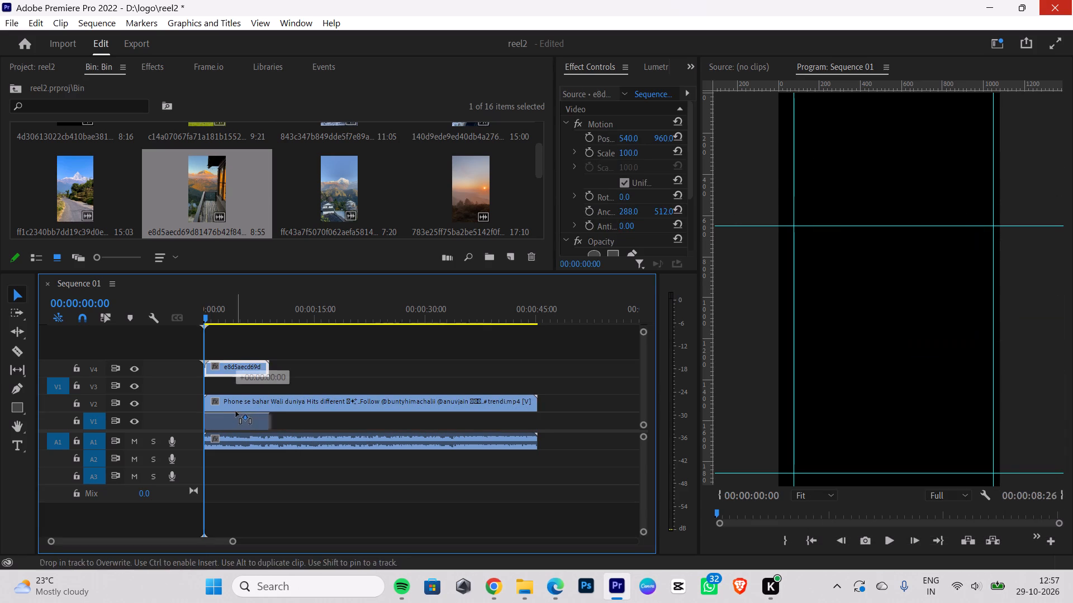
{"action": "left_click_drag", "start_coordinate": [236, 411], "coordinate": [238, 412]}
Scale the e8d5aecd balcony clip on V1 to the sequence's frame size.
{"action": "right_click", "coordinate": [237, 419]}
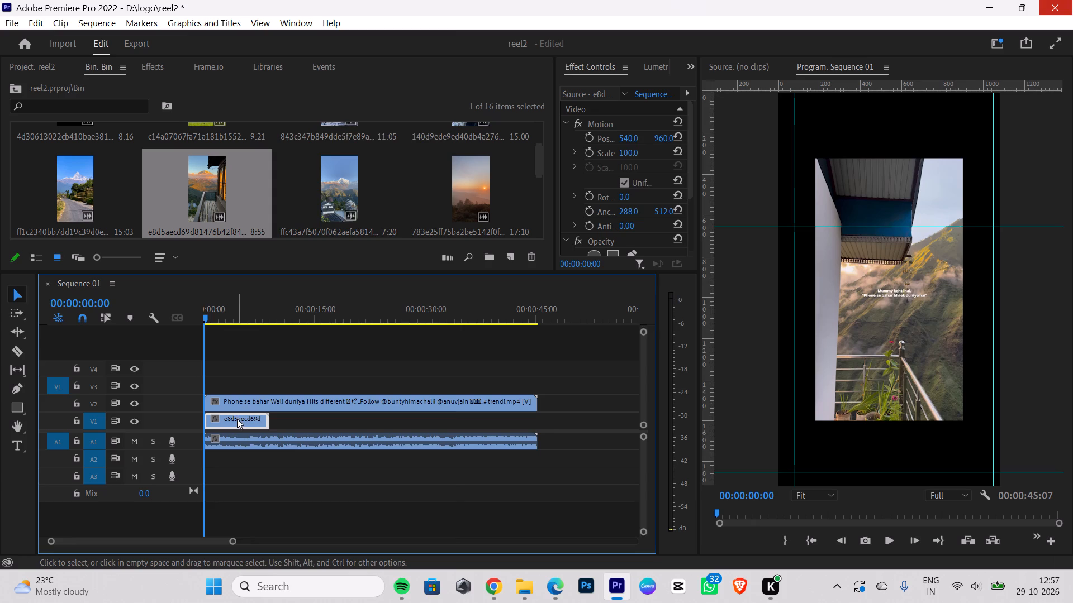
{"action": "left_click", "coordinate": [309, 538]}
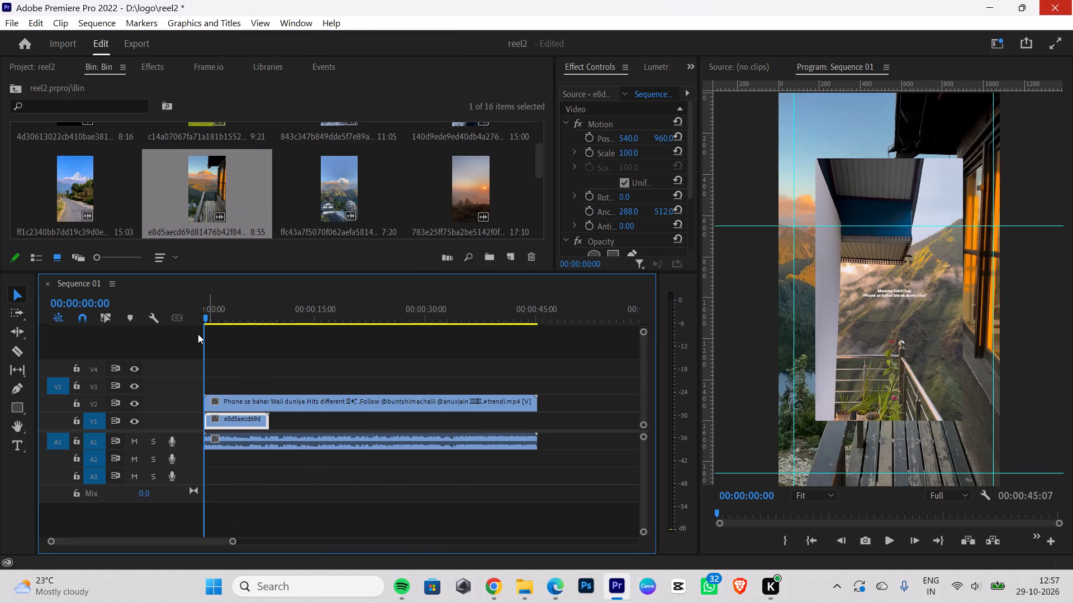
Step through the first six seconds or so of the sequence, comparing the reference video's balcony shot with the e8d5aecd clip's timing.
{"action": "key", "text": "Right"}
{"action": "key", "text": "Right"}
{"action": "key", "text": "Right"}
{"action": "key", "text": "Right"}
{"action": "key", "text": "Right"}
{"action": "key", "text": "Right"}
{"action": "key", "text": "Right"}
{"action": "key", "text": "Right"}
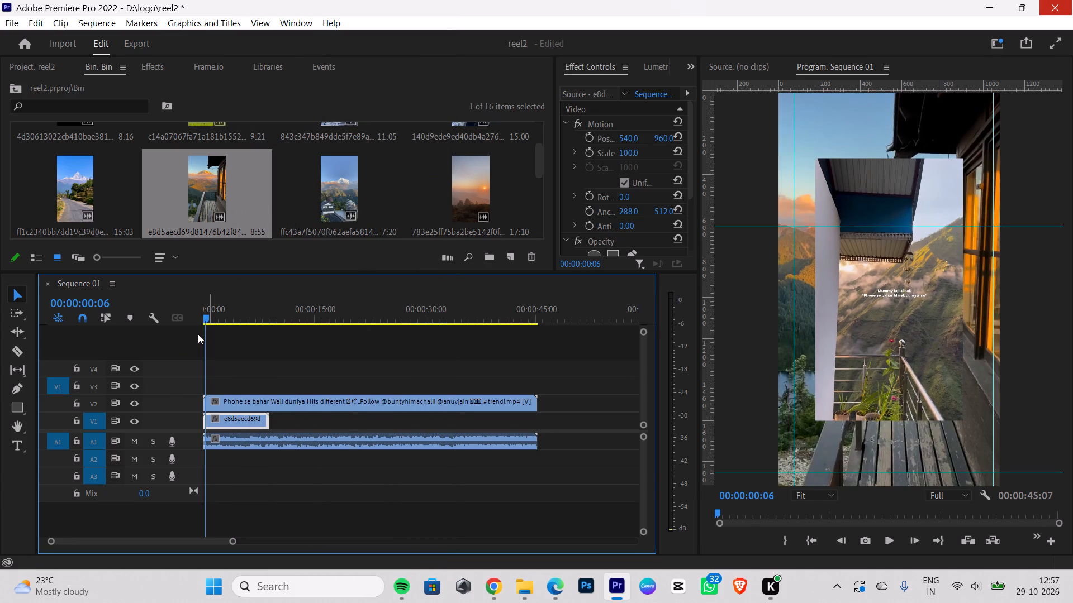
{"action": "key", "text": "Right"}
{"action": "key", "text": "Right"}
{"action": "key", "text": "Right"}
{"action": "key", "text": "Right"}
{"action": "key", "text": "Right"}
{"action": "key", "text": "Right"}
{"action": "key", "text": "Right"}
{"action": "key", "text": "Right"}
{"action": "key", "text": "Right"}
{"action": "key", "text": "Right"}
{"action": "key", "text": "Right"}
{"action": "key", "text": "Right"}
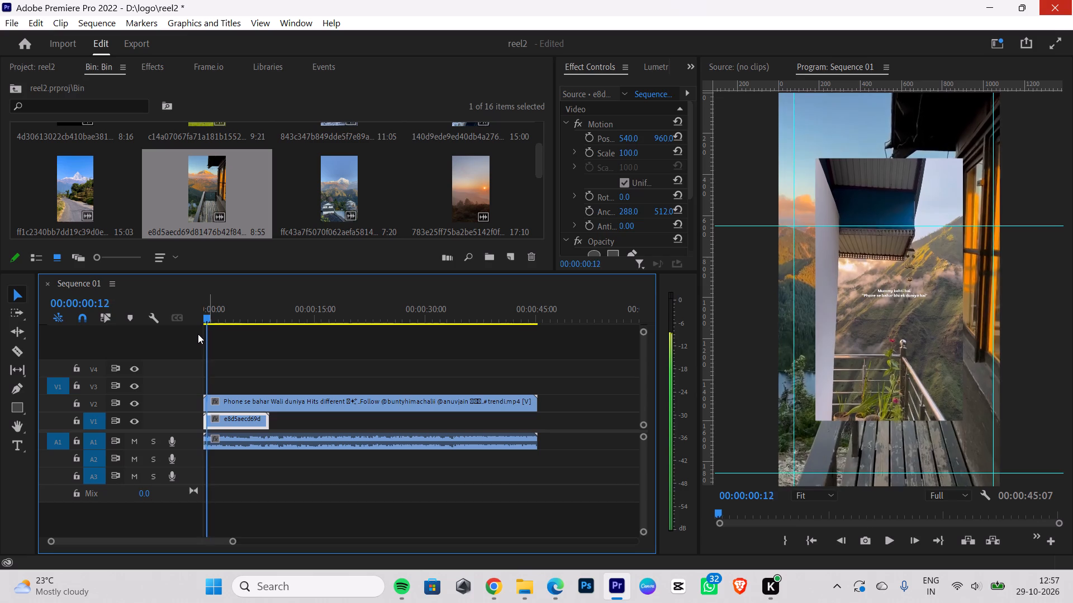
{"action": "key", "text": "Right"}
{"action": "key", "text": "Right"}
{"action": "key", "text": "Right"}
{"action": "key", "text": "Right"}
{"action": "key", "text": "Right"}
{"action": "key", "text": "Right"}
{"action": "key", "text": "Right"}
{"action": "key", "text": "Right"}
{"action": "key", "text": "Right"}
{"action": "key", "text": "Right"}
{"action": "key", "text": "Right"}
{"action": "key", "text": "Right"}
{"action": "key", "text": "Right"}
{"action": "key", "text": "Right"}
{"action": "key", "text": "Right"}
{"action": "key", "text": "Right"}
{"action": "key", "text": "Right"}
{"action": "key", "text": "Right"}
{"action": "key", "text": "Right"}
{"action": "key", "text": "Right"}
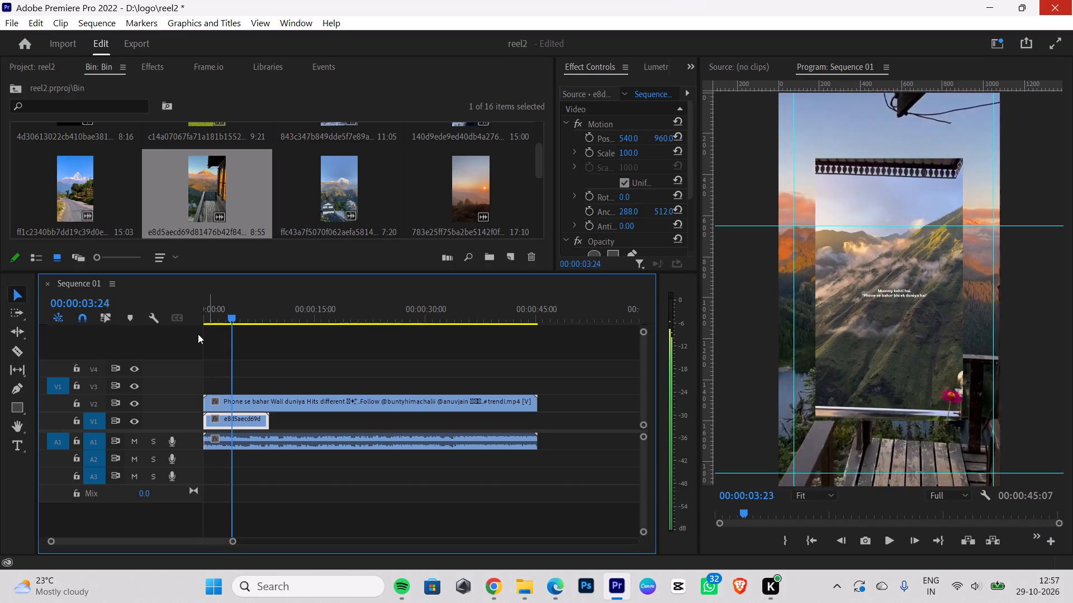
{"action": "key", "text": "Right"}
{"action": "key", "text": "Right"}
{"action": "key", "text": "Right"}
{"action": "key", "text": "Right"}
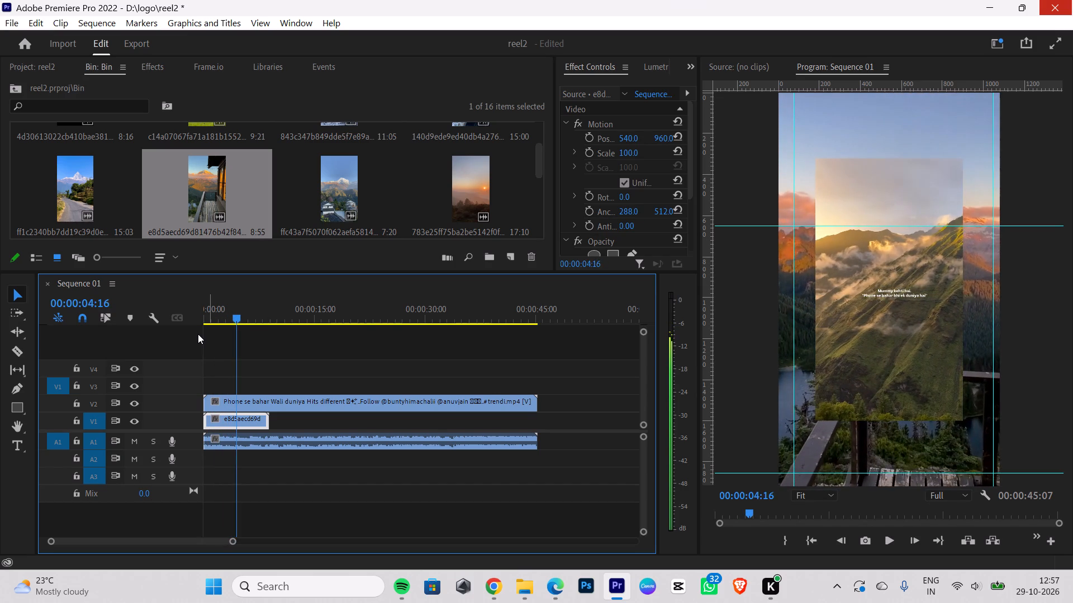
{"action": "key", "text": "Right"}
{"action": "key", "text": "Right"}
{"action": "key", "text": "Right"}
{"action": "key", "text": "Right"}
{"action": "key", "text": "Right"}
{"action": "key", "text": "Right"}
{"action": "key", "text": "Right"}
{"action": "key", "text": "Right"}
{"action": "key", "text": "Right"}
{"action": "key", "text": "Right"}
{"action": "key", "text": "Right"}
{"action": "key", "text": "Right"}
{"action": "key", "text": "Right"}
{"action": "key", "text": "Right"}
{"action": "key", "text": "Right"}
{"action": "key", "text": "Right"}
{"action": "key", "text": "Right"}
{"action": "key", "text": "Right"}
{"action": "key", "text": "Right"}
{"action": "key", "text": "Right"}
{"action": "key", "text": "Right"}
{"action": "key", "text": "Right"}
{"action": "key", "text": "Right"}
{"action": "key", "text": "Right"}
{"action": "key", "text": "Right"}
{"action": "key", "text": "Right"}
{"action": "key", "text": "Right"}
{"action": "key", "text": "Right"}
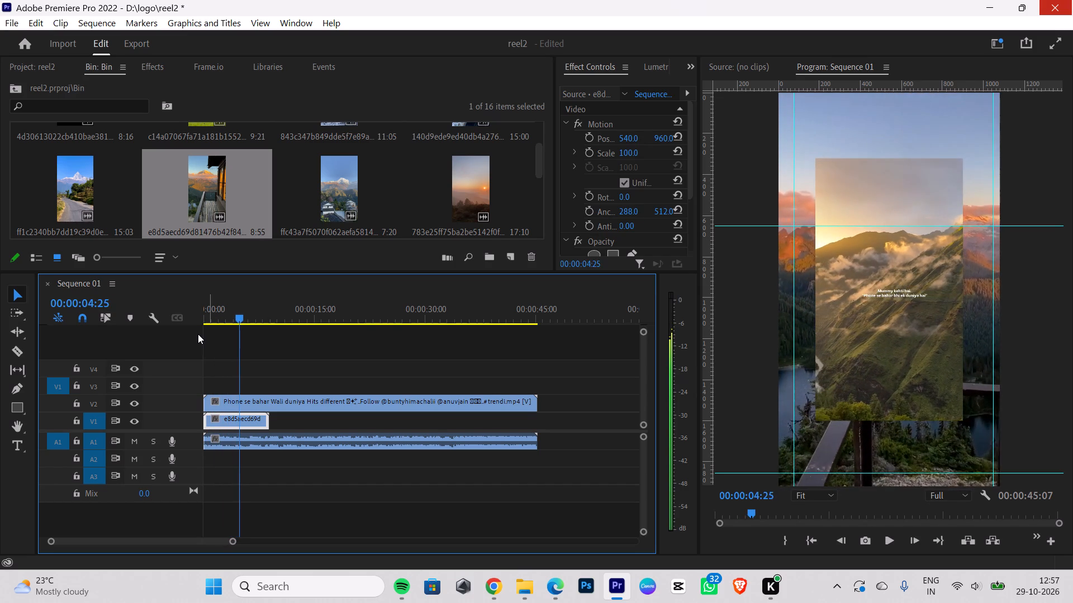
{"action": "key", "text": "Right"}
{"action": "key", "text": "Right"}
{"action": "key", "text": "Right"}
{"action": "key", "text": "Right"}
{"action": "key", "text": "Right"}
{"action": "key", "text": "Right"}
{"action": "key", "text": "Right"}
{"action": "key", "text": "Right"}
{"action": "key", "text": "Right"}
{"action": "key", "text": "Right"}
{"action": "key", "text": "Right"}
{"action": "key", "text": "Right"}
{"action": "key", "text": "Right"}
{"action": "key", "text": "Right"}
{"action": "key", "text": "Right"}
{"action": "key", "text": "Right"}
{"action": "key", "text": "Right"}
{"action": "key", "text": "Right"}
{"action": "key", "text": "Right"}
{"action": "key", "text": "Right"}
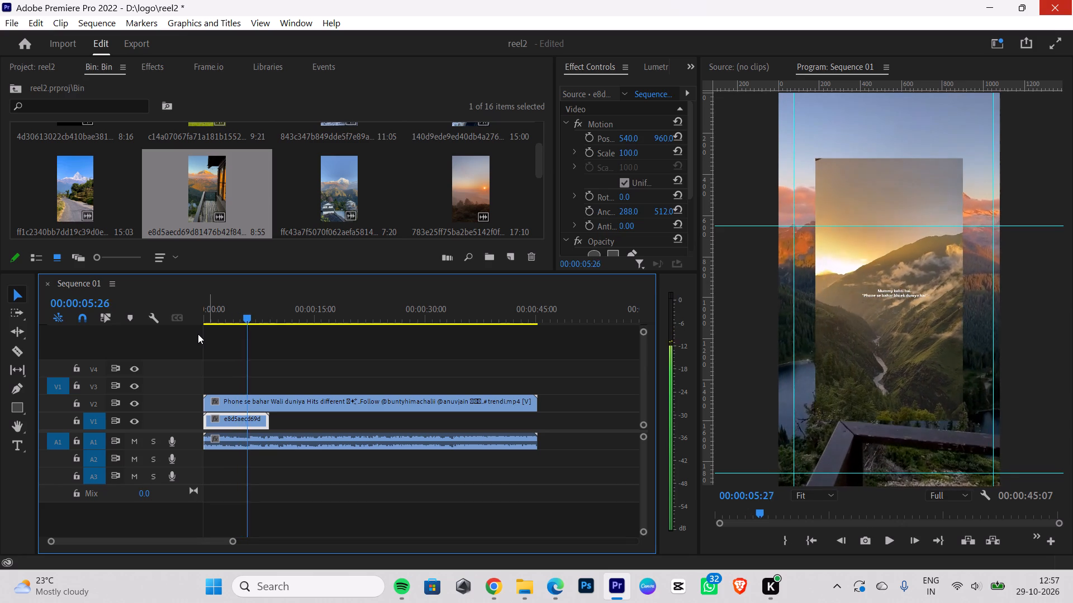
{"action": "key", "text": "Right"}
{"action": "key", "text": "Left"}
{"action": "key", "text": "Left"}
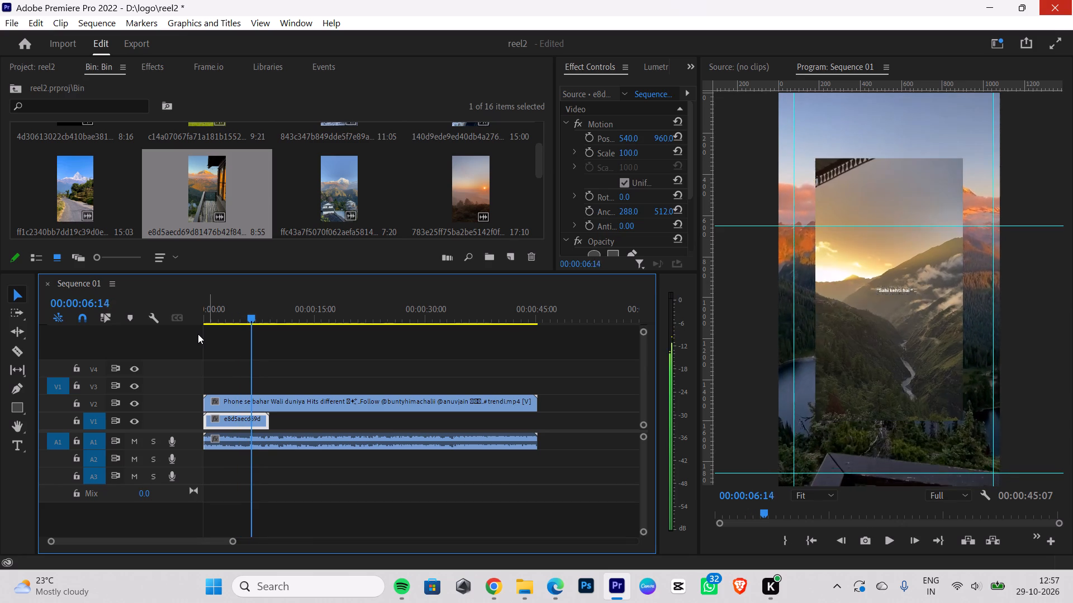
{"action": "key", "text": "Left"}
{"action": "key", "text": "Left"}
{"action": "key", "text": "Left"}
{"action": "key", "text": "Left"}
{"action": "key", "text": "Left"}
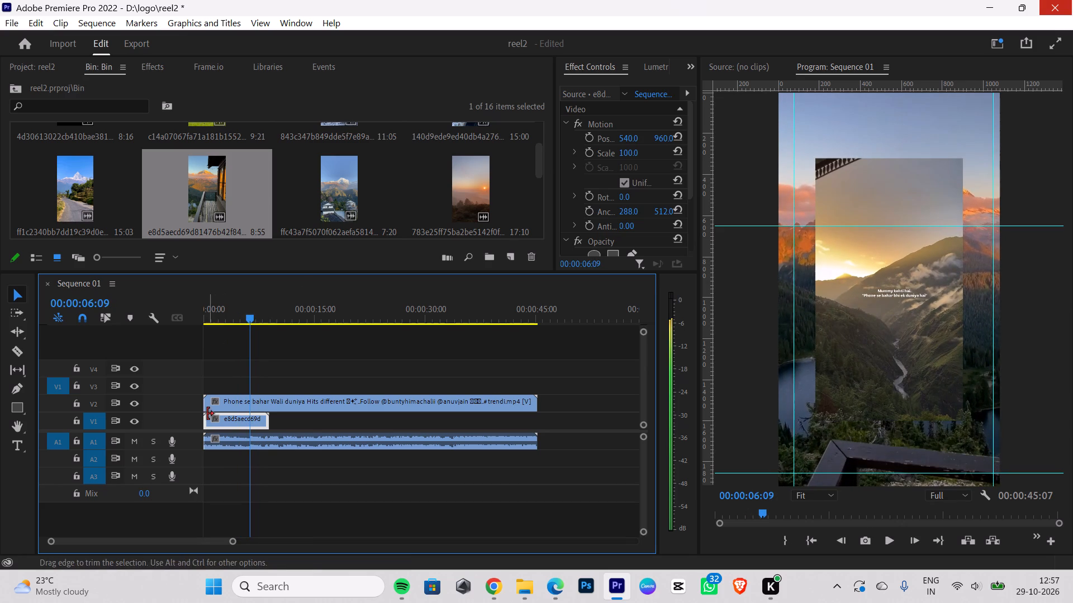
Trim about one second off the beginning of the e8d5aecd balcony clip and close the gap at the start of V1.
{"action": "left_click_drag", "start_coordinate": [205, 417], "coordinate": [211, 417]}
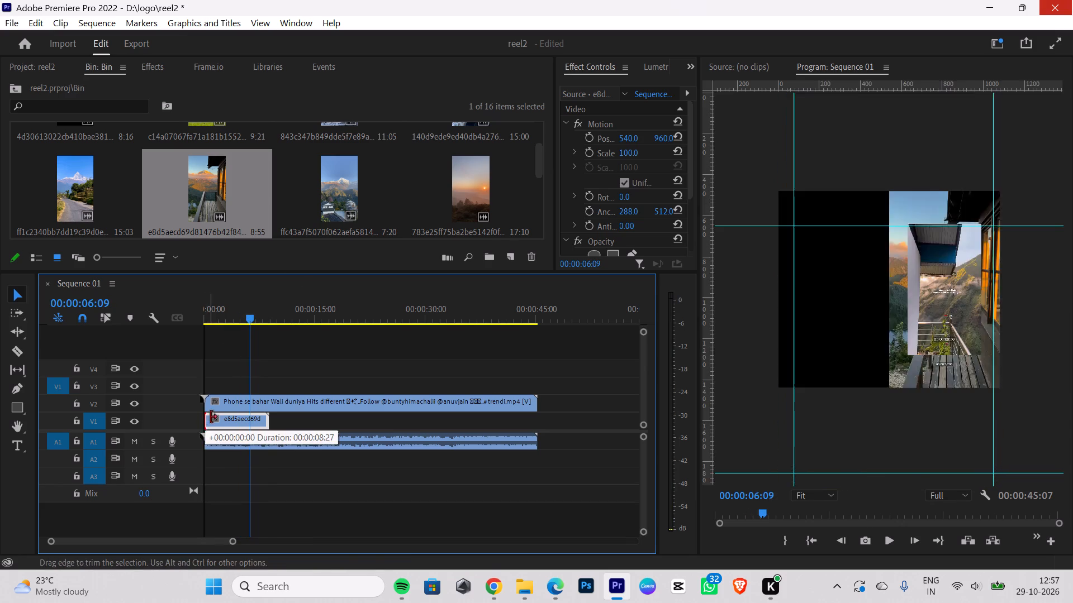
{"action": "left_click_drag", "start_coordinate": [211, 417], "coordinate": [212, 417]}
{"action": "left_click_drag", "start_coordinate": [256, 414], "coordinate": [245, 410]}
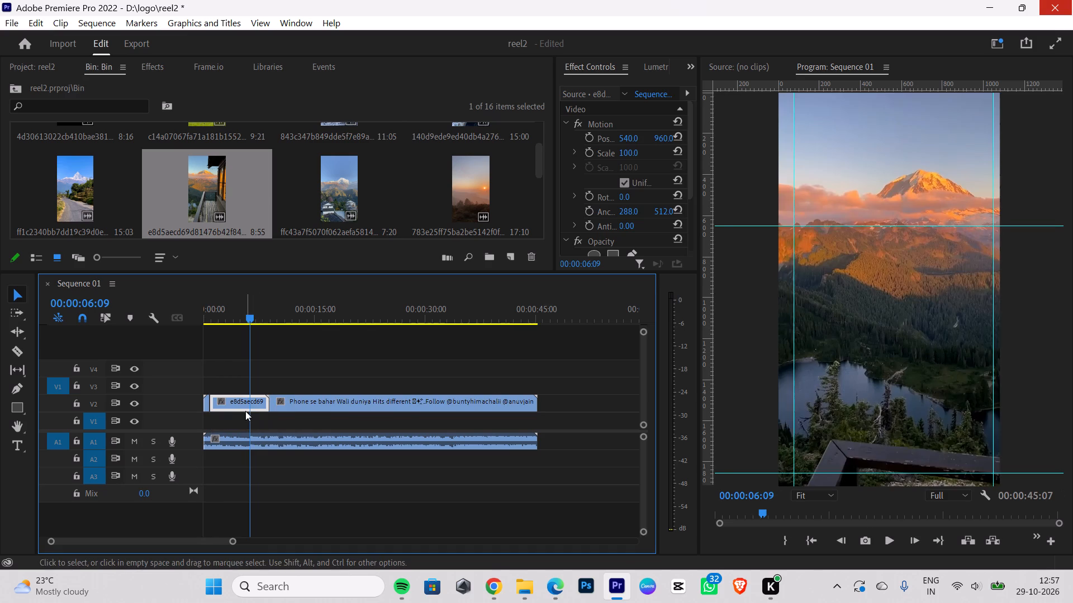
{"action": "key", "text": "ctrl+z"}
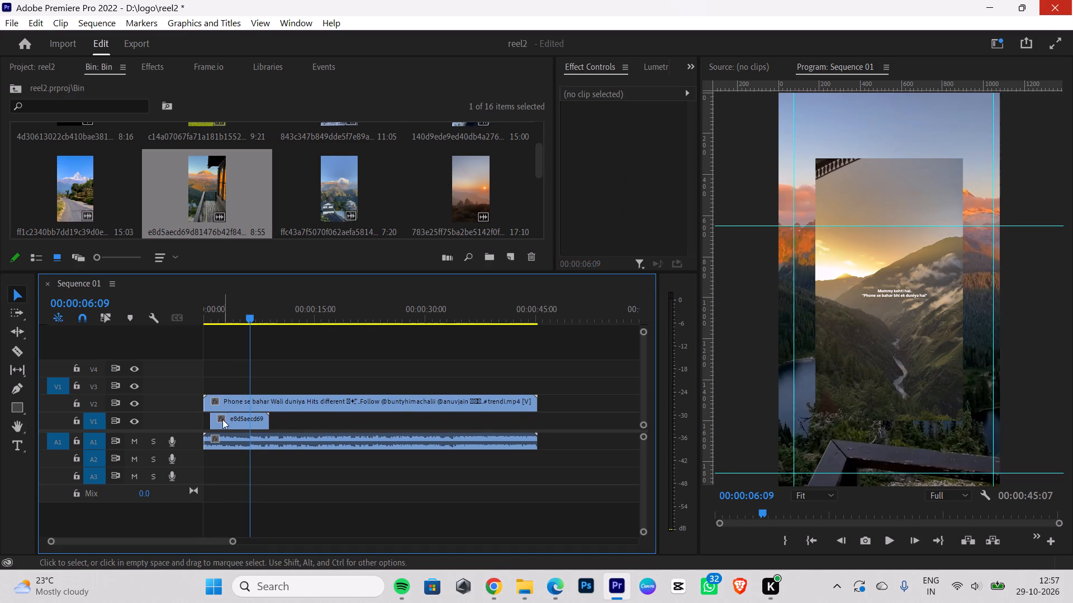
{"action": "left_click_drag", "start_coordinate": [227, 423], "coordinate": [219, 423]}
Hide the V2 reference video, cut the e8d5aecd clip on V1 at 00:00:06:15 where the reference changes shot, and delete the remainder.
{"action": "left_click_drag", "start_coordinate": [253, 317], "coordinate": [211, 327]}
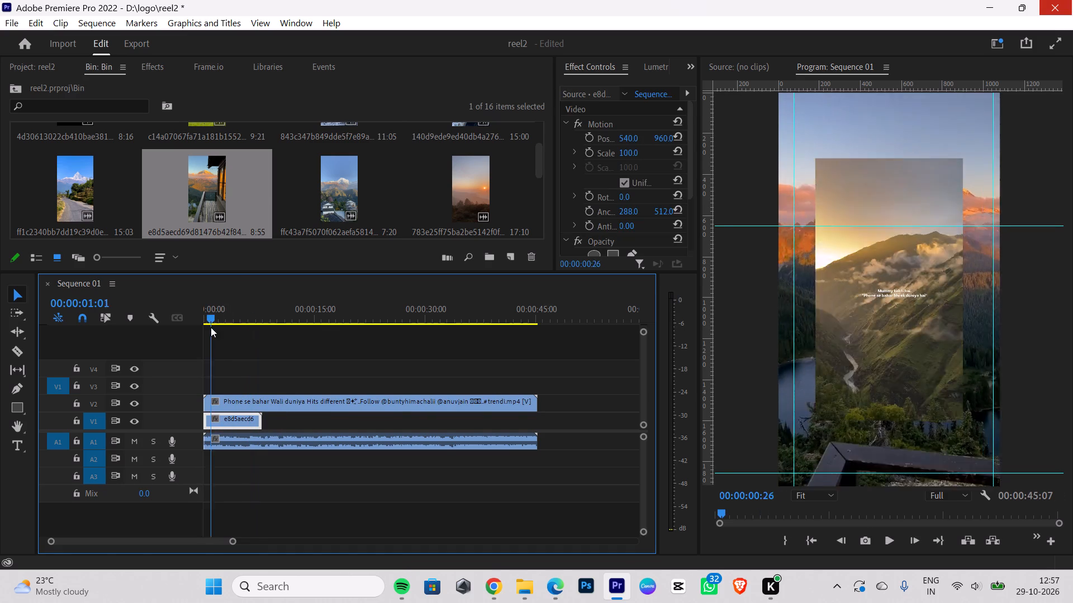
{"action": "left_click_drag", "start_coordinate": [211, 327], "coordinate": [184, 327]}
{"action": "key", "text": "Right"}
{"action": "key", "text": "Right"}
{"action": "key", "text": "Right"}
{"action": "key", "text": "Right"}
{"action": "key", "text": "Right"}
{"action": "key", "text": "Right"}
{"action": "key", "text": "Right"}
{"action": "key", "text": "Right"}
{"action": "key", "text": "Right"}
{"action": "key", "text": "Right"}
{"action": "key", "text": "Right"}
{"action": "key", "text": "Right"}
{"action": "key", "text": "Right"}
{"action": "key", "text": "Right"}
{"action": "key", "text": "Right"}
{"action": "key", "text": "Right"}
{"action": "key", "text": "Right"}
{"action": "key", "text": "Right"}
{"action": "key", "text": "Right"}
{"action": "key", "text": "Right"}
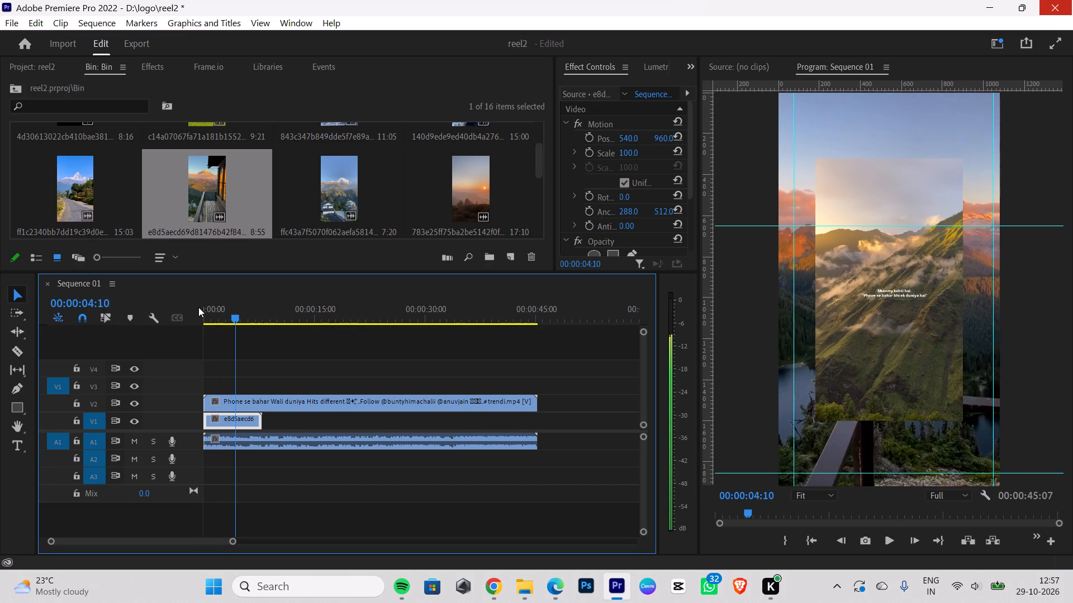
{"action": "key", "text": "Right"}
{"action": "key", "text": "Right"}
{"action": "key", "text": "Right"}
{"action": "key", "text": "Right"}
{"action": "key", "text": "Right"}
{"action": "key", "text": "Right"}
{"action": "key", "text": "Right"}
{"action": "key", "text": "Right"}
{"action": "key", "text": "Right"}
{"action": "key", "text": "Right"}
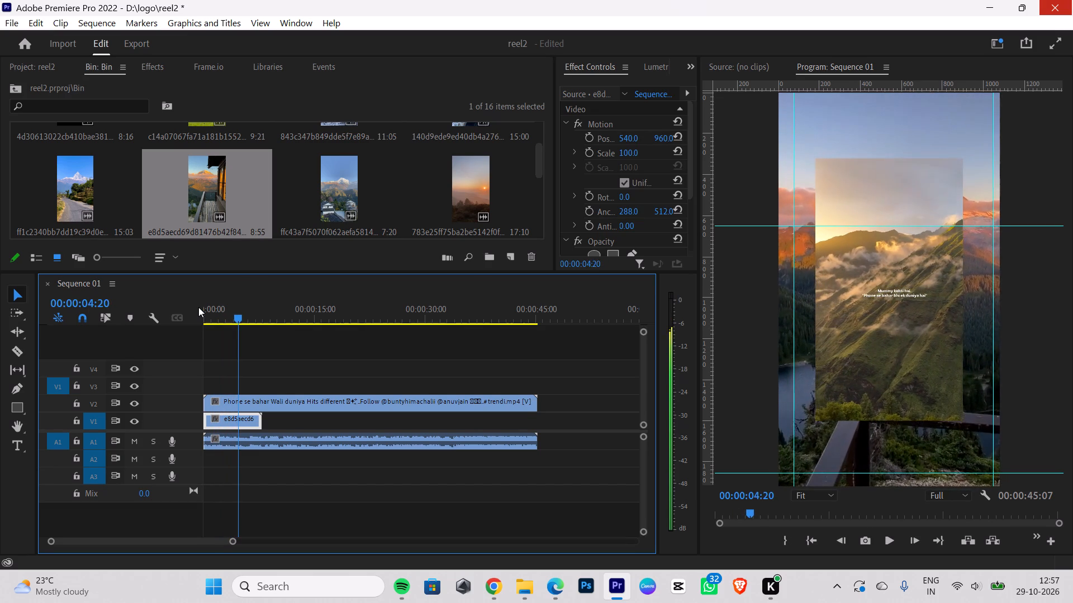
{"action": "key", "text": "Right"}
{"action": "key", "text": "Right"}
{"action": "key", "text": "Right"}
{"action": "key", "text": "Right"}
{"action": "key", "text": "Right"}
{"action": "key", "text": "Right"}
{"action": "key", "text": "Right"}
{"action": "key", "text": "Right"}
{"action": "key", "text": "Right"}
{"action": "key", "text": "Right"}
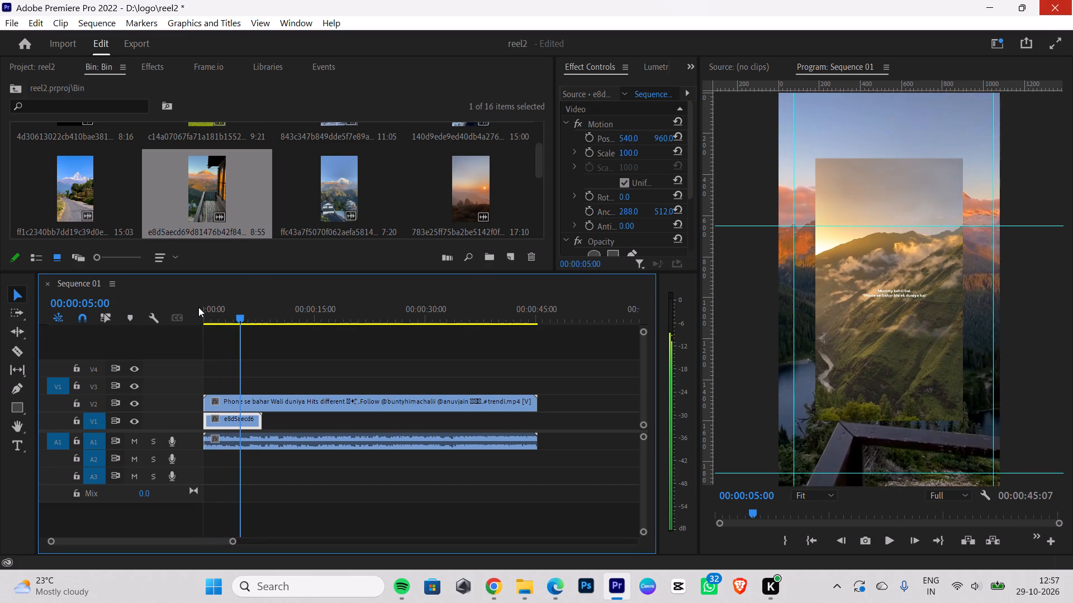
{"action": "key", "text": "Right"}
{"action": "key", "text": "Right"}
{"action": "key", "text": "Right"}
{"action": "key", "text": "Right"}
{"action": "key", "text": "Right"}
{"action": "key", "text": "Right"}
{"action": "key", "text": "Right"}
{"action": "key", "text": "Right"}
{"action": "key", "text": "Right"}
{"action": "key", "text": "Right"}
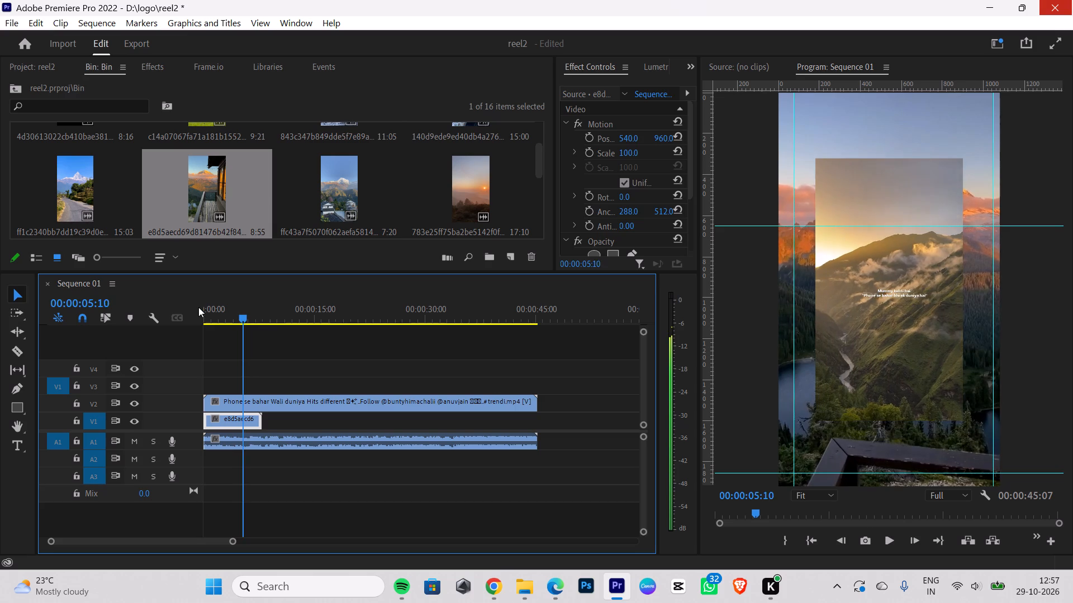
{"action": "key", "text": "Right"}
{"action": "key", "text": "Right"}
{"action": "key", "text": "Right"}
{"action": "key", "text": "Right"}
{"action": "key", "text": "Right"}
{"action": "key", "text": "Right"}
{"action": "key", "text": "Right"}
{"action": "key", "text": "Right"}
{"action": "key", "text": "Right"}
{"action": "key", "text": "Right"}
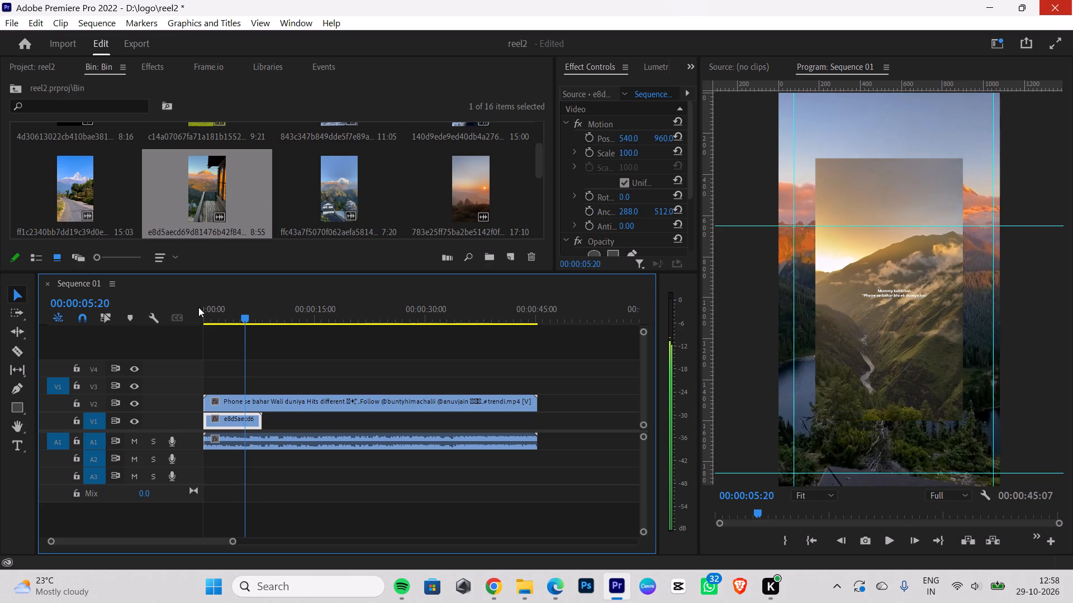
{"action": "key", "text": "Right"}
{"action": "key", "text": "Right"}
{"action": "key", "text": "Right"}
{"action": "key", "text": "Right"}
{"action": "key", "text": "Right"}
{"action": "key", "text": "Right"}
{"action": "key", "text": "Right"}
{"action": "key", "text": "Right"}
{"action": "key", "text": "Right"}
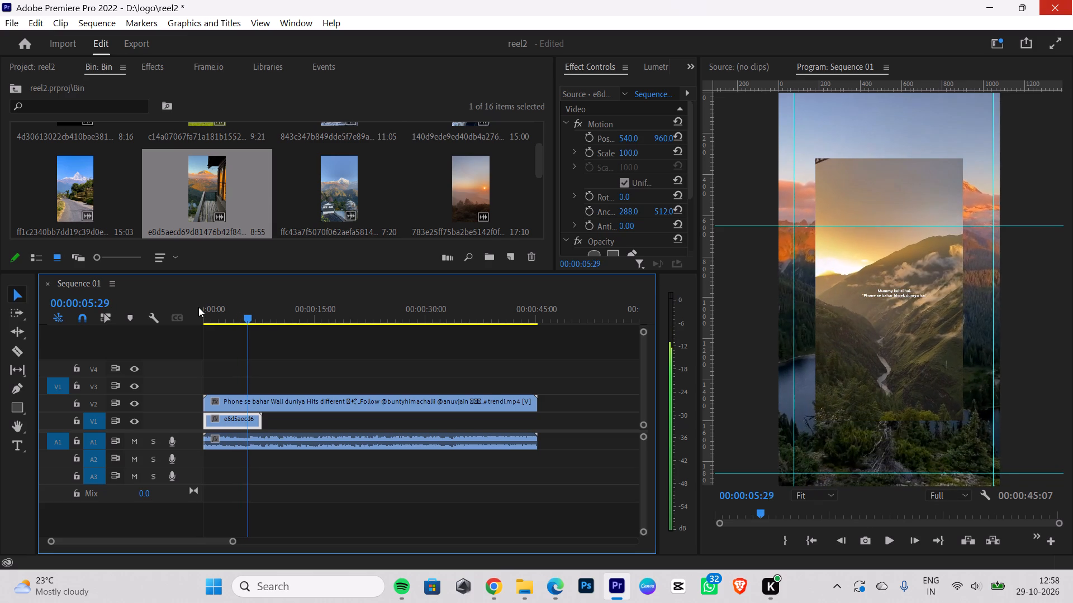
{"action": "key", "text": "Right"}
{"action": "key", "text": "Right"}
{"action": "key", "text": "Right"}
{"action": "key", "text": "Right"}
{"action": "key", "text": "Right"}
{"action": "key", "text": "Right"}
{"action": "key", "text": "Right"}
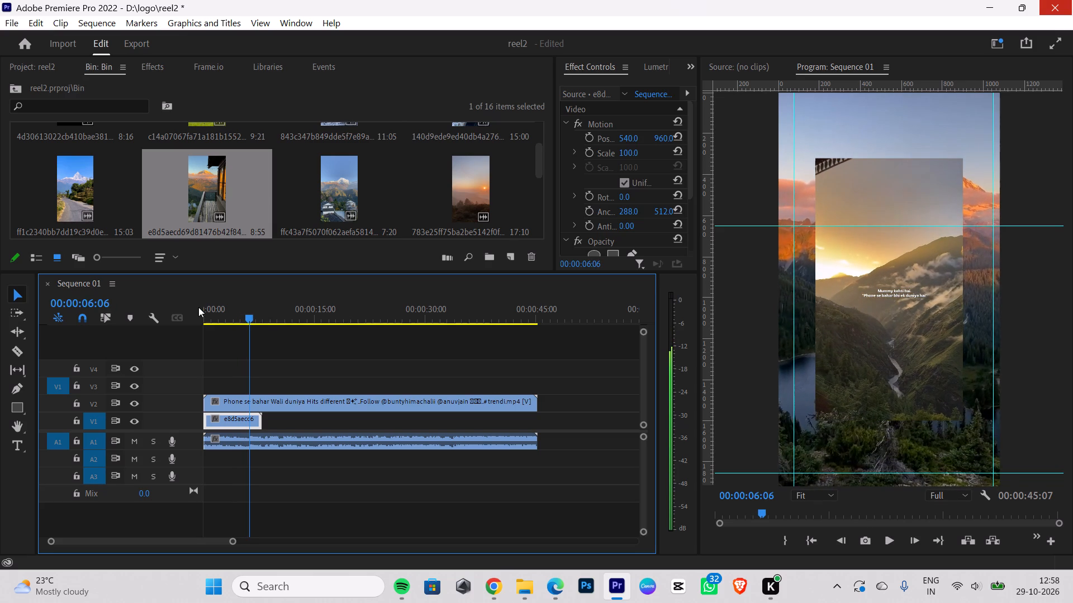
{"action": "key", "text": "Right"}
{"action": "key", "text": "Right"}
{"action": "key", "text": "Right"}
{"action": "key", "text": "Right"}
{"action": "key", "text": "Right"}
{"action": "key", "text": "Right"}
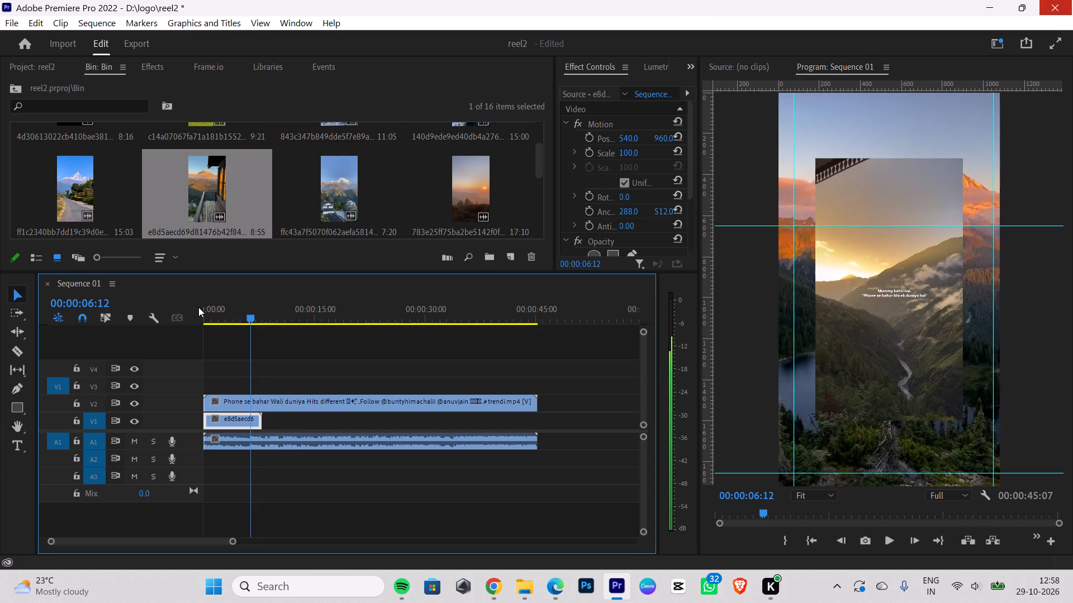
{"action": "key", "text": "Right"}
{"action": "key", "text": "Right"}
{"action": "key", "text": "Right"}
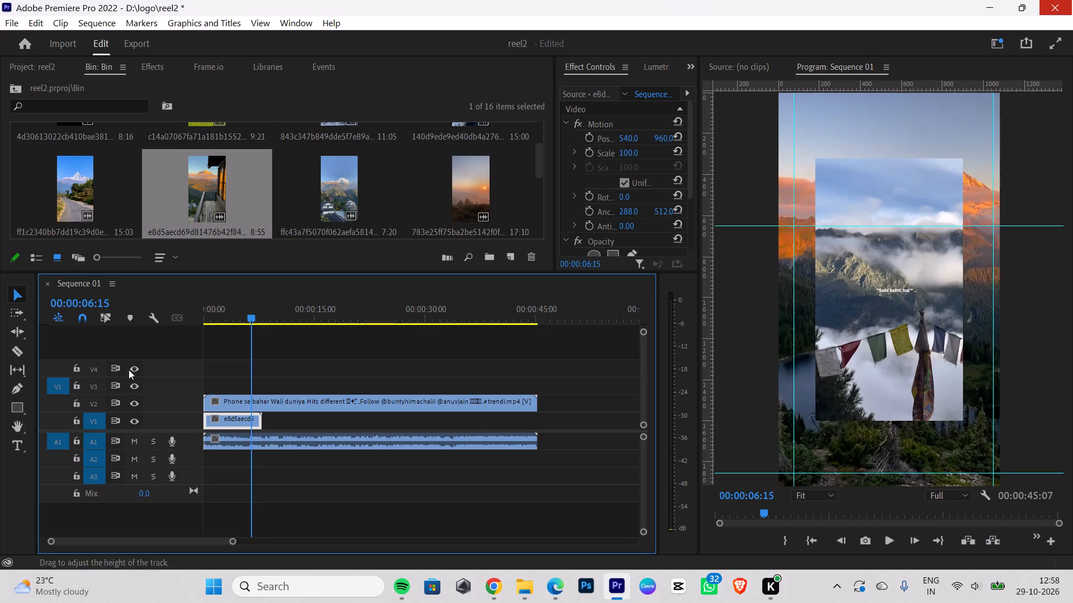
{"action": "left_click", "coordinate": [132, 403]}
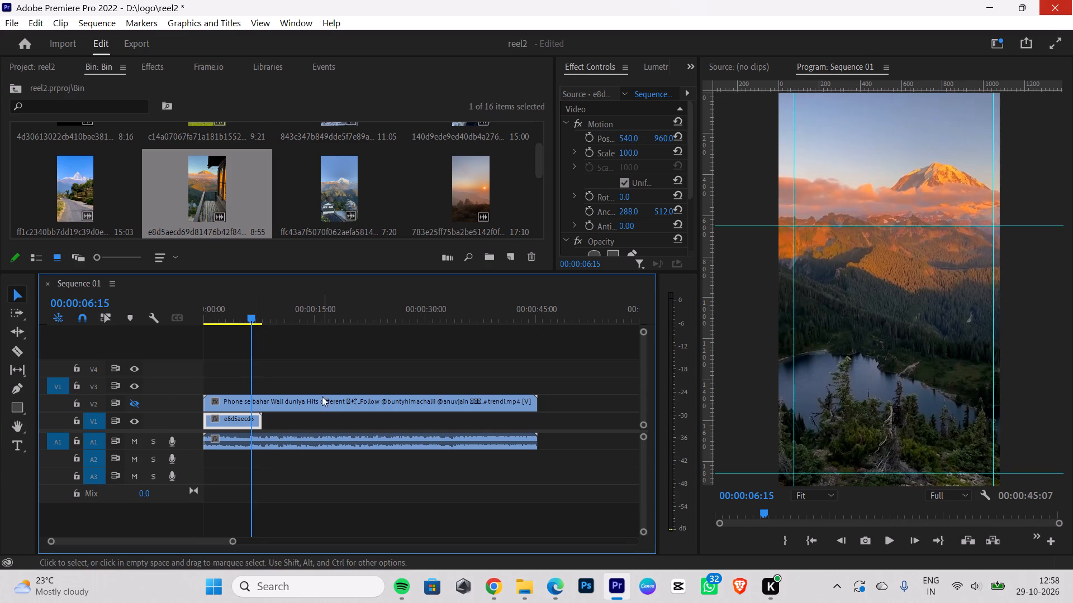
{"action": "left_click", "coordinate": [17, 347]}
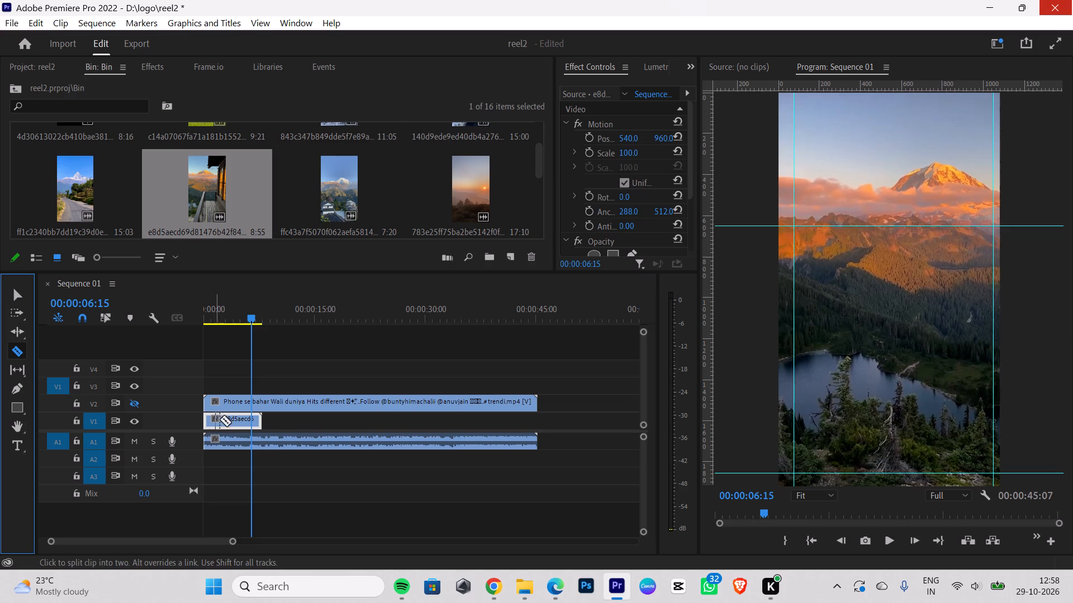
{"action": "left_click", "coordinate": [252, 418]}
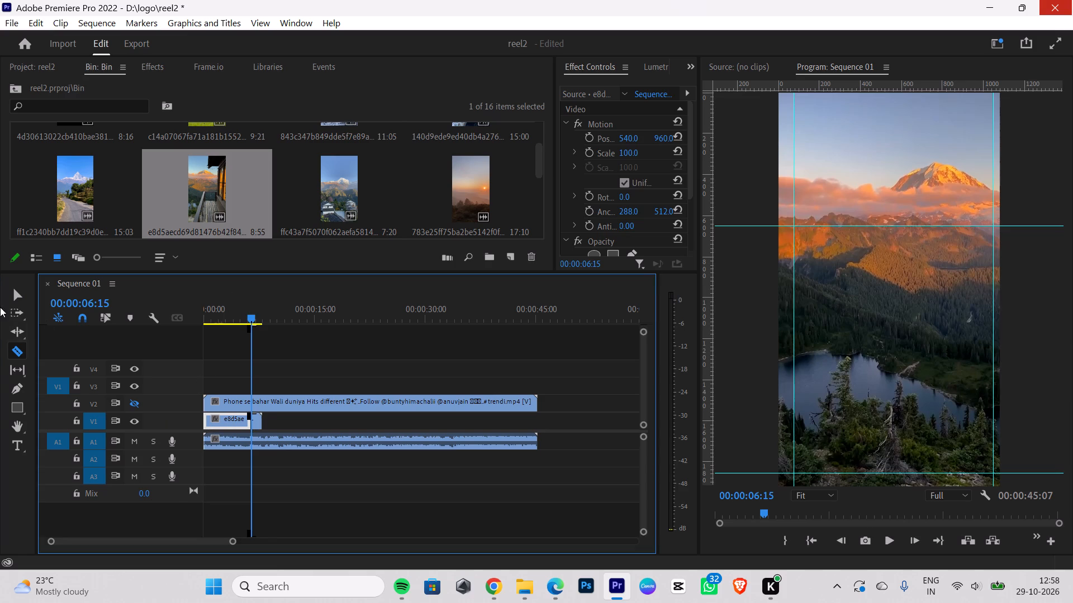
{"action": "left_click", "coordinate": [13, 295]}
{"action": "left_click", "coordinate": [254, 424]}
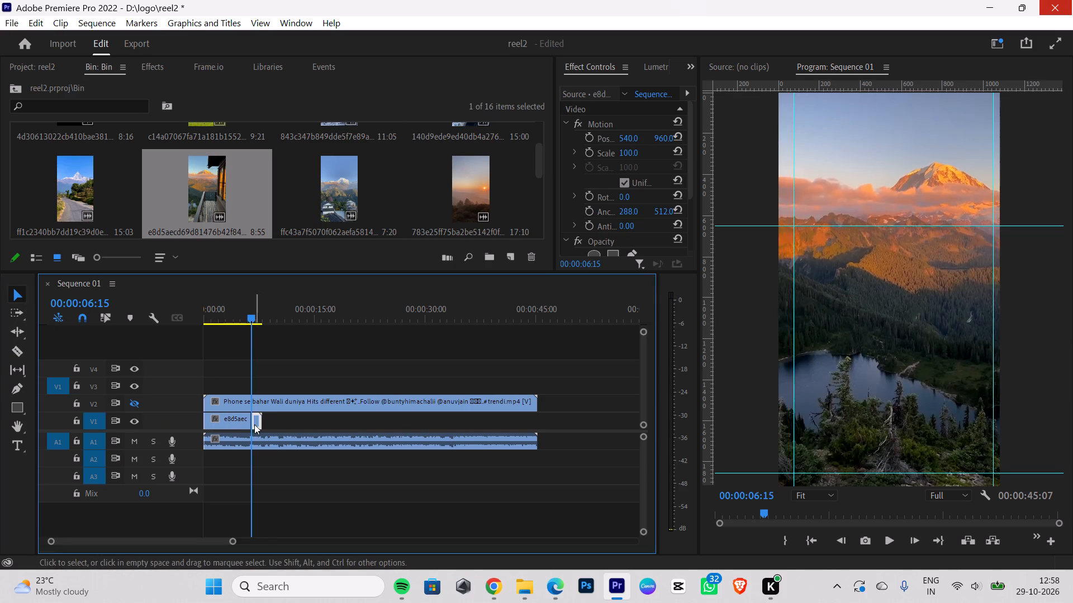
{"action": "key", "text": "BackSpace"}
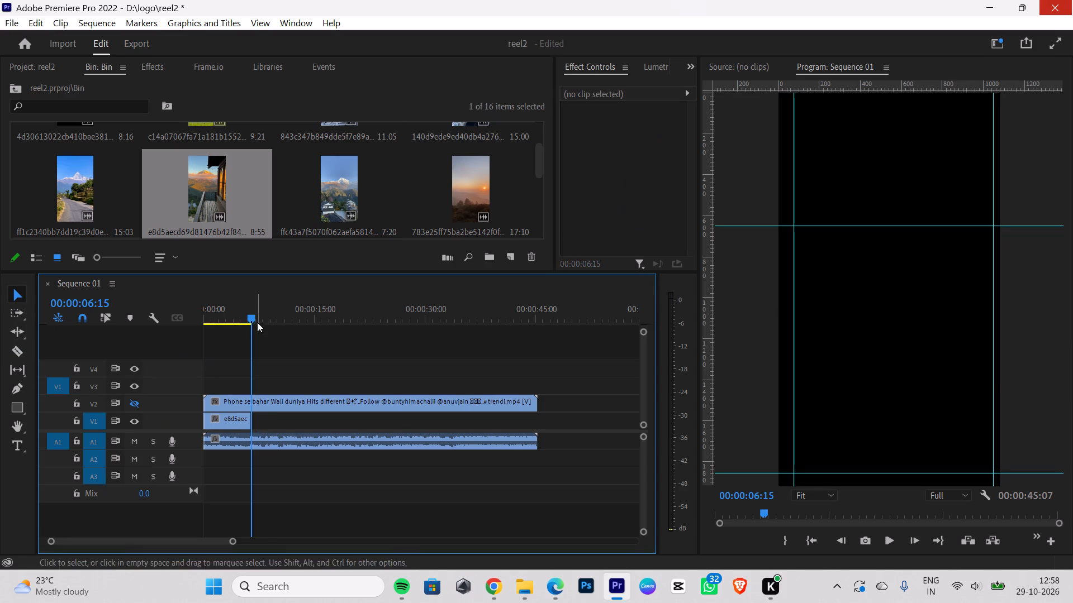
Play back the shortened e8d5aecd balcony clip from the start of the sequence.
{"action": "left_click_drag", "start_coordinate": [246, 317], "coordinate": [149, 331]}
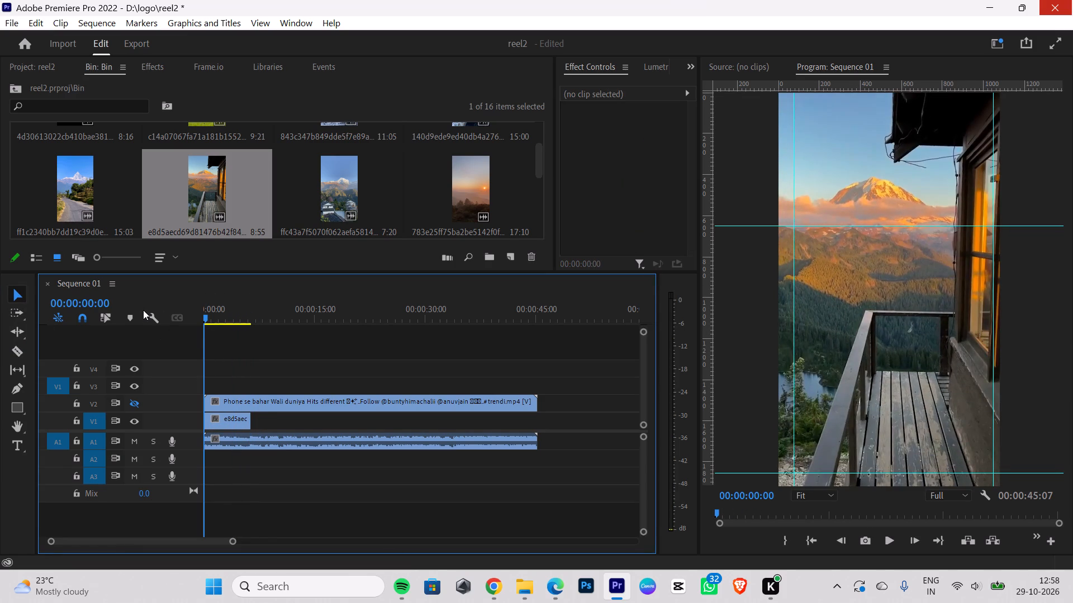
{"action": "key", "text": "space"}
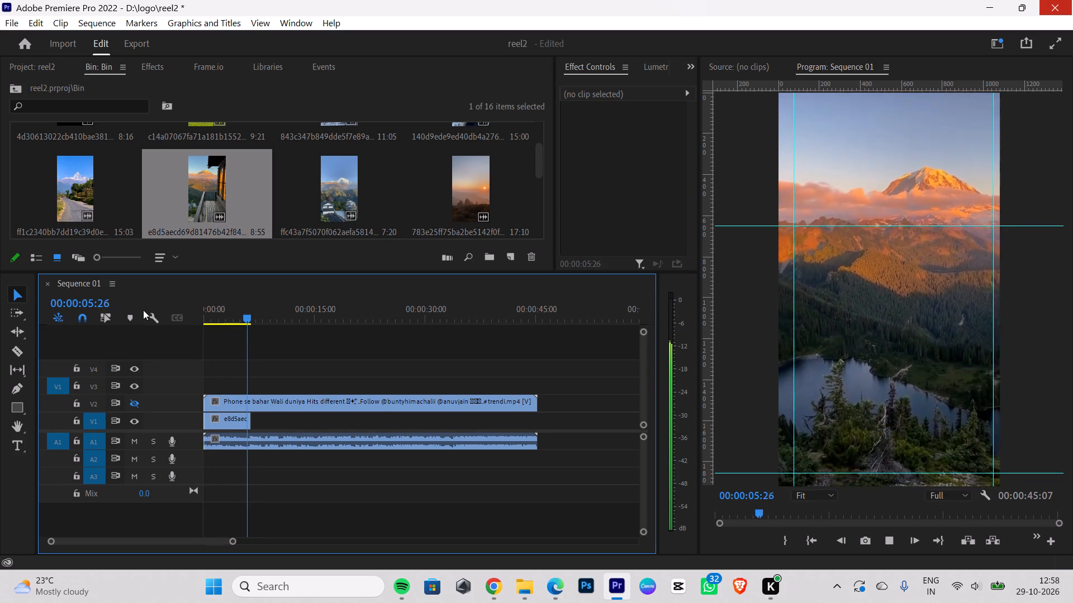
{"action": "key", "text": "space"}
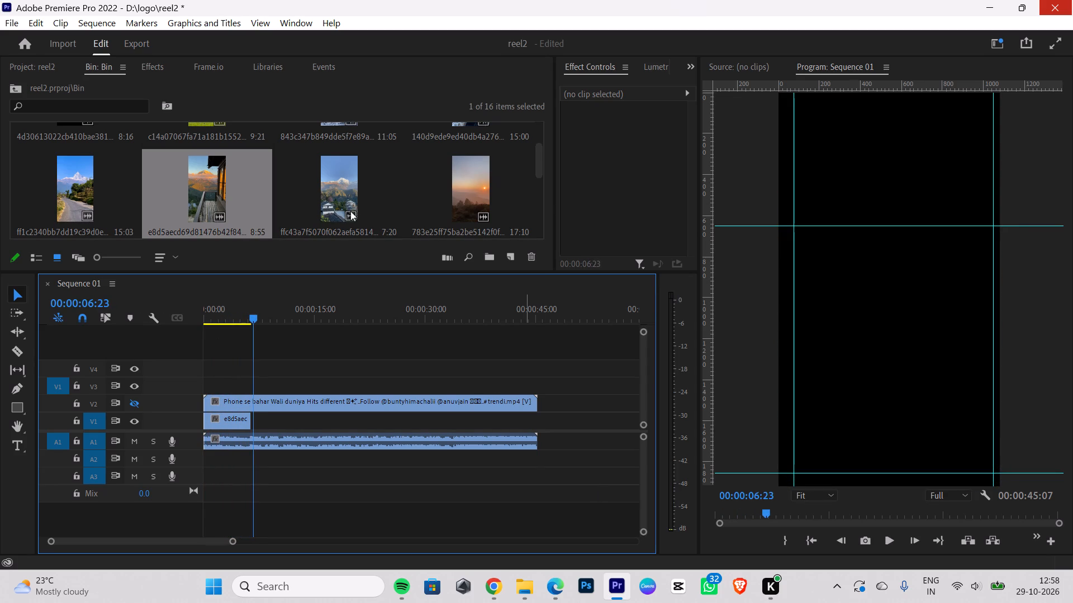
Make the reference video on V2 visible again with the playhead just before the end of the e8d5aecd clip.
{"action": "left_click_drag", "start_coordinate": [250, 320], "coordinate": [246, 326]}
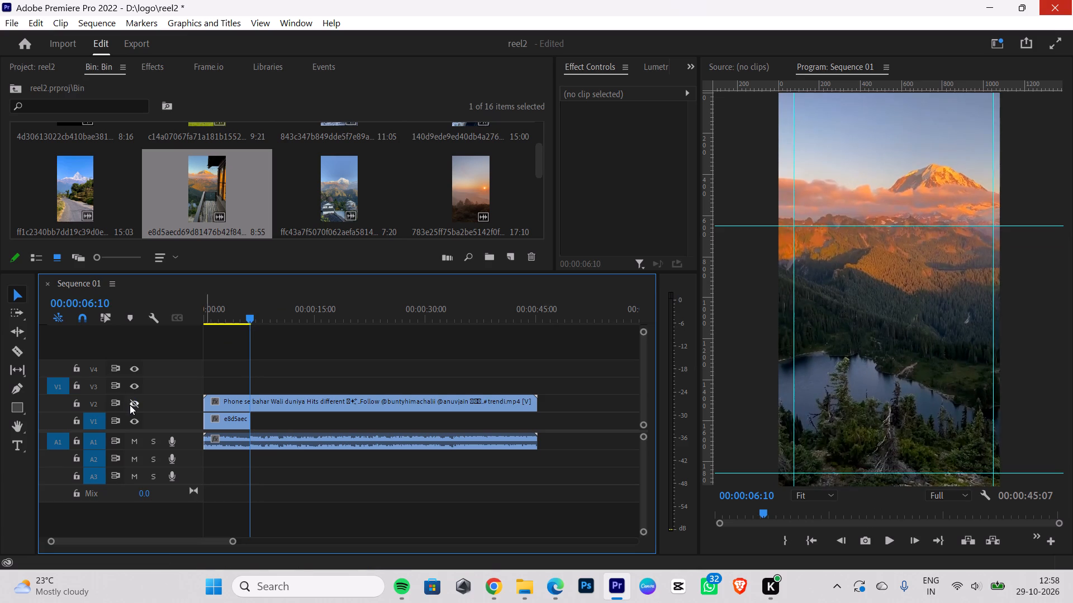
{"action": "left_click", "coordinate": [130, 405]}
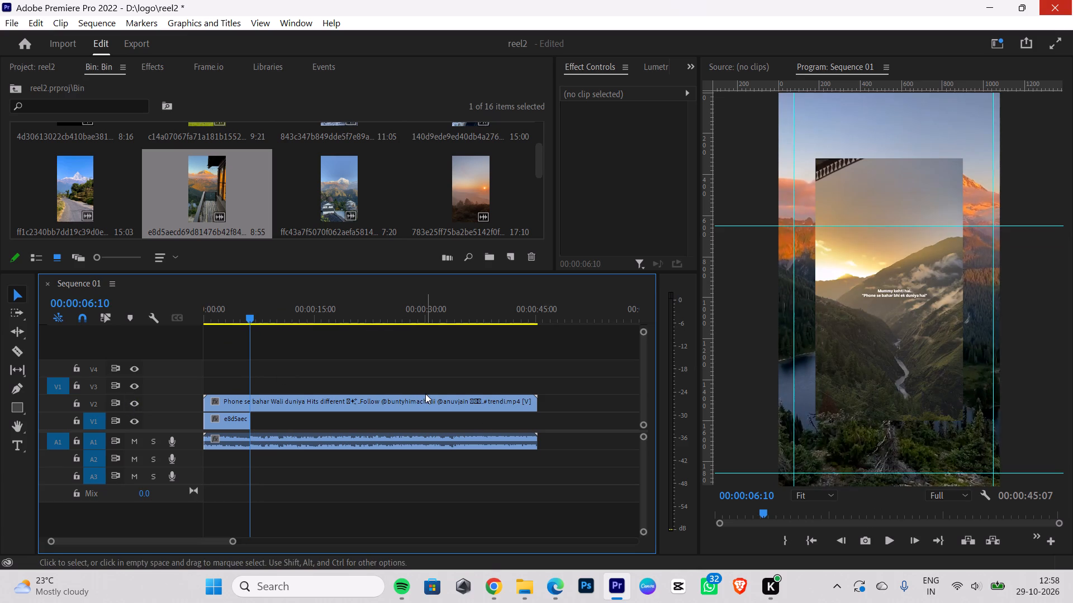
Examine the frames around 00:00:06:15 closely, comparing the end of the e8d5aecd clip with the reference video's shot change.
{"action": "key", "text": "Right"}
{"action": "key", "text": "Right"}
{"action": "key", "text": "Right"}
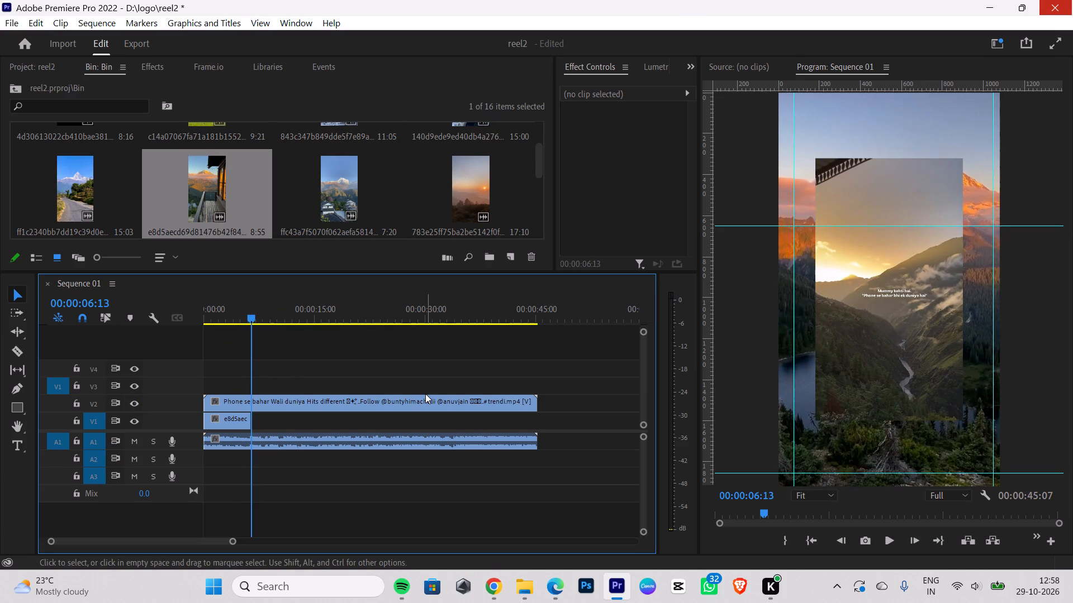
{"action": "key", "text": "Right"}
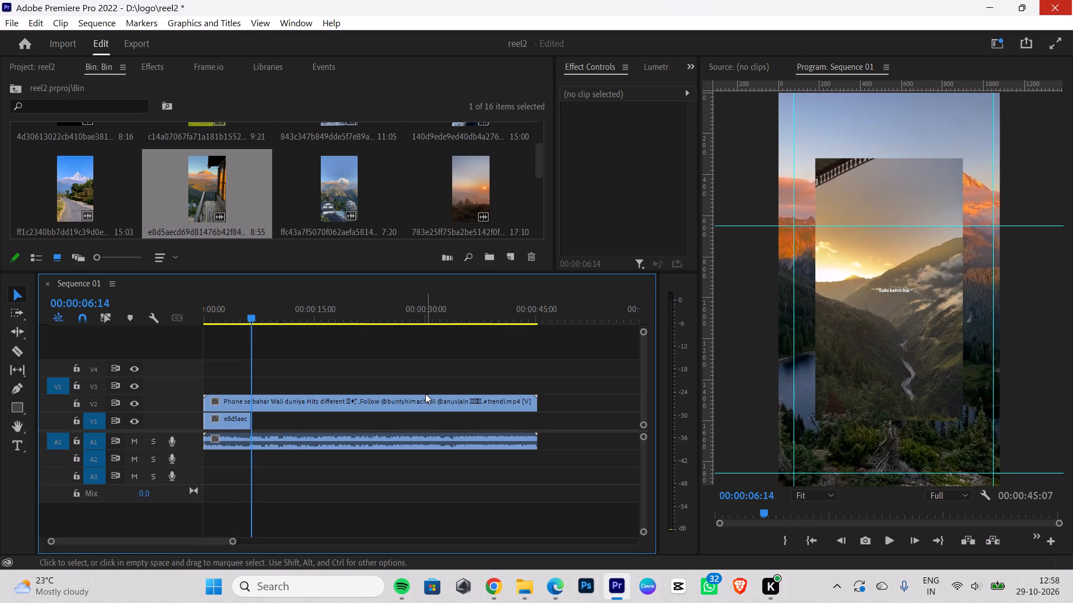
{"action": "key", "text": "Right"}
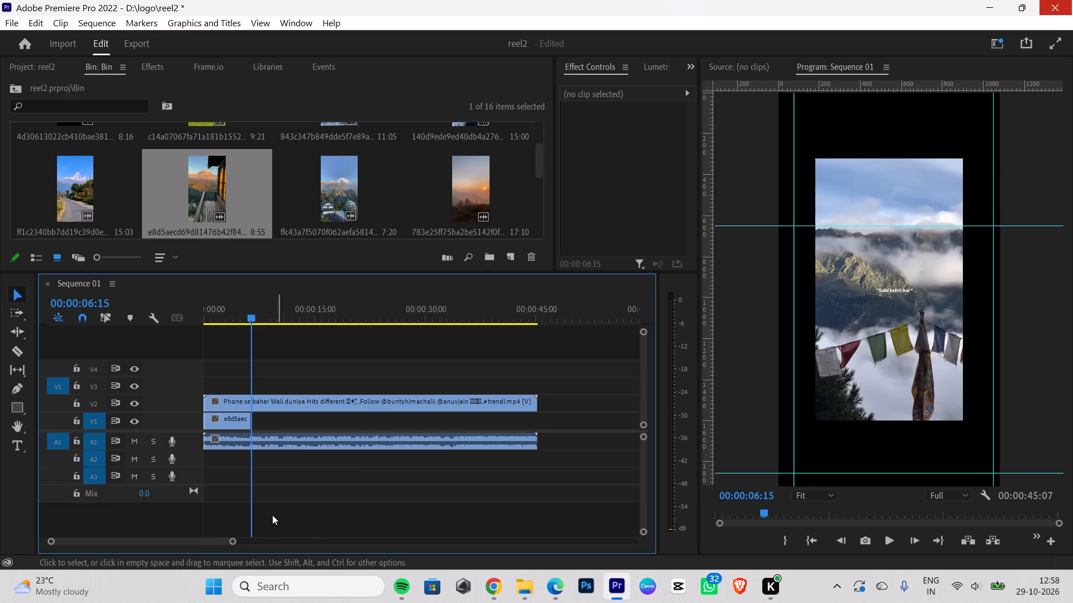
{"action": "left_click_drag", "start_coordinate": [236, 543], "coordinate": [188, 529]}
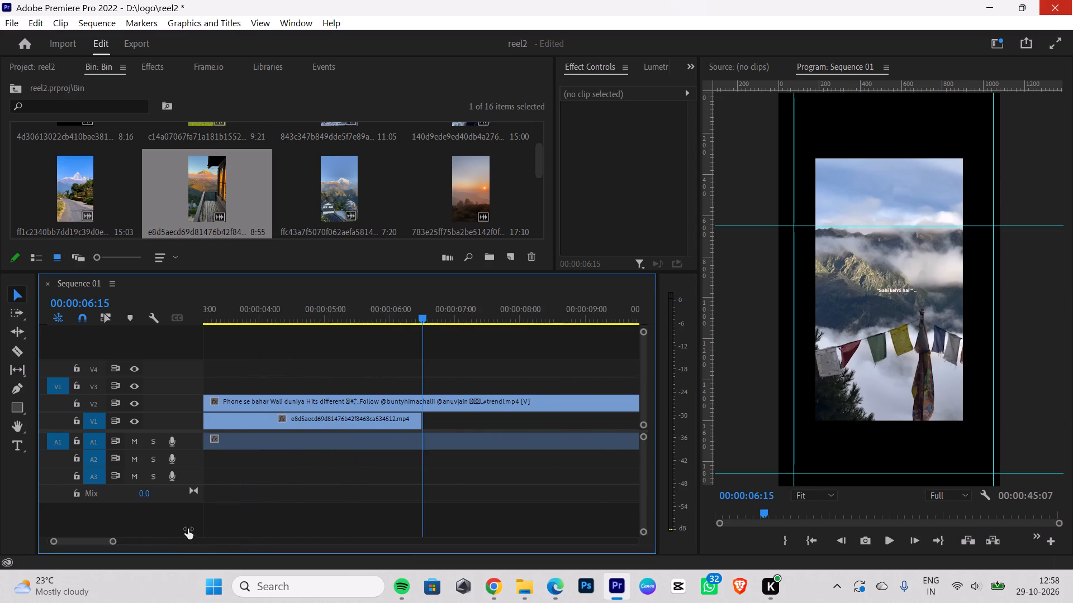
{"action": "left_click_drag", "start_coordinate": [188, 529], "coordinate": [129, 513]}
{"action": "left_click", "coordinate": [378, 419]}
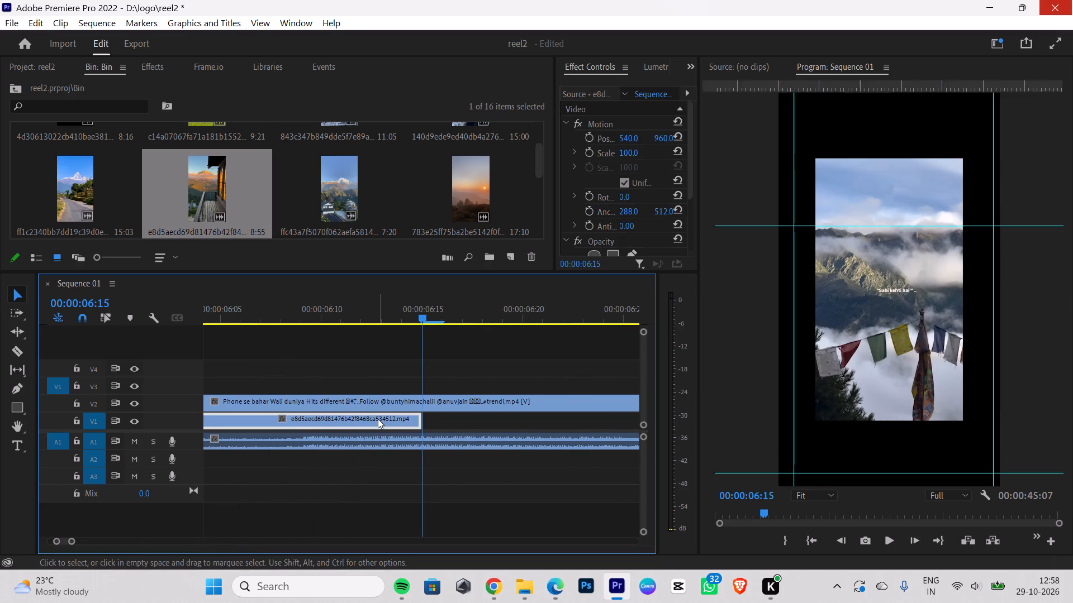
{"action": "left_click", "coordinate": [420, 422]}
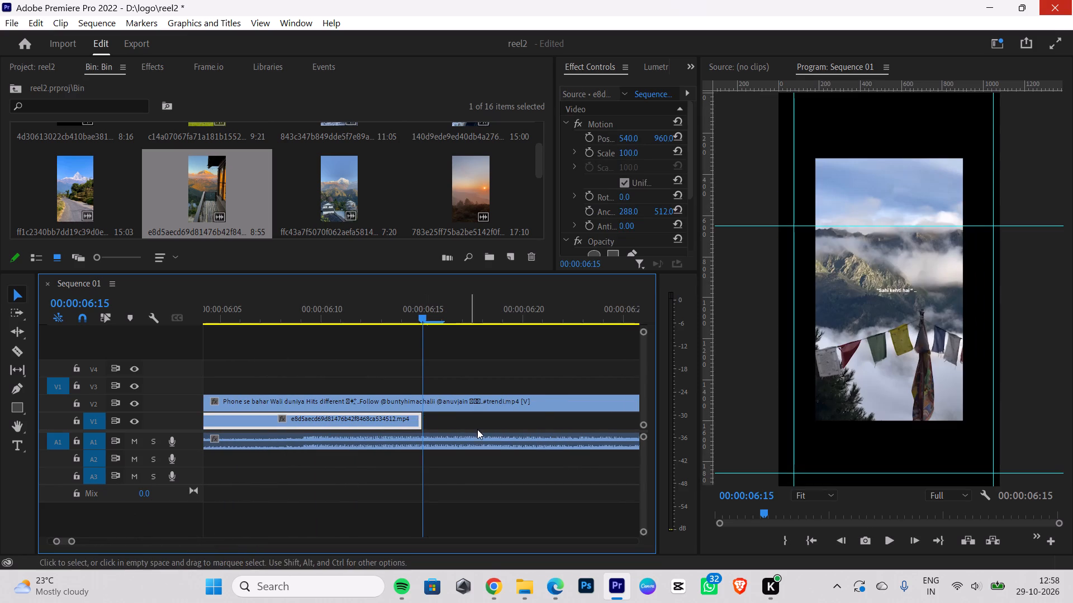
{"action": "left_click_drag", "start_coordinate": [424, 317], "coordinate": [407, 323]}
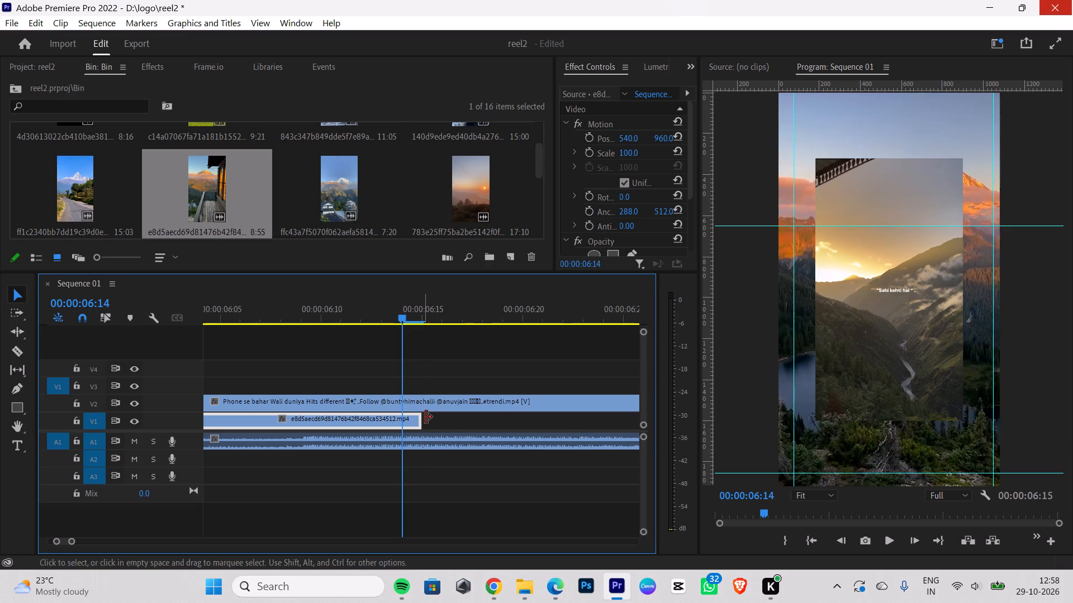
{"action": "left_click_drag", "start_coordinate": [418, 419], "coordinate": [424, 418]}
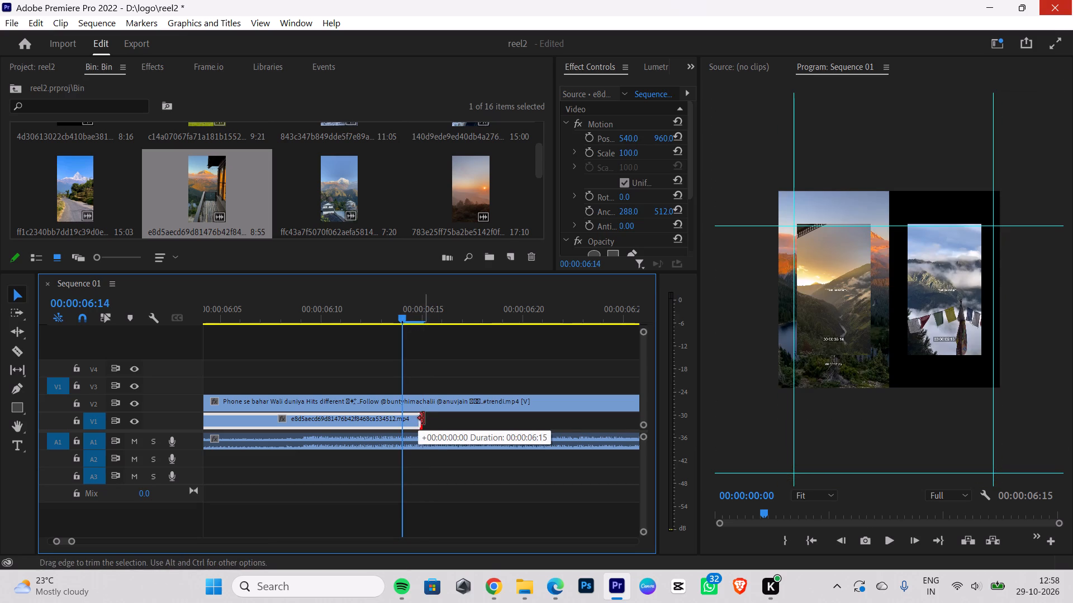
{"action": "left_click_drag", "start_coordinate": [424, 418], "coordinate": [425, 416]}
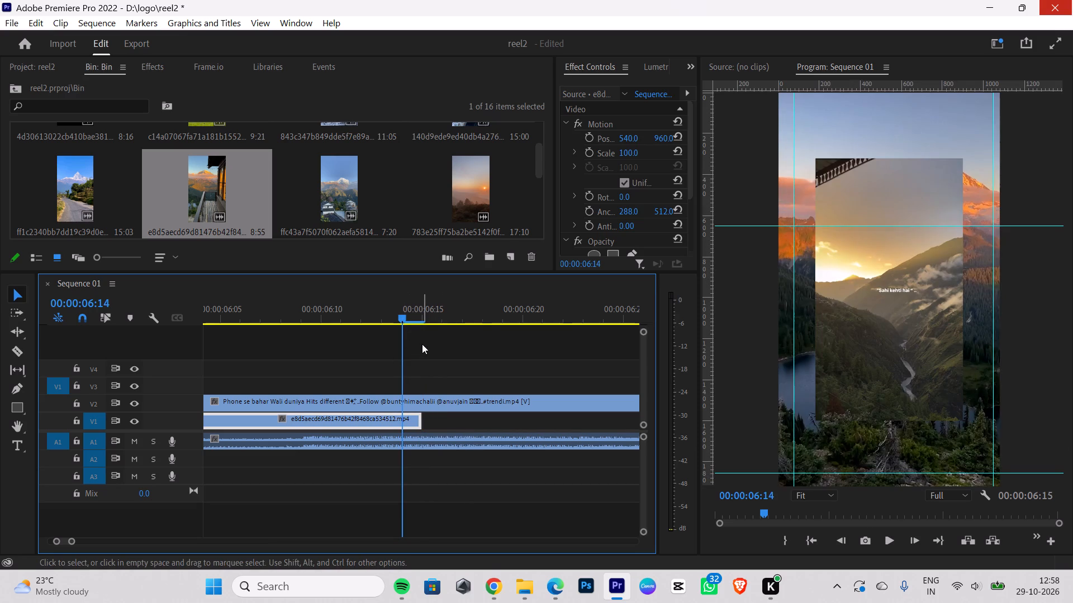
{"action": "key", "text": "Right"}
{"action": "key", "text": "Right"}
{"action": "key", "text": "Left"}
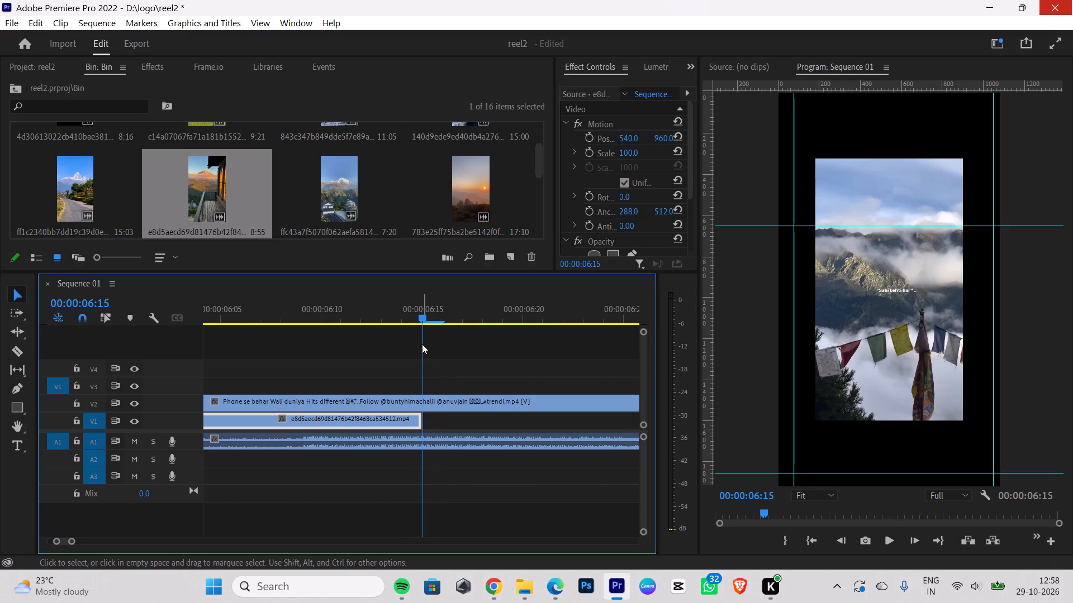
{"action": "key", "text": "Left"}
{"action": "key", "text": "Right"}
Place the 5e61d1f1 sunset prayer-flag clip from the bin on V4 at about 00:00:06:19, after the end of the e8d5aecd clip.
{"action": "scroll", "coordinate": [240, 226], "scroll_direction": "up", "scroll_amount": 1}
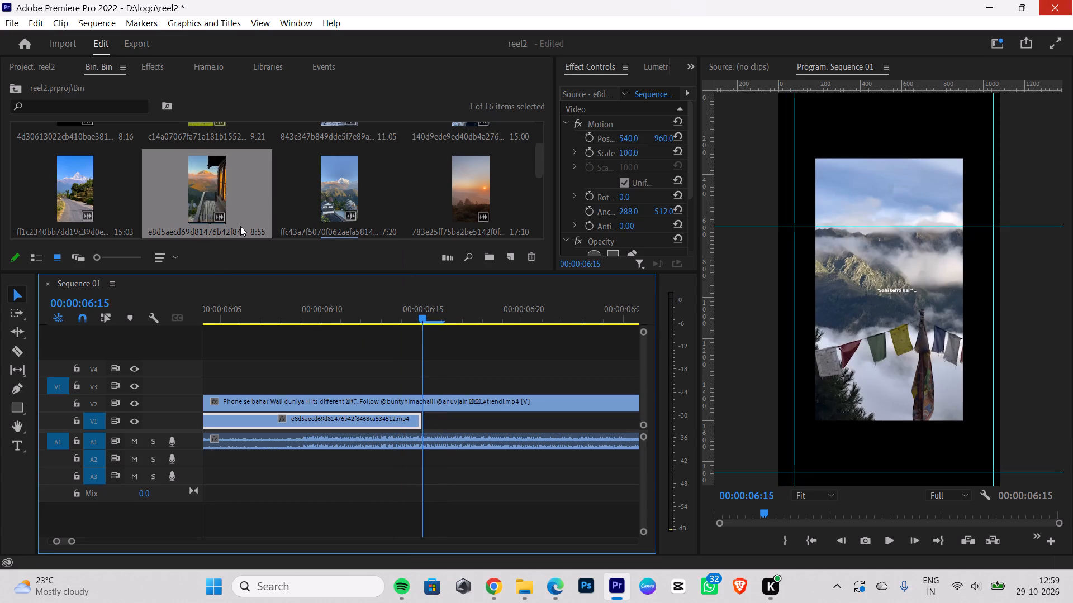
{"action": "scroll", "coordinate": [243, 217], "scroll_direction": "up", "scroll_amount": 2}
{"action": "scroll", "coordinate": [249, 214], "scroll_direction": "down", "scroll_amount": 2}
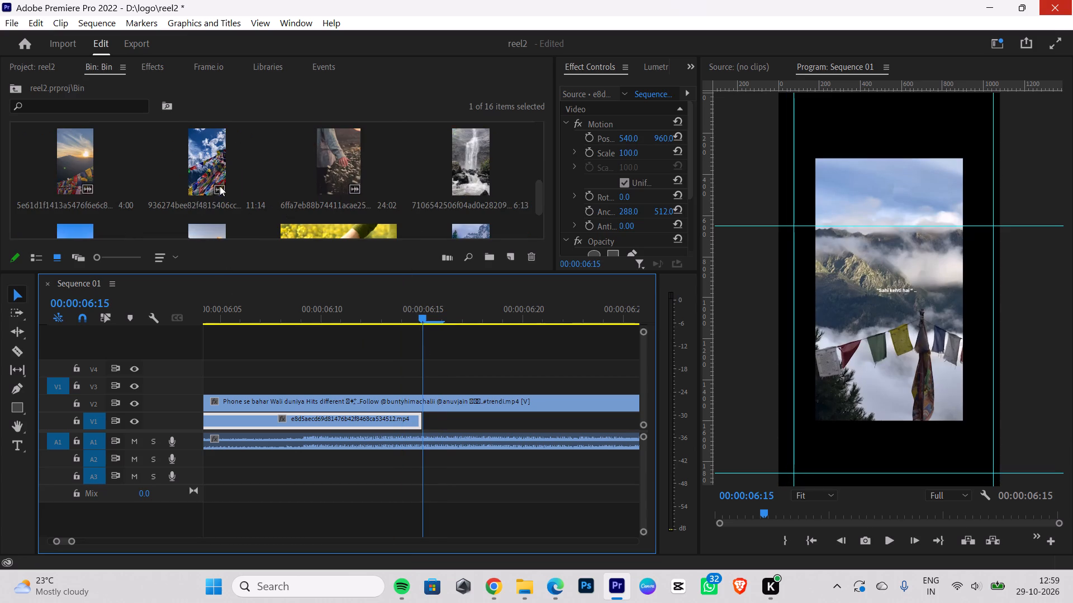
{"action": "left_click_drag", "start_coordinate": [68, 167], "coordinate": [486, 380]}
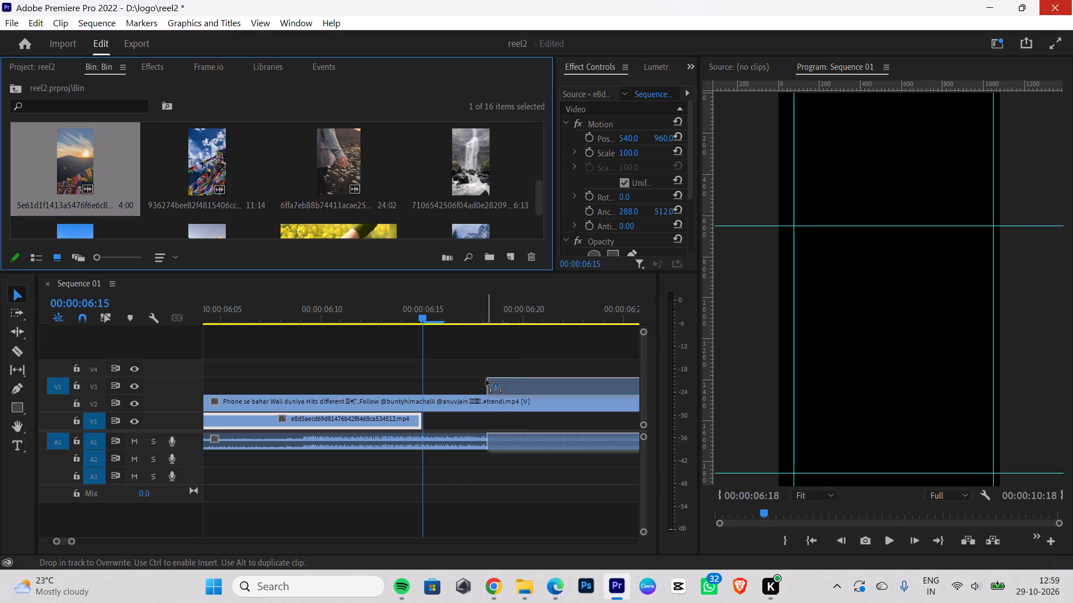
{"action": "left_click_drag", "start_coordinate": [486, 380], "coordinate": [495, 362]}
Delete the 5e61d1f1 clip's audio from A2 and move its video to V1 at 00:00:06:15, directly after the e8d5aecd clip.
{"action": "left_click", "coordinate": [523, 461]}
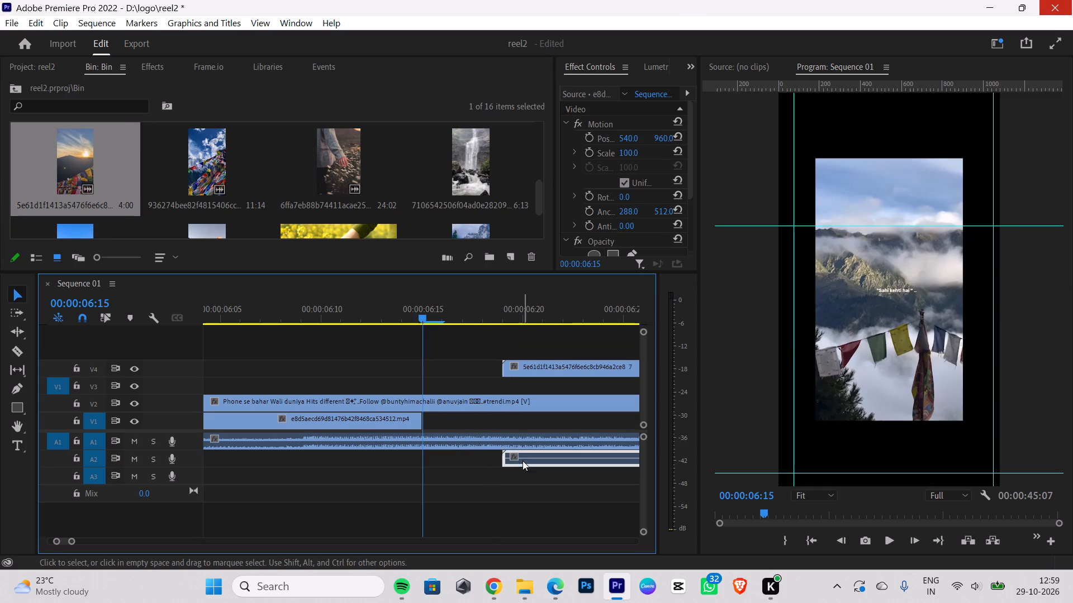
{"action": "key", "text": "BackSpace"}
{"action": "left_click_drag", "start_coordinate": [552, 361], "coordinate": [489, 410]}
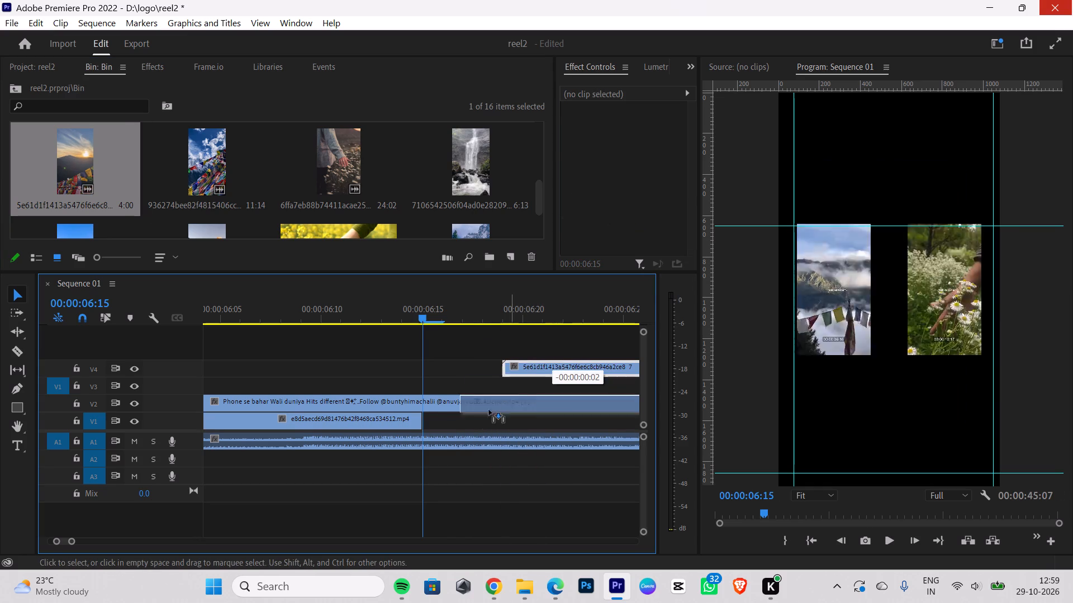
{"action": "left_click_drag", "start_coordinate": [489, 410], "coordinate": [469, 417]}
Apply Scale to Frame Size to the 5e61d1f1 prayer-flag clip on V1.
{"action": "right_click", "coordinate": [469, 417]}
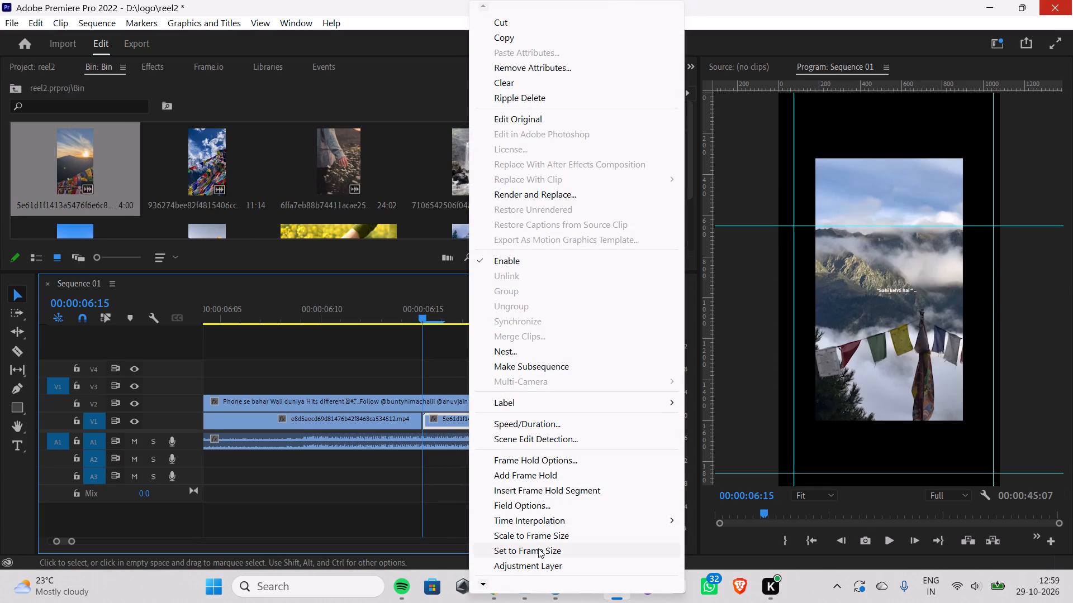
{"action": "left_click", "coordinate": [538, 542]}
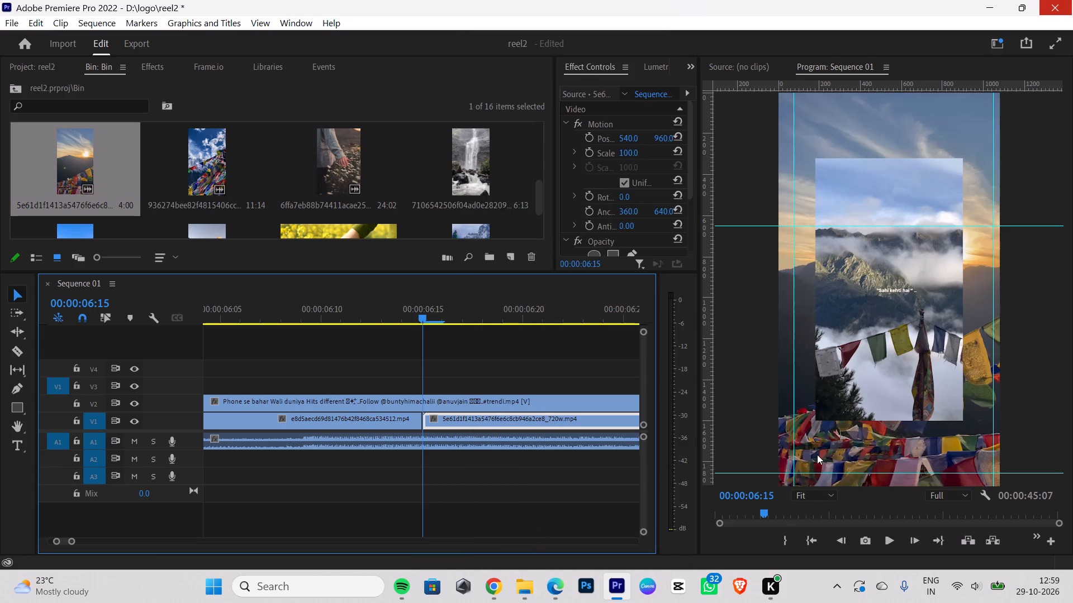
Split the 5e61d1f1 clip at 00:00:09:00, where the reference video's prayer-flag shot ends, and delete the remainder.
{"action": "key", "text": "Right"}
{"action": "key", "text": "Right"}
{"action": "key", "text": "Right"}
{"action": "key", "text": "Right"}
{"action": "key", "text": "Right"}
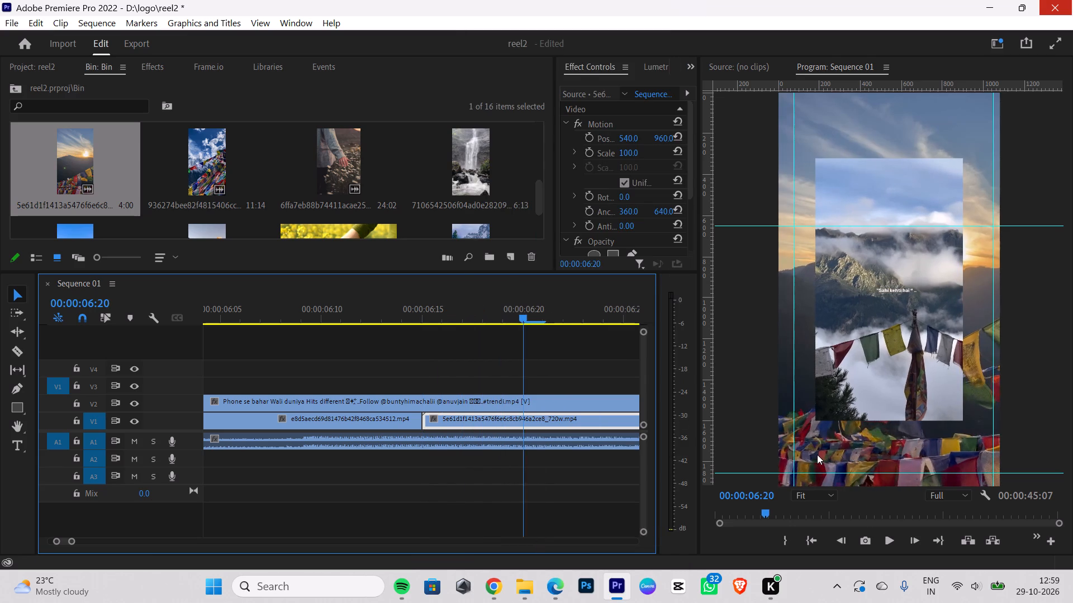
{"action": "key", "text": "Right"}
{"action": "key", "text": "Right"}
{"action": "key", "text": "Right"}
{"action": "key", "text": "Right"}
{"action": "key", "text": "Right"}
{"action": "key", "text": "Right"}
{"action": "key", "text": "Right"}
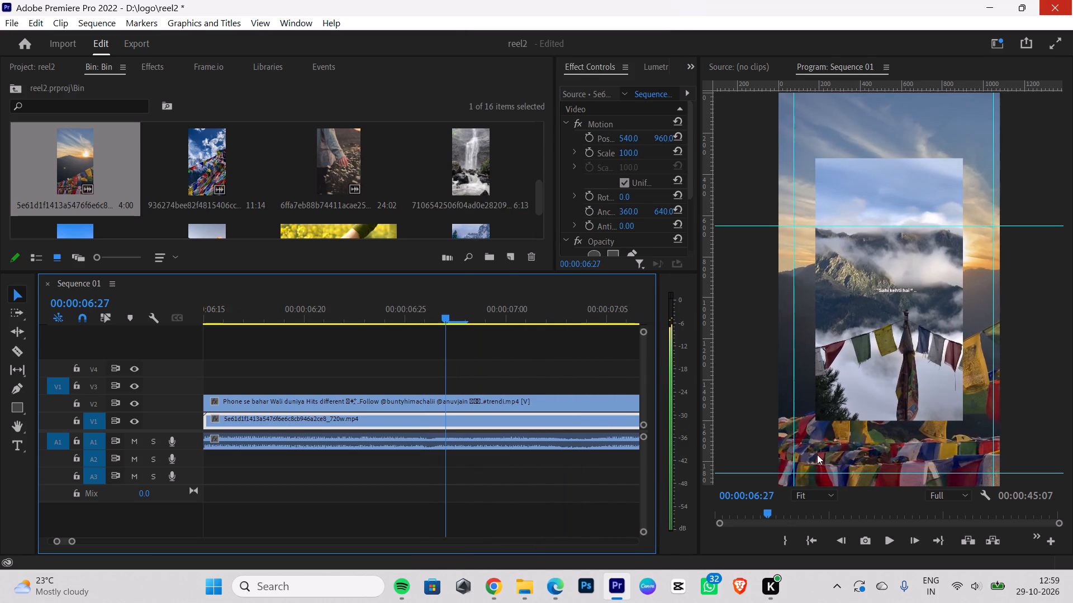
{"action": "left_click_drag", "start_coordinate": [73, 540], "coordinate": [91, 540]}
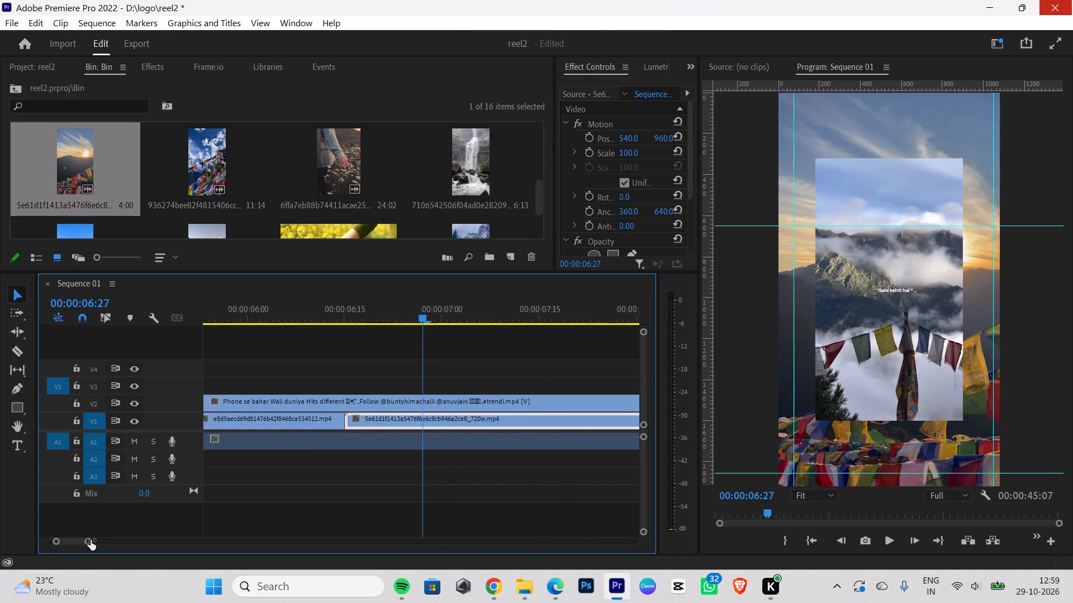
{"action": "left_click_drag", "start_coordinate": [91, 540], "coordinate": [141, 540]}
{"action": "key", "text": "Right"}
{"action": "key", "text": "Right"}
{"action": "key", "text": "Right"}
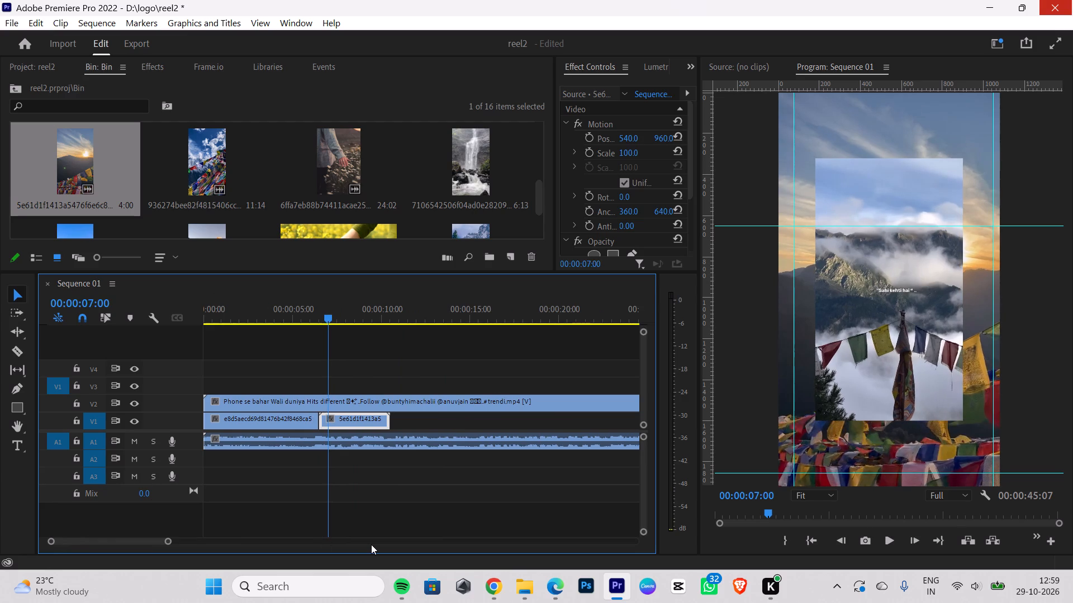
{"action": "key", "text": "Right"}
{"action": "key", "text": "Right"}
{"action": "key", "text": "Right"}
{"action": "key", "text": "Right"}
{"action": "key", "text": "Right"}
{"action": "key", "text": "Right"}
{"action": "key", "text": "Right"}
{"action": "key", "text": "Right"}
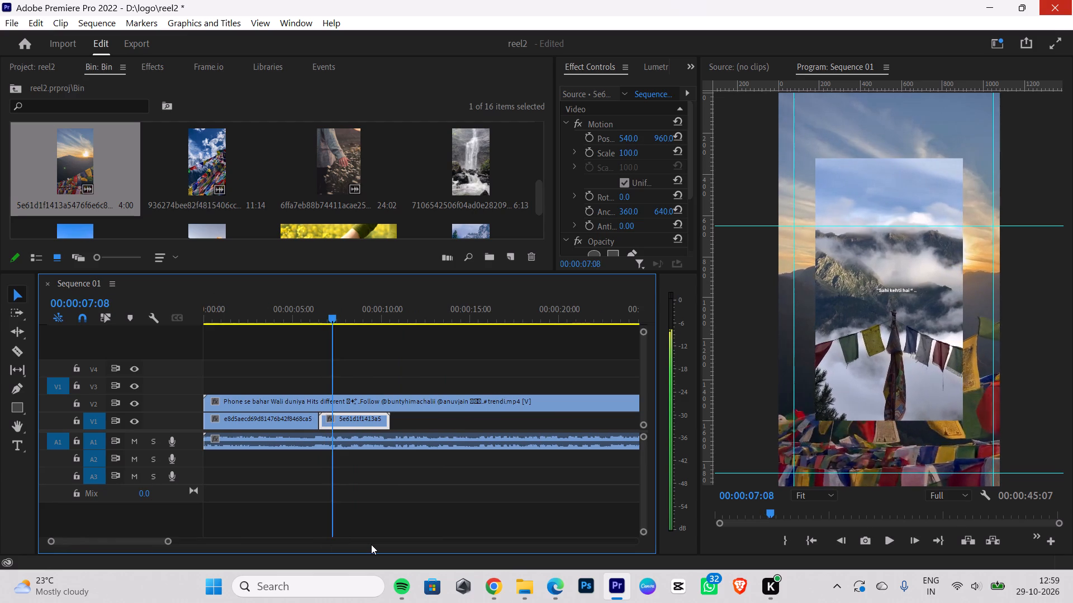
{"action": "key", "text": "Right"}
{"action": "key", "text": "Right"}
{"action": "key", "text": "Right"}
{"action": "key", "text": "Right"}
{"action": "key", "text": "Right"}
{"action": "key", "text": "Right"}
{"action": "key", "text": "Right"}
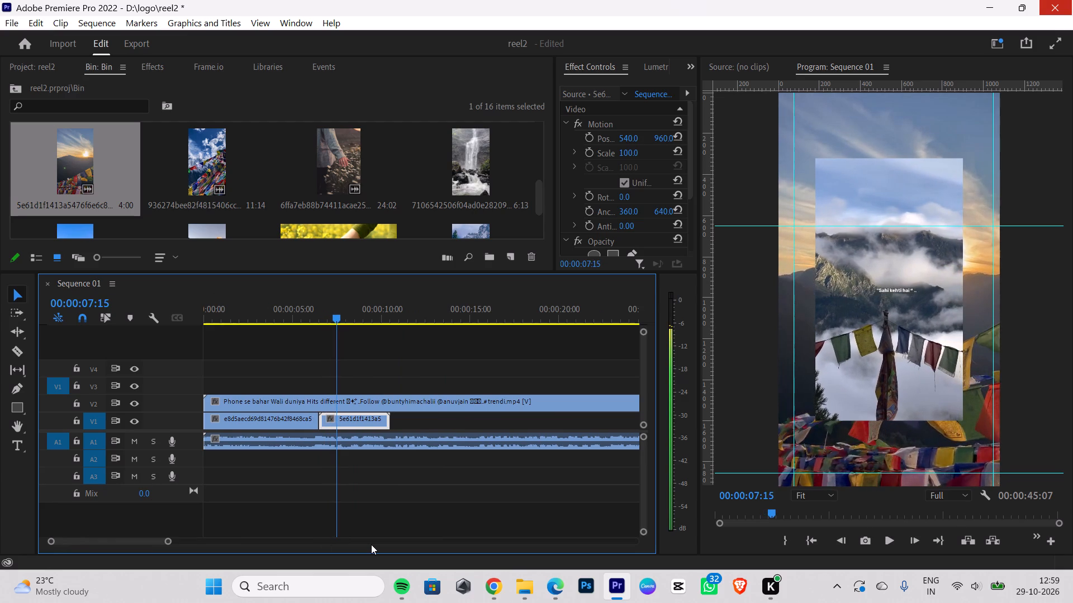
{"action": "key", "text": "Right"}
{"action": "key", "text": "Right"}
{"action": "key", "text": "Right"}
{"action": "key", "text": "Right"}
{"action": "key", "text": "Right"}
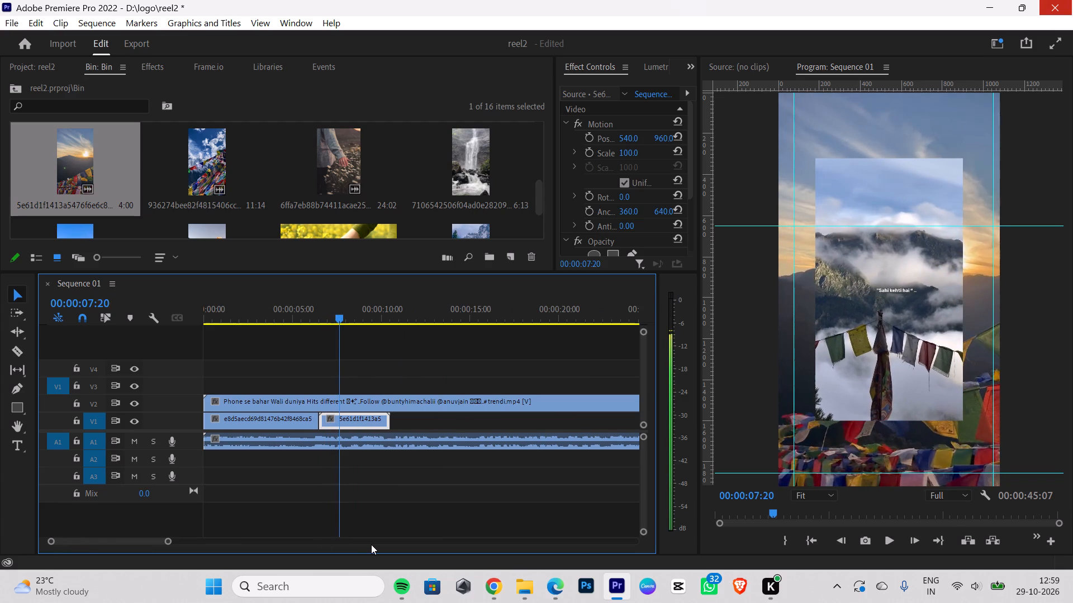
{"action": "key", "text": "Right"}
{"action": "key", "text": "Right"}
{"action": "key", "text": "Right"}
{"action": "key", "text": "Right"}
{"action": "key", "text": "Right"}
{"action": "key", "text": "Right"}
{"action": "key", "text": "Right"}
{"action": "key", "text": "Right"}
{"action": "key", "text": "Right"}
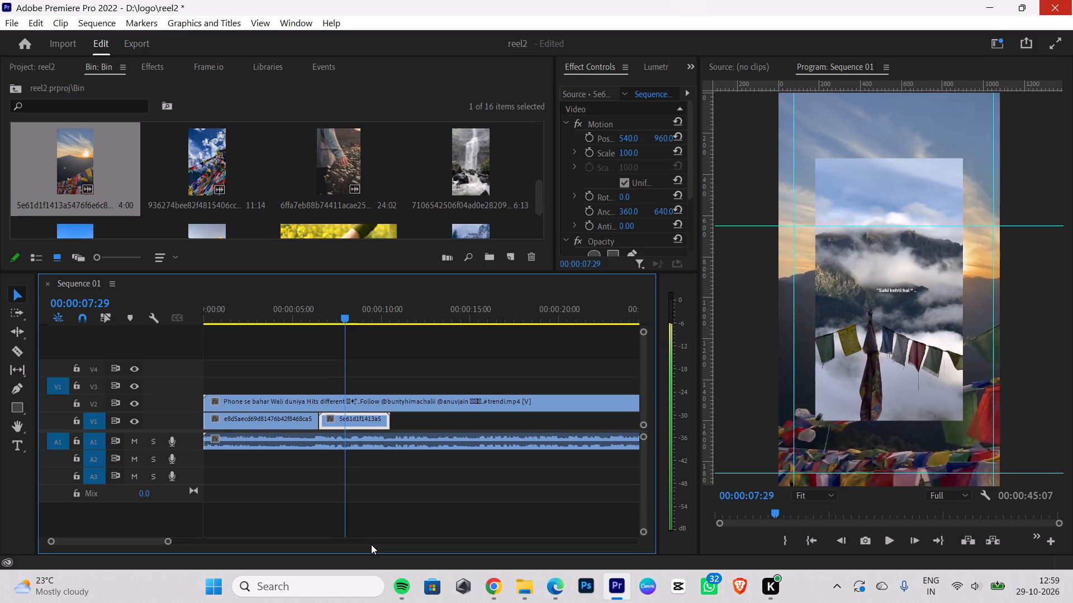
{"action": "key", "text": "Right"}
{"action": "key", "text": "Right"}
{"action": "key", "text": "Right"}
{"action": "key", "text": "Right"}
{"action": "key", "text": "Right"}
{"action": "key", "text": "Right"}
{"action": "key", "text": "Right"}
{"action": "key", "text": "Right"}
{"action": "key", "text": "Right"}
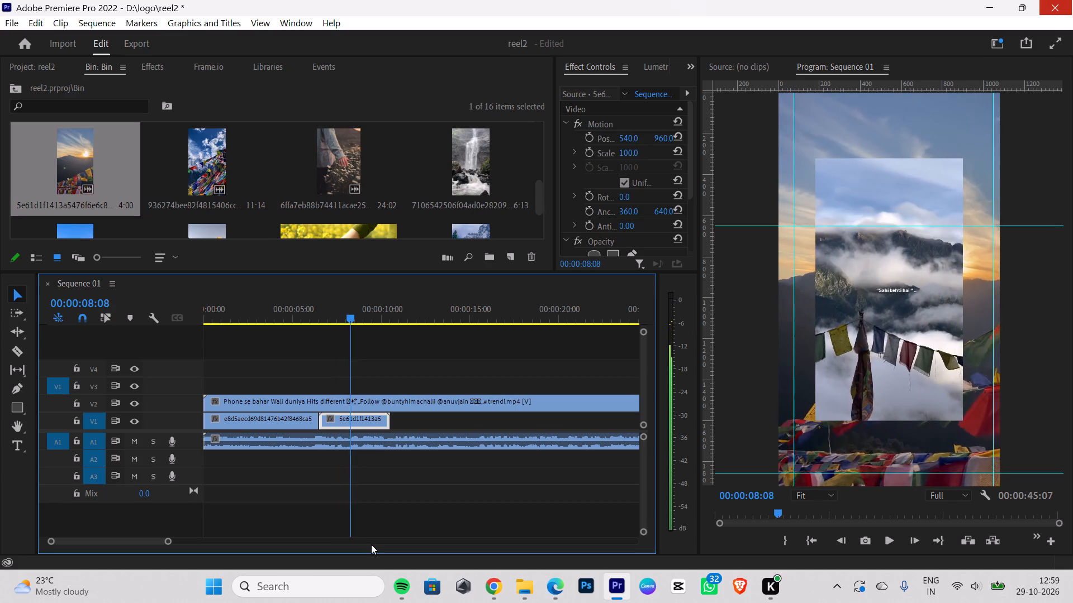
{"action": "key", "text": "Right"}
{"action": "key", "text": "Right"}
{"action": "key", "text": "Right"}
{"action": "key", "text": "Right"}
{"action": "key", "text": "Right"}
{"action": "key", "text": "Right"}
{"action": "key", "text": "Right"}
{"action": "key", "text": "Right"}
{"action": "key", "text": "Right"}
{"action": "key", "text": "Right"}
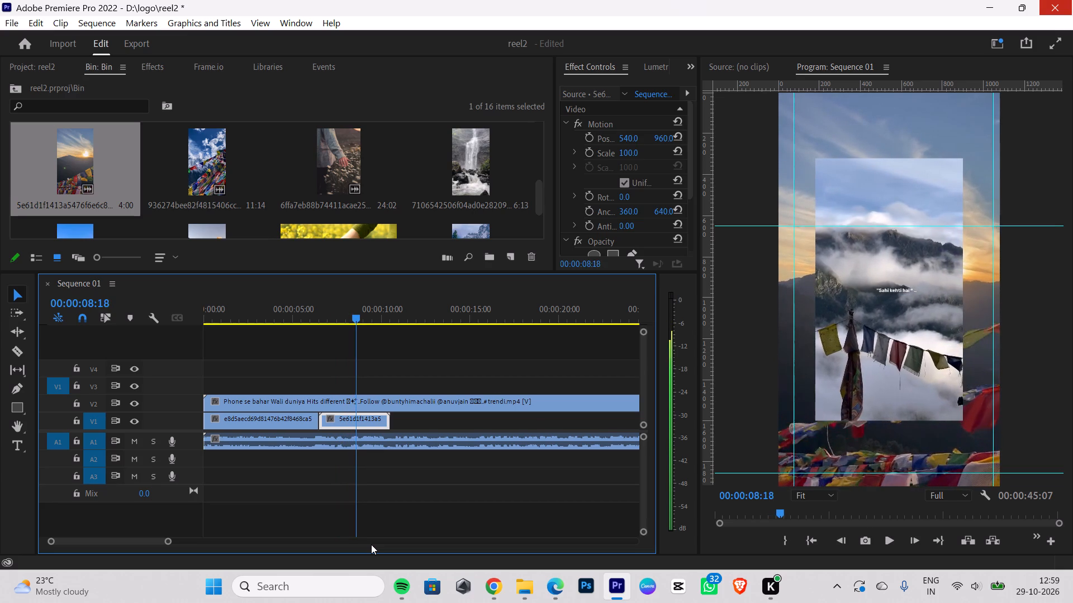
{"action": "key", "text": "Right"}
{"action": "key", "text": "Right"}
{"action": "key", "text": "Right"}
{"action": "key", "text": "Right"}
{"action": "key", "text": "Right"}
{"action": "key", "text": "Right"}
{"action": "key", "text": "Right"}
{"action": "key", "text": "Right"}
{"action": "key", "text": "Right"}
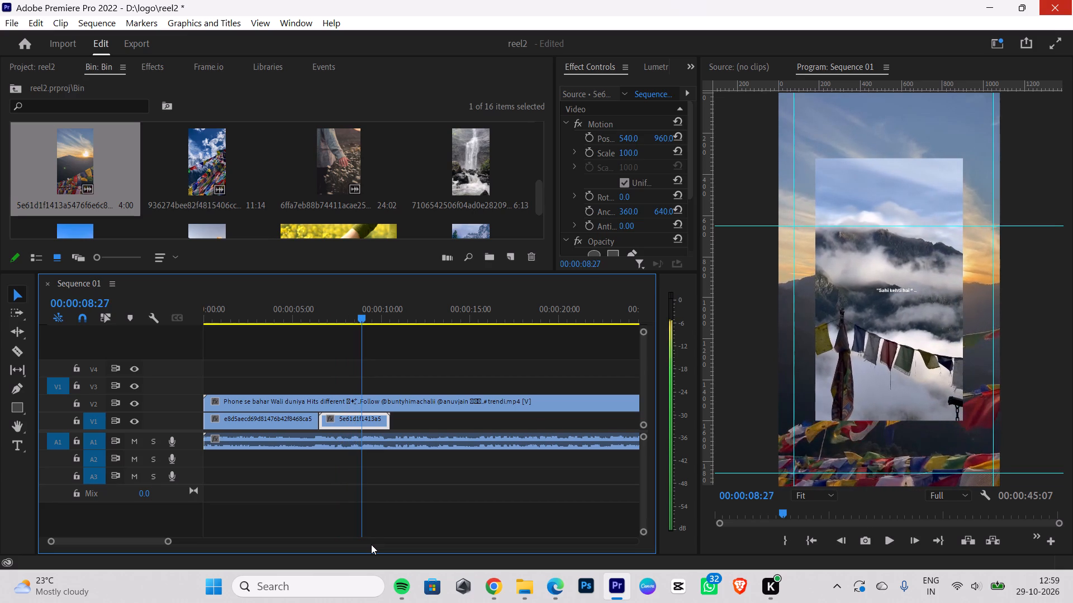
{"action": "key", "text": "Right"}
{"action": "key", "text": "Right"}
{"action": "key", "text": "Right"}
{"action": "key", "text": "Right"}
{"action": "key", "text": "Right"}
{"action": "key", "text": "Left"}
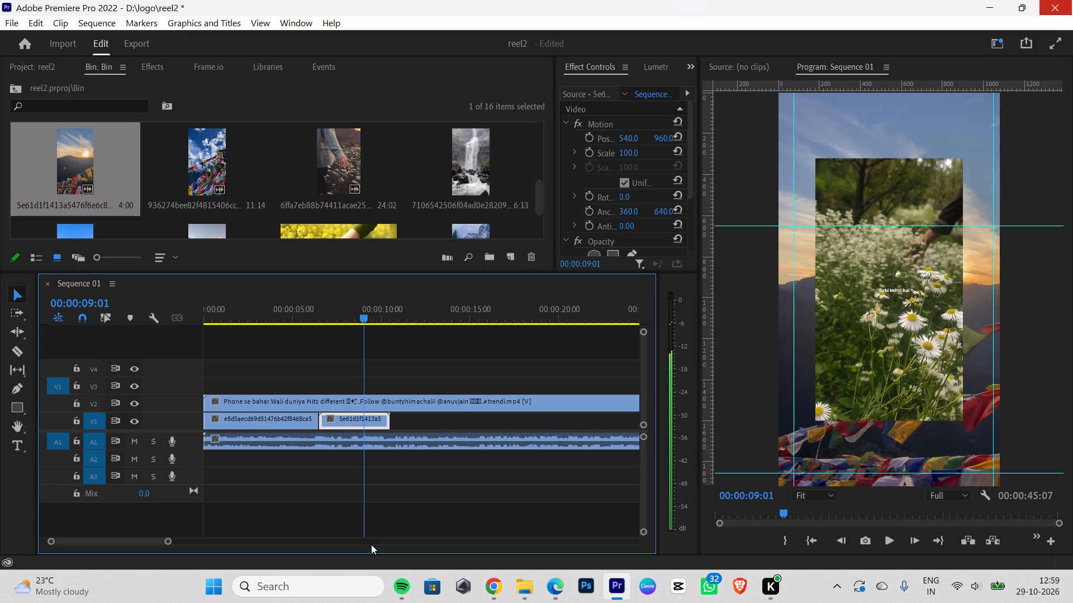
{"action": "key", "text": "Left"}
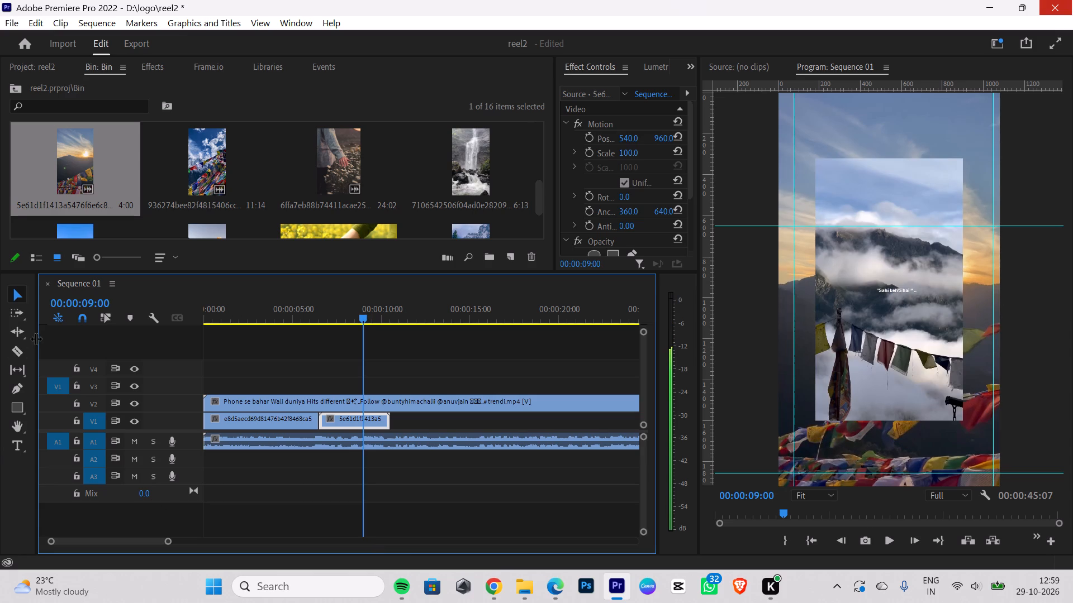
{"action": "left_click", "coordinate": [22, 349]}
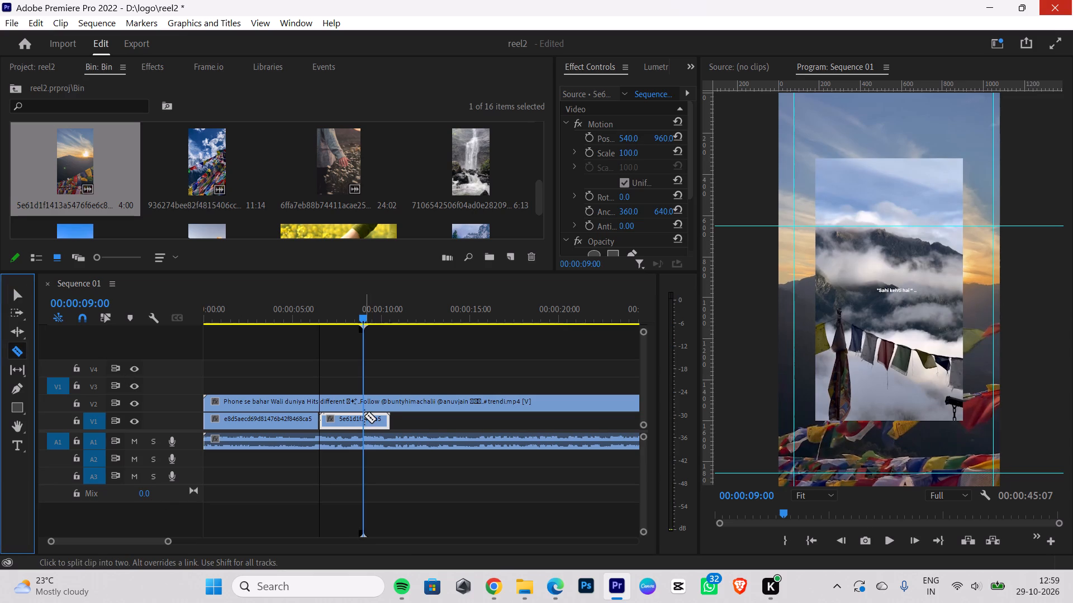
{"action": "left_click", "coordinate": [364, 416]}
{"action": "left_click", "coordinate": [24, 291]}
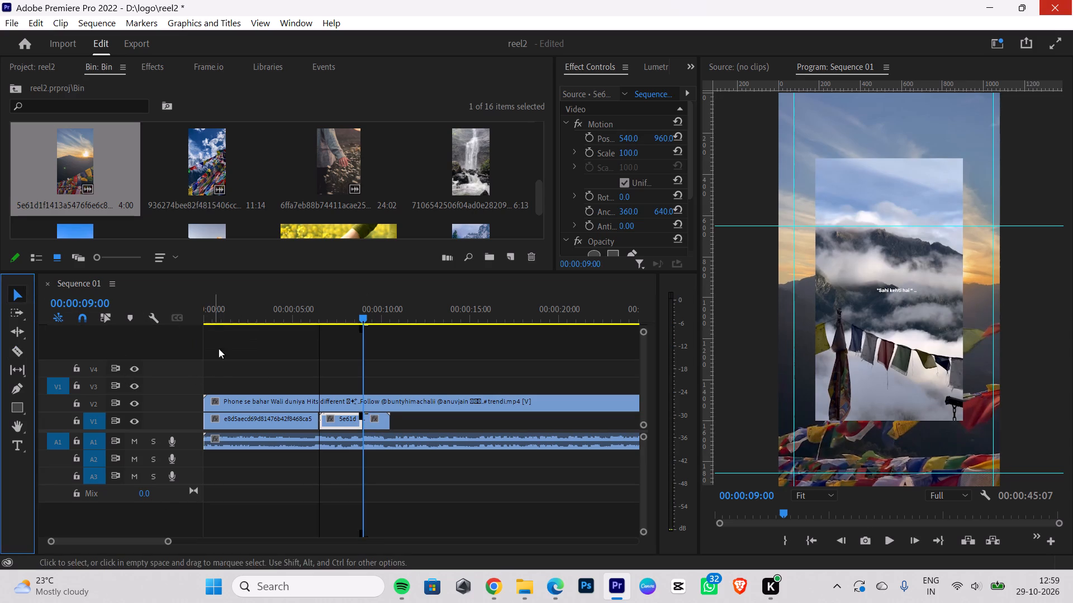
{"action": "left_click", "coordinate": [374, 420]}
{"action": "key", "text": "BackSpace"}
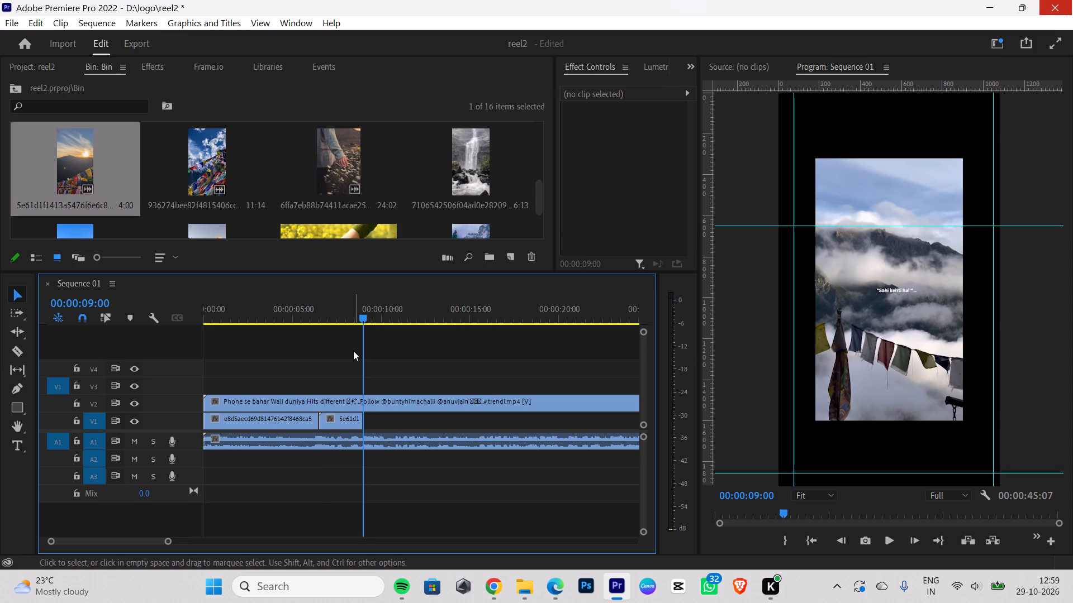
Extend the end of the 5e61d1f1 clip by one frame to 00:00:09:01, matching the reference video's change to the daisy shot.
{"action": "key", "text": "Left"}
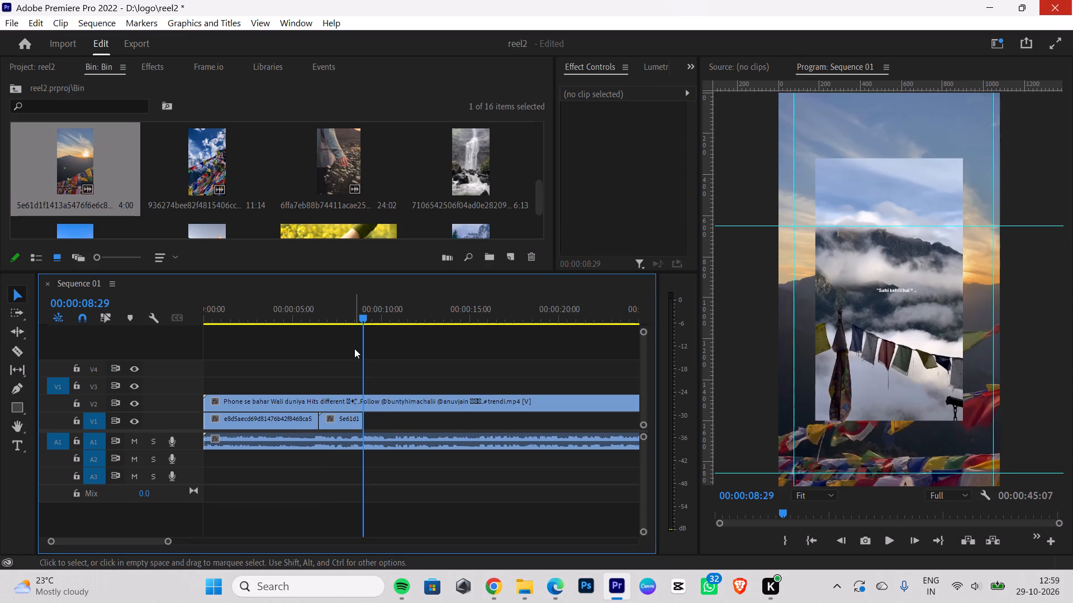
{"action": "key", "text": "Right"}
{"action": "key", "text": "Right"}
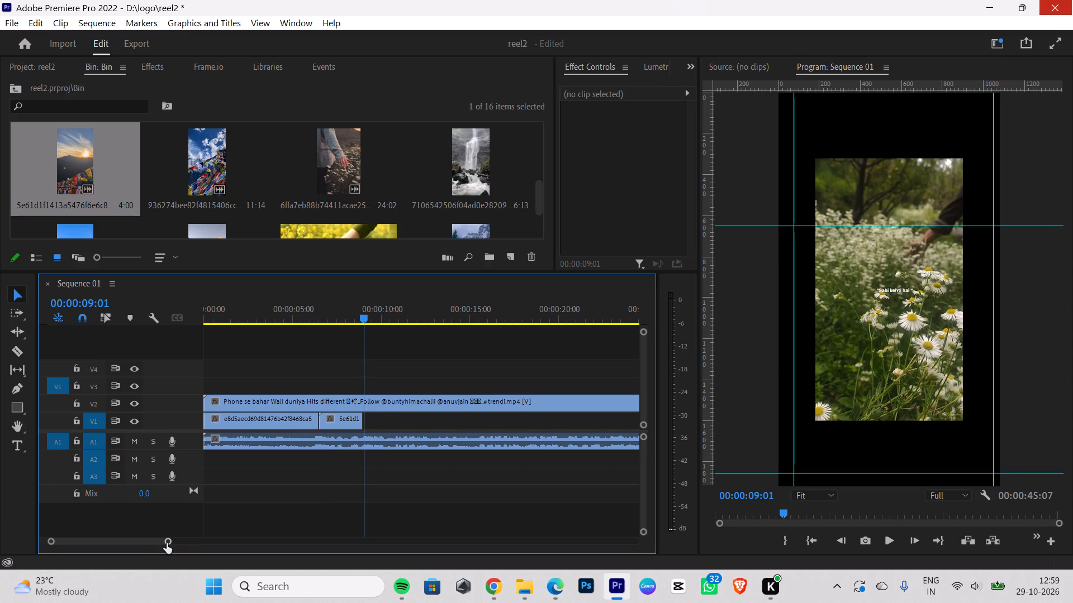
{"action": "left_click_drag", "start_coordinate": [167, 543], "coordinate": [146, 535]}
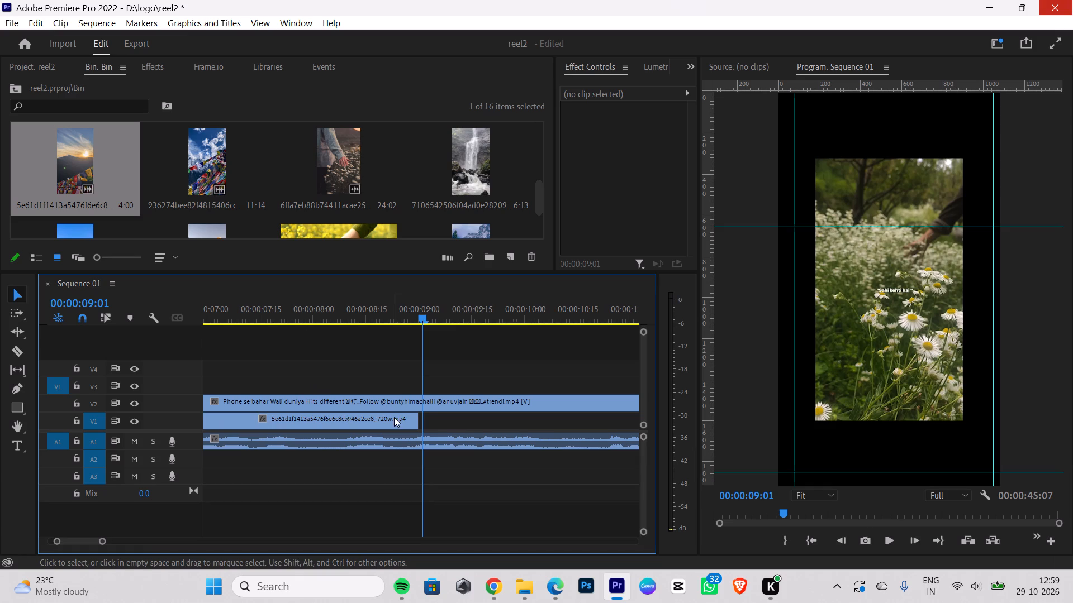
{"action": "left_click", "coordinate": [401, 417]}
{"action": "left_click_drag", "start_coordinate": [418, 422], "coordinate": [422, 422]}
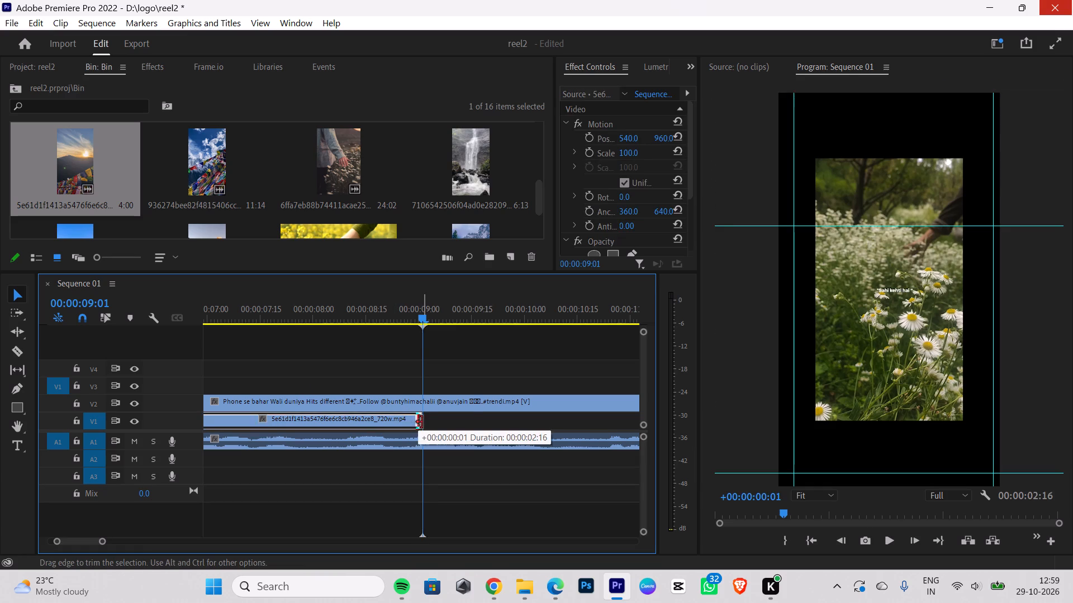
{"action": "left_click_drag", "start_coordinate": [422, 422], "coordinate": [424, 422]}
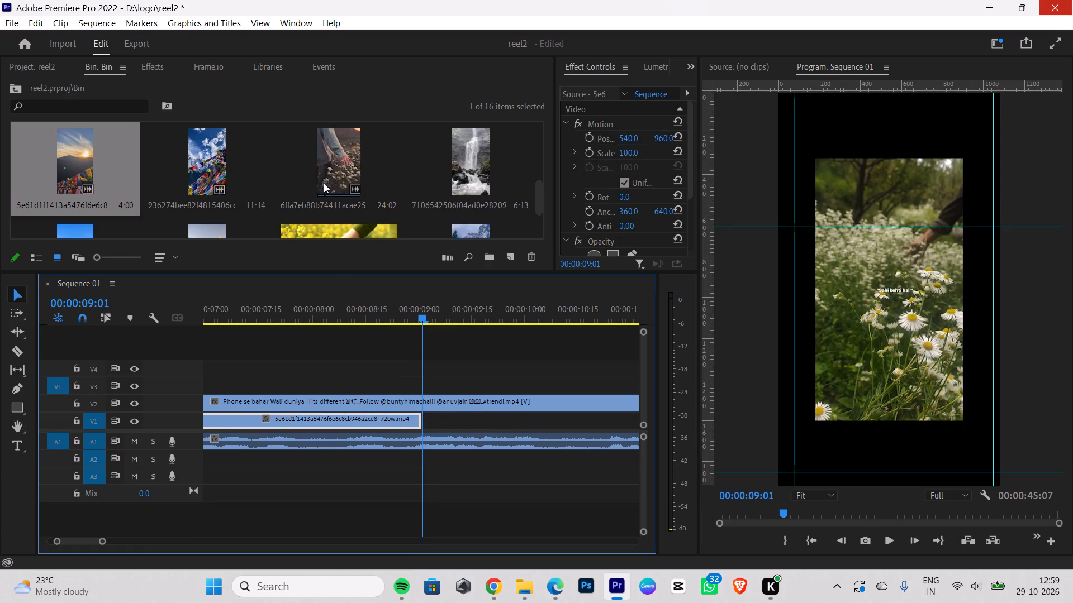
Add the 6ffa7eb88 hand-in-flowers clip from the bin without its audio on V1 at 00:00:09:01, directly after the 5e61d1f1 clip.
{"action": "left_click_drag", "start_coordinate": [334, 149], "coordinate": [483, 360]}
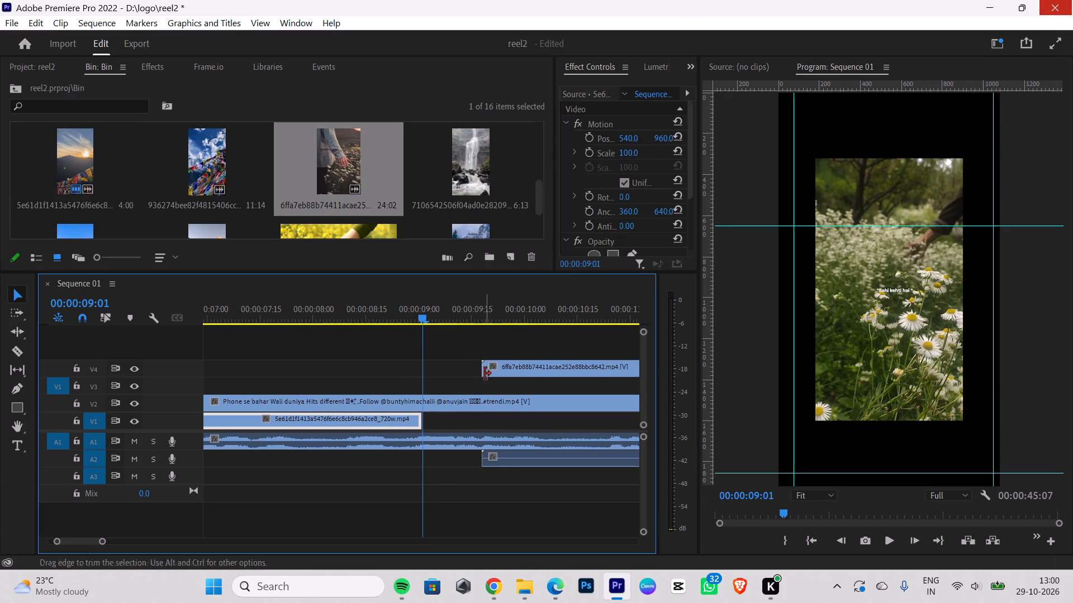
{"action": "left_click", "coordinate": [510, 465]}
{"action": "key", "text": "BackSpace"}
{"action": "left_click_drag", "start_coordinate": [496, 361], "coordinate": [496, 364]}
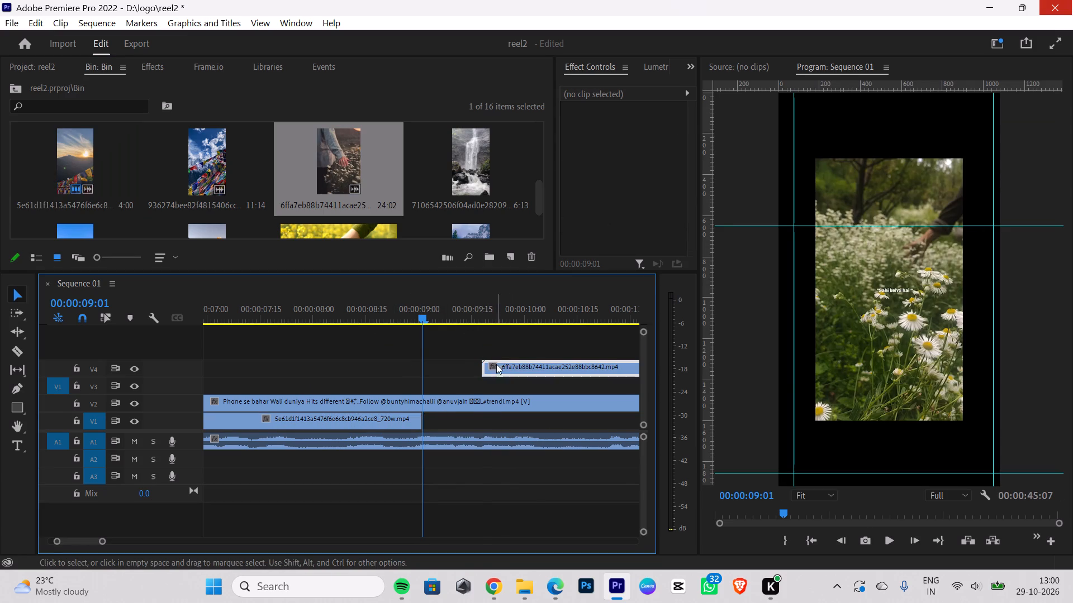
{"action": "left_click_drag", "start_coordinate": [496, 364], "coordinate": [441, 422]}
Apply Scale to Frame Size to the 6ffa7eb88 hand-in-flowers clip on V1.
{"action": "right_click", "coordinate": [440, 422]}
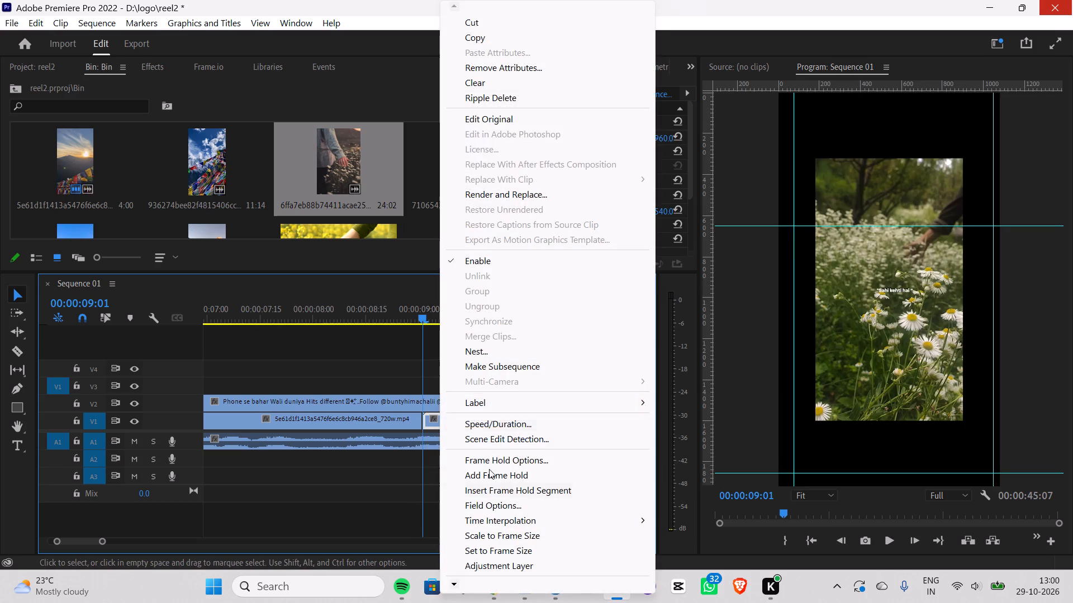
{"action": "left_click", "coordinate": [511, 536]}
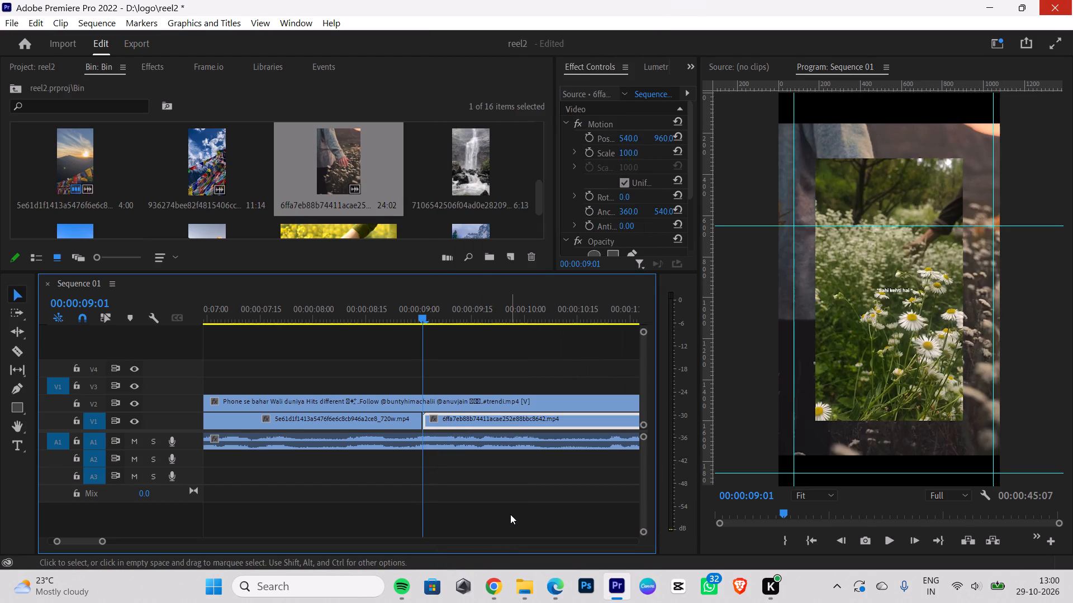
Split the 6ffa7eb88 hand-in-flowers clip at 00:00:11:01, where the reference video's daisy shot ends, and delete the remainder.
{"action": "key", "text": "Right"}
{"action": "key", "text": "Right"}
{"action": "key", "text": "Right"}
{"action": "key", "text": "Right"}
{"action": "key", "text": "Right"}
{"action": "key", "text": "Right"}
{"action": "key", "text": "Right"}
{"action": "key", "text": "Right"}
{"action": "key", "text": "Right"}
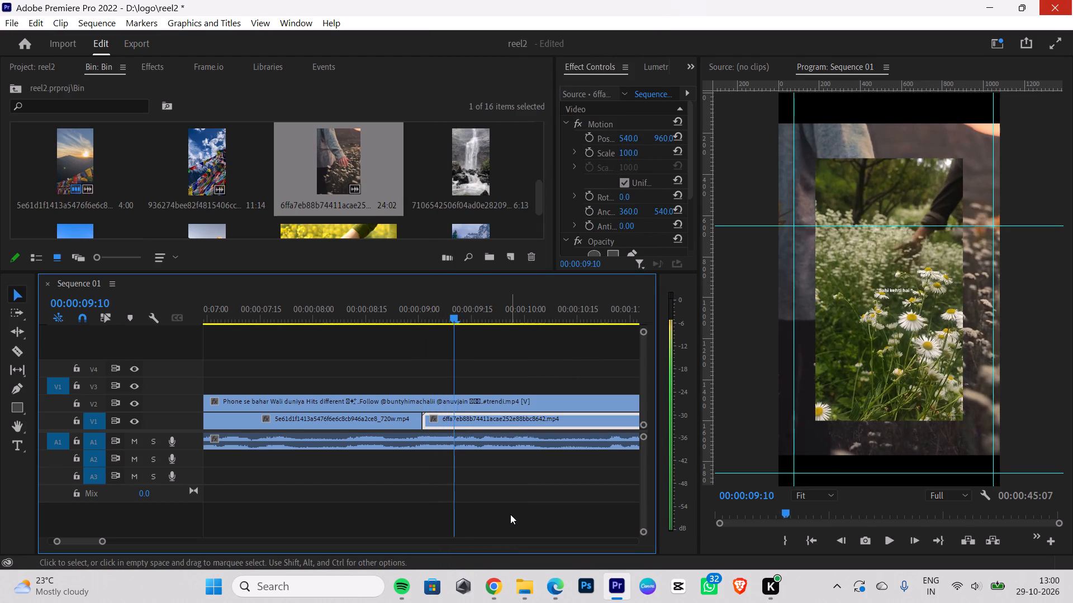
{"action": "key", "text": "Right"}
{"action": "key", "text": "Right"}
{"action": "key", "text": "Right"}
{"action": "key", "text": "Right"}
{"action": "key", "text": "Right"}
{"action": "key", "text": "Right"}
{"action": "key", "text": "Right"}
{"action": "key", "text": "Right"}
{"action": "key", "text": "Right"}
{"action": "key", "text": "Right"}
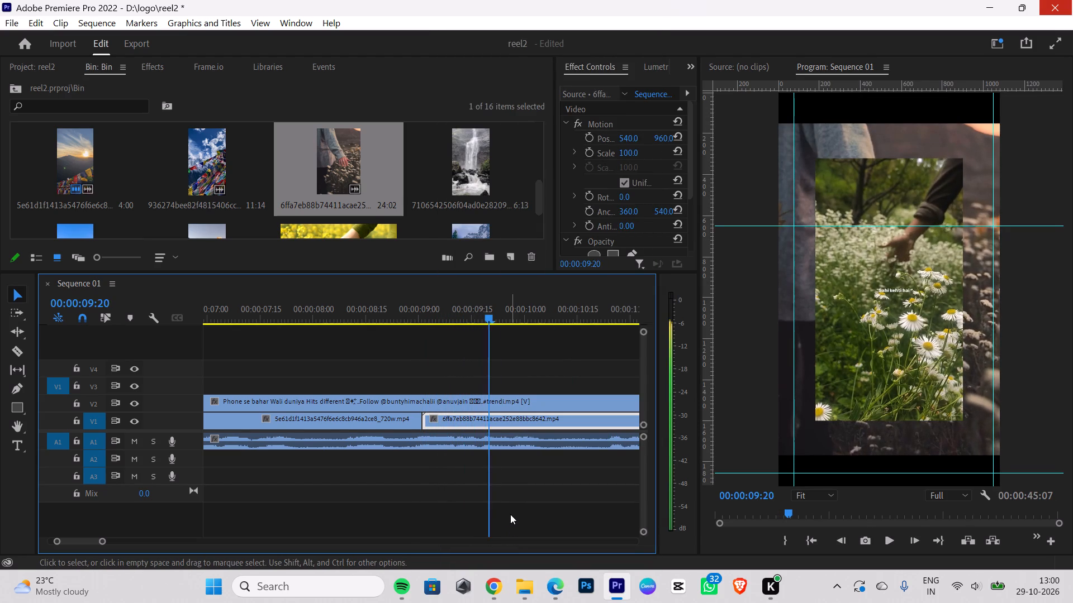
{"action": "key", "text": "Right"}
{"action": "key", "text": "Right"}
{"action": "key", "text": "Right"}
{"action": "key", "text": "Right"}
{"action": "key", "text": "Right"}
{"action": "key", "text": "Right"}
{"action": "key", "text": "Right"}
{"action": "key", "text": "Right"}
{"action": "key", "text": "Right"}
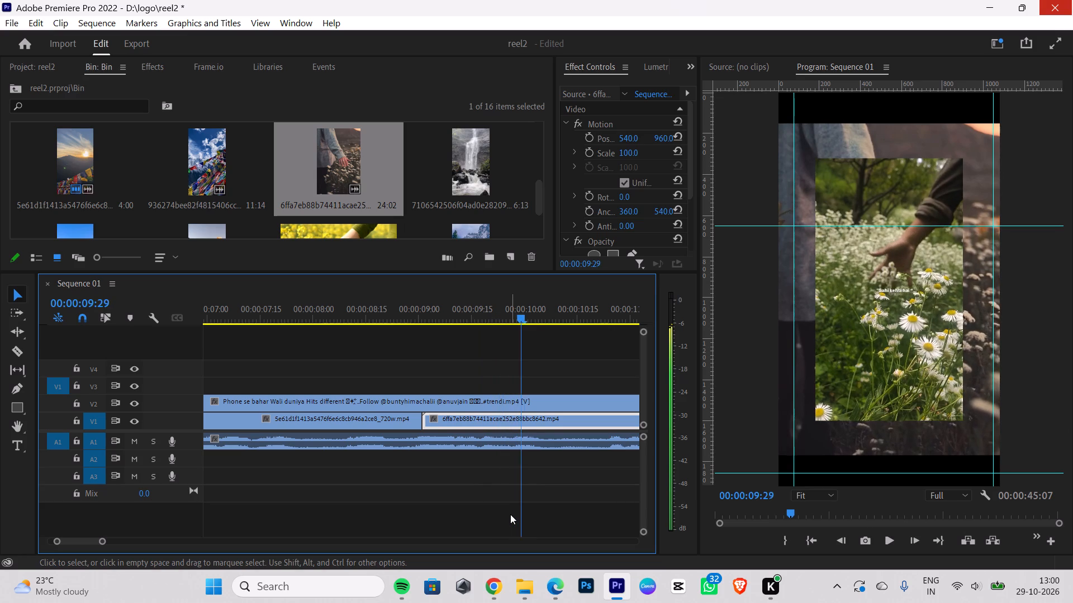
{"action": "key", "text": "Right"}
{"action": "key", "text": "Right"}
{"action": "key", "text": "Right"}
{"action": "key", "text": "Right"}
{"action": "key", "text": "Right"}
{"action": "key", "text": "Right"}
{"action": "key", "text": "Right"}
{"action": "key", "text": "Right"}
{"action": "key", "text": "Right"}
{"action": "key", "text": "Right"}
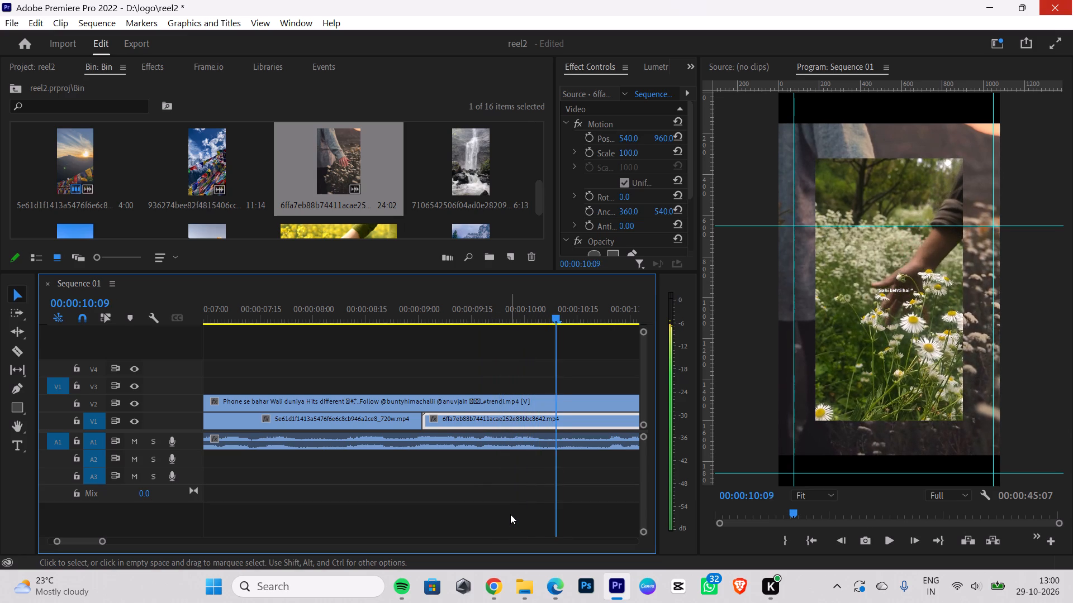
{"action": "key", "text": "Right"}
{"action": "key", "text": "Right"}
{"action": "key", "text": "Right"}
{"action": "key", "text": "Right"}
{"action": "key", "text": "Right"}
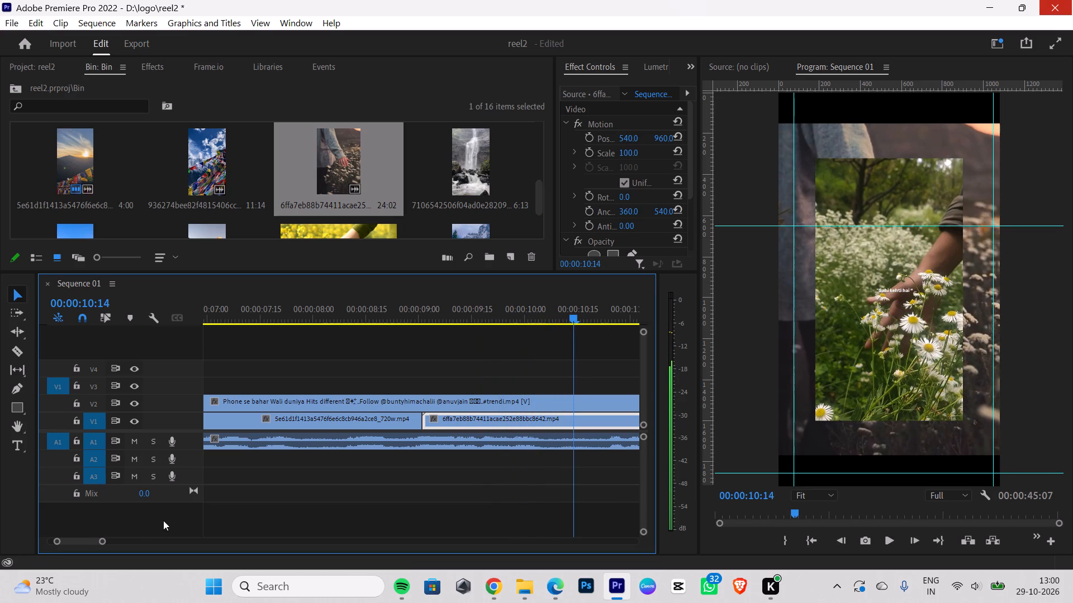
{"action": "left_click_drag", "start_coordinate": [107, 540], "coordinate": [118, 544]}
{"action": "left_click_drag", "start_coordinate": [93, 537], "coordinate": [71, 537]}
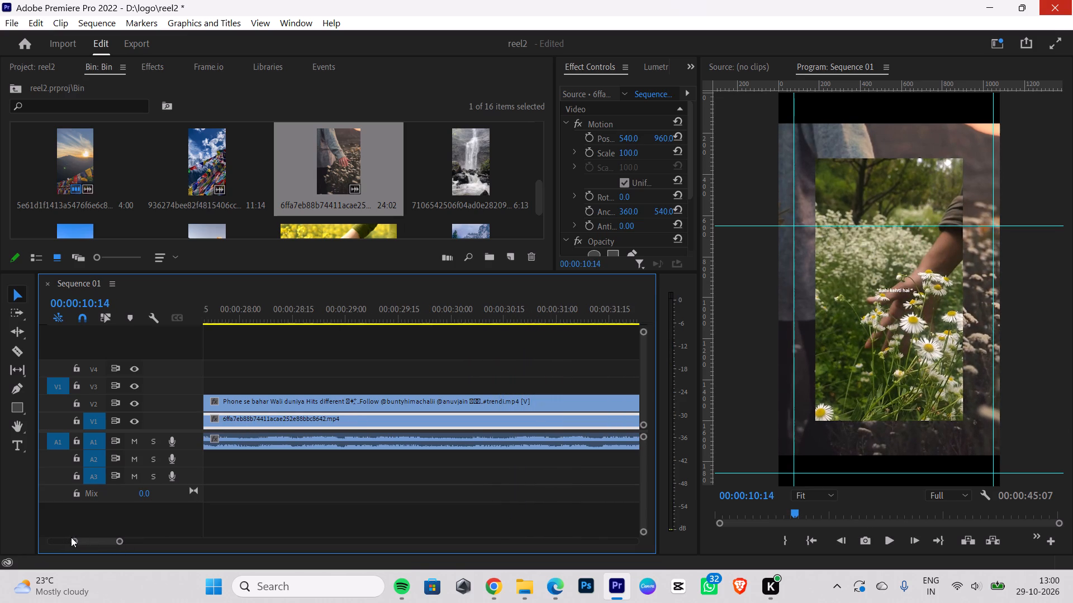
{"action": "left_click_drag", "start_coordinate": [71, 537], "coordinate": [70, 537]}
{"action": "left_click_drag", "start_coordinate": [75, 542], "coordinate": [42, 539]}
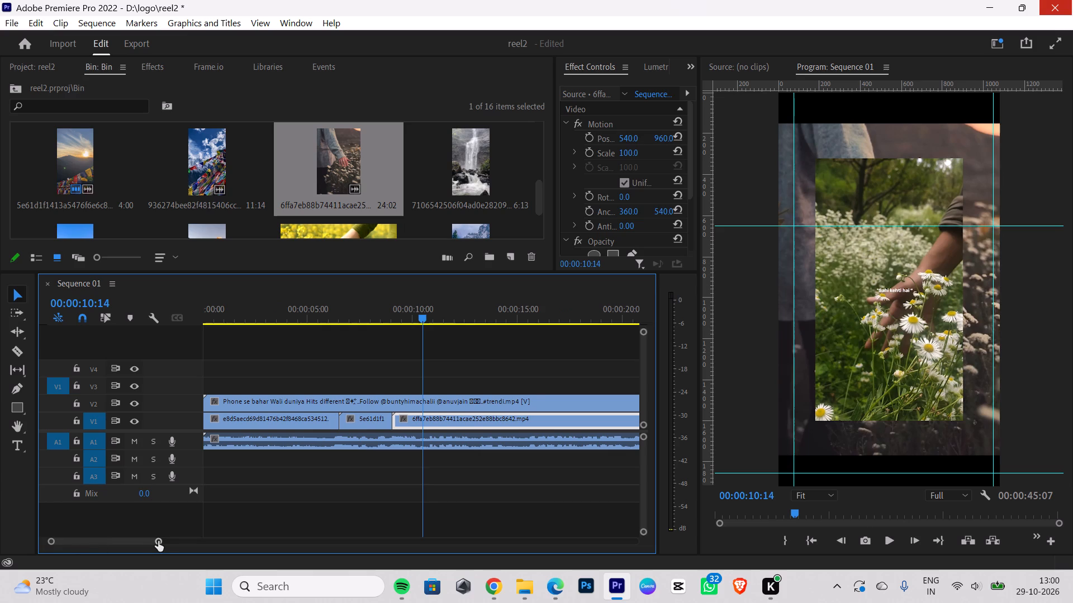
{"action": "left_click_drag", "start_coordinate": [158, 541], "coordinate": [196, 543]}
{"action": "key", "text": "Right"}
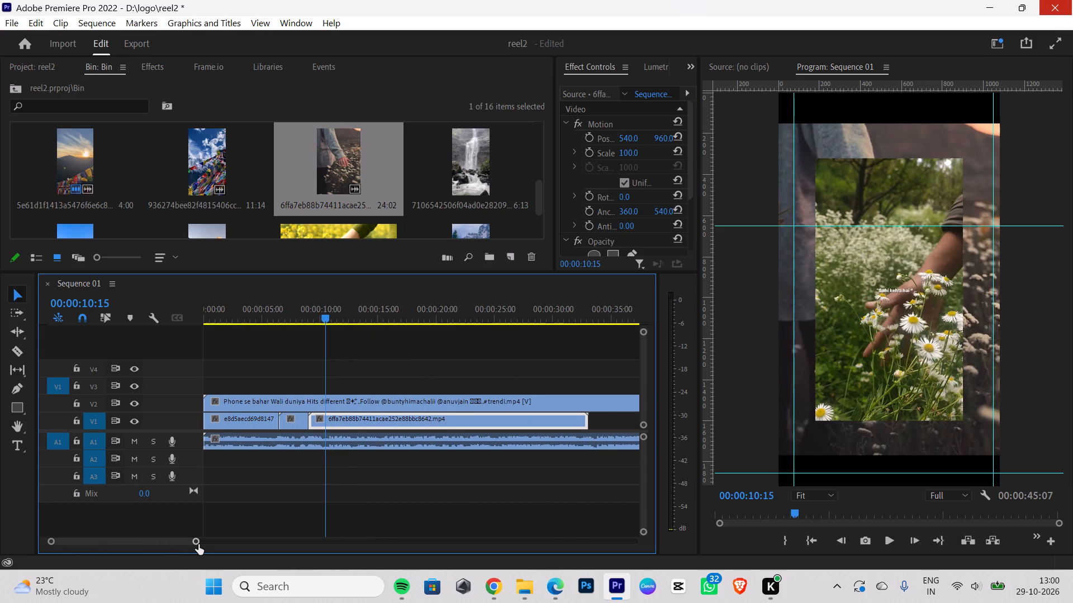
{"action": "key", "text": "Right"}
{"action": "key", "text": "Right"}
{"action": "key", "text": "Right"}
{"action": "key", "text": "Right"}
{"action": "key", "text": "Right"}
{"action": "key", "text": "Right"}
{"action": "key", "text": "Right"}
{"action": "key", "text": "Right"}
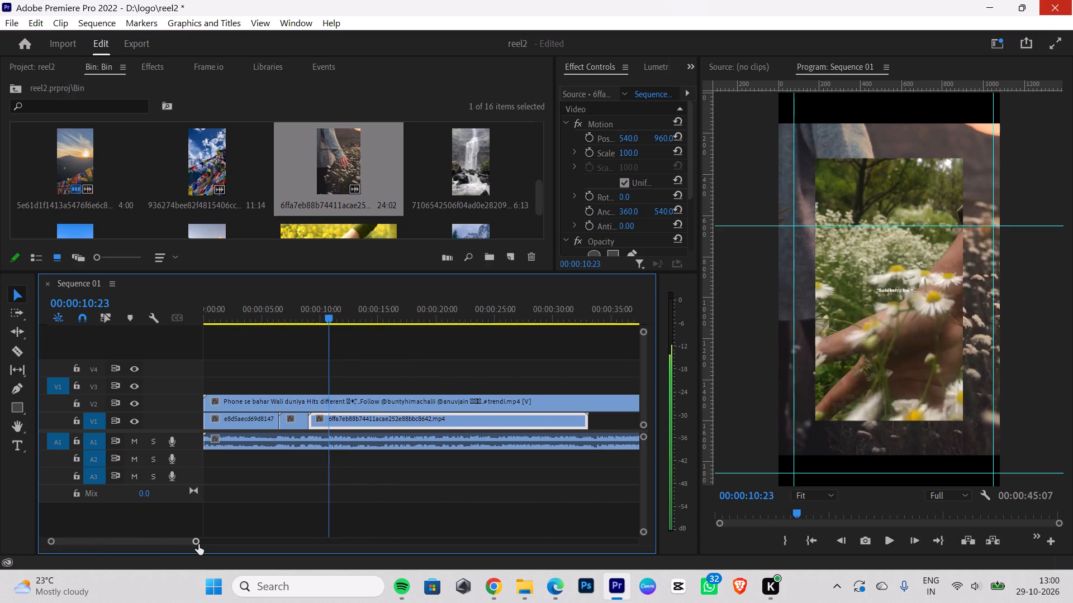
{"action": "key", "text": "Right"}
{"action": "key", "text": "Right"}
{"action": "key", "text": "Right"}
{"action": "key", "text": "Right"}
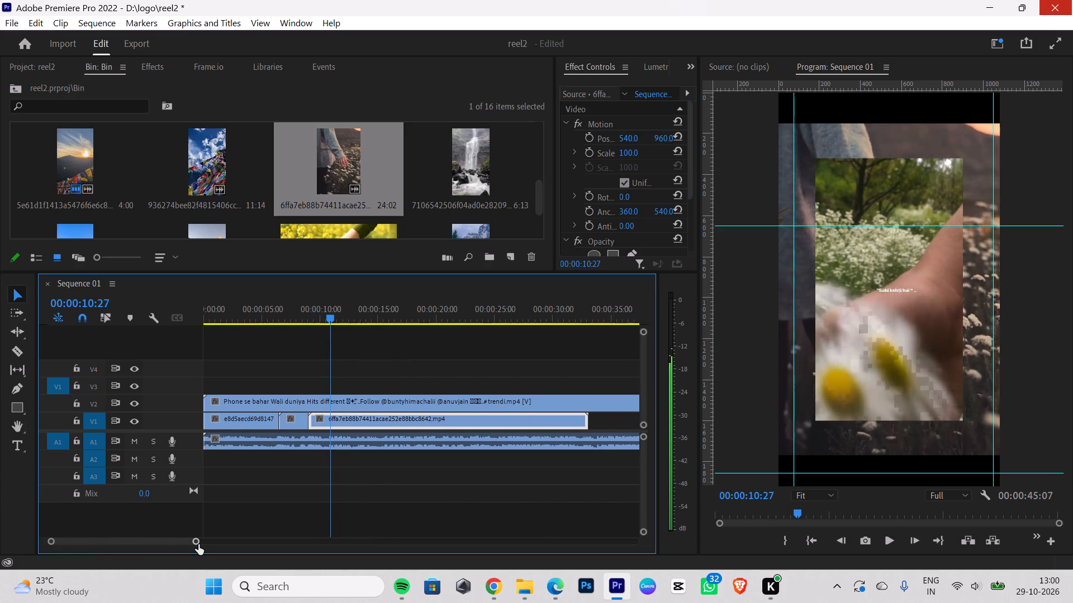
{"action": "key", "text": "Right"}
{"action": "key", "text": "Right"}
{"action": "key", "text": "Right"}
{"action": "key", "text": "Right"}
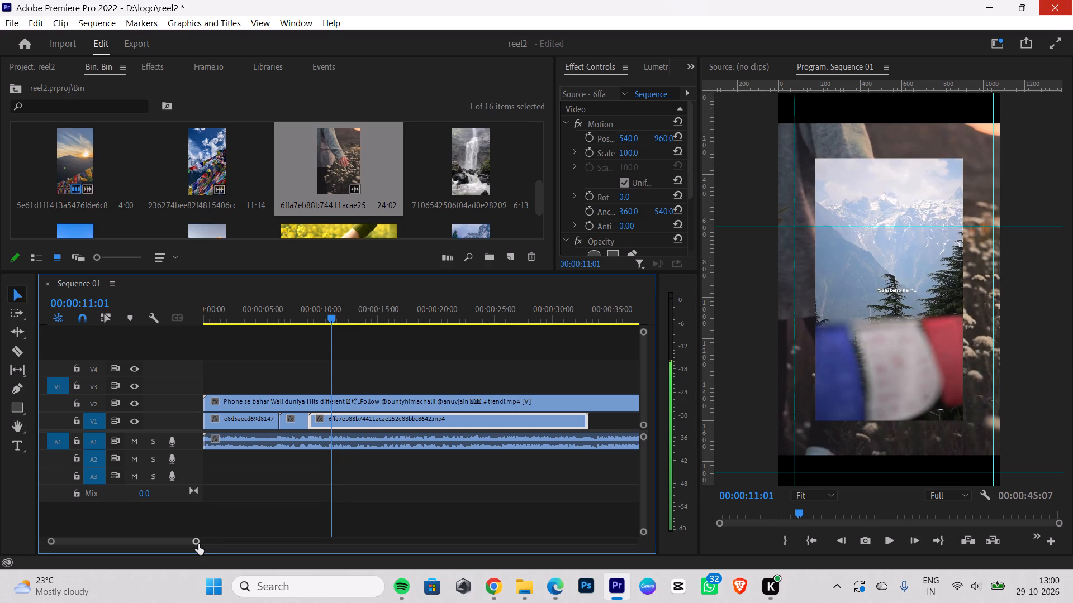
{"action": "key", "text": "Left"}
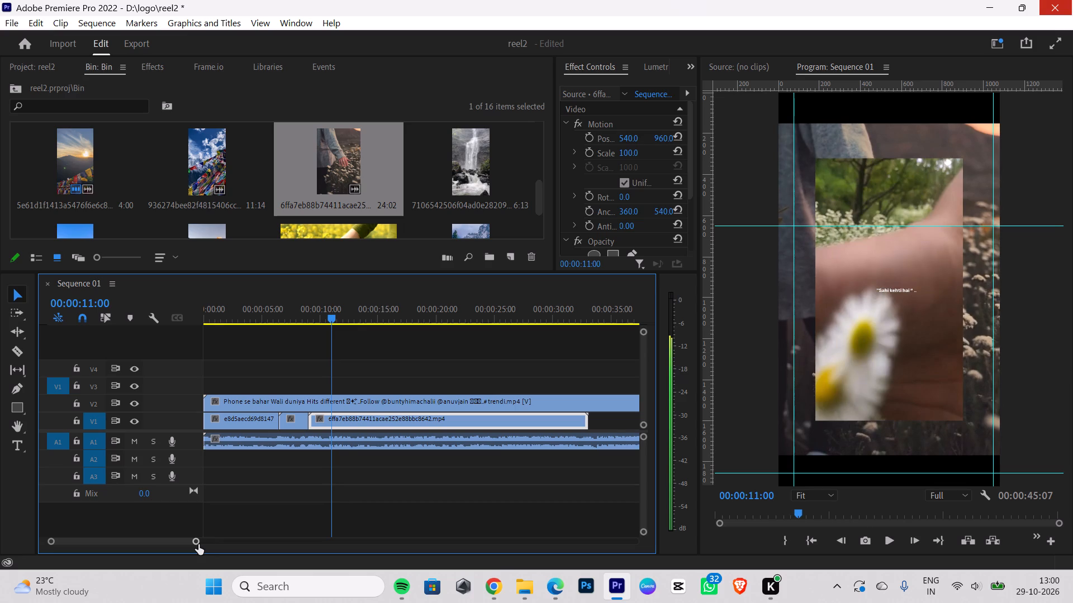
{"action": "key", "text": "Right"}
{"action": "left_click", "coordinate": [17, 353]}
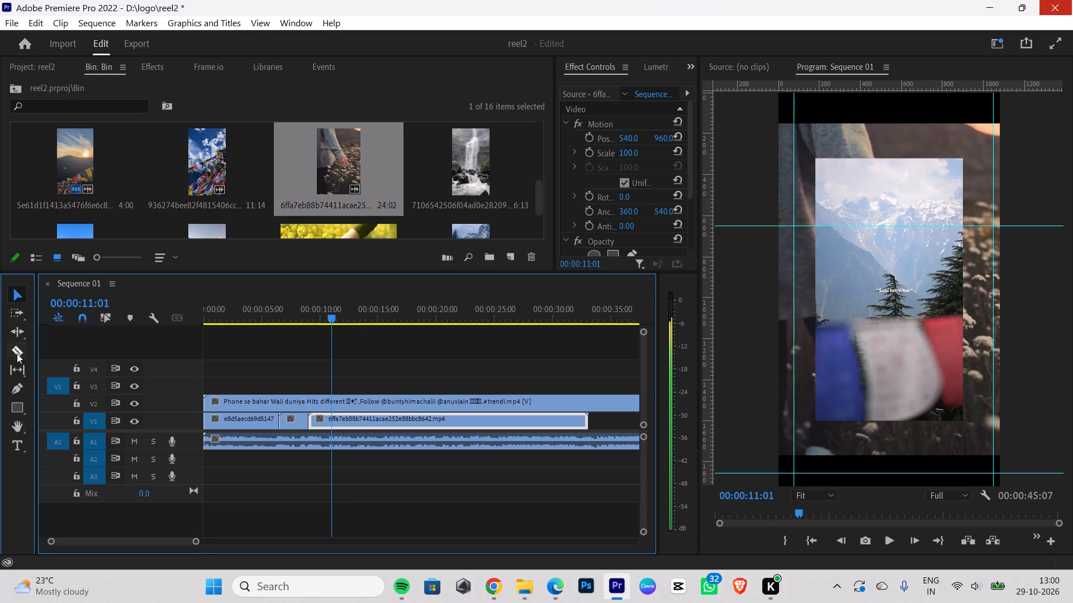
{"action": "left_click", "coordinate": [331, 420]}
{"action": "left_click", "coordinate": [17, 298]}
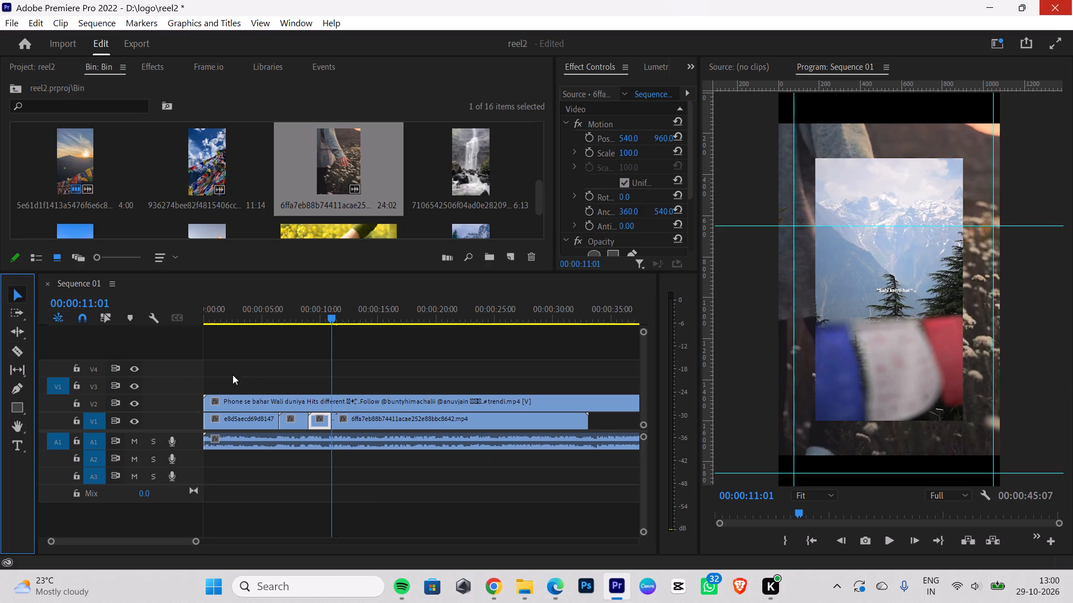
{"action": "left_click", "coordinate": [377, 415]}
{"action": "key", "text": "BackSpace"}
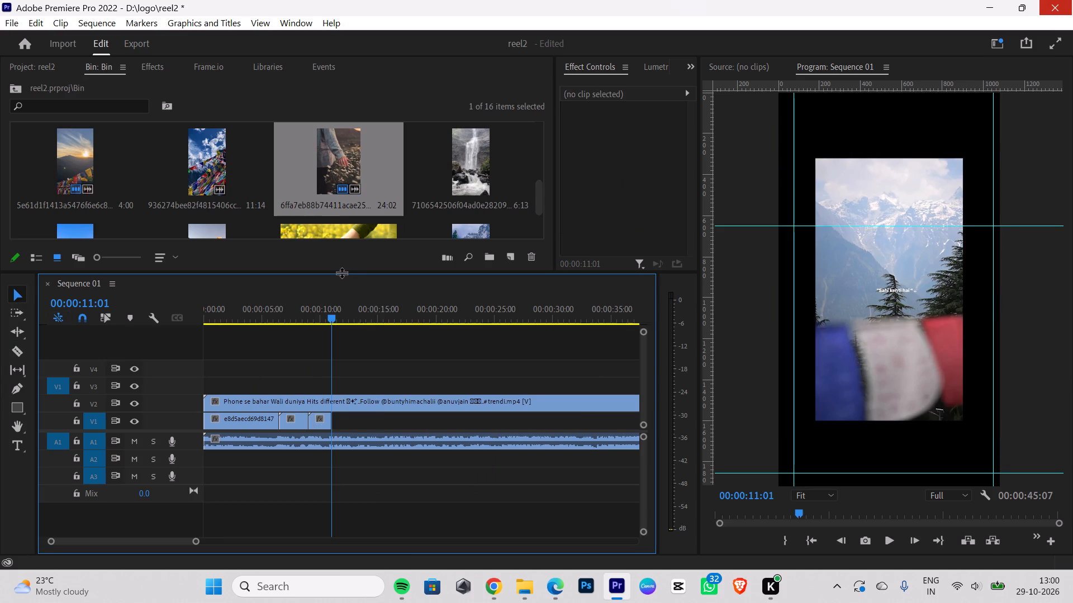
Play the sequence from 00:00:06:04 past the end of the hand-in-flowers clip and recheck the cut against the reference video frame by frame.
{"action": "key", "text": "Right"}
{"action": "key", "text": "Right"}
{"action": "key", "text": "Right"}
{"action": "key", "text": "Right"}
{"action": "key", "text": "Right"}
{"action": "key", "text": "Right"}
{"action": "key", "text": "Right"}
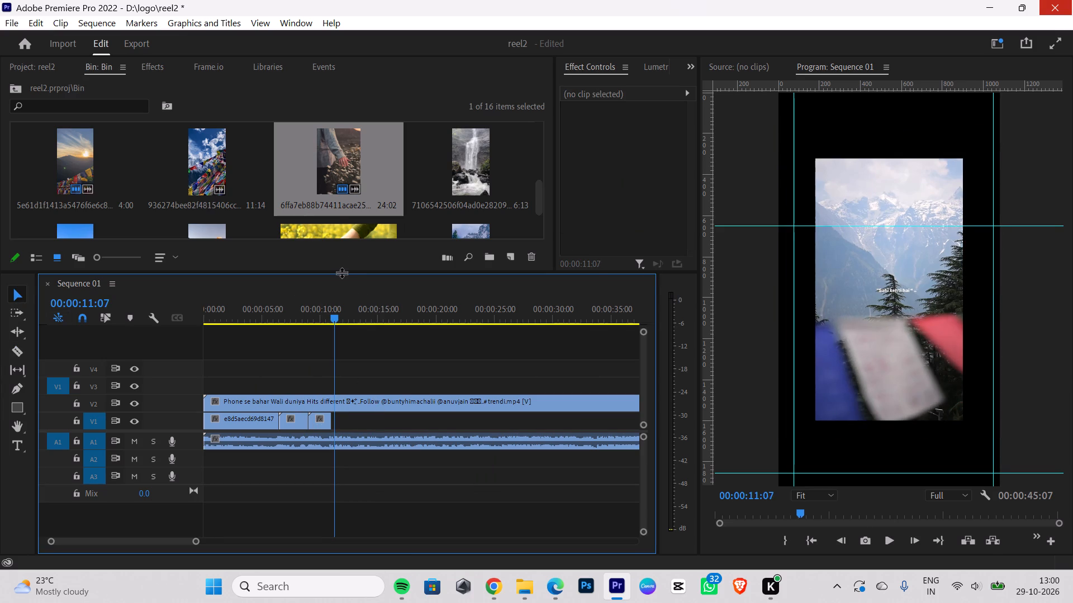
{"action": "left_click_drag", "start_coordinate": [336, 317], "coordinate": [277, 336]}
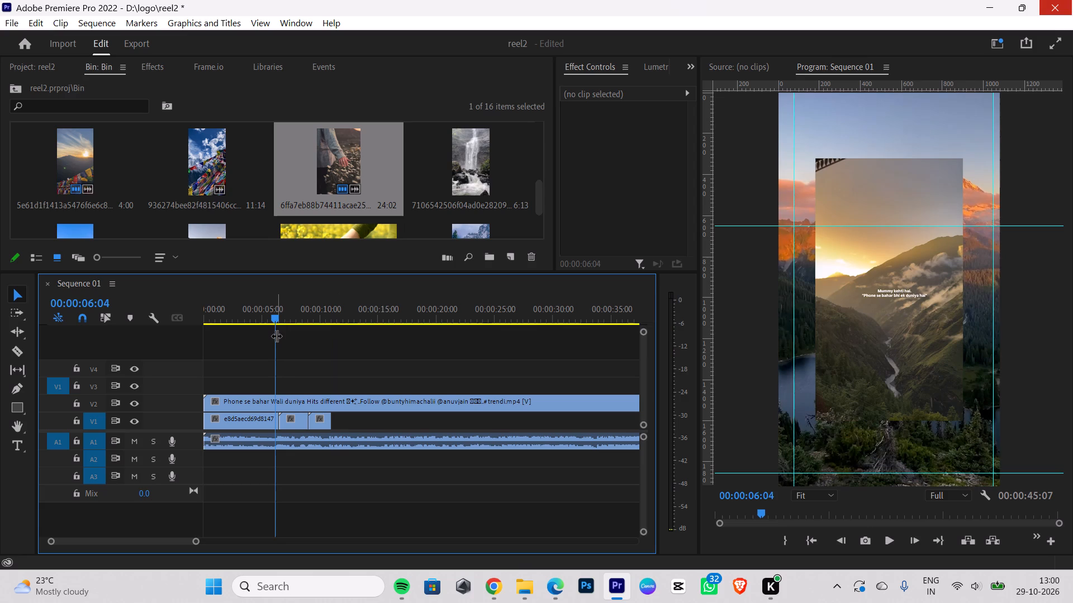
{"action": "key", "text": "space"}
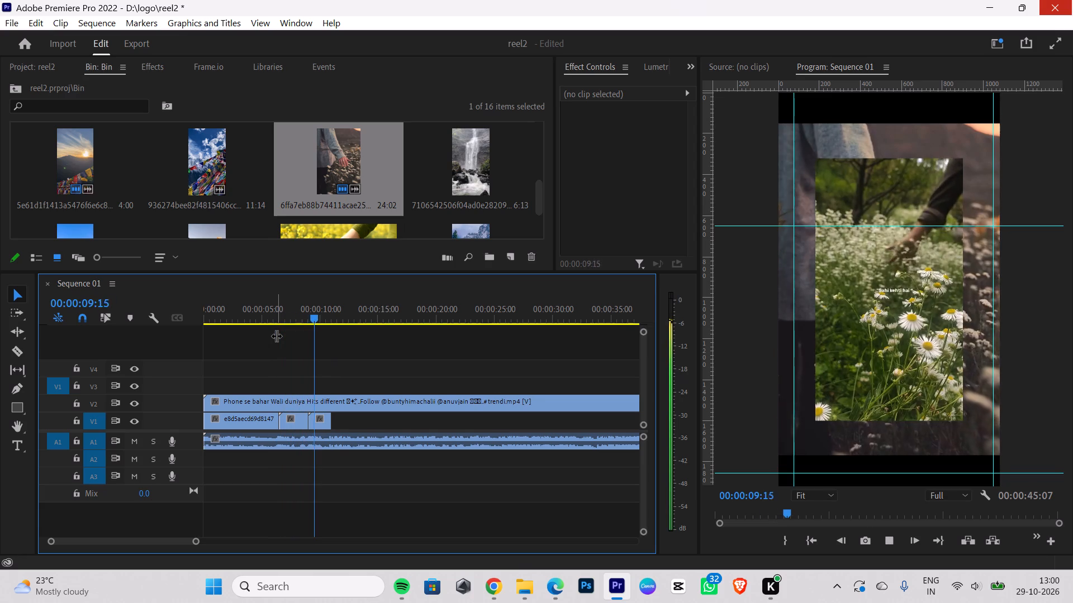
{"action": "key", "text": "space"}
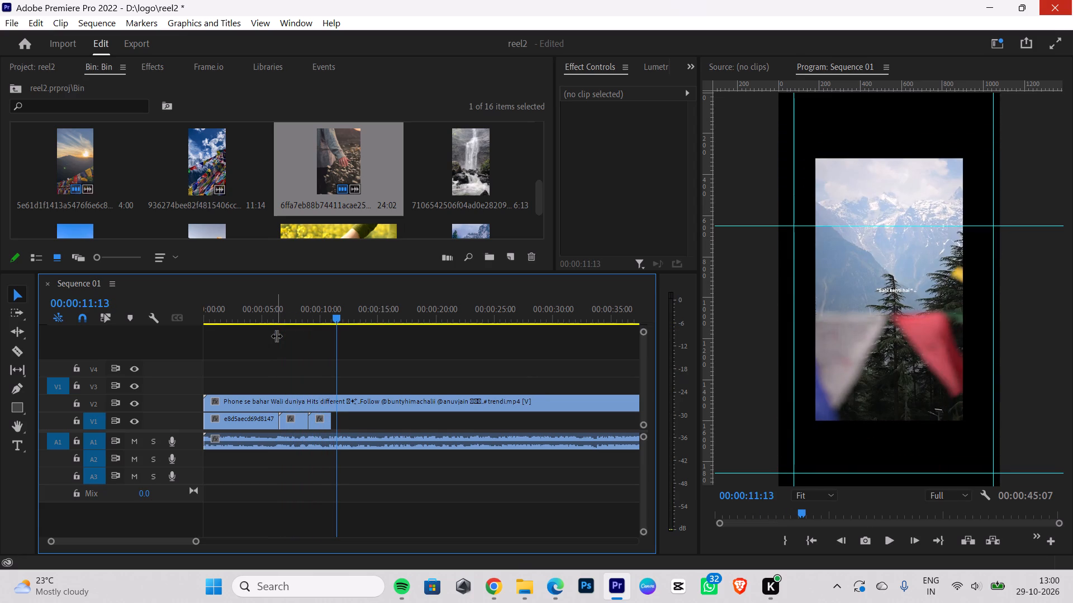
{"action": "key", "text": "Left"}
{"action": "key", "text": "Left"}
{"action": "key", "text": "Left"}
{"action": "key", "text": "Left"}
{"action": "key", "text": "Left"}
{"action": "key", "text": "Left"}
{"action": "key", "text": "Left"}
{"action": "key", "text": "Left"}
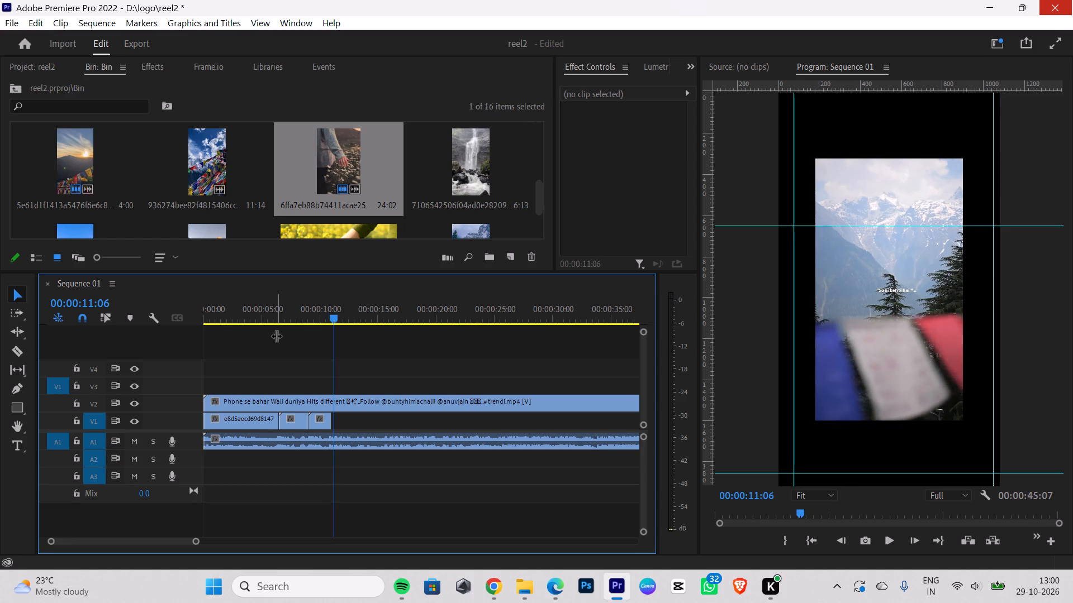
{"action": "key", "text": "Left"}
{"action": "key", "text": "Left"}
{"action": "key", "text": "Left"}
{"action": "key", "text": "Left"}
{"action": "key", "text": "Left"}
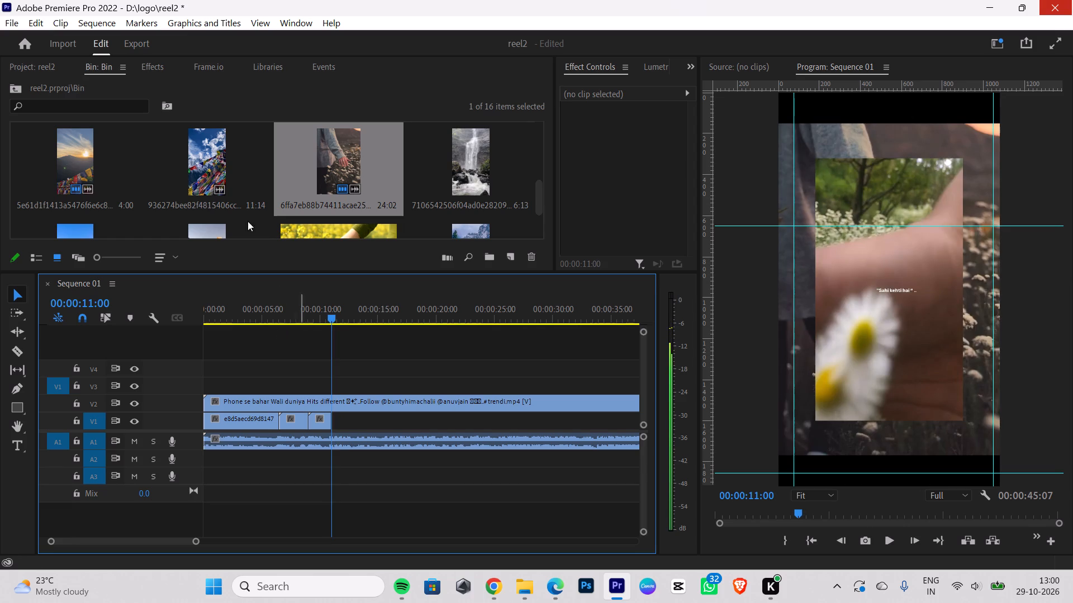
Add the 936274bee prayer-flags clip from the bin without its audio on V1 at 00:00:11:01, directly after the hand-in-flowers clip.
{"action": "left_click_drag", "start_coordinate": [210, 149], "coordinate": [404, 355]}
{"action": "left_click", "coordinate": [455, 472]}
{"action": "key", "text": "BackSpace"}
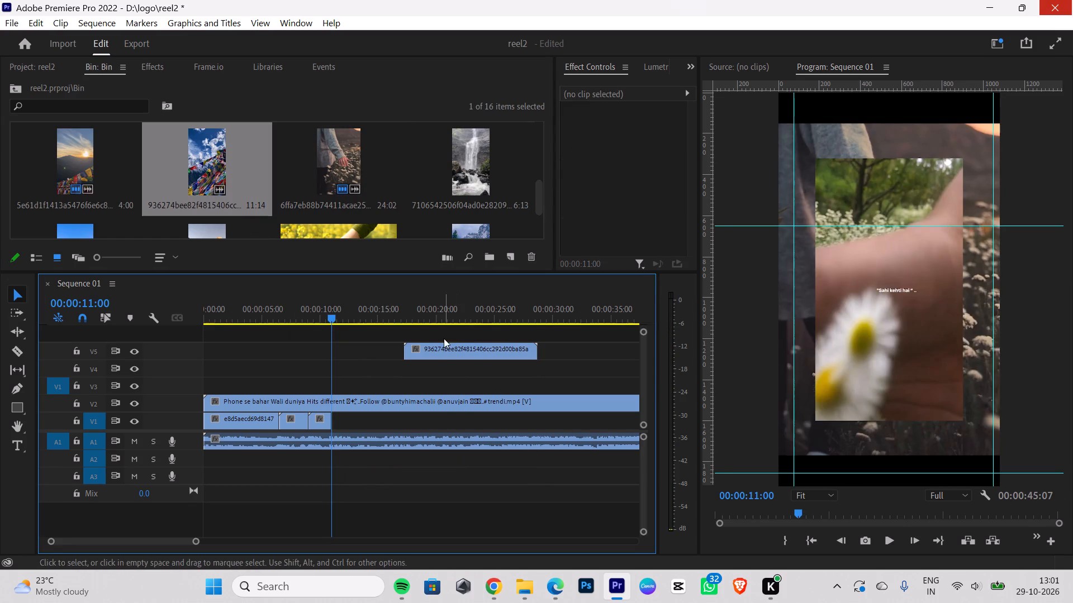
{"action": "left_click_drag", "start_coordinate": [441, 344], "coordinate": [371, 420]}
Apply Scale to Frame Size to the 936274bee prayer-flags clip on V1.
{"action": "right_click", "coordinate": [369, 422]}
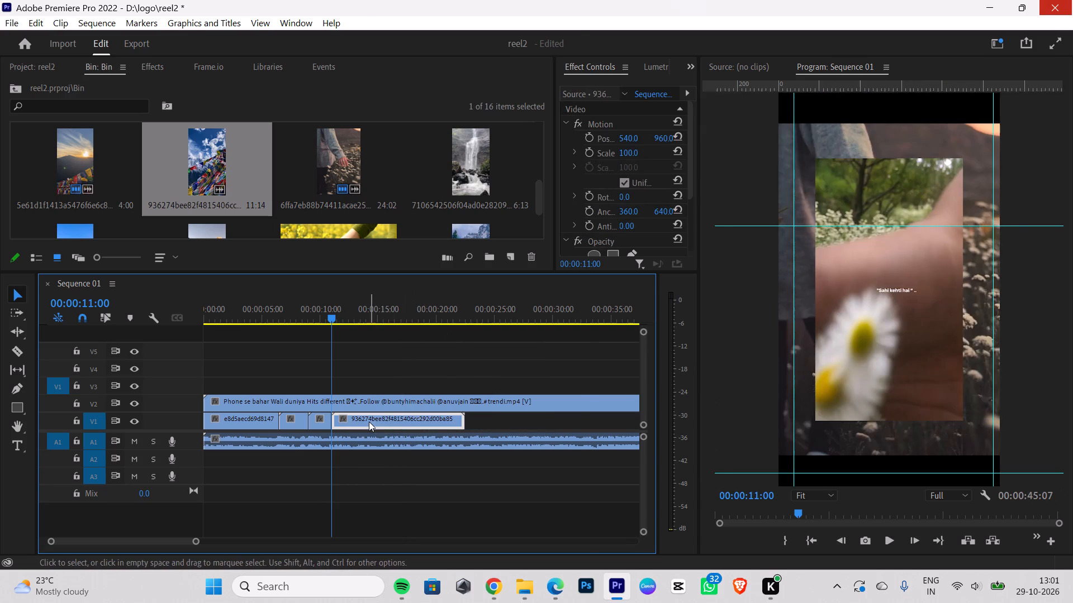
{"action": "left_click", "coordinate": [448, 533]}
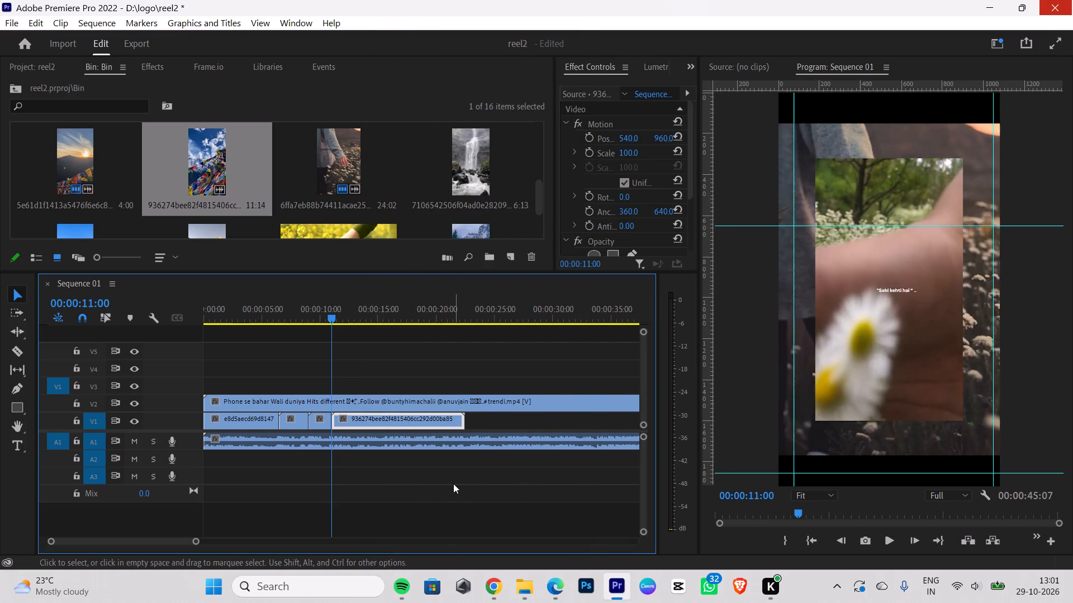
Step frame by frame through the 936274bee prayer-flags clip from 00:00:11:00, looking for the end of the reference video's matching shot.
{"action": "key", "text": "Right"}
{"action": "key", "text": "Right"}
{"action": "key", "text": "Right"}
{"action": "key", "text": "Right"}
{"action": "key", "text": "Right"}
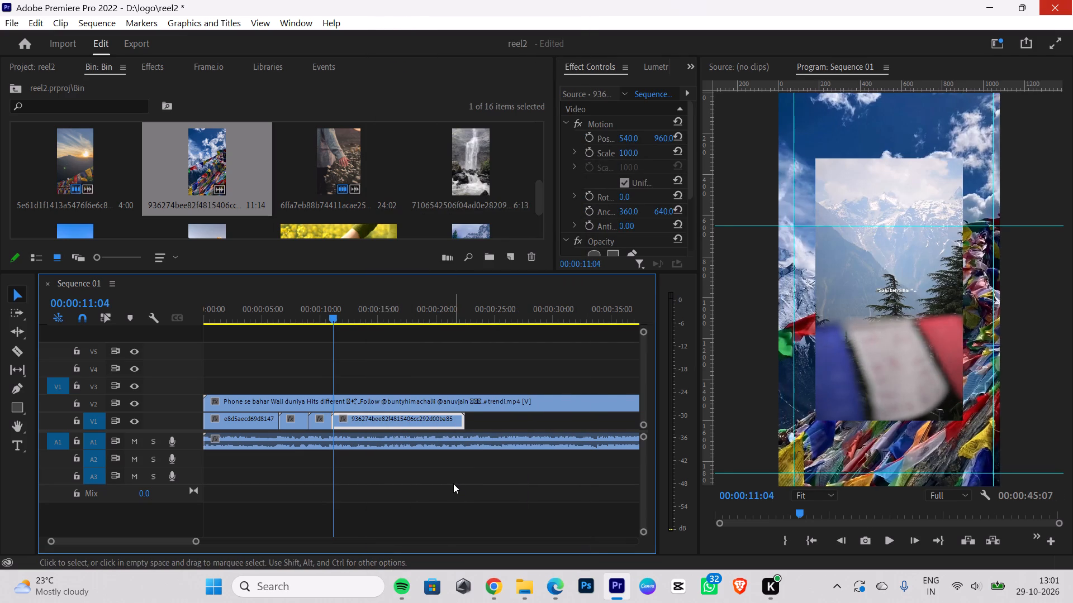
{"action": "key", "text": "Right"}
{"action": "key", "text": "Right"}
{"action": "key", "text": "Right"}
{"action": "key", "text": "Right"}
{"action": "key", "text": "Right"}
{"action": "key", "text": "Right"}
{"action": "key", "text": "Right"}
{"action": "key", "text": "Right"}
{"action": "key", "text": "Right"}
{"action": "key", "text": "Right"}
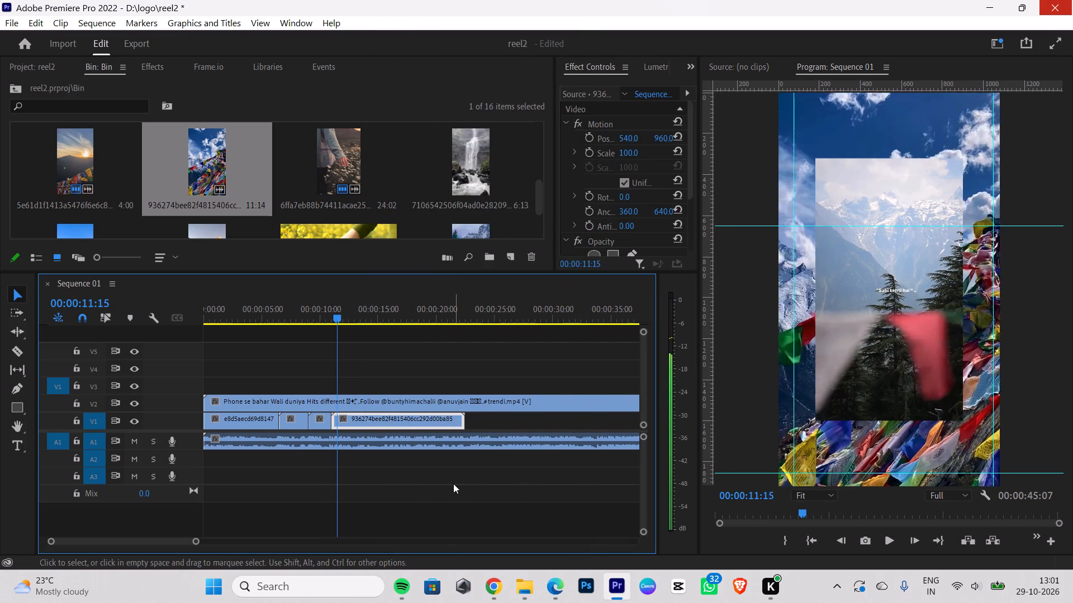
{"action": "key", "text": "Right"}
{"action": "key", "text": "Right"}
{"action": "key", "text": "Right"}
{"action": "key", "text": "Right"}
{"action": "key", "text": "Right"}
{"action": "key", "text": "Right"}
{"action": "key", "text": "Right"}
{"action": "key", "text": "Right"}
{"action": "key", "text": "Right"}
{"action": "key", "text": "Right"}
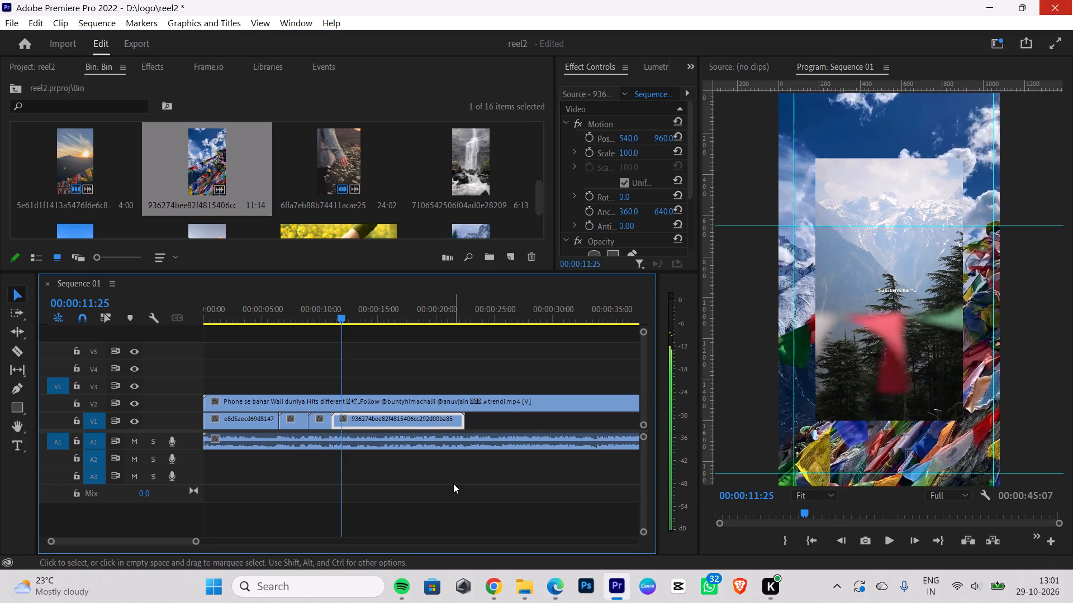
{"action": "key", "text": "Right"}
{"action": "key", "text": "Right"}
{"action": "key", "text": "Right"}
{"action": "key", "text": "Right"}
{"action": "key", "text": "Right"}
{"action": "key", "text": "Right"}
{"action": "key", "text": "Right"}
{"action": "key", "text": "Right"}
{"action": "key", "text": "Right"}
{"action": "key", "text": "Right"}
{"action": "key", "text": "Right"}
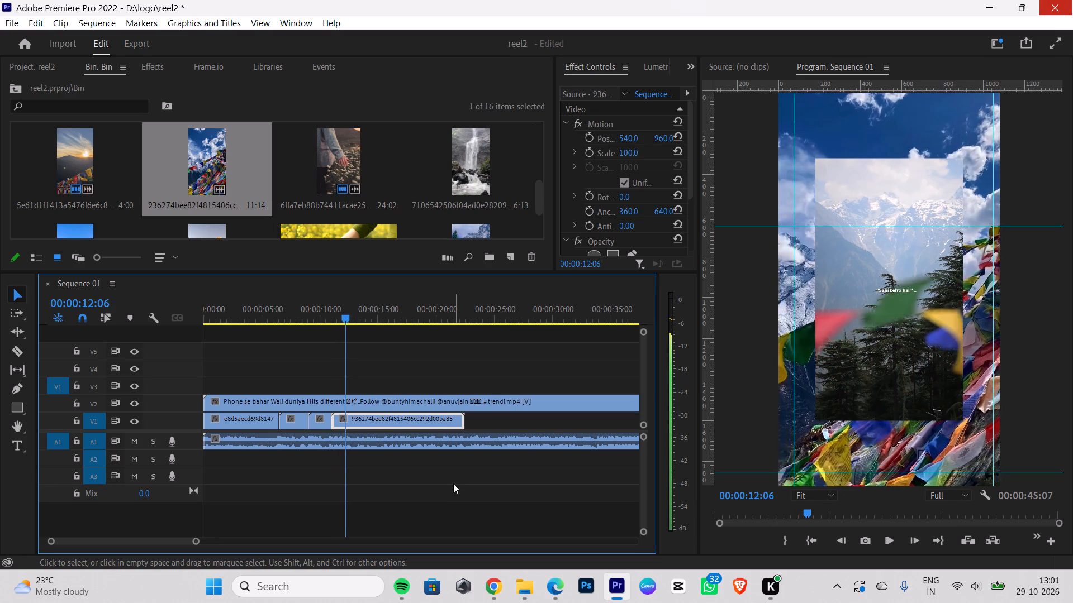
{"action": "key", "text": "Right"}
{"action": "key", "text": "Right"}
{"action": "key", "text": "Right"}
{"action": "key", "text": "Right"}
{"action": "key", "text": "Right"}
{"action": "key", "text": "Right"}
{"action": "key", "text": "Right"}
{"action": "key", "text": "Right"}
{"action": "key", "text": "Right"}
{"action": "key", "text": "Right"}
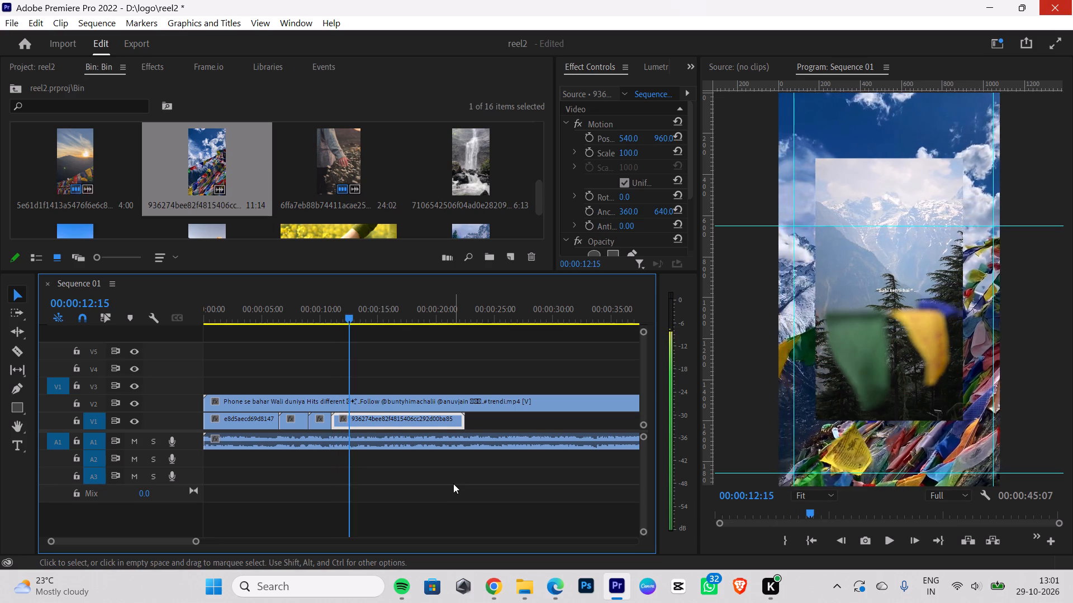
{"action": "key", "text": "Right"}
{"action": "key", "text": "Right"}
{"action": "key", "text": "Right"}
{"action": "key", "text": "Right"}
{"action": "key", "text": "Right"}
{"action": "key", "text": "Right"}
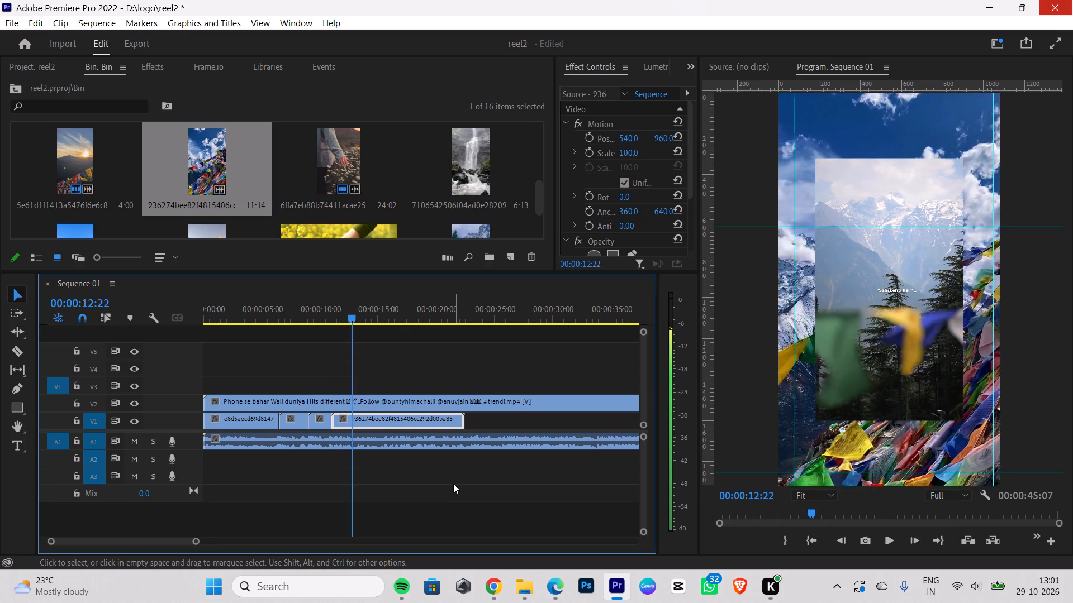
{"action": "key", "text": "Right"}
{"action": "key", "text": "Right"}
{"action": "key", "text": "Right"}
{"action": "key", "text": "Right"}
{"action": "key", "text": "Right"}
{"action": "key", "text": "Right"}
{"action": "key", "text": "Right"}
{"action": "key", "text": "Right"}
{"action": "key", "text": "Right"}
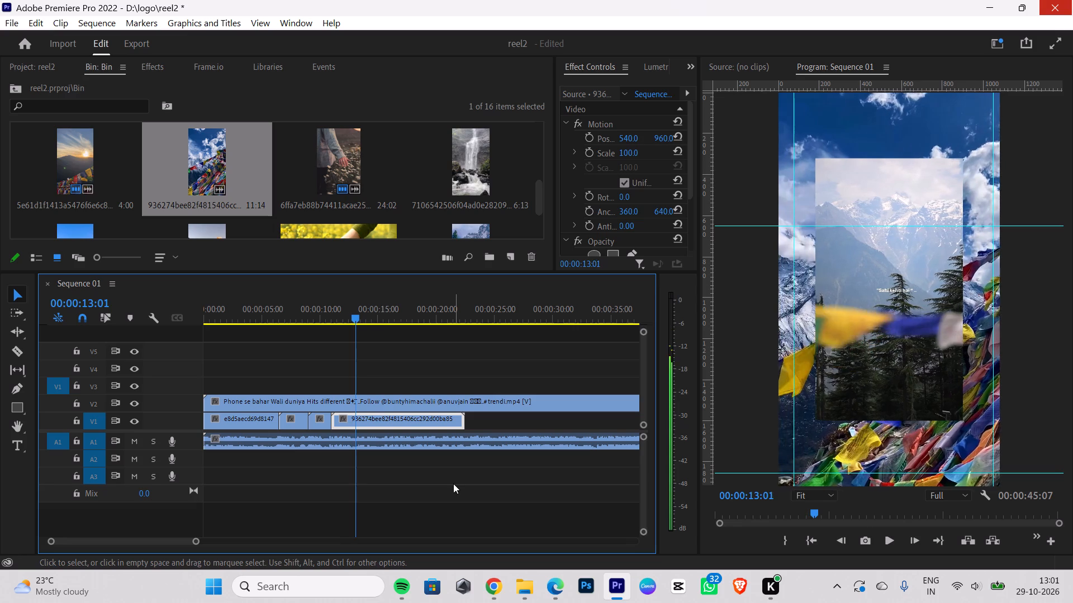
{"action": "key", "text": "Right"}
{"action": "key", "text": "Right"}
{"action": "key", "text": "Right"}
{"action": "key", "text": "Right"}
{"action": "key", "text": "Right"}
{"action": "key", "text": "Right"}
{"action": "key", "text": "Right"}
{"action": "key", "text": "Right"}
{"action": "key", "text": "Right"}
{"action": "key", "text": "Right"}
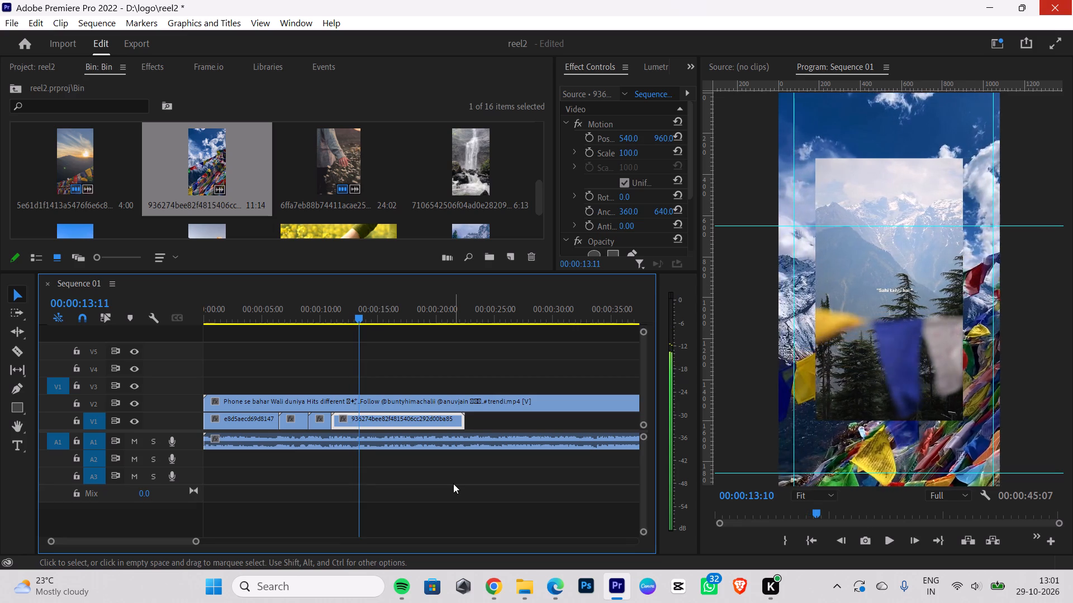
{"action": "key", "text": "Right"}
{"action": "key", "text": "Right"}
{"action": "key", "text": "Right"}
{"action": "key", "text": "Right"}
{"action": "key", "text": "Right"}
{"action": "key", "text": "Right"}
{"action": "key", "text": "Right"}
{"action": "key", "text": "Right"}
{"action": "key", "text": "Right"}
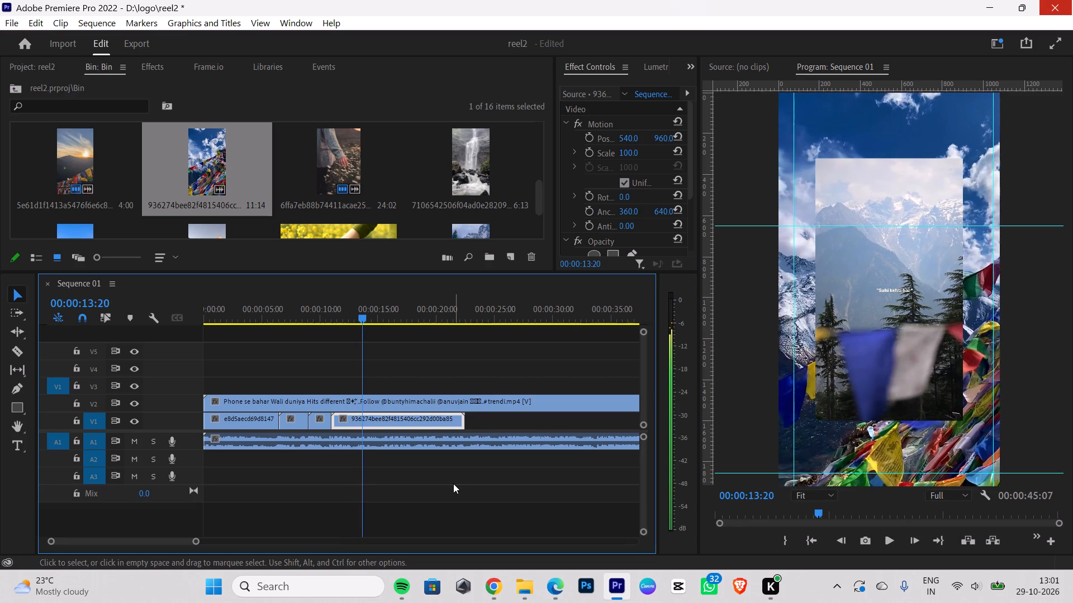
Cut the 936274bee prayer-flags clip on V1 at 00:00:14:01, where the reference video switches to the waterfall, and delete the remainder.
{"action": "key", "text": "Right"}
{"action": "key", "text": "Right"}
{"action": "key", "text": "Right"}
{"action": "key", "text": "Right"}
{"action": "key", "text": "Right"}
{"action": "key", "text": "Right"}
{"action": "key", "text": "Right"}
{"action": "key", "text": "Right"}
{"action": "key", "text": "Right"}
{"action": "key", "text": "Right"}
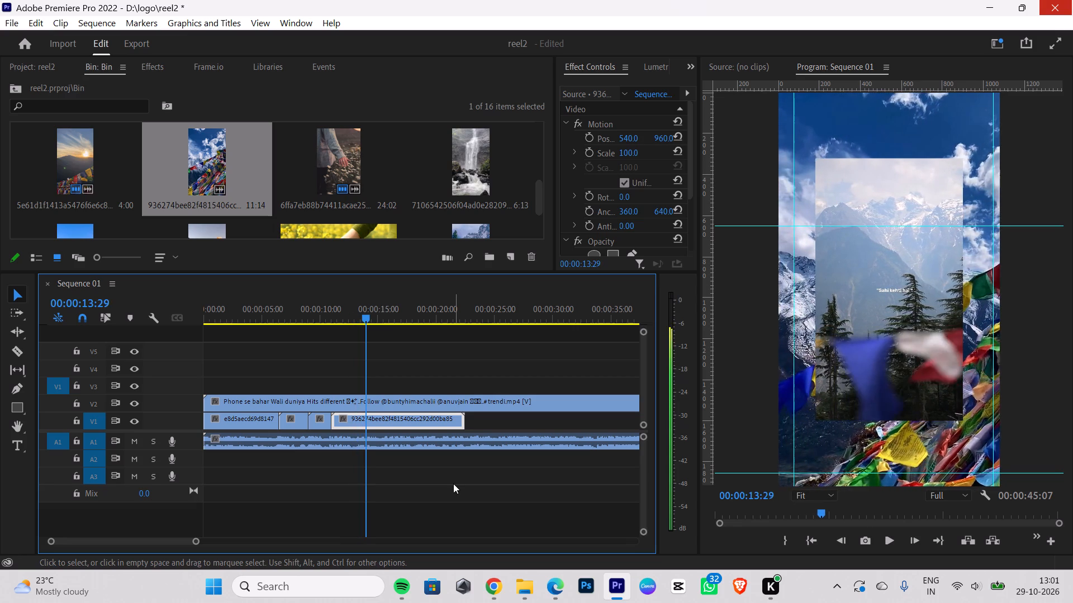
{"action": "key", "text": "Right"}
{"action": "key", "text": "Right"}
{"action": "key", "text": "Left"}
{"action": "key", "text": "Left"}
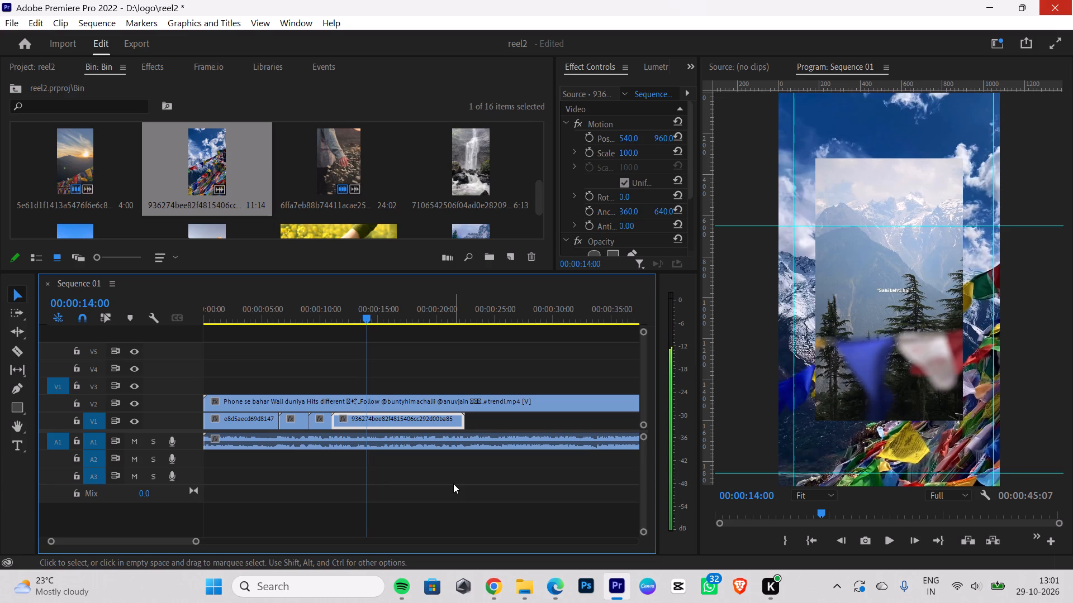
{"action": "key", "text": "Right"}
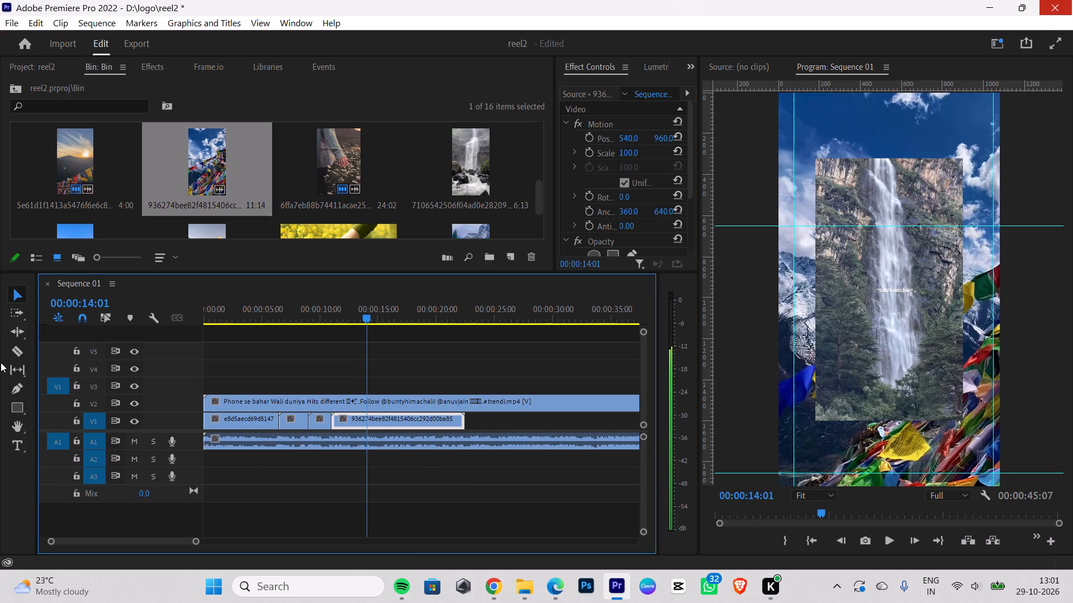
{"action": "left_click", "coordinate": [18, 352]}
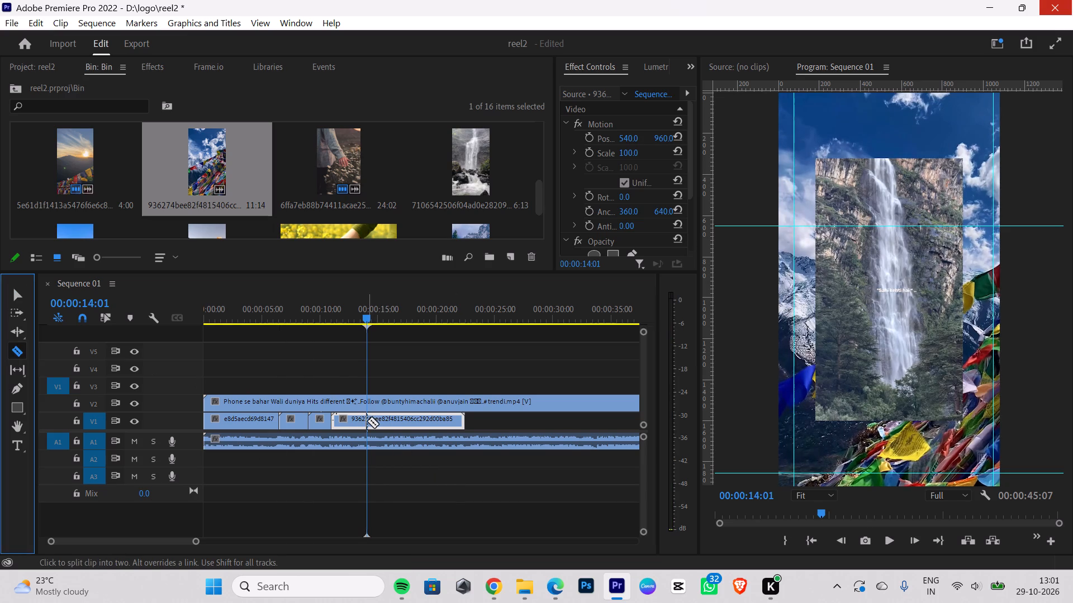
{"action": "left_click", "coordinate": [367, 421]}
{"action": "left_click", "coordinate": [14, 293]}
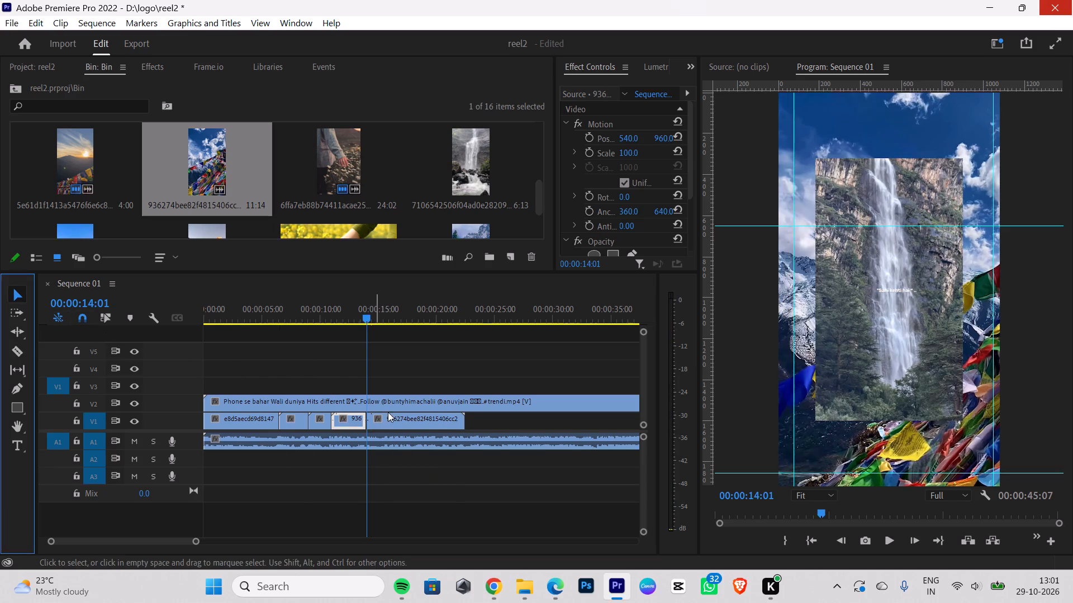
{"action": "left_click", "coordinate": [413, 418]}
{"action": "key", "text": "F7"}
{"action": "key", "text": "BackSpace"}
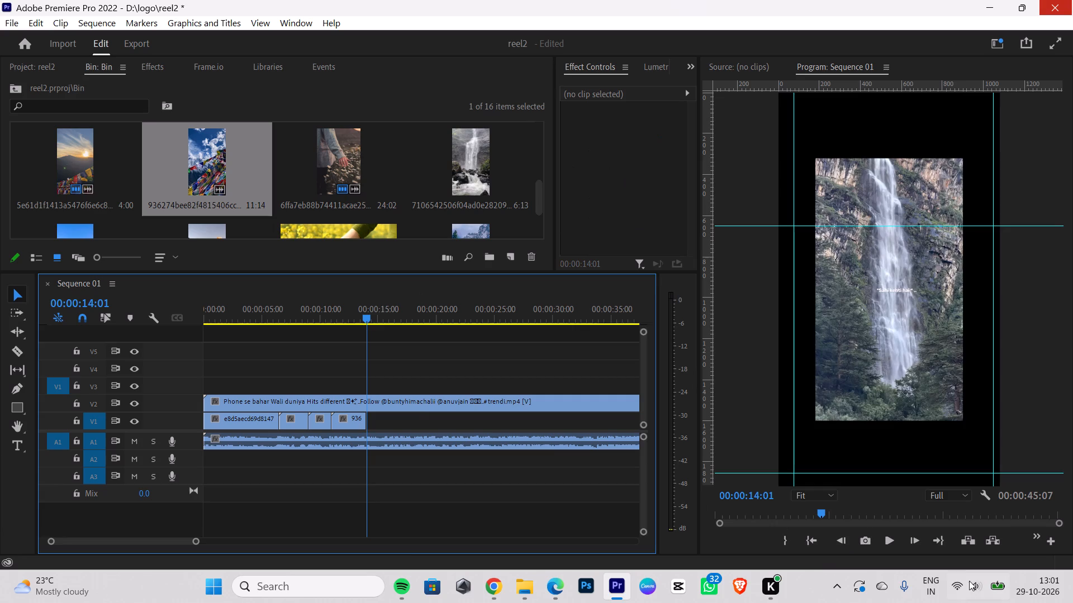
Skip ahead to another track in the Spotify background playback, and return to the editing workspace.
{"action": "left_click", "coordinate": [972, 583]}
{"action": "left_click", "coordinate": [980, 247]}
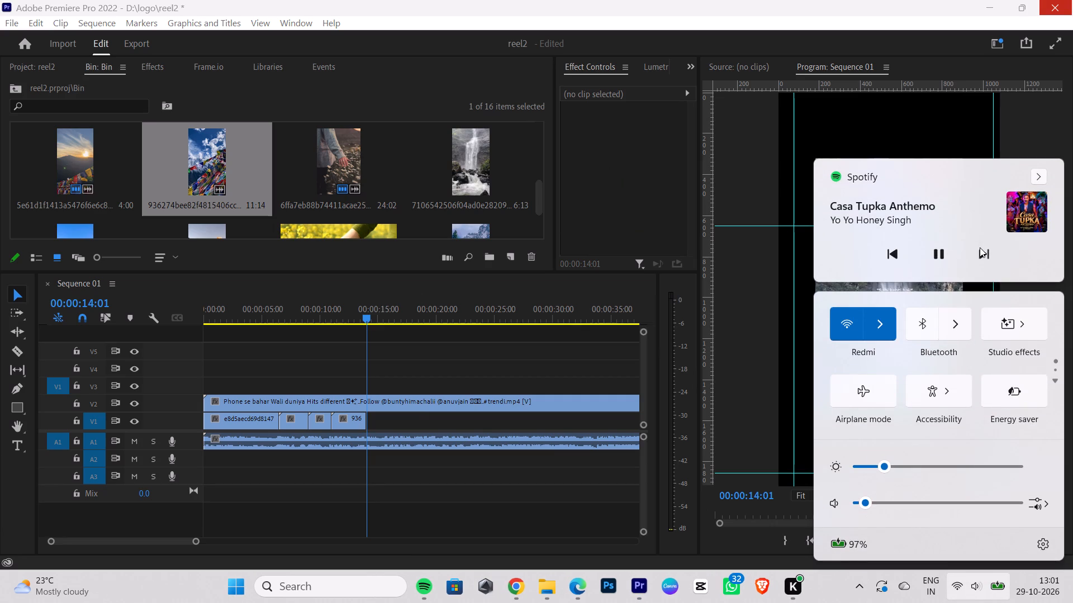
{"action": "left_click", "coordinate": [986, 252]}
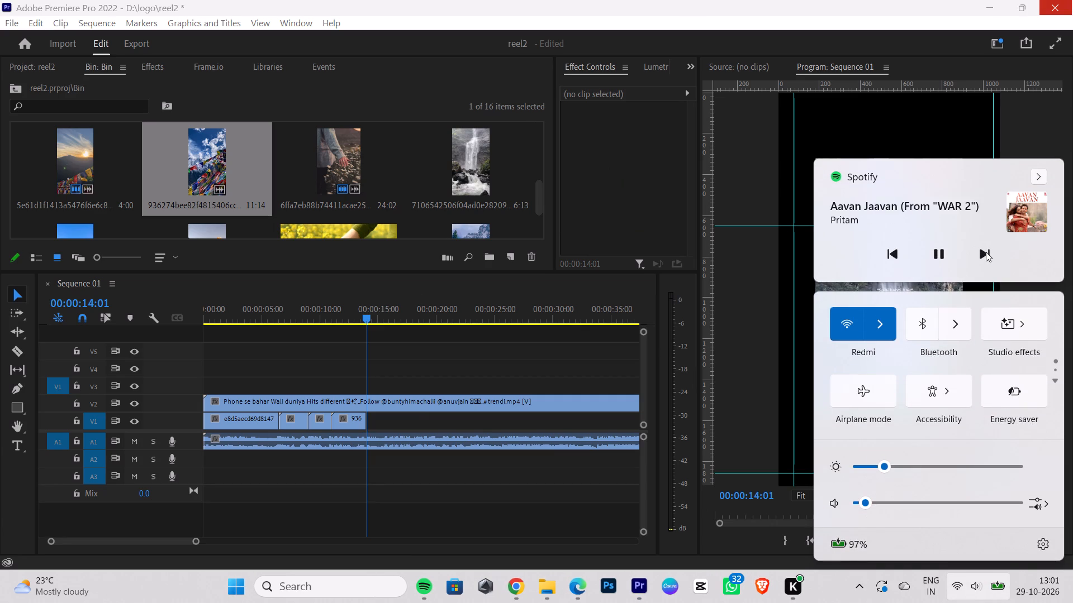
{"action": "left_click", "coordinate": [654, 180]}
{"action": "left_click_drag", "start_coordinate": [473, 170], "coordinate": [421, 409]}
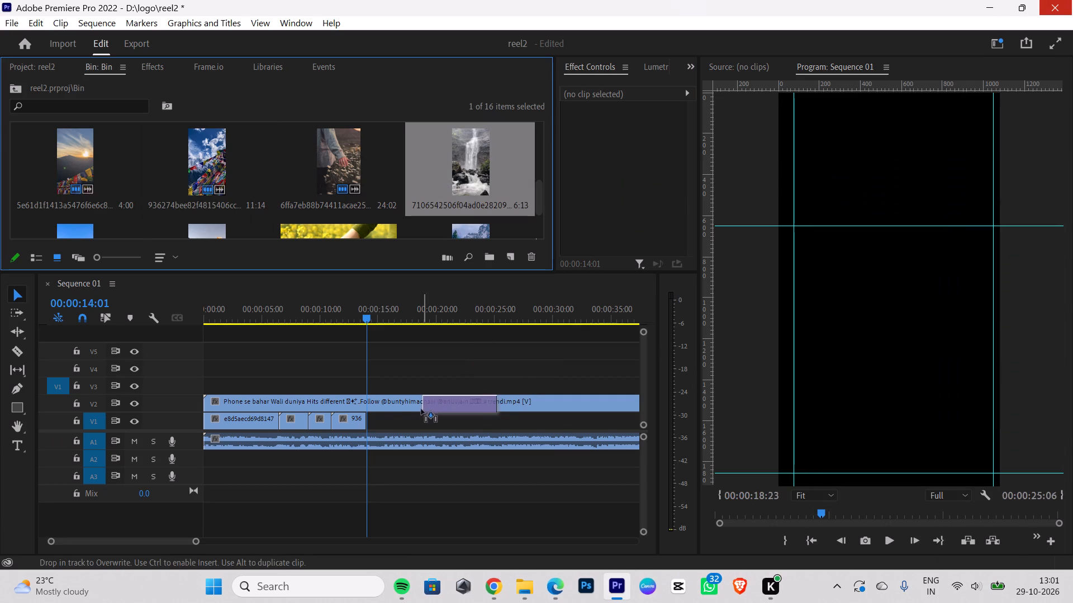
{"action": "left_click_drag", "start_coordinate": [421, 409], "coordinate": [371, 425]}
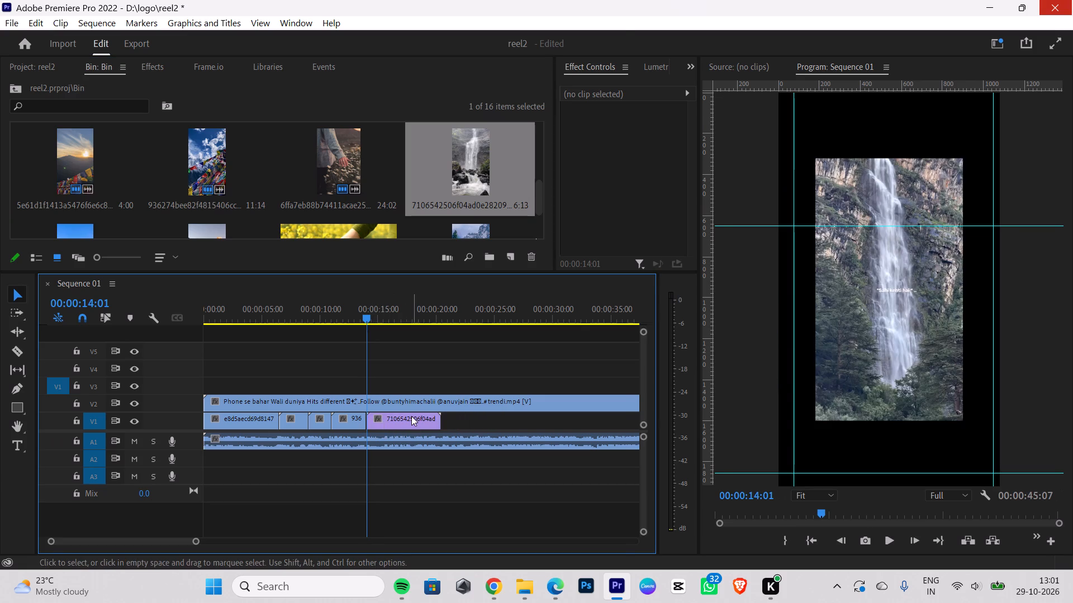
{"action": "right_click", "coordinate": [411, 416]}
{"action": "left_click", "coordinate": [492, 541]}
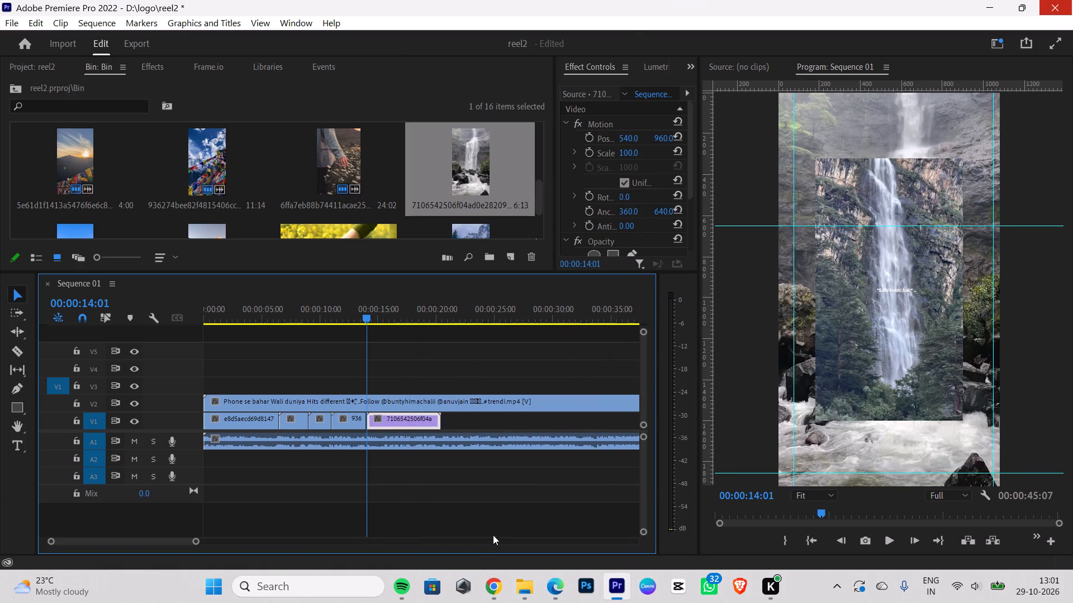
Step frame by frame through the waterfall clip from 00:00:14:01, looking for the end of the reference video's matching waterfall shot.
{"action": "key", "text": "Right"}
{"action": "key", "text": "Right"}
{"action": "key", "text": "Right"}
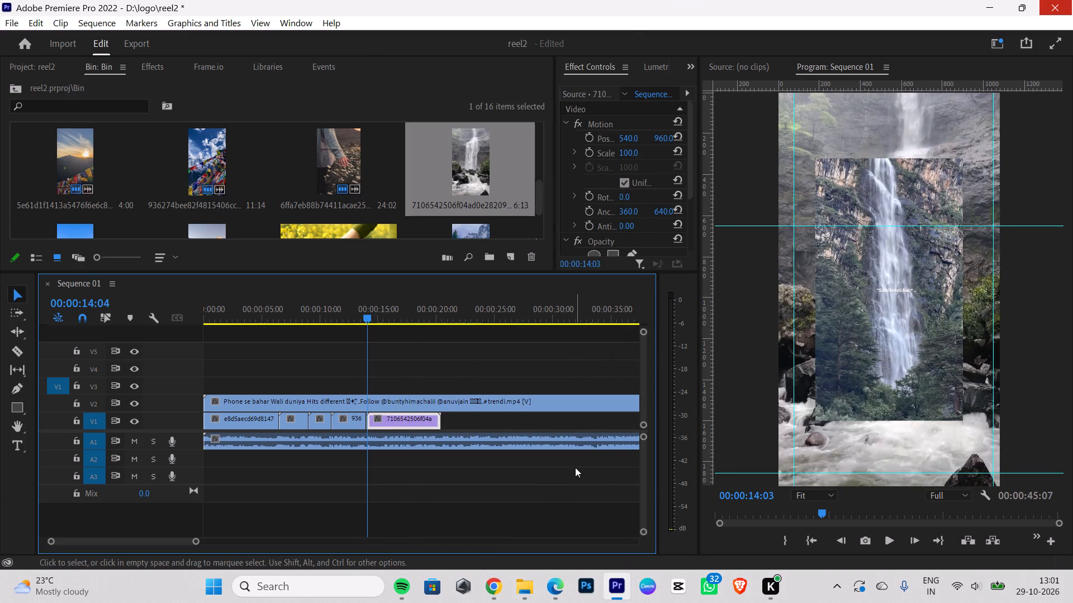
{"action": "key", "text": "Right"}
{"action": "key", "text": "Right"}
{"action": "key", "text": "Right"}
{"action": "key", "text": "Right"}
{"action": "key", "text": "Right"}
{"action": "key", "text": "Right"}
{"action": "key", "text": "Right"}
{"action": "key", "text": "Right"}
{"action": "key", "text": "Right"}
{"action": "key", "text": "Right"}
{"action": "key", "text": "Right"}
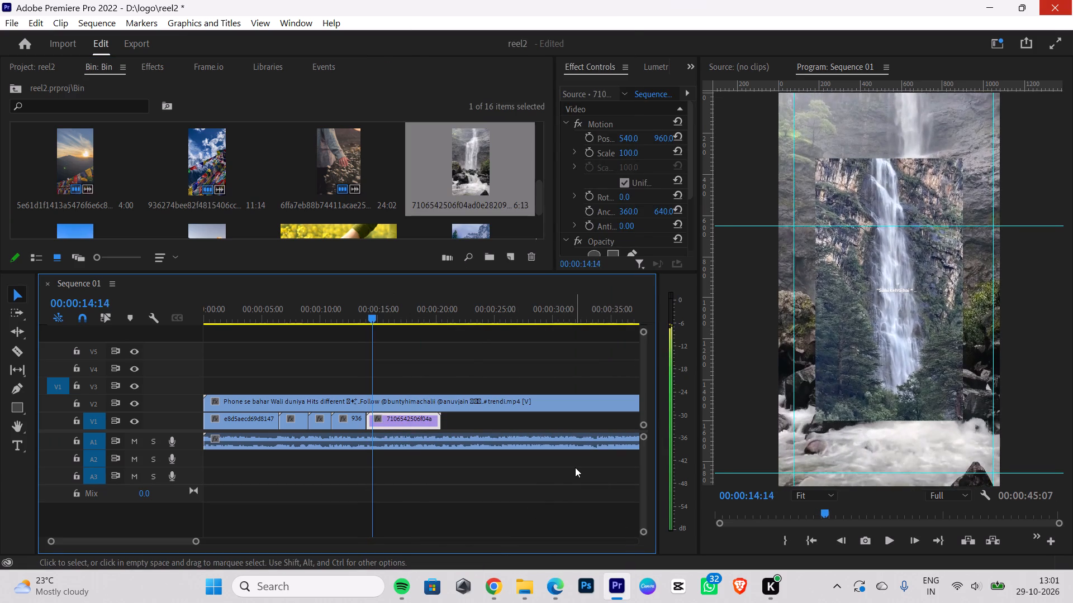
{"action": "key", "text": "Right"}
{"action": "key", "text": "Right"}
{"action": "key", "text": "Right"}
{"action": "key", "text": "Right"}
{"action": "key", "text": "Right"}
{"action": "key", "text": "Right"}
{"action": "key", "text": "Right"}
{"action": "key", "text": "Right"}
{"action": "key", "text": "Right"}
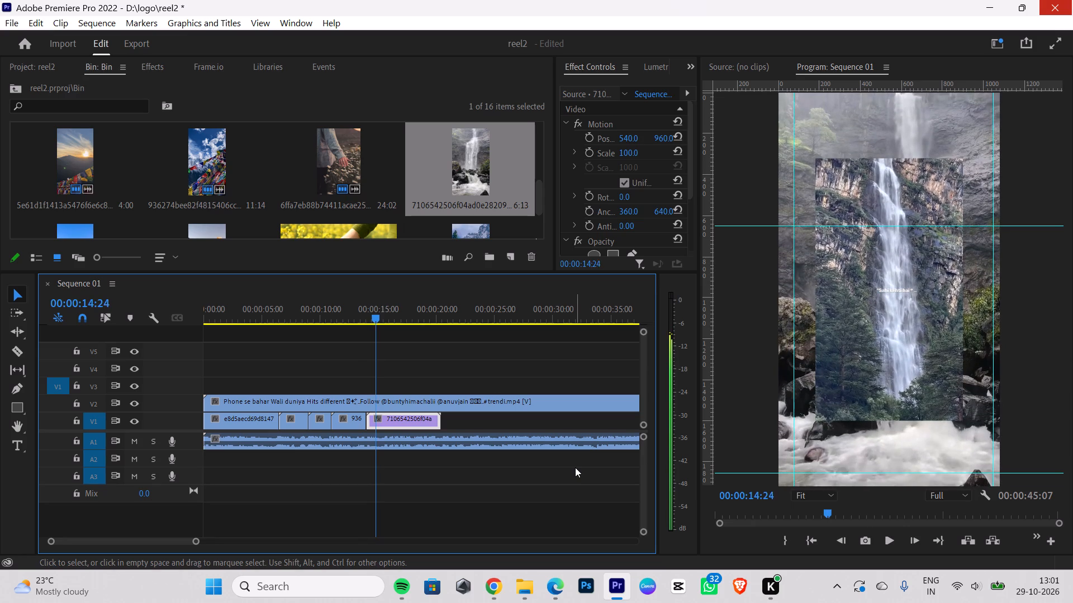
{"action": "key", "text": "Right"}
{"action": "key", "text": "Right"}
{"action": "key", "text": "Right"}
{"action": "key", "text": "Right"}
{"action": "key", "text": "Right"}
{"action": "key", "text": "Right"}
{"action": "key", "text": "Right"}
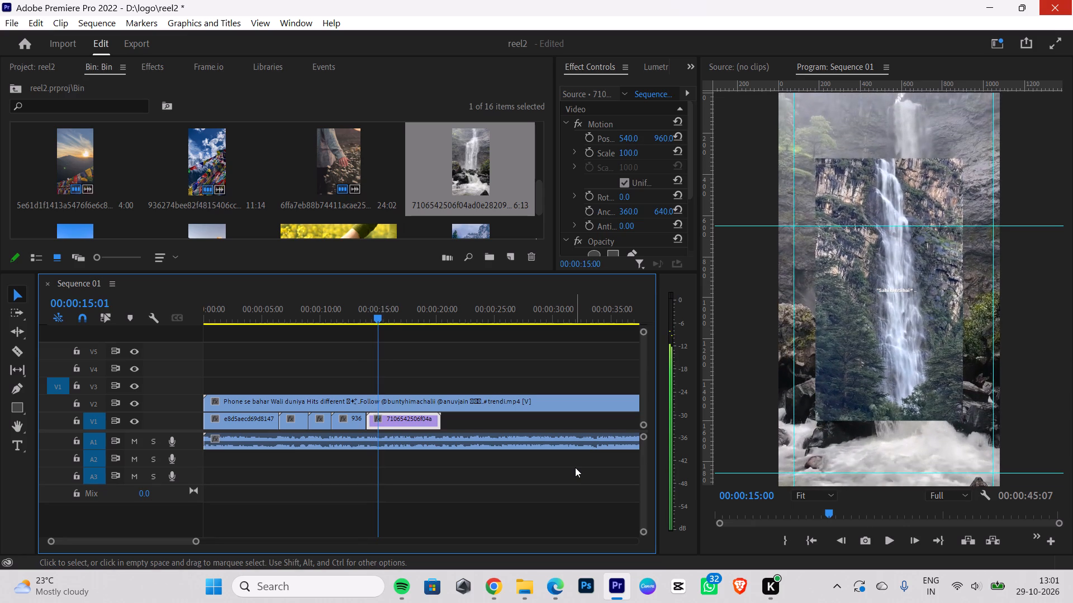
{"action": "key", "text": "Right"}
{"action": "key", "text": "Right"}
{"action": "key", "text": "Right"}
{"action": "key", "text": "Right"}
{"action": "key", "text": "Right"}
{"action": "key", "text": "Right"}
{"action": "key", "text": "Right"}
{"action": "key", "text": "Right"}
{"action": "key", "text": "Right"}
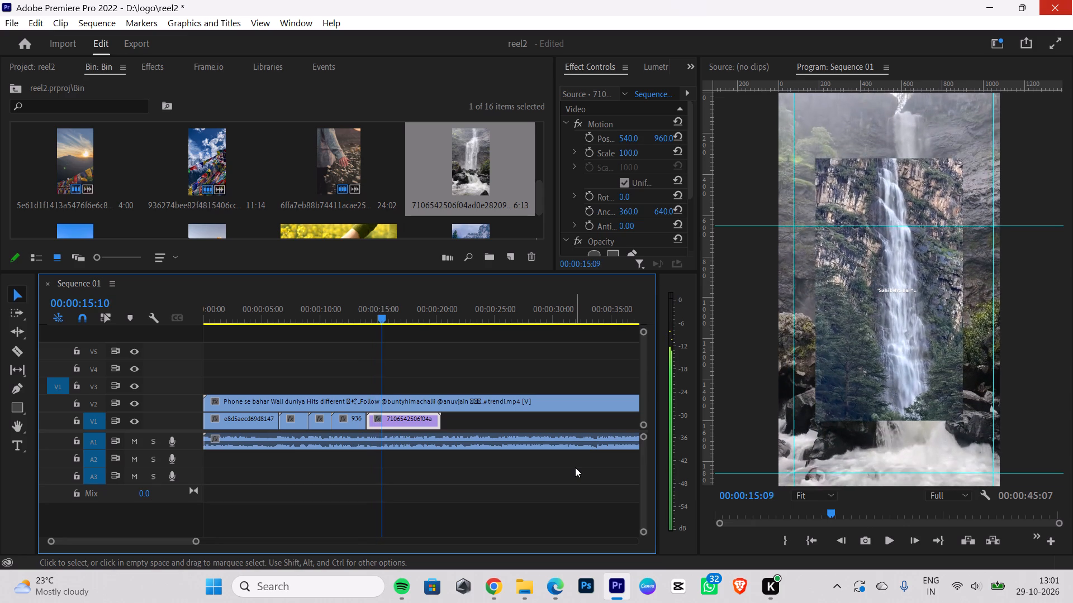
{"action": "key", "text": "Right"}
{"action": "key", "text": "Right"}
{"action": "key", "text": "Right"}
{"action": "key", "text": "Right"}
{"action": "key", "text": "Right"}
{"action": "key", "text": "Right"}
{"action": "key", "text": "Right"}
{"action": "key", "text": "Right"}
{"action": "key", "text": "Right"}
{"action": "key", "text": "Right"}
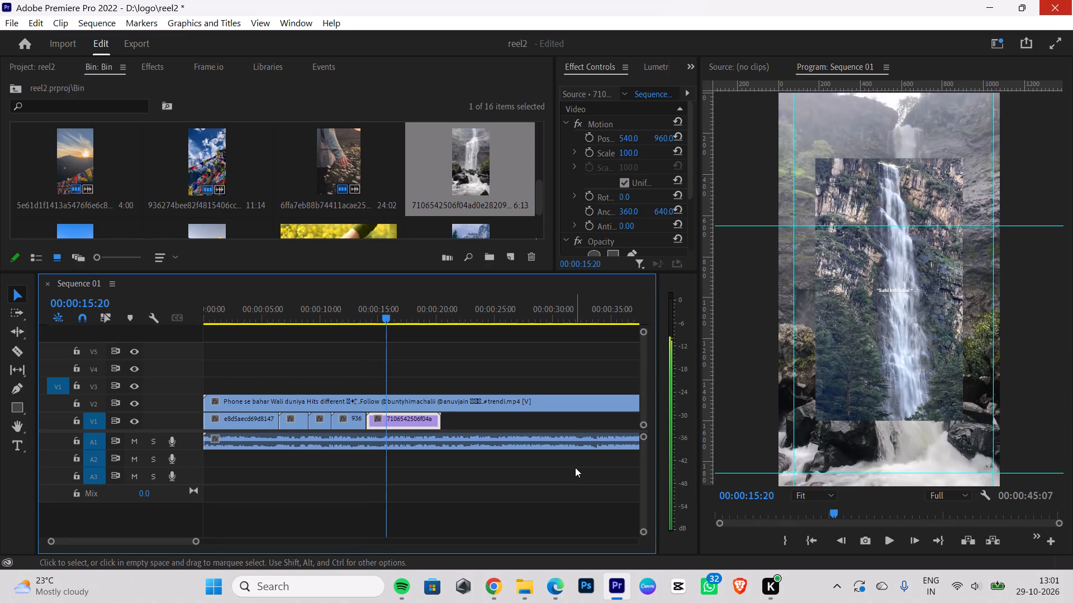
{"action": "key", "text": "Right"}
{"action": "key", "text": "Right"}
{"action": "key", "text": "Right"}
{"action": "key", "text": "Right"}
{"action": "key", "text": "Right"}
{"action": "key", "text": "Right"}
{"action": "key", "text": "Right"}
{"action": "key", "text": "Right"}
{"action": "key", "text": "Right"}
{"action": "key", "text": "Right"}
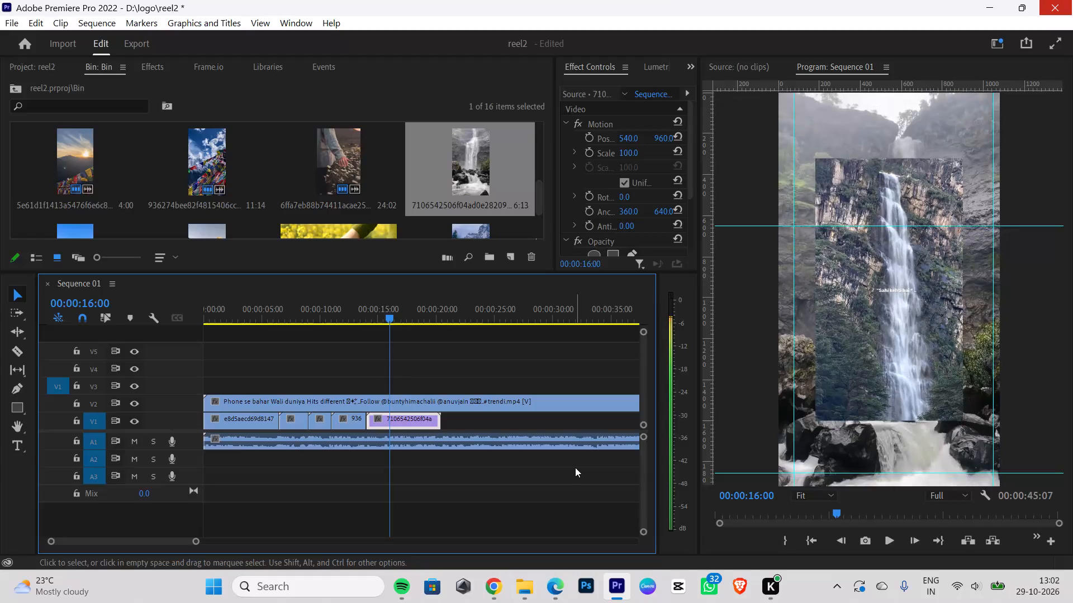
{"action": "key", "text": "Right"}
{"action": "key", "text": "Right"}
{"action": "key", "text": "Right"}
{"action": "key", "text": "Right"}
{"action": "key", "text": "Right"}
{"action": "key", "text": "Right"}
{"action": "key", "text": "Right"}
{"action": "key", "text": "Right"}
{"action": "key", "text": "Right"}
{"action": "key", "text": "Right"}
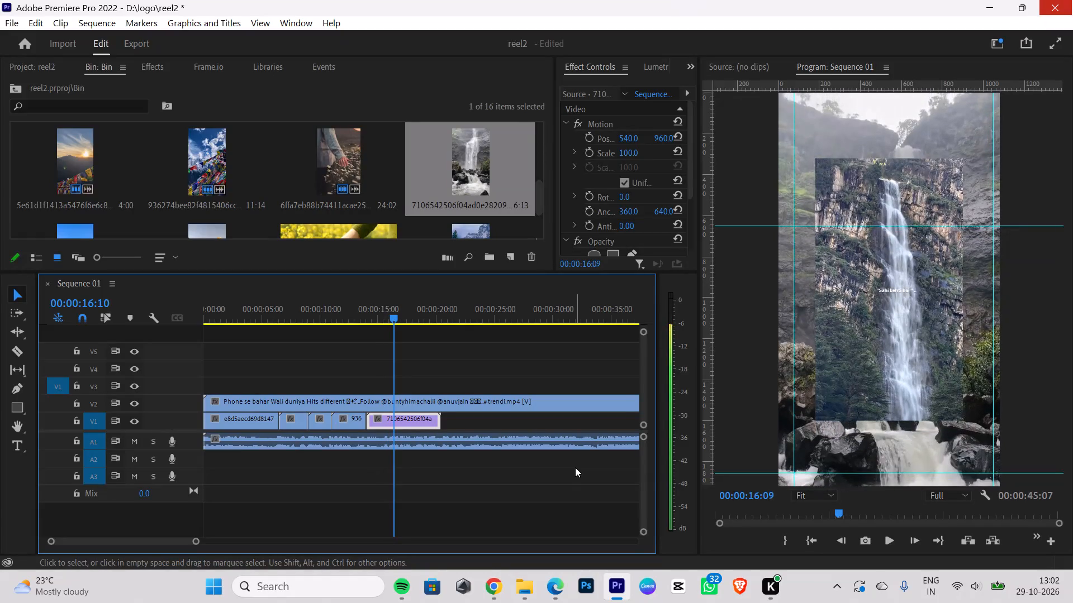
{"action": "key", "text": "Right"}
{"action": "key", "text": "Right"}
{"action": "key", "text": "Right"}
{"action": "key", "text": "Right"}
{"action": "key", "text": "Right"}
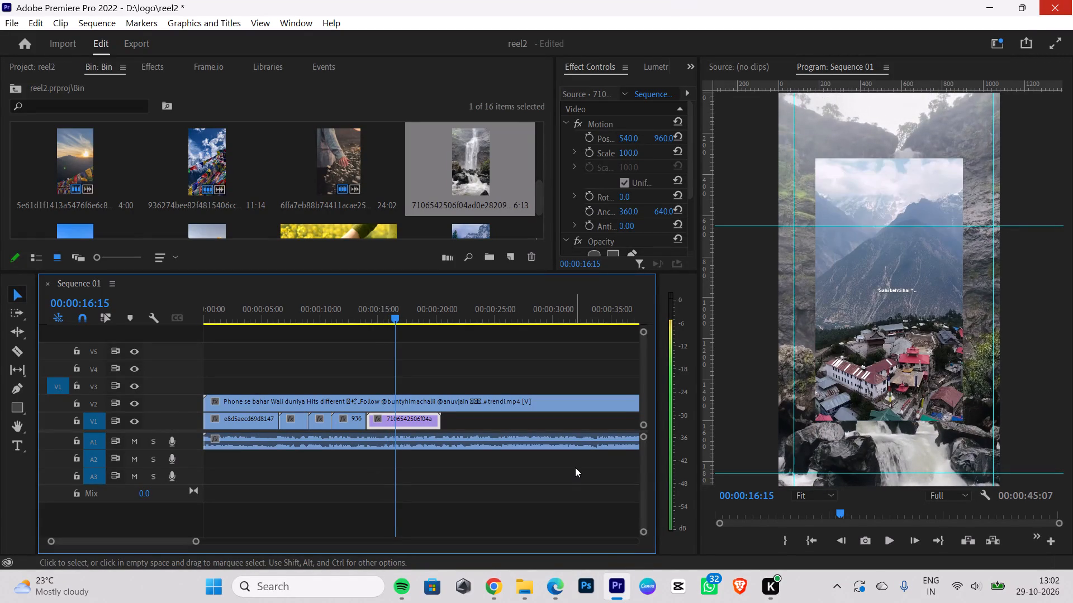
{"action": "key", "text": "Left"}
{"action": "key", "text": "Right"}
{"action": "left_click", "coordinate": [16, 345]}
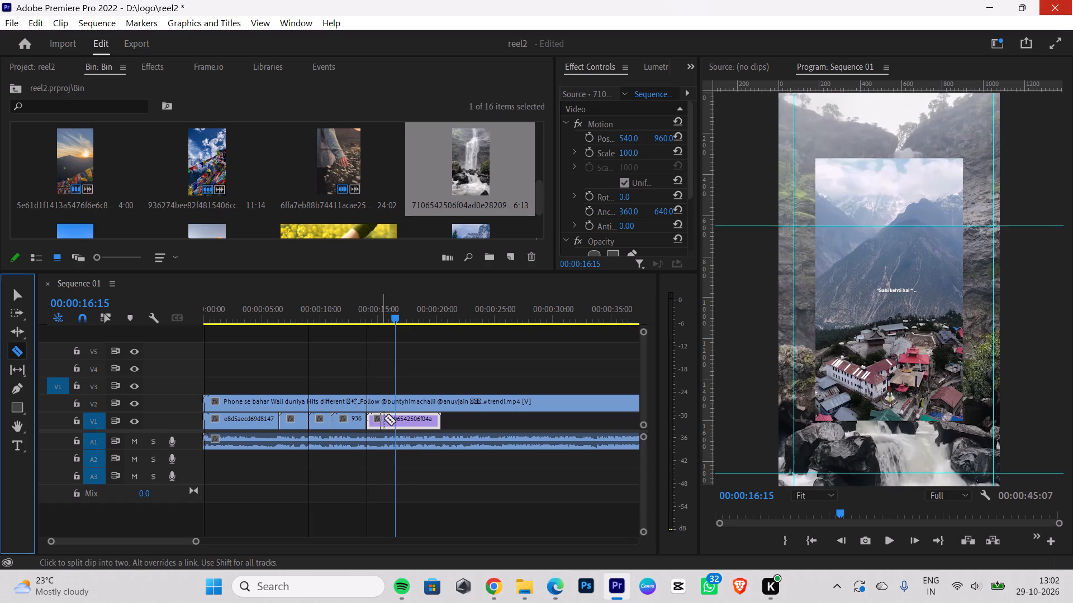
{"action": "left_click", "coordinate": [395, 420]}
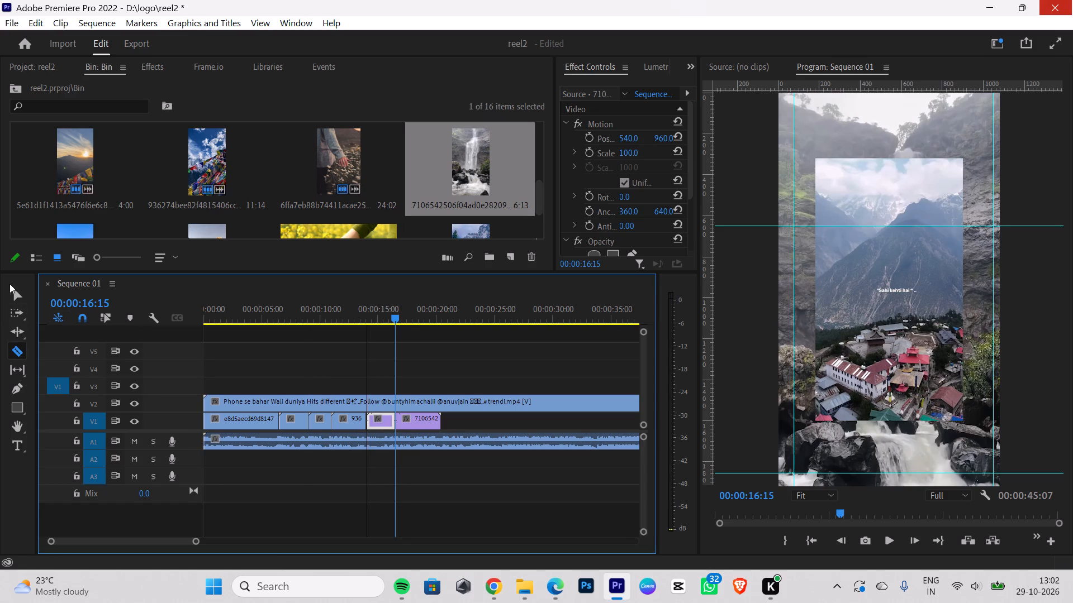
{"action": "left_click", "coordinate": [15, 295]}
{"action": "left_click", "coordinate": [413, 421]}
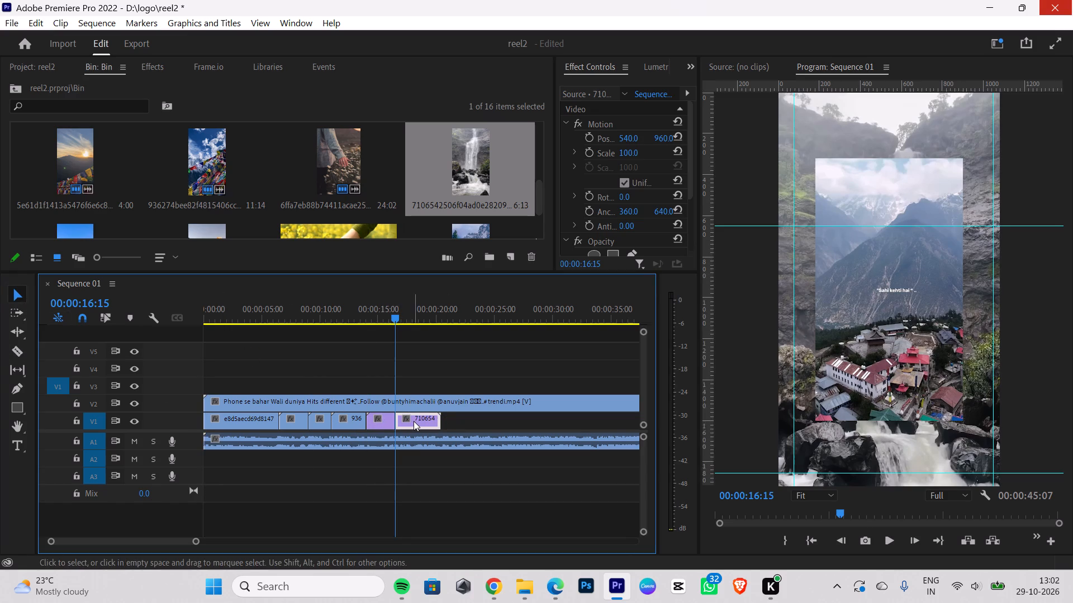
{"action": "key", "text": "BackSpace"}
Import the ffc43a7f5070f062aefa58142aaed33d mountain-village clip from the Downloads folder into the bin.
{"action": "scroll", "coordinate": [299, 204], "scroll_direction": "down", "scroll_amount": 1}
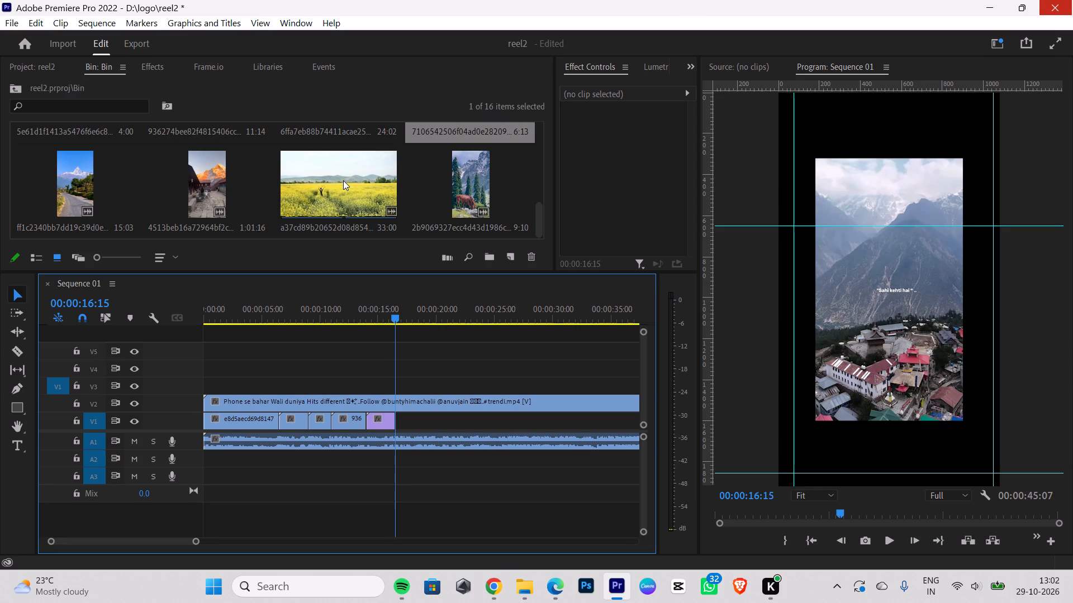
{"action": "scroll", "coordinate": [343, 180], "scroll_direction": "down", "scroll_amount": 4}
{"action": "scroll", "coordinate": [436, 196], "scroll_direction": "up", "scroll_amount": 3}
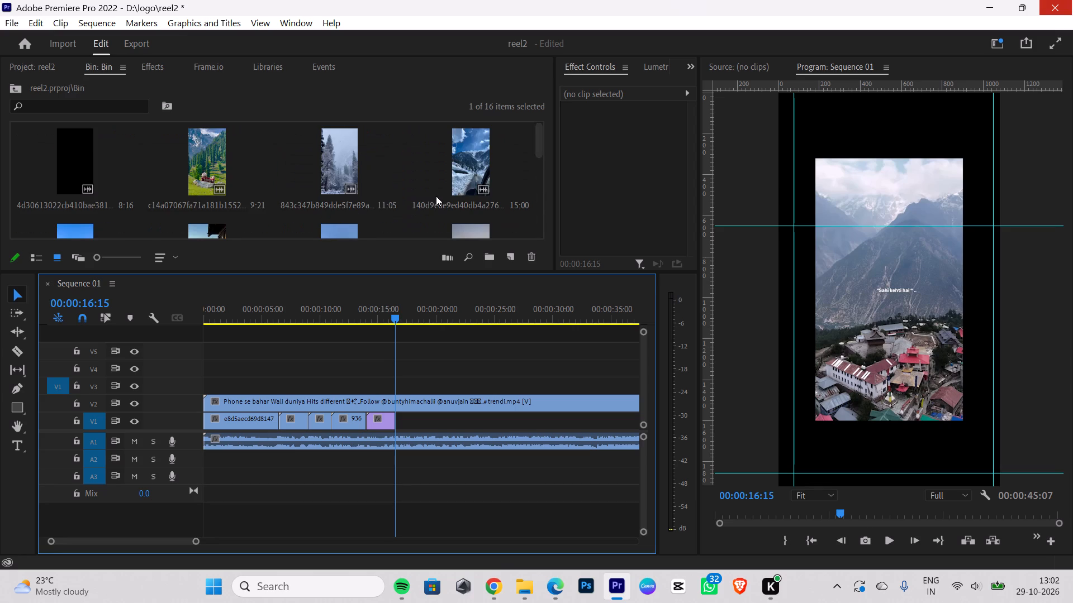
{"action": "scroll", "coordinate": [437, 196], "scroll_direction": "up", "scroll_amount": 2}
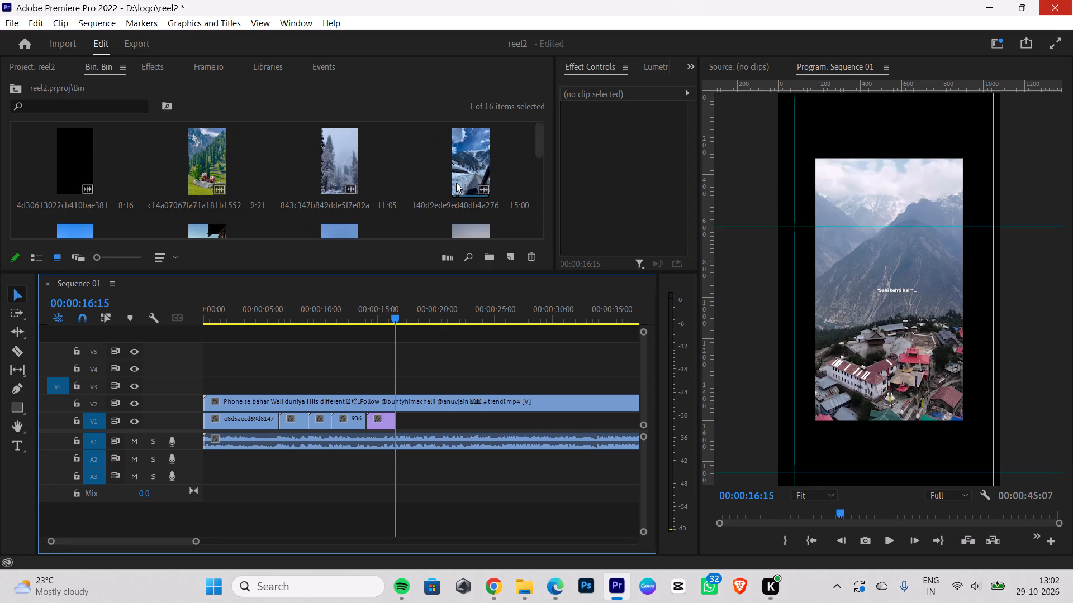
{"action": "key", "text": "ctrl+i"}
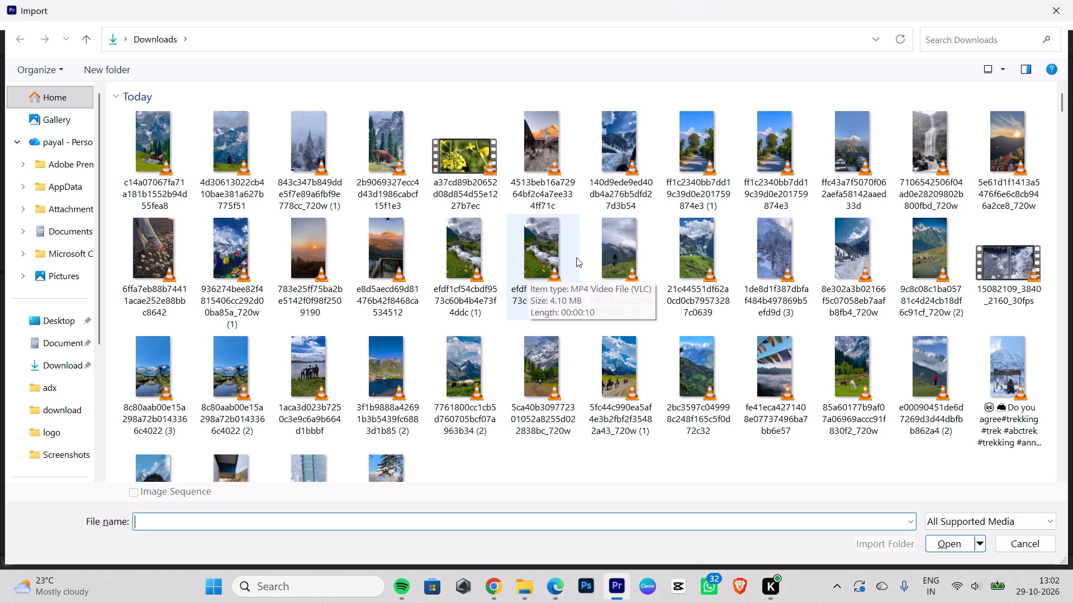
{"action": "left_click", "coordinate": [855, 140]}
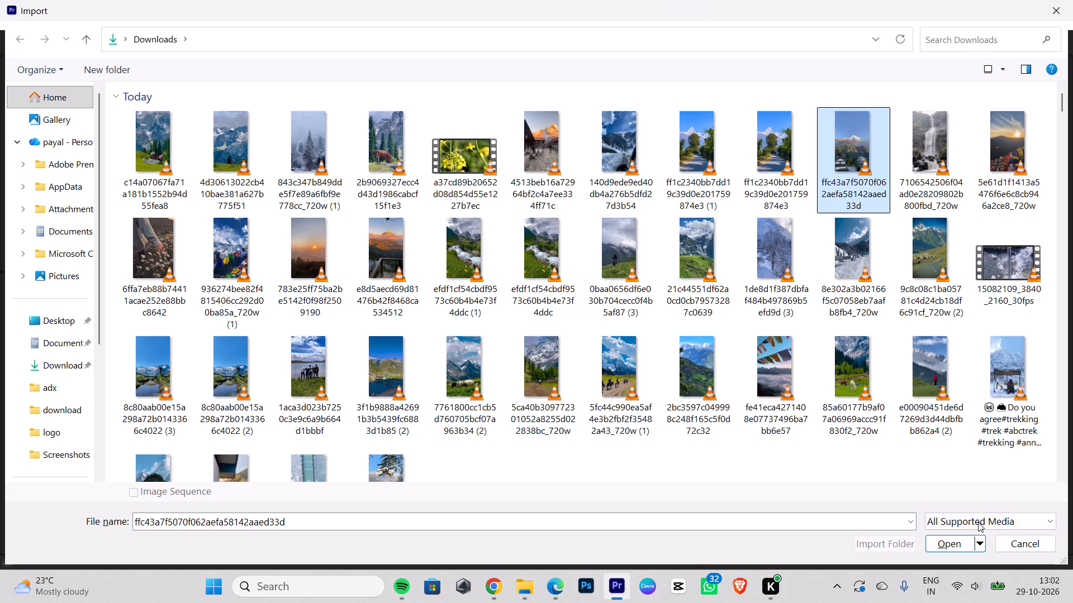
{"action": "left_click", "coordinate": [960, 546]}
Place the ffc43a7f5 mountain-village clip without its audio on V1 at 00:00:16:15, directly after the waterfall clip.
{"action": "left_click_drag", "start_coordinate": [84, 189], "coordinate": [395, 394]}
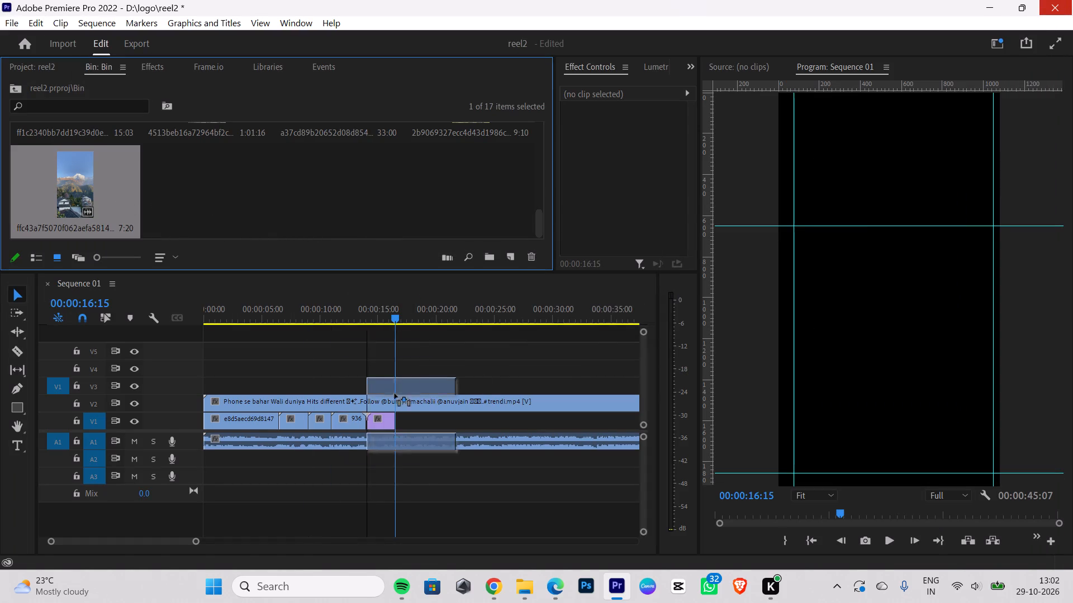
{"action": "left_click_drag", "start_coordinate": [395, 394], "coordinate": [427, 362]}
{"action": "left_click", "coordinate": [472, 465]}
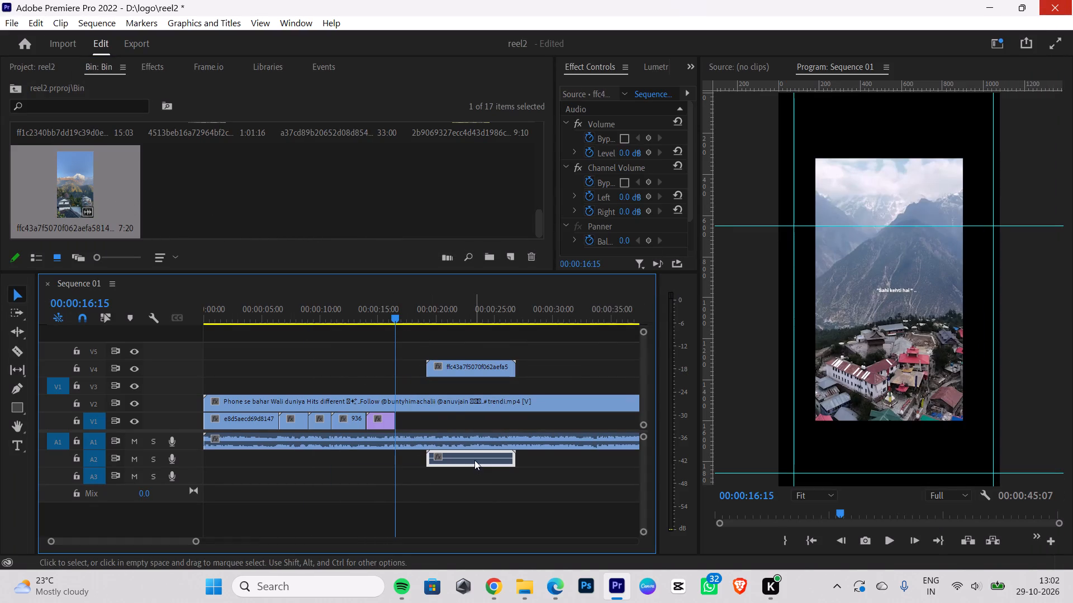
{"action": "left_click", "coordinate": [474, 460]}
{"action": "key", "text": "BackSpace"}
{"action": "left_click_drag", "start_coordinate": [462, 362], "coordinate": [439, 417]}
Apply Scale to Frame Size to the ffc43a7f5 mountain-village clip on V1.
{"action": "right_click", "coordinate": [439, 417]}
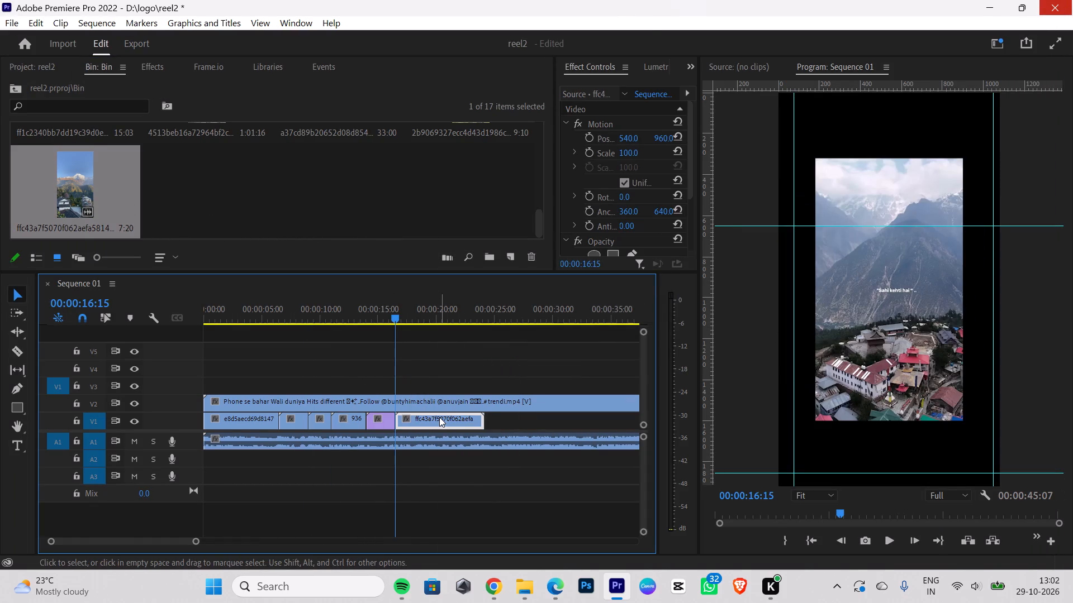
{"action": "left_click", "coordinate": [505, 537]}
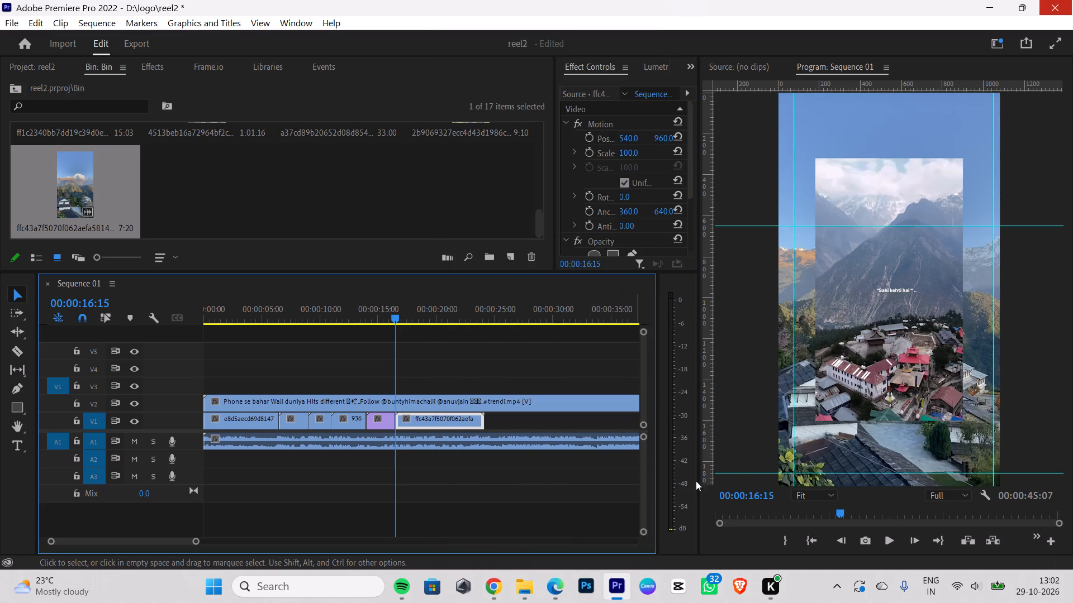
Split the ffc43a7f5 mountain-village clip on V1 at 00:00:19:14, where the reference video's village shot ends, and delete the remainder.
{"action": "key", "text": "Right"}
{"action": "key", "text": "Right"}
{"action": "key", "text": "Right"}
{"action": "key", "text": "Right"}
{"action": "key", "text": "Right"}
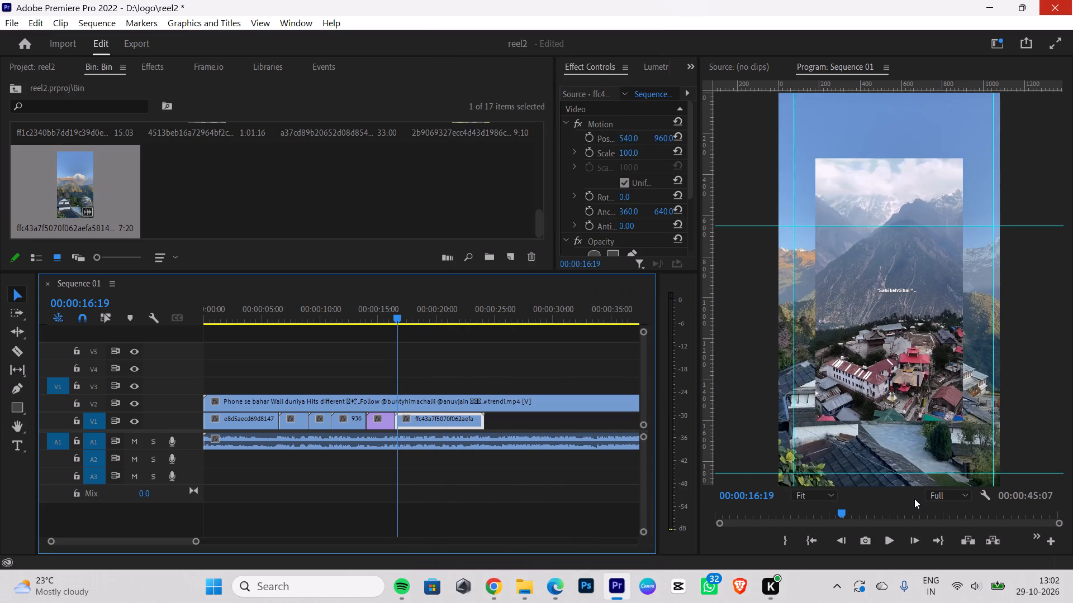
{"action": "key", "text": "Right"}
{"action": "key", "text": "Right"}
{"action": "key", "text": "Right"}
{"action": "key", "text": "Right"}
{"action": "key", "text": "Right"}
{"action": "key", "text": "Right"}
{"action": "key", "text": "Right"}
{"action": "key", "text": "Right"}
{"action": "key", "text": "Right"}
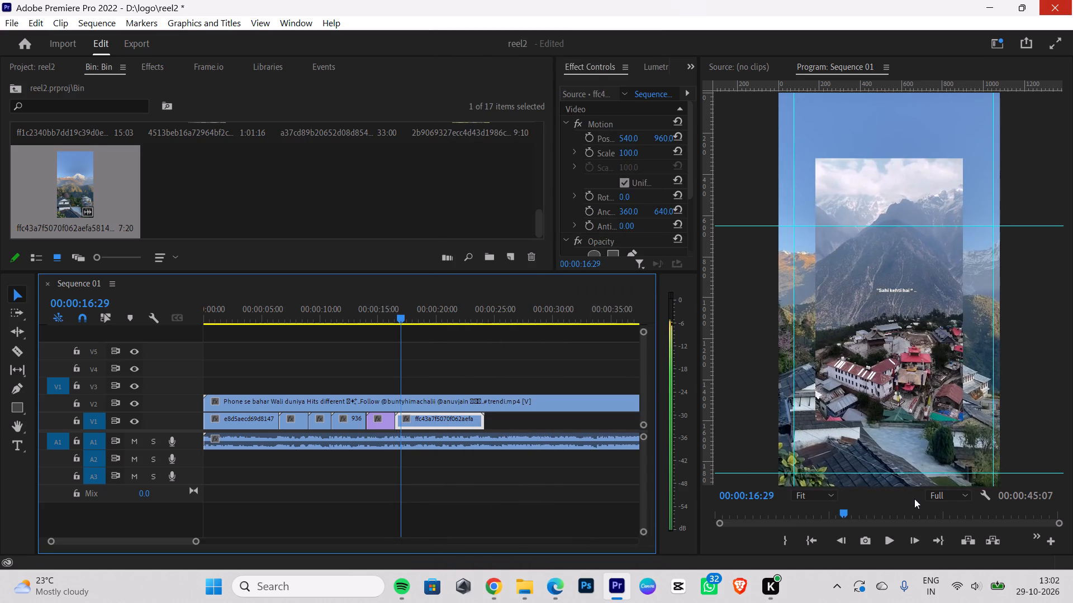
{"action": "key", "text": "Right"}
{"action": "key", "text": "Right"}
{"action": "key", "text": "Right"}
{"action": "key", "text": "Right"}
{"action": "key", "text": "Right"}
{"action": "key", "text": "Right"}
{"action": "key", "text": "Right"}
{"action": "key", "text": "Right"}
{"action": "key", "text": "Right"}
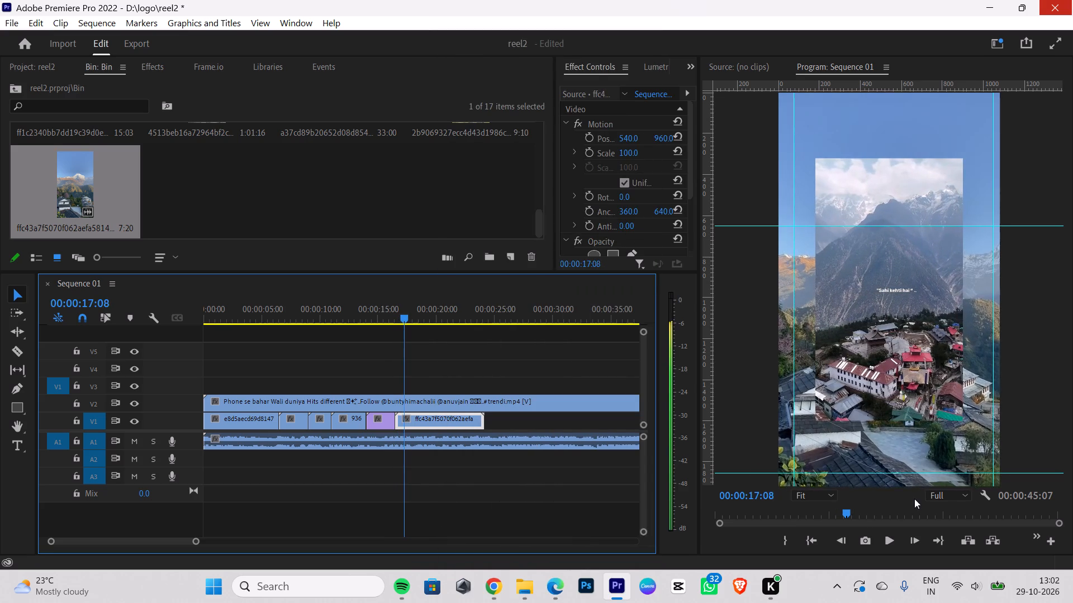
{"action": "key", "text": "Right"}
{"action": "key", "text": "Right"}
{"action": "key", "text": "Right"}
{"action": "key", "text": "Right"}
{"action": "key", "text": "Right"}
{"action": "key", "text": "Right"}
{"action": "key", "text": "Right"}
{"action": "key", "text": "Right"}
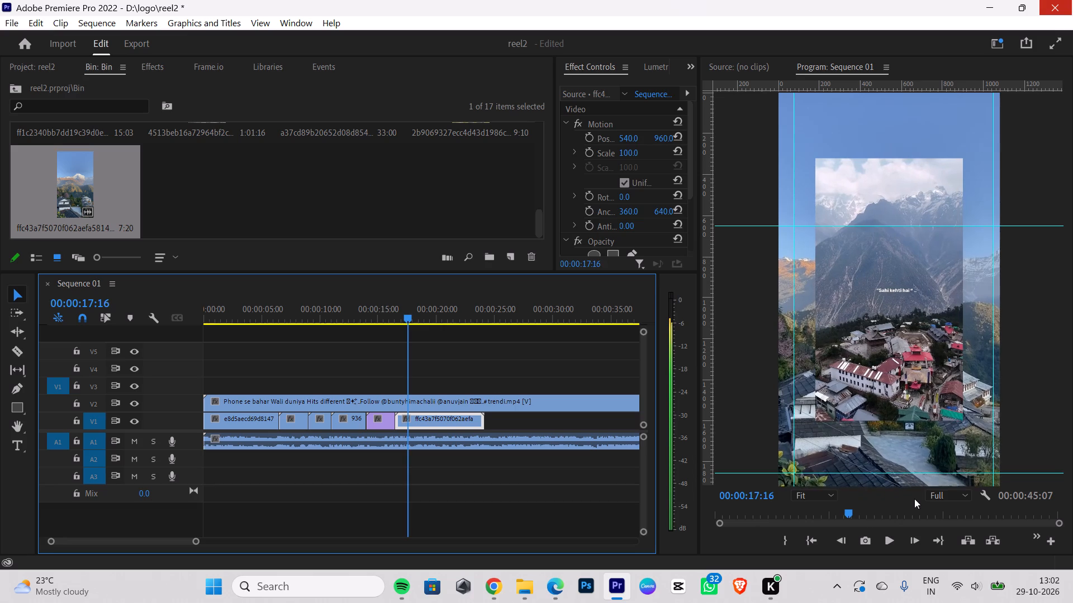
{"action": "key", "text": "Right"}
{"action": "key", "text": "Right"}
{"action": "key", "text": "Right"}
{"action": "key", "text": "Right"}
{"action": "key", "text": "Right"}
{"action": "key", "text": "Right"}
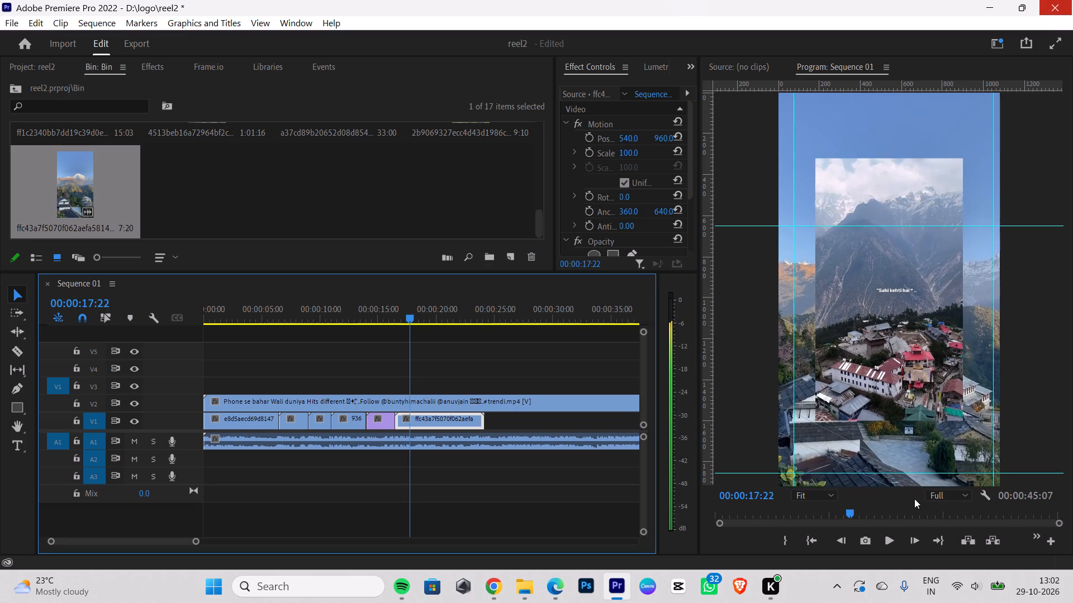
{"action": "key", "text": "Right"}
{"action": "key", "text": "Right"}
{"action": "key", "text": "Right"}
{"action": "key", "text": "Right"}
{"action": "key", "text": "Right"}
{"action": "key", "text": "Right"}
{"action": "key", "text": "Right"}
{"action": "key", "text": "Right"}
{"action": "key", "text": "Right"}
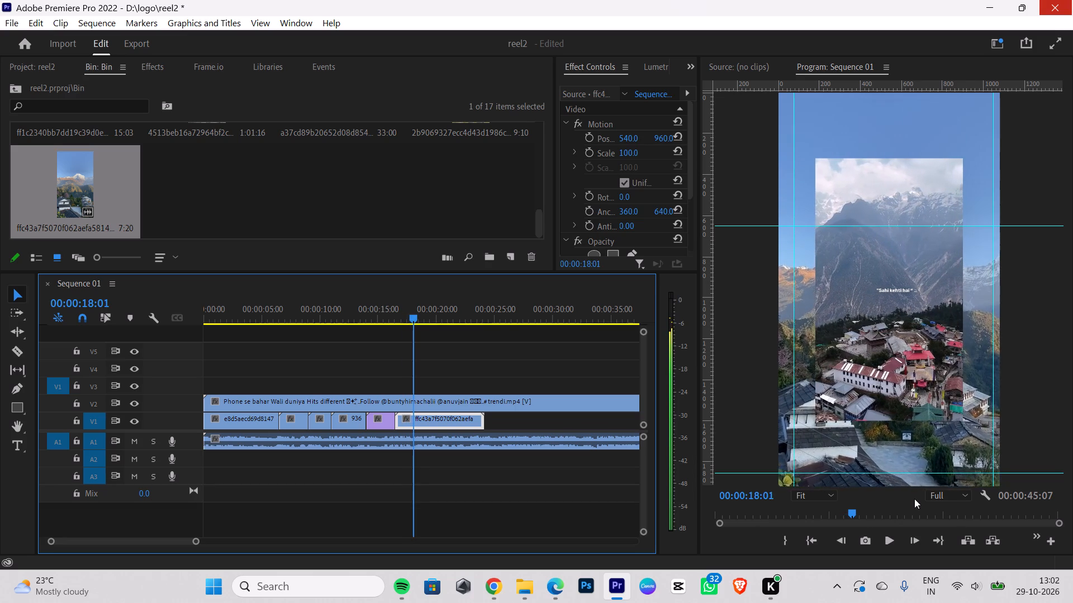
{"action": "key", "text": "Right"}
{"action": "key", "text": "Right"}
{"action": "key", "text": "Right"}
{"action": "key", "text": "Right"}
{"action": "key", "text": "Right"}
{"action": "key", "text": "Right"}
{"action": "key", "text": "Right"}
{"action": "key", "text": "Right"}
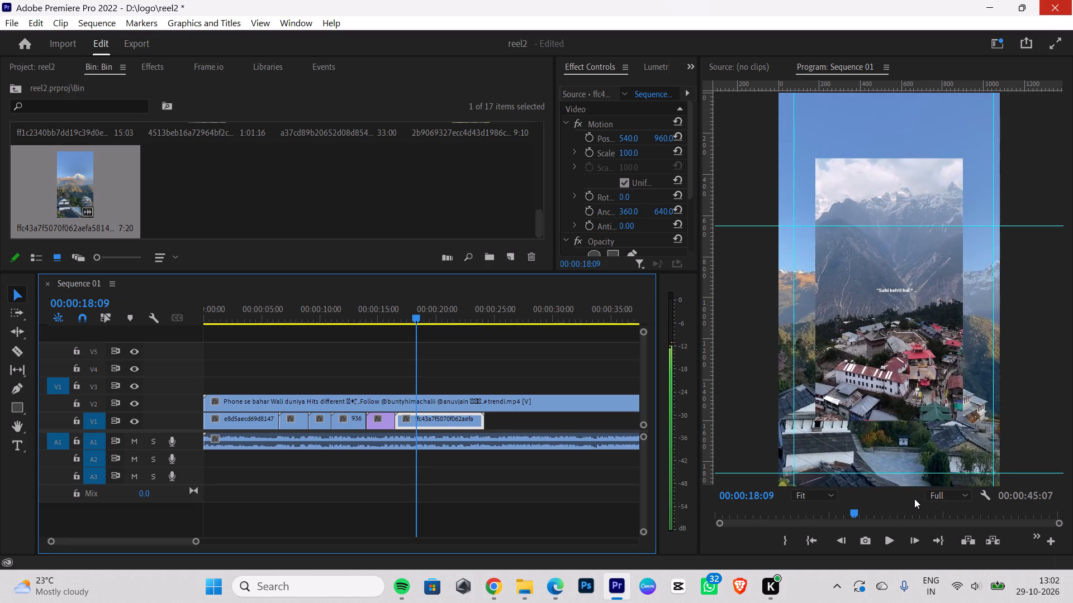
{"action": "key", "text": "Right"}
{"action": "key", "text": "Right"}
{"action": "key", "text": "Right"}
{"action": "key", "text": "Right"}
{"action": "key", "text": "Right"}
{"action": "key", "text": "Right"}
{"action": "key", "text": "Right"}
{"action": "key", "text": "Right"}
{"action": "key", "text": "Right"}
{"action": "key", "text": "Right"}
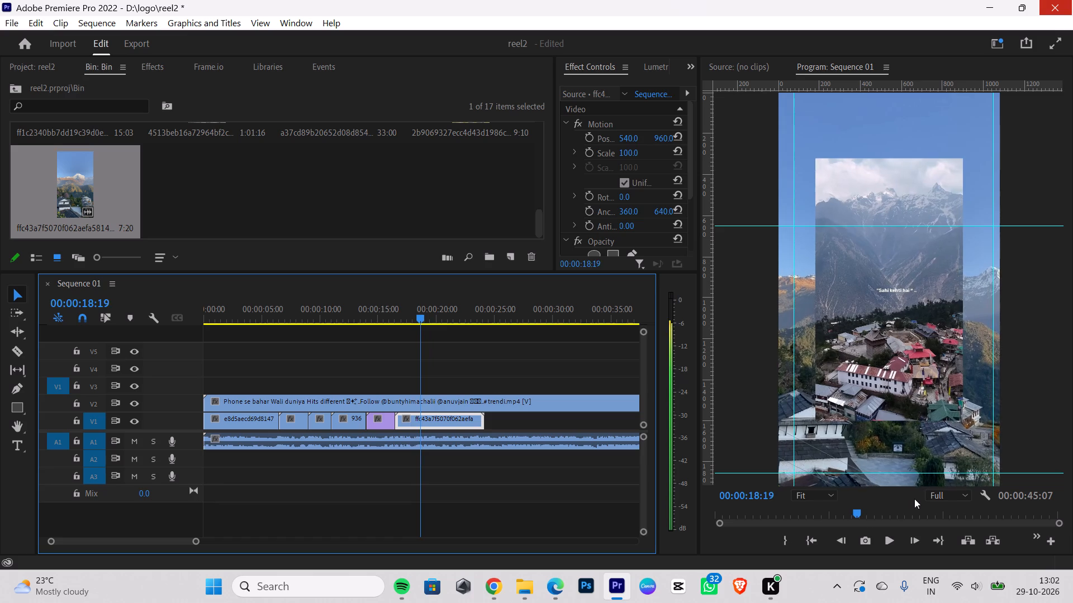
{"action": "key", "text": "Right"}
{"action": "key", "text": "Right"}
{"action": "key", "text": "Right"}
{"action": "key", "text": "Right"}
{"action": "key", "text": "Right"}
{"action": "key", "text": "Right"}
{"action": "key", "text": "Right"}
{"action": "key", "text": "Right"}
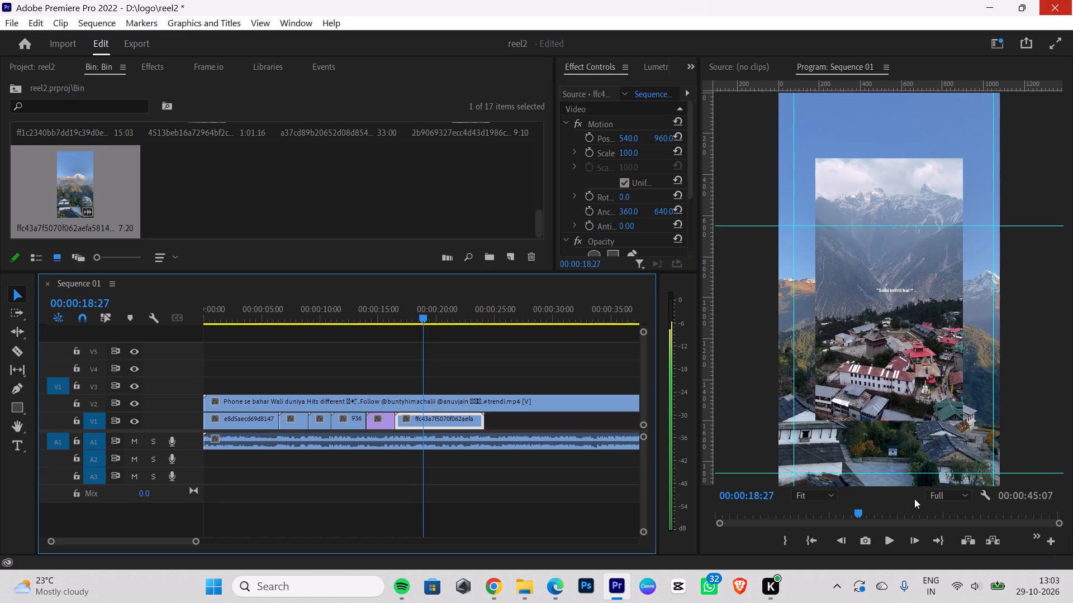
{"action": "key", "text": "Right"}
{"action": "key", "text": "Right"}
{"action": "key", "text": "Right"}
{"action": "key", "text": "Right"}
{"action": "key", "text": "Right"}
{"action": "key", "text": "Right"}
{"action": "key", "text": "Right"}
{"action": "key", "text": "Right"}
{"action": "key", "text": "Right"}
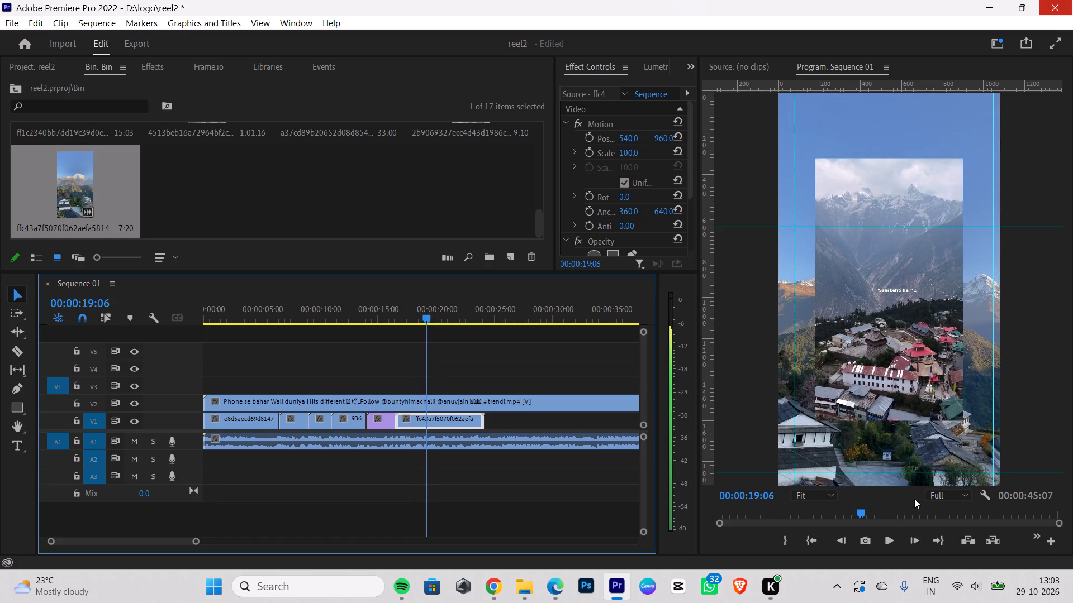
{"action": "key", "text": "Right"}
{"action": "key", "text": "Right"}
{"action": "key", "text": "Right"}
{"action": "key", "text": "Right"}
{"action": "key", "text": "Right"}
{"action": "key", "text": "Right"}
{"action": "key", "text": "Right"}
{"action": "key", "text": "Right"}
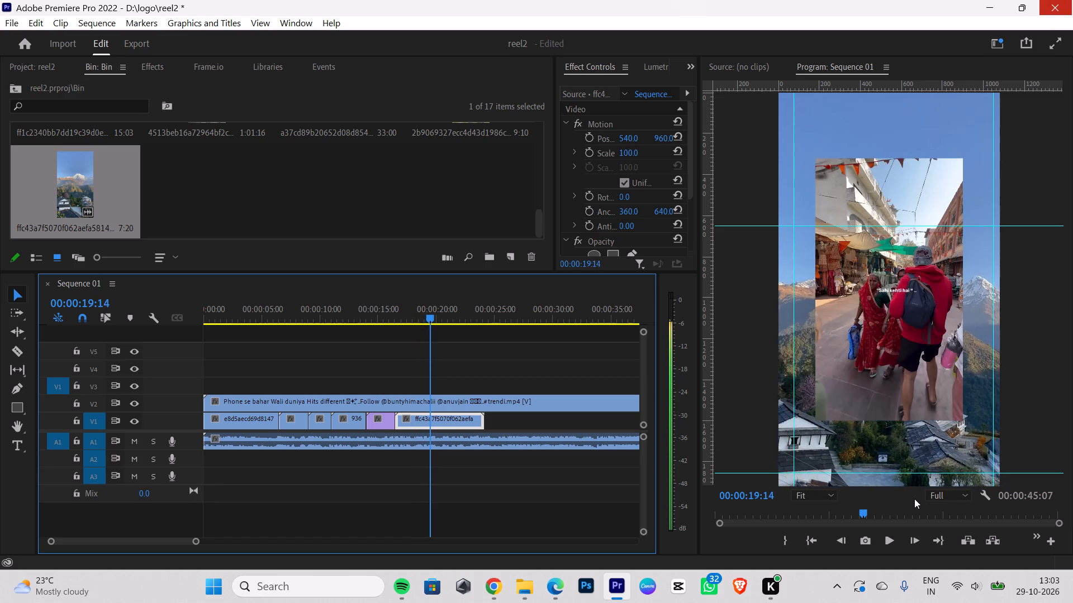
{"action": "key", "text": "Right"}
{"action": "key", "text": "Right"}
{"action": "key", "text": "Right"}
{"action": "key", "text": "Right"}
{"action": "key", "text": "Right"}
{"action": "key", "text": "Right"}
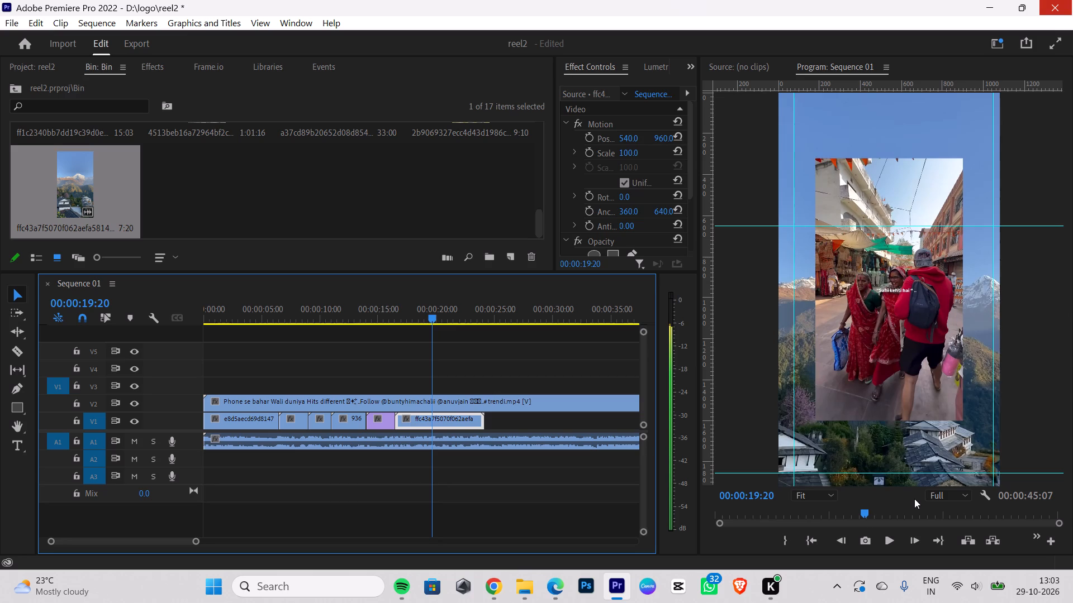
{"action": "key", "text": "Left"}
{"action": "key", "text": "Left"}
{"action": "key", "text": "Left"}
{"action": "key", "text": "Left"}
{"action": "key", "text": "Left"}
{"action": "key", "text": "Left"}
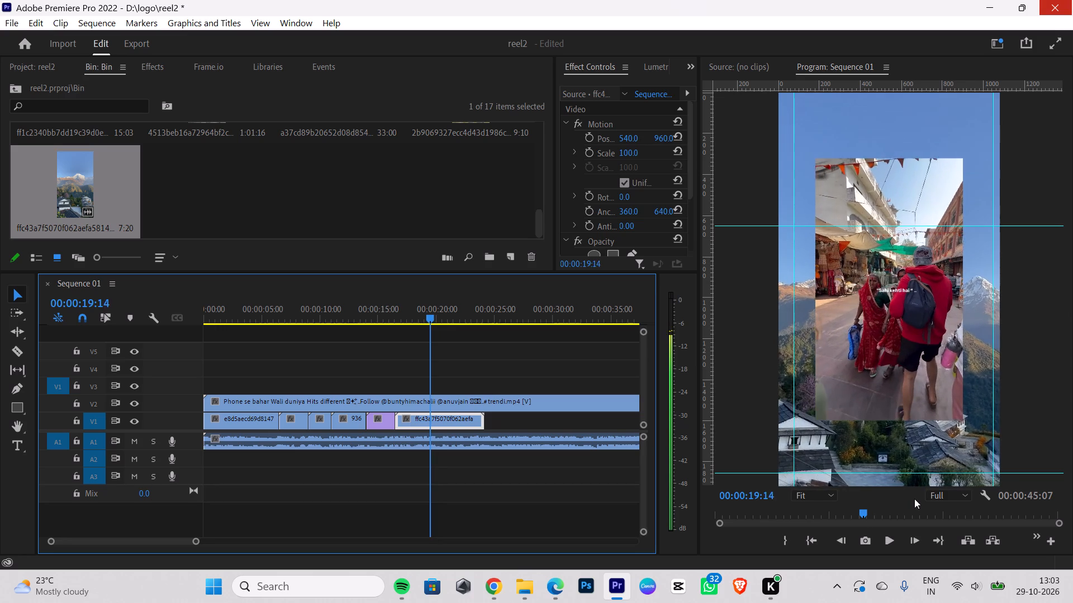
{"action": "key", "text": "Left"}
{"action": "key", "text": "Left"}
{"action": "key", "text": "Right"}
{"action": "key", "text": "Right"}
{"action": "left_click", "coordinate": [16, 350]}
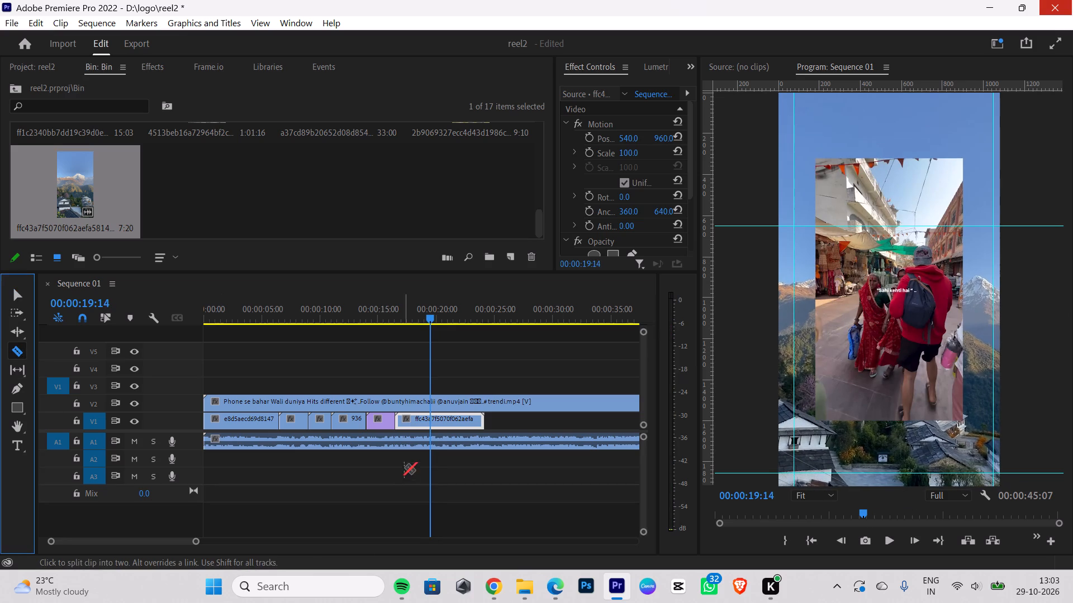
{"action": "left_click", "coordinate": [429, 418]}
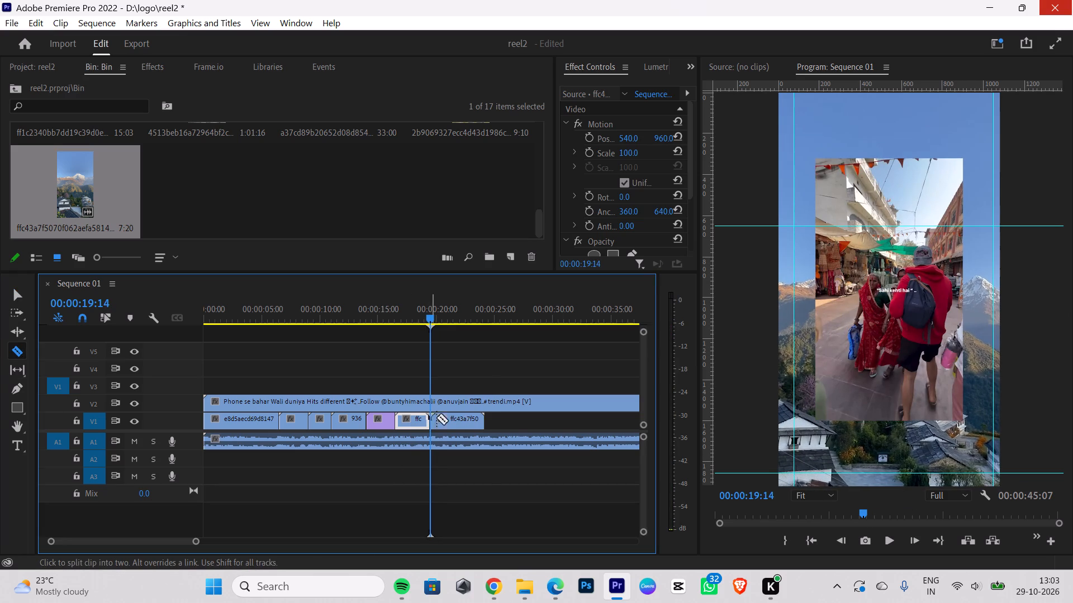
{"action": "left_click", "coordinate": [8, 293]}
{"action": "left_click", "coordinate": [474, 415]}
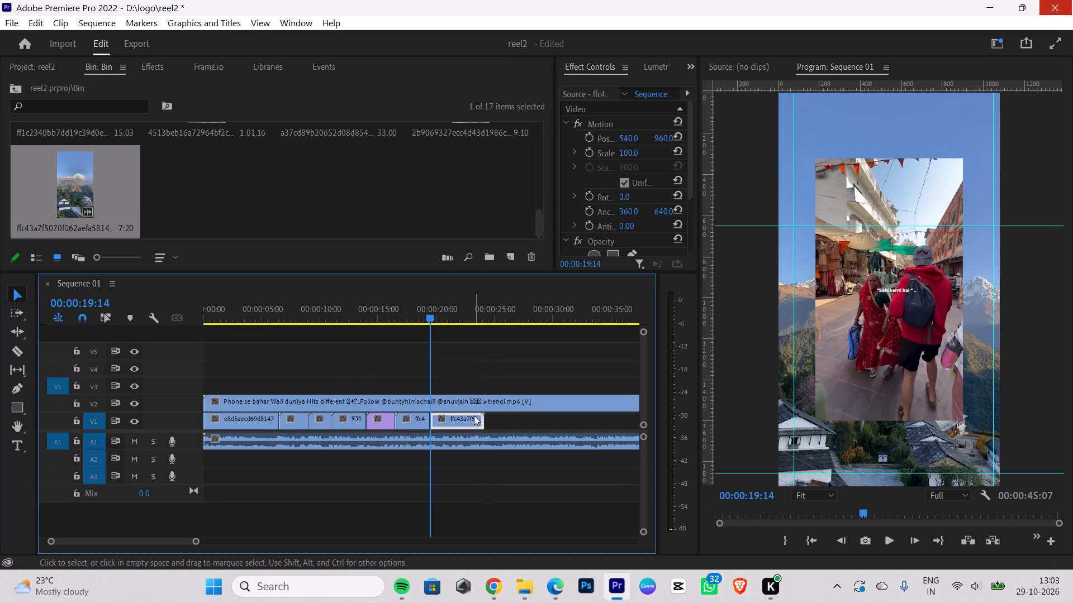
{"action": "key", "text": "BackSpace"}
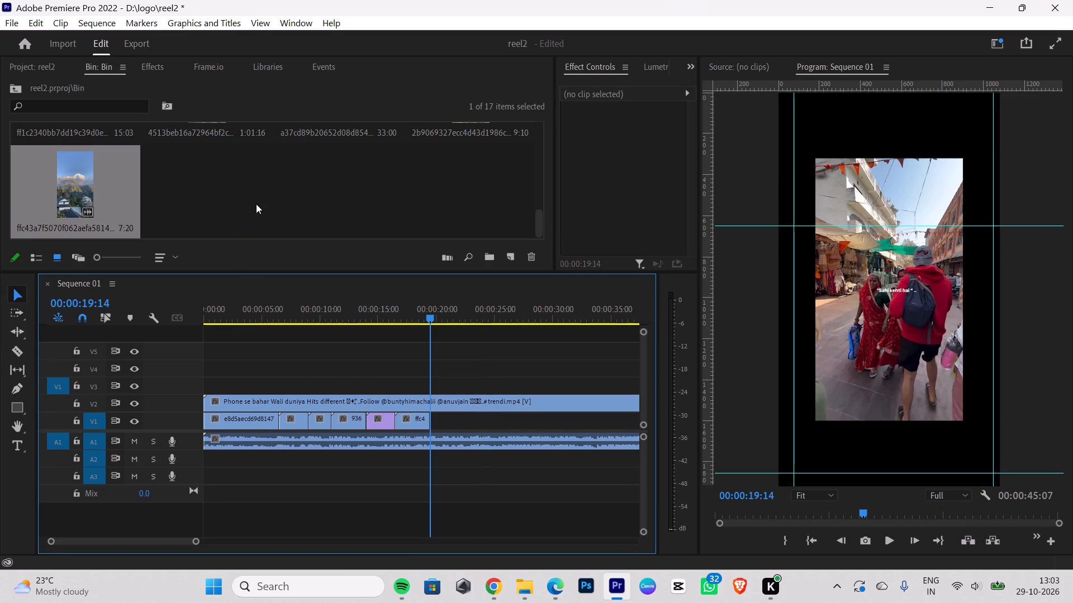
Look through the clips in the bin for one to match the reference video's market-street shot.
{"action": "scroll", "coordinate": [260, 201], "scroll_direction": "up", "scroll_amount": 1}
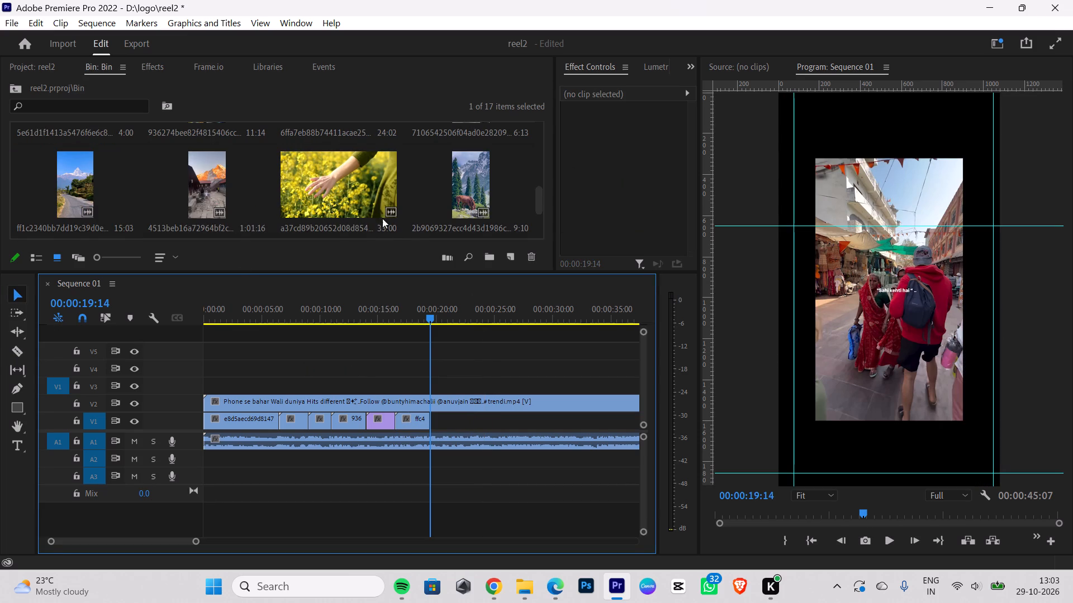
{"action": "scroll", "coordinate": [369, 218], "scroll_direction": "down", "scroll_amount": 1}
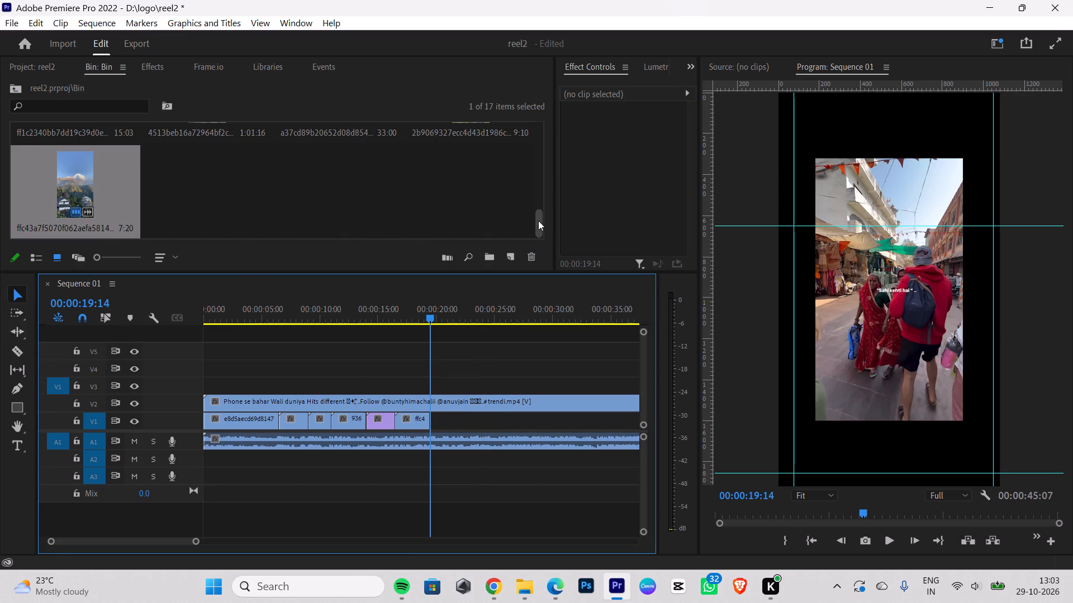
{"action": "left_click_drag", "start_coordinate": [538, 221], "coordinate": [538, 206]}
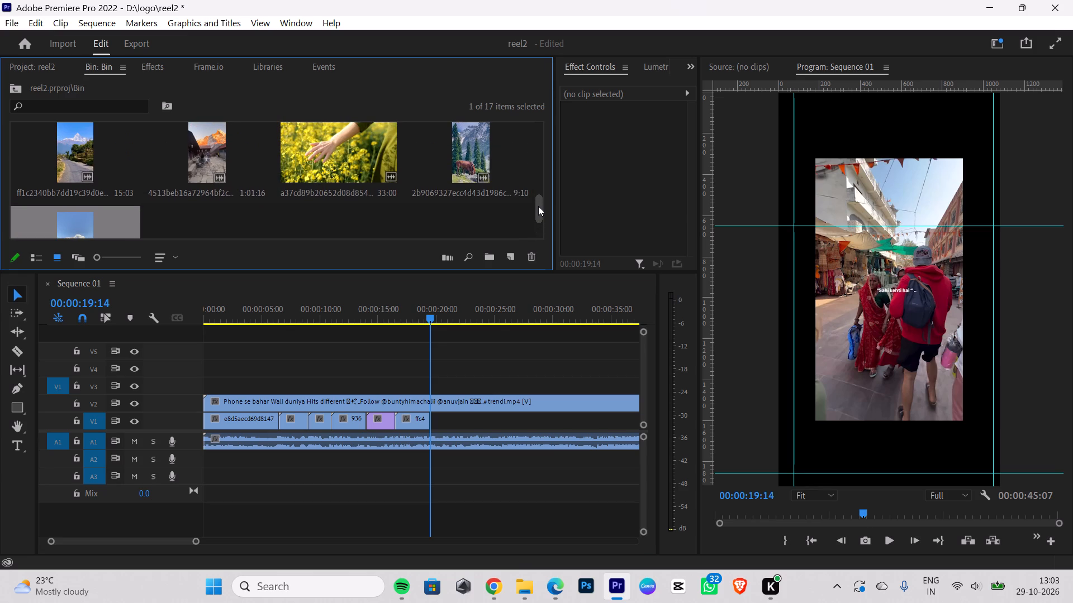
{"action": "left_click_drag", "start_coordinate": [538, 206], "coordinate": [536, 185]}
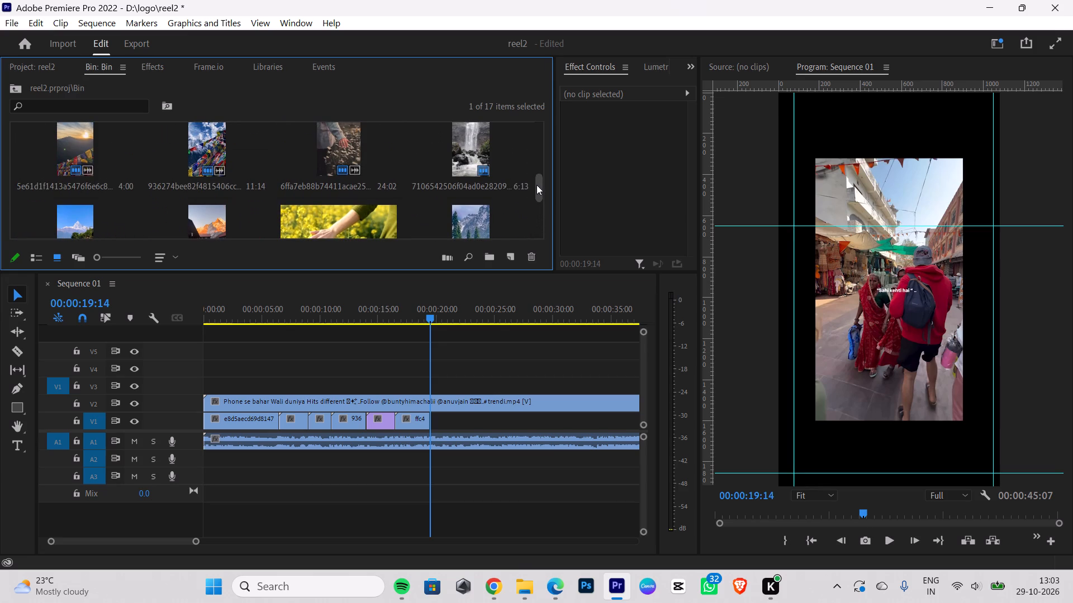
{"action": "left_click_drag", "start_coordinate": [536, 185], "coordinate": [536, 162]}
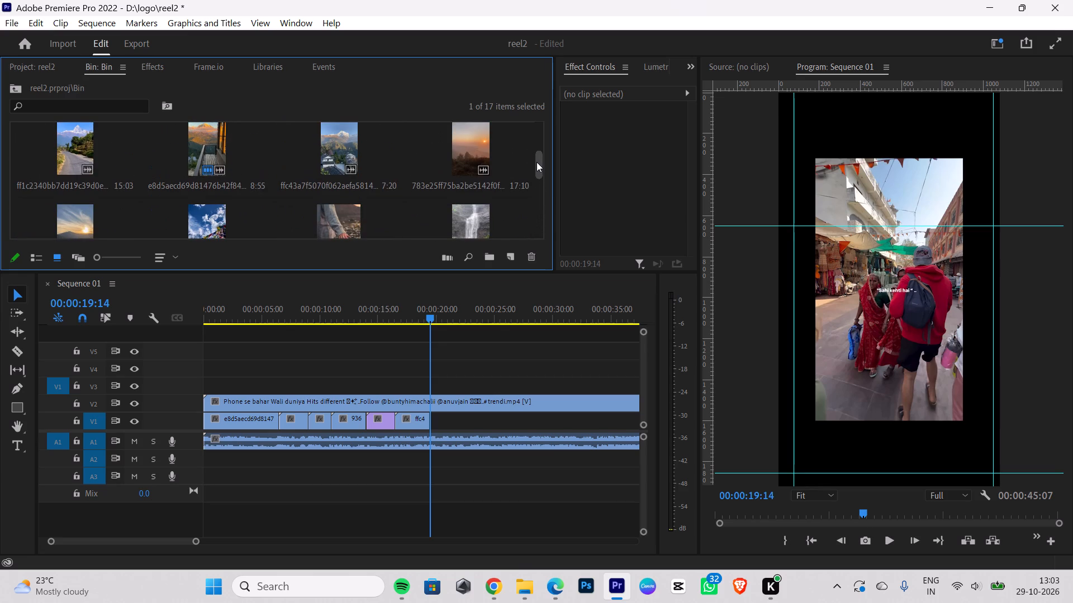
{"action": "left_click_drag", "start_coordinate": [536, 162], "coordinate": [538, 149]}
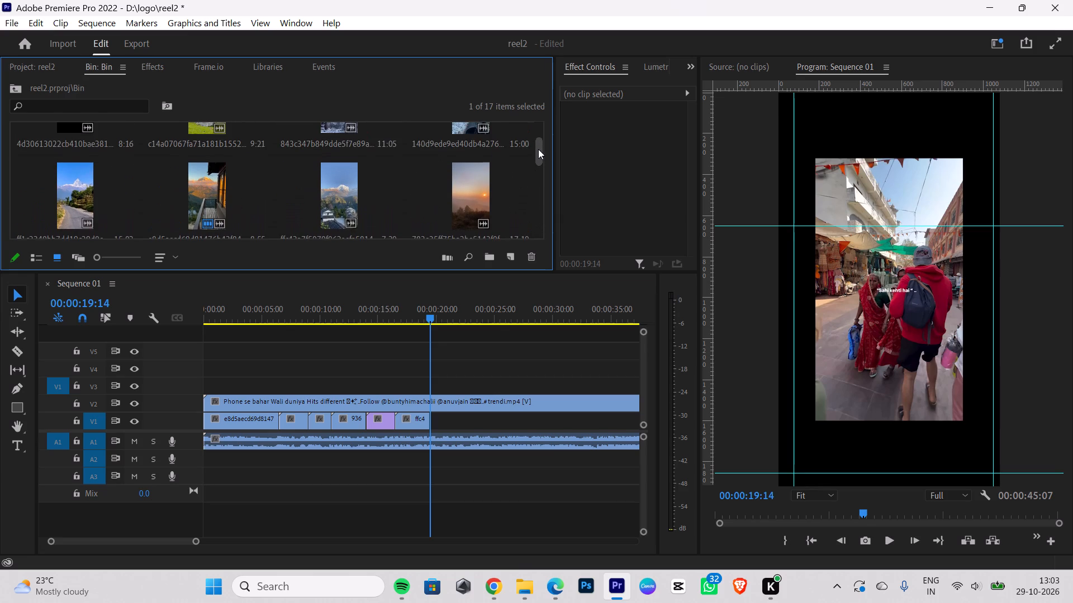
{"action": "left_click_drag", "start_coordinate": [538, 149], "coordinate": [540, 138]}
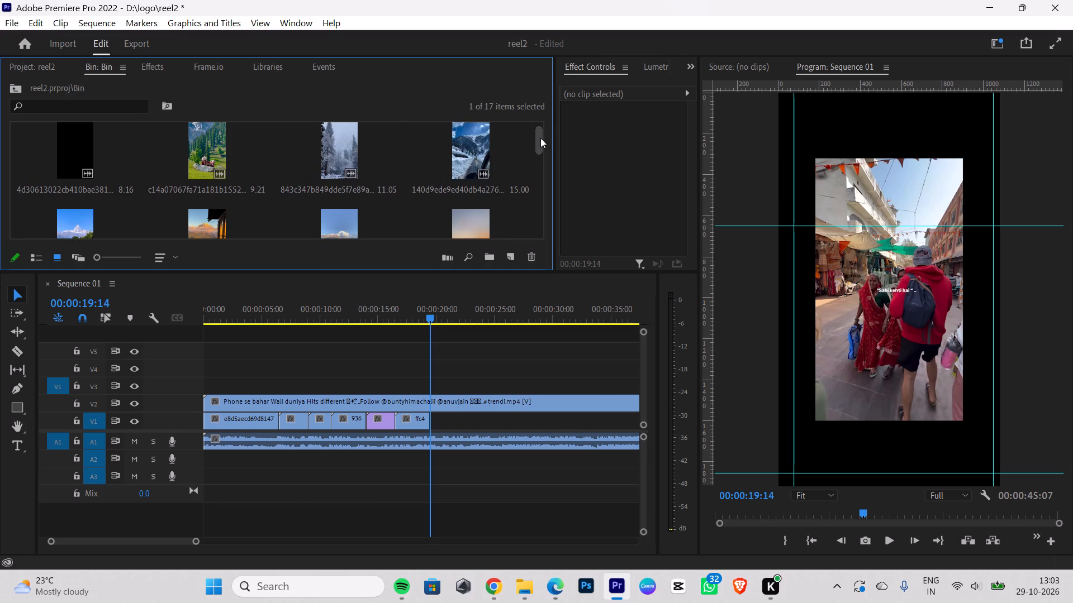
{"action": "left_click_drag", "start_coordinate": [540, 138], "coordinate": [543, 160]}
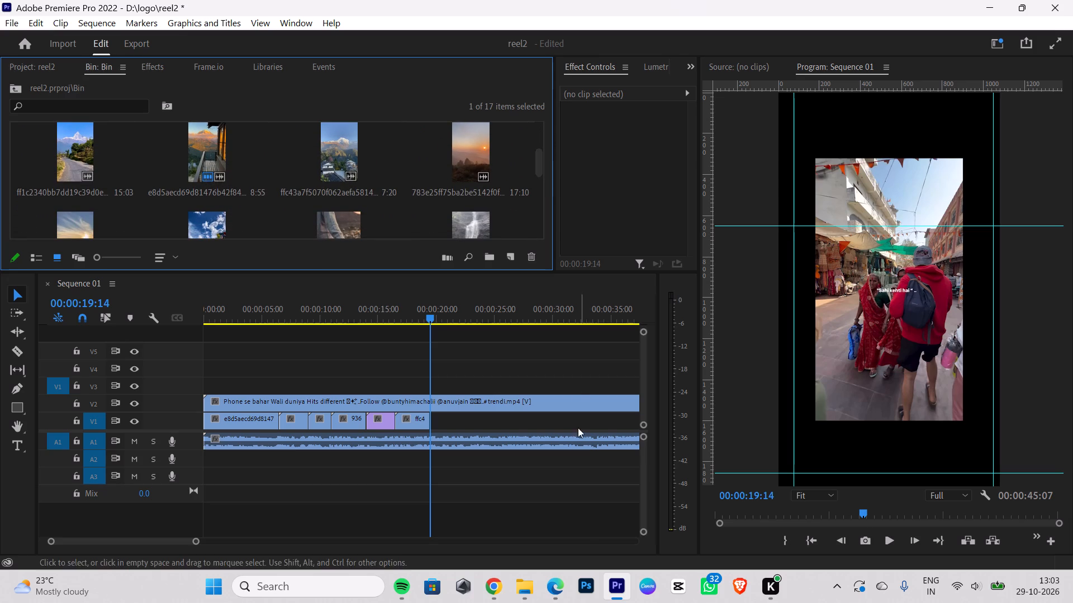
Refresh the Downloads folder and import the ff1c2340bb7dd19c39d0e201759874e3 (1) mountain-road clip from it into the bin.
{"action": "left_click", "coordinate": [514, 594]}
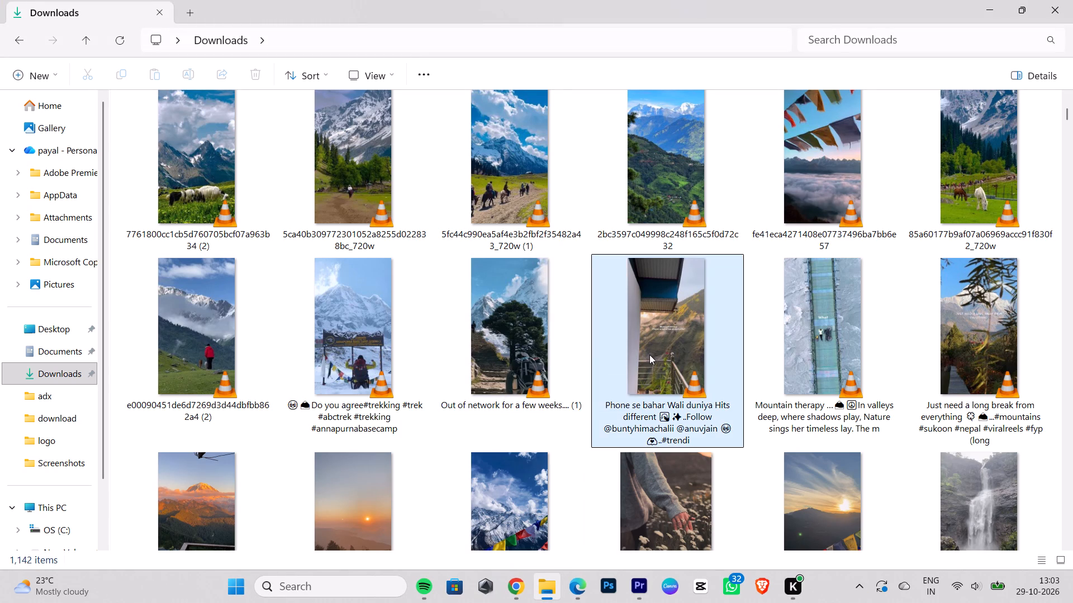
{"action": "scroll", "coordinate": [649, 355], "scroll_direction": "up", "scroll_amount": 7}
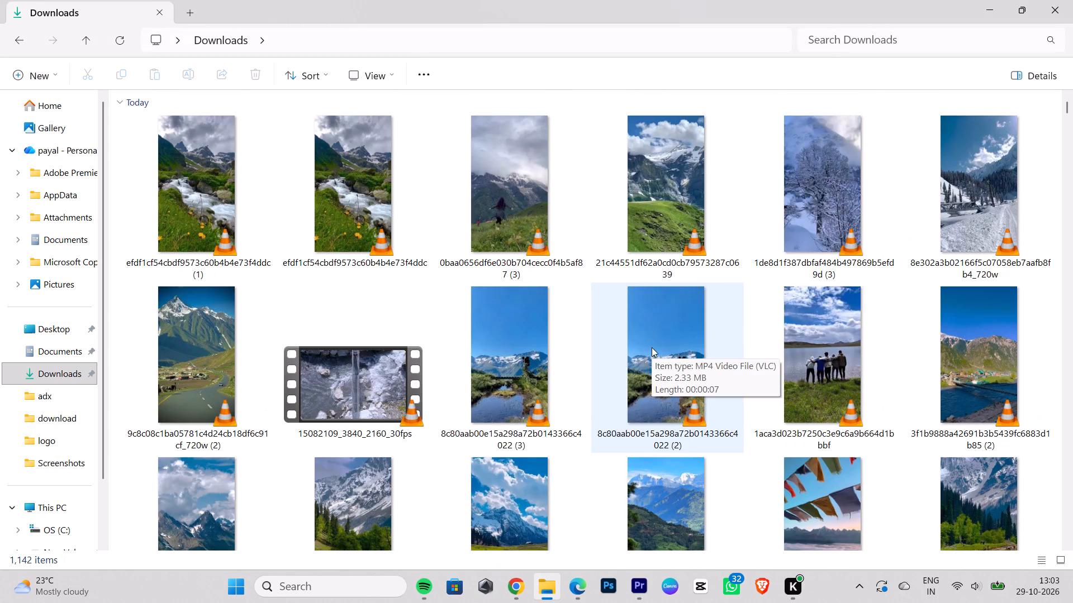
{"action": "scroll", "coordinate": [560, 333], "scroll_direction": "up", "scroll_amount": 6}
{"action": "left_click", "coordinate": [124, 51]}
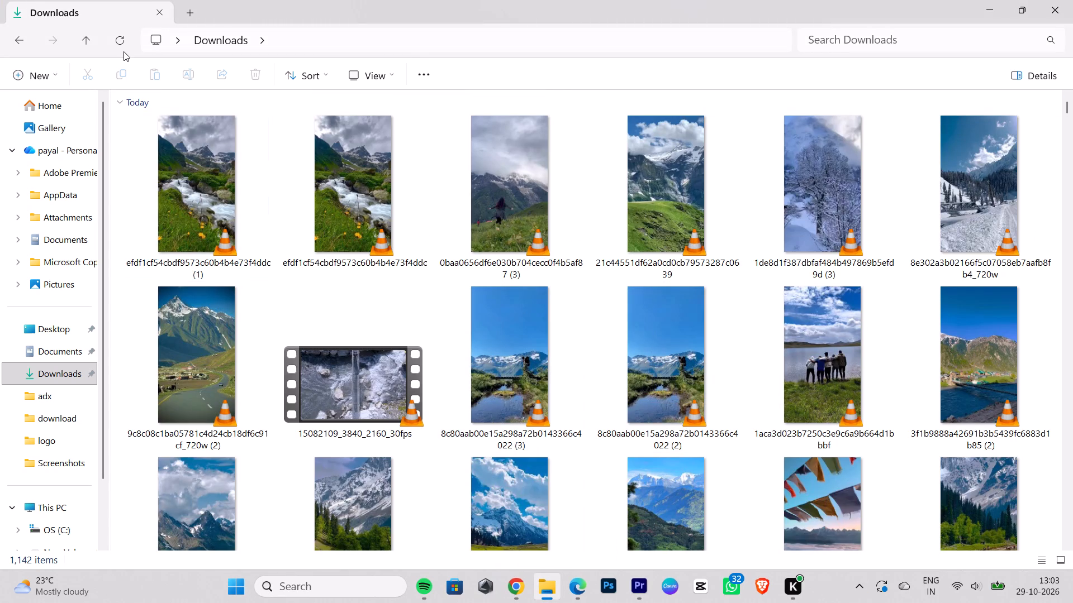
{"action": "left_click", "coordinate": [120, 45]}
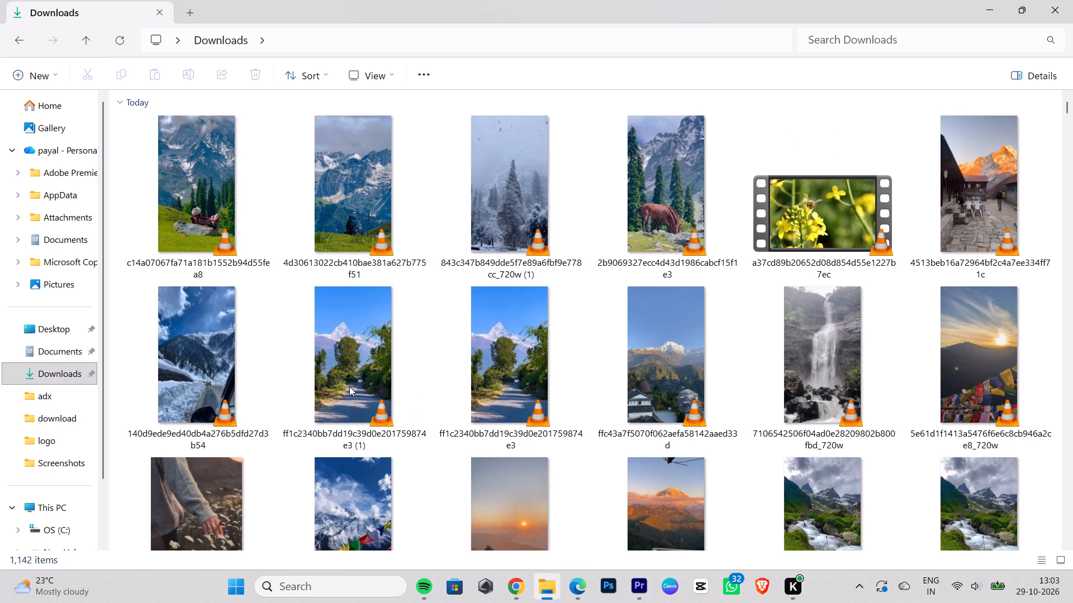
{"action": "left_click_drag", "start_coordinate": [349, 374], "coordinate": [296, 270]}
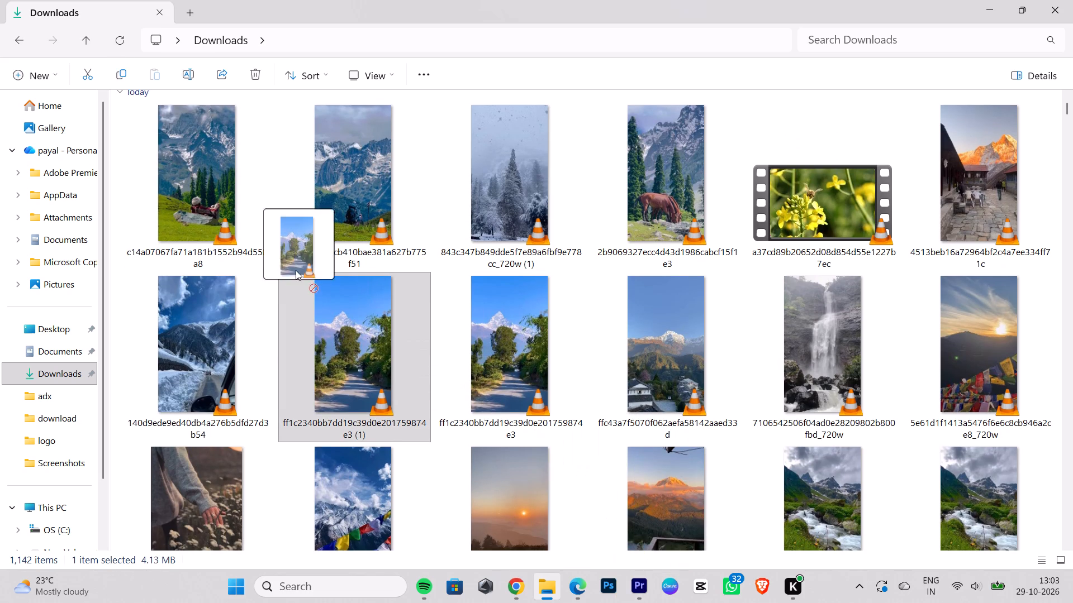
{"action": "left_click_drag", "start_coordinate": [296, 270], "coordinate": [450, 252]}
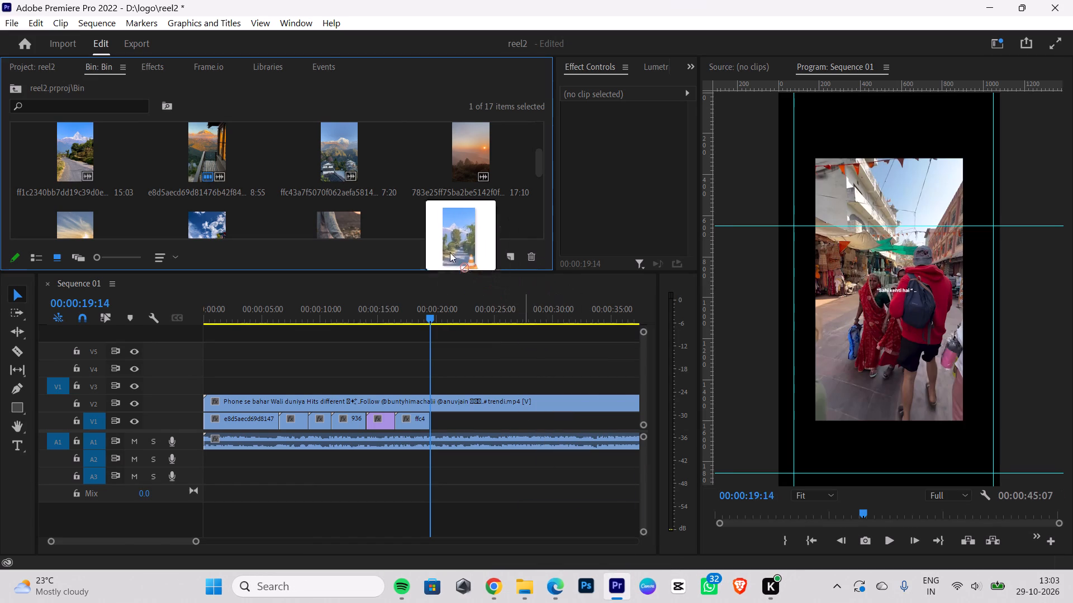
{"action": "left_click_drag", "start_coordinate": [450, 252], "coordinate": [406, 211]}
Place the ff1c2340b (1) mountain-road clip without its audio on V1 at 00:00:19:14, directly after the mountain-village clip.
{"action": "left_click_drag", "start_coordinate": [473, 192], "coordinate": [468, 261]}
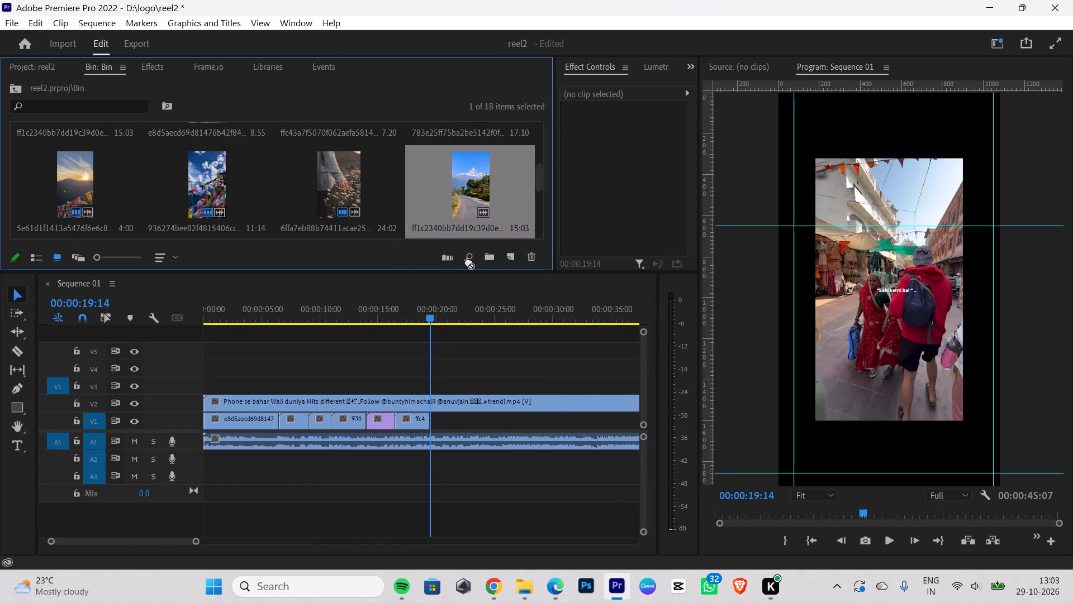
{"action": "left_click_drag", "start_coordinate": [468, 261], "coordinate": [462, 371]}
{"action": "left_click", "coordinate": [530, 466]}
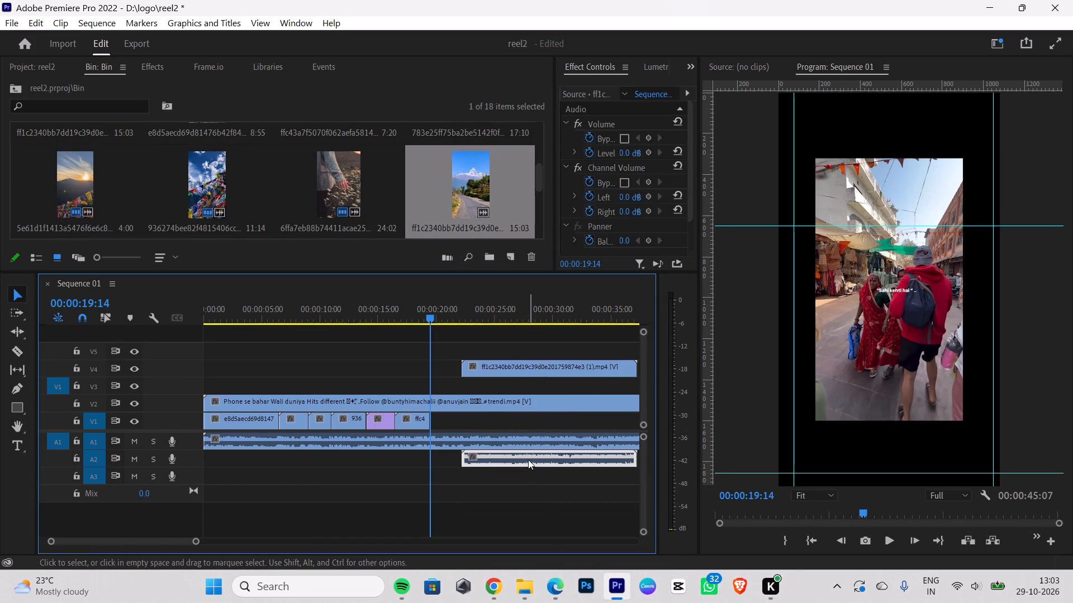
{"action": "key", "text": "BackSpace"}
{"action": "left_click_drag", "start_coordinate": [514, 371], "coordinate": [484, 418]}
Apply Scale to Frame Size to the ff1c2340b (1) mountain-road clip on V1.
{"action": "right_click", "coordinate": [484, 418]}
{"action": "left_click", "coordinate": [548, 537]}
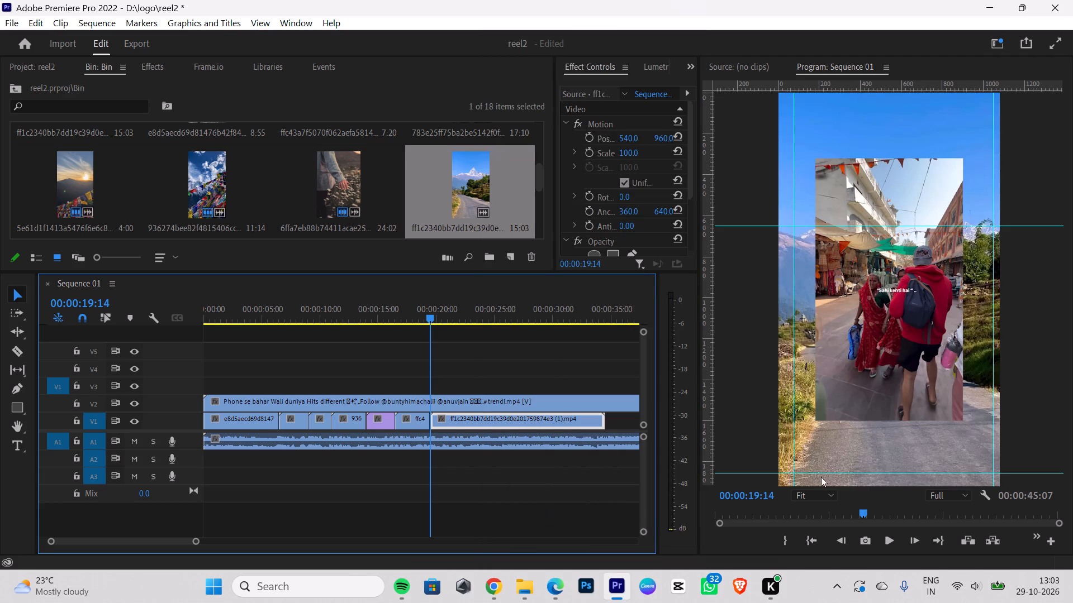
Cut the ff1c2340b (1) mountain-road clip at 00:00:22:29, where the reference's market-street shot ends, and delete the remainder.
{"action": "key", "text": "Right"}
{"action": "key", "text": "Right"}
{"action": "key", "text": "Right"}
{"action": "key", "text": "Right"}
{"action": "key", "text": "Right"}
{"action": "key", "text": "Right"}
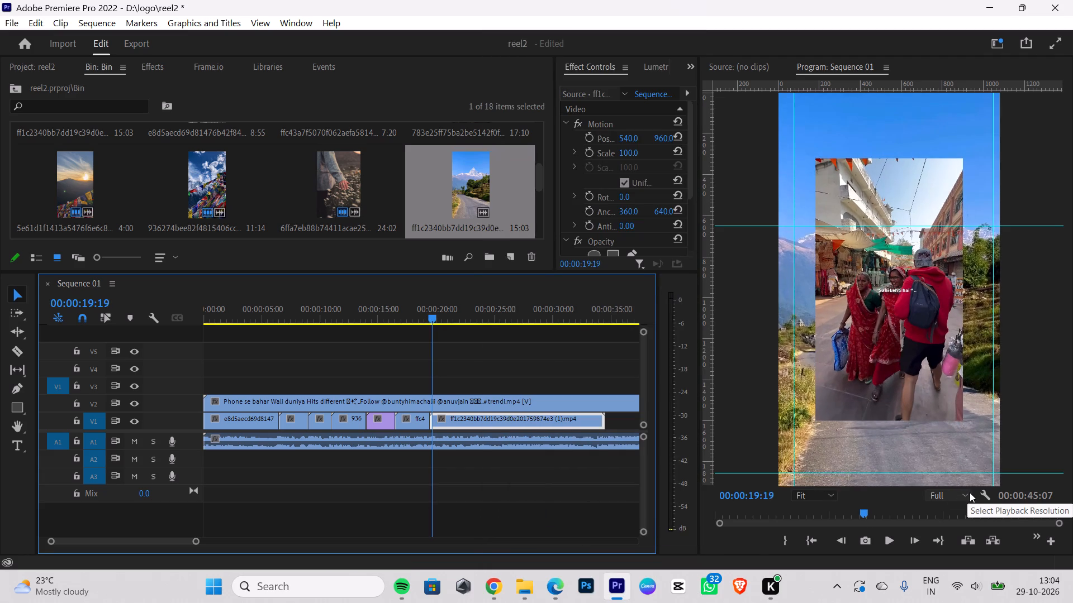
{"action": "key", "text": "Right"}
{"action": "key", "text": "Right"}
{"action": "key", "text": "Right"}
{"action": "key", "text": "Right"}
{"action": "key", "text": "Right"}
{"action": "key", "text": "Right"}
{"action": "key", "text": "Right"}
{"action": "key", "text": "Right"}
{"action": "key", "text": "Right"}
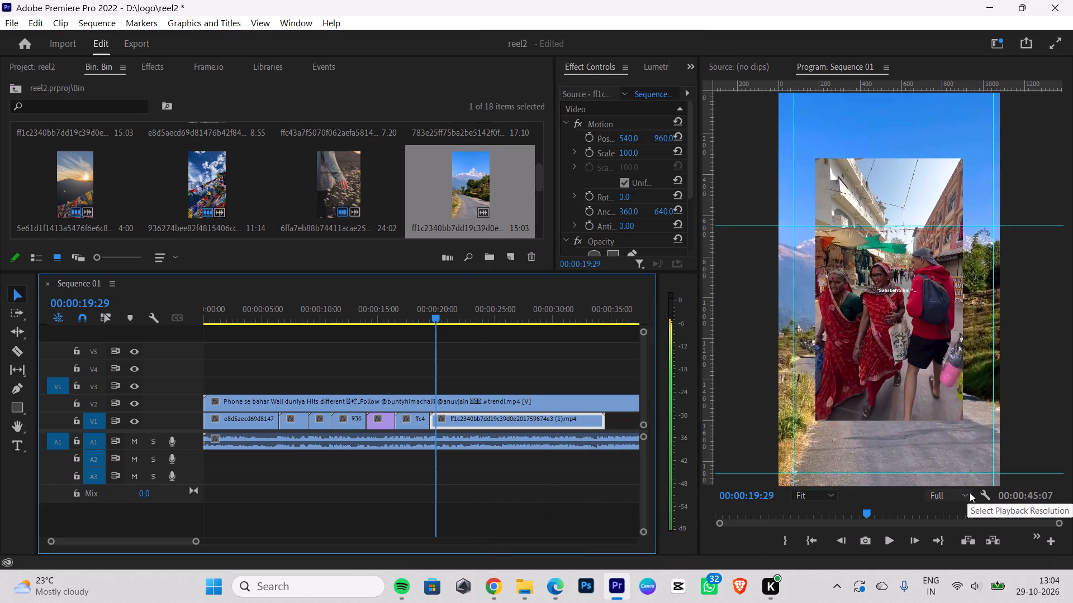
{"action": "key", "text": "Right"}
{"action": "key", "text": "Right"}
{"action": "key", "text": "Right"}
{"action": "key", "text": "Right"}
{"action": "key", "text": "Right"}
{"action": "key", "text": "Right"}
{"action": "key", "text": "Right"}
{"action": "key", "text": "Right"}
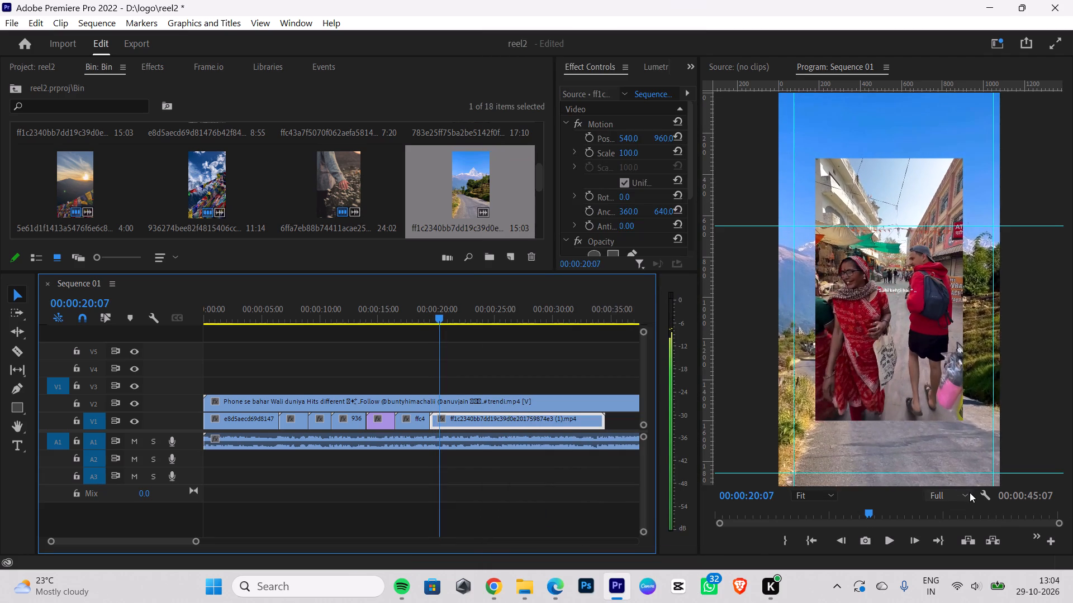
{"action": "key", "text": "Right"}
{"action": "key", "text": "Right"}
{"action": "key", "text": "Right"}
{"action": "key", "text": "Right"}
{"action": "key", "text": "Right"}
{"action": "key", "text": "Right"}
{"action": "key", "text": "Right"}
{"action": "key", "text": "Right"}
{"action": "key", "text": "Right"}
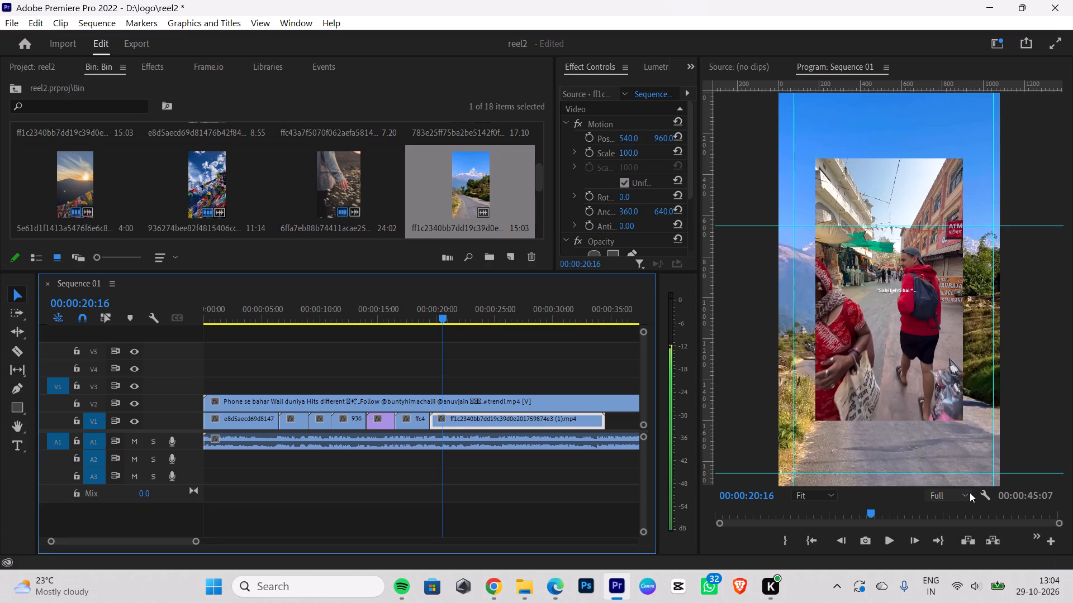
{"action": "key", "text": "Right"}
{"action": "key", "text": "Right"}
{"action": "key", "text": "Right"}
{"action": "key", "text": "Right"}
{"action": "key", "text": "Right"}
{"action": "key", "text": "Right"}
{"action": "key", "text": "Right"}
{"action": "key", "text": "Right"}
{"action": "key", "text": "Right"}
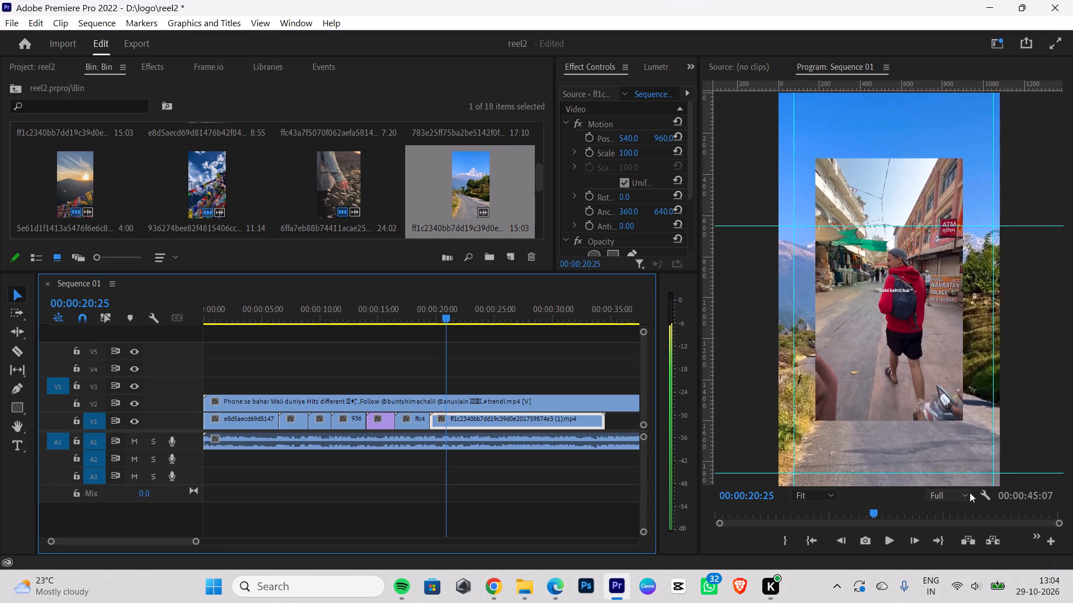
{"action": "key", "text": "Right"}
{"action": "key", "text": "Right"}
{"action": "key", "text": "Right"}
{"action": "key", "text": "Right"}
{"action": "key", "text": "Right"}
{"action": "key", "text": "Right"}
{"action": "key", "text": "Right"}
{"action": "key", "text": "Right"}
{"action": "key", "text": "Right"}
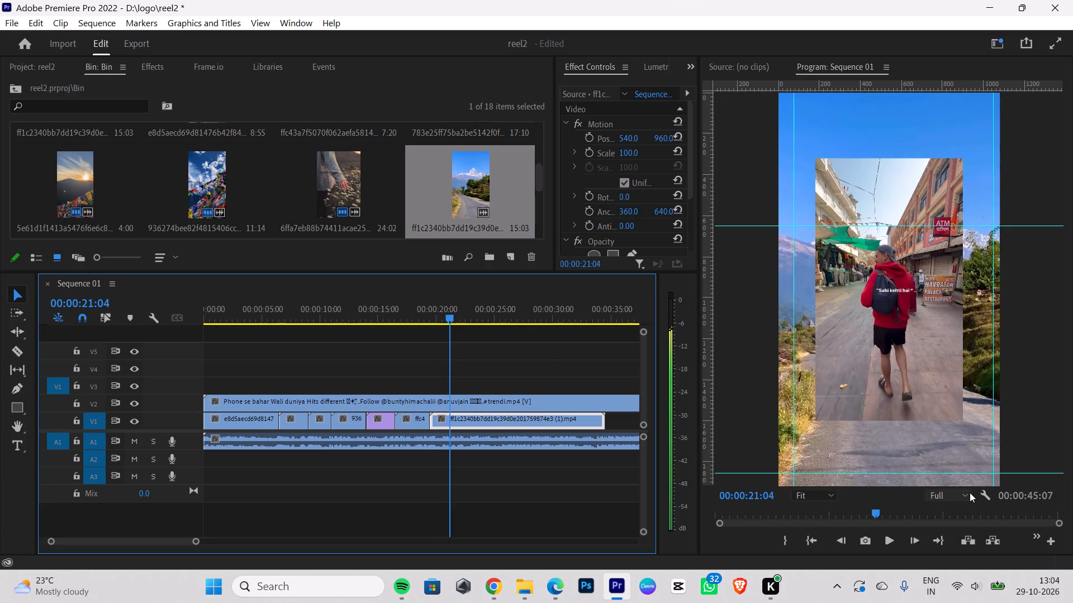
{"action": "key", "text": "Right"}
{"action": "key", "text": "Right"}
{"action": "key", "text": "Right"}
{"action": "key", "text": "Right"}
{"action": "key", "text": "Right"}
{"action": "key", "text": "Right"}
{"action": "key", "text": "Right"}
{"action": "key", "text": "Right"}
{"action": "key", "text": "Right"}
{"action": "key", "text": "Right"}
{"action": "key", "text": "Right"}
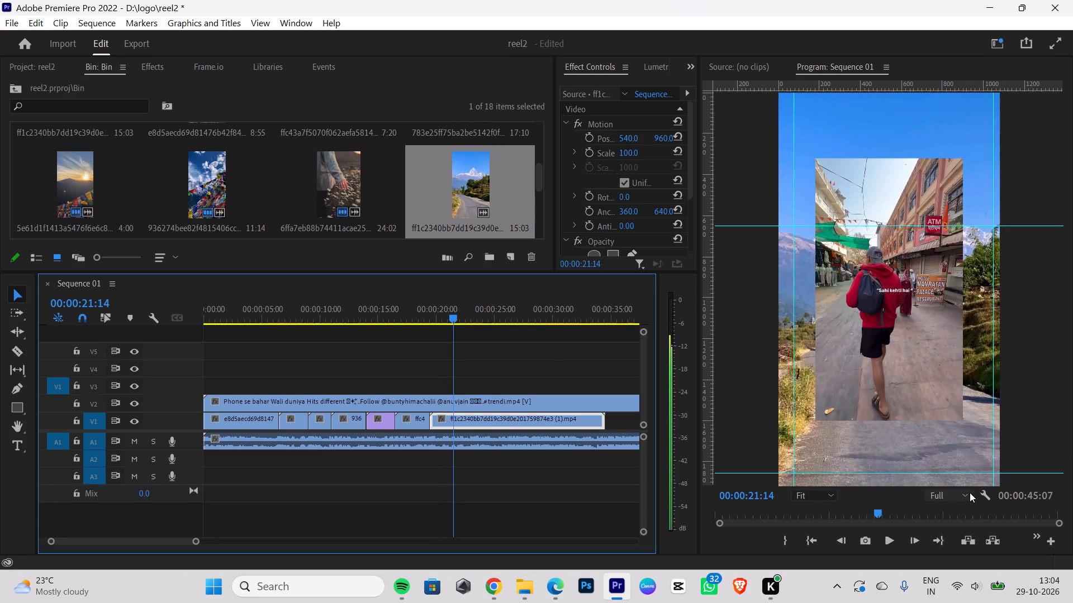
{"action": "key", "text": "Right"}
{"action": "key", "text": "Right"}
{"action": "key", "text": "Right"}
{"action": "key", "text": "Right"}
{"action": "key", "text": "Right"}
{"action": "key", "text": "Right"}
{"action": "key", "text": "Right"}
{"action": "key", "text": "Right"}
{"action": "key", "text": "Right"}
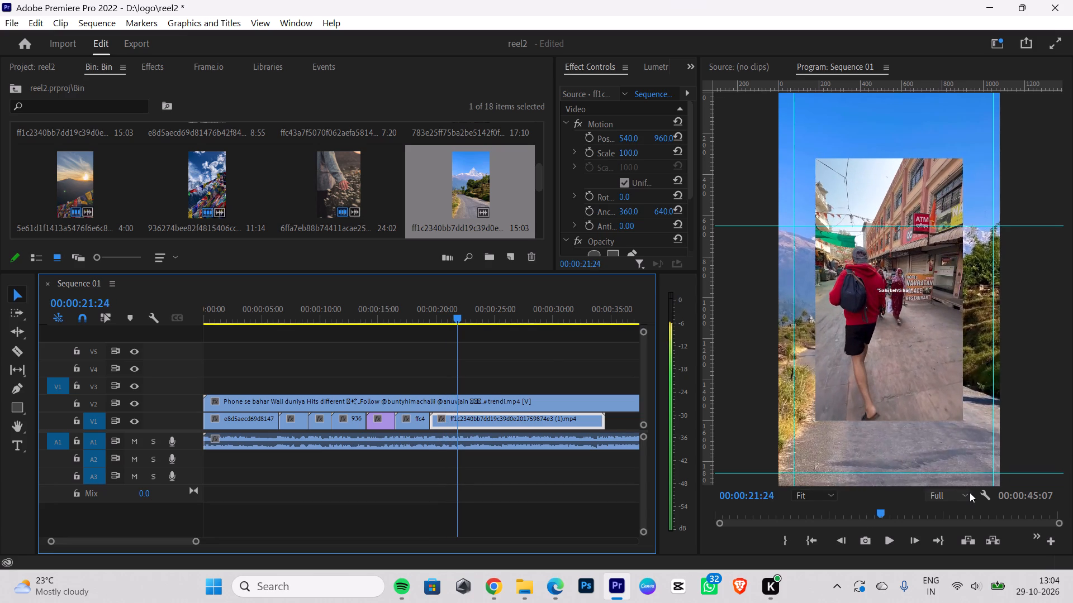
{"action": "key", "text": "Right"}
{"action": "key", "text": "Right"}
{"action": "key", "text": "Right"}
{"action": "key", "text": "Right"}
{"action": "key", "text": "Right"}
{"action": "key", "text": "Right"}
{"action": "key", "text": "Right"}
{"action": "key", "text": "Right"}
{"action": "key", "text": "Right"}
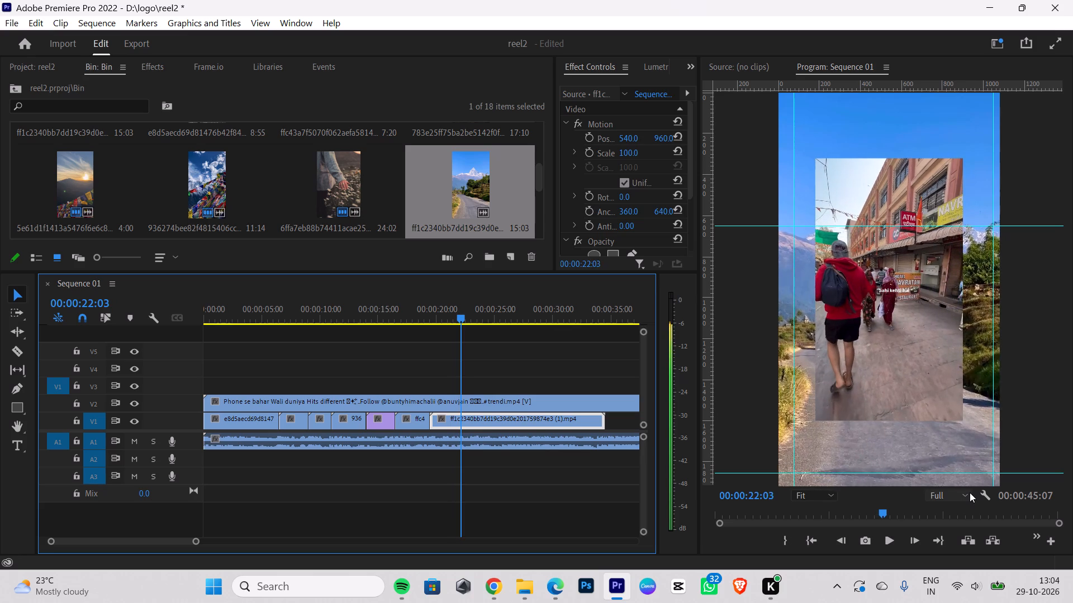
{"action": "key", "text": "Right"}
{"action": "key", "text": "Right"}
{"action": "key", "text": "Right"}
{"action": "key", "text": "Right"}
{"action": "key", "text": "Right"}
{"action": "key", "text": "Right"}
{"action": "key", "text": "Right"}
{"action": "key", "text": "Right"}
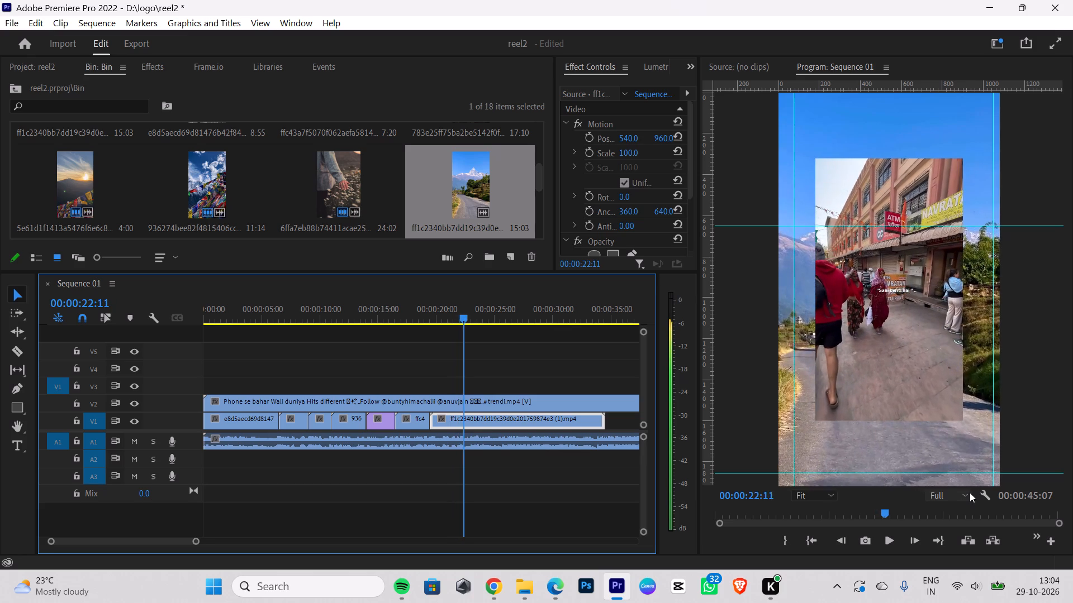
{"action": "key", "text": "Right"}
{"action": "key", "text": "Right"}
{"action": "key", "text": "Right"}
{"action": "key", "text": "Right"}
{"action": "key", "text": "Right"}
{"action": "key", "text": "Right"}
{"action": "key", "text": "Right"}
{"action": "key", "text": "Right"}
{"action": "key", "text": "Right"}
{"action": "key", "text": "Right"}
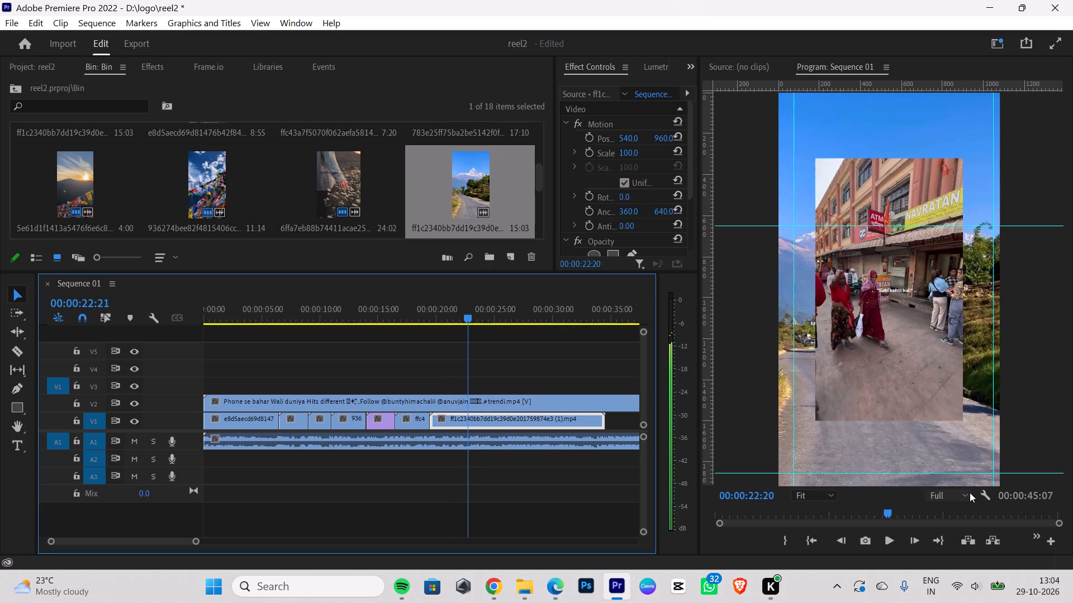
{"action": "key", "text": "Right"}
{"action": "key", "text": "Right"}
{"action": "key", "text": "Right"}
{"action": "key", "text": "Right"}
{"action": "key", "text": "Right"}
{"action": "key", "text": "Right"}
{"action": "key", "text": "Right"}
{"action": "key", "text": "Right"}
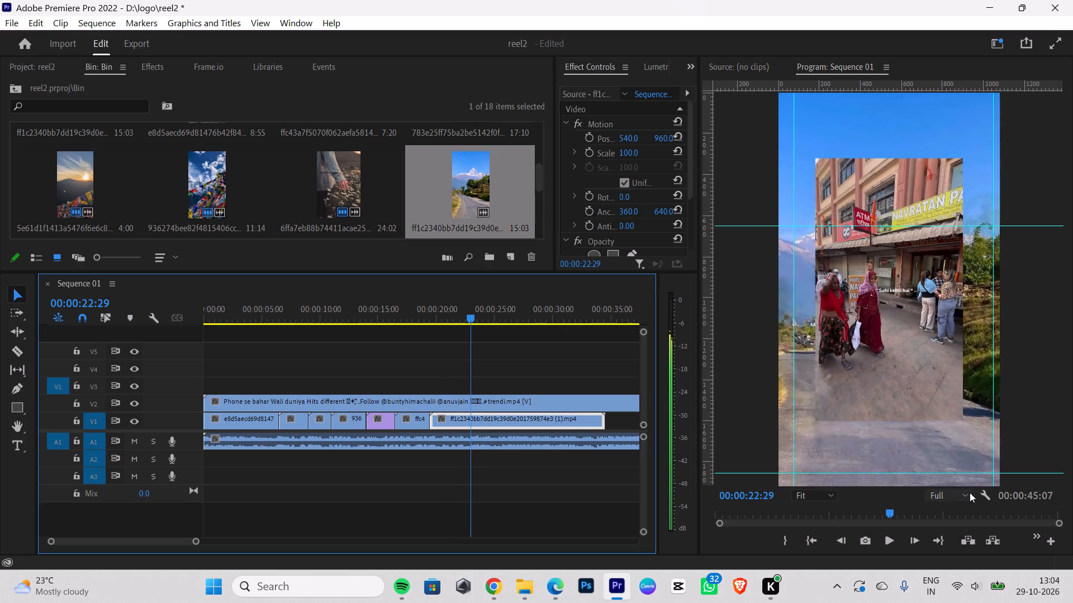
{"action": "key", "text": "Right"}
{"action": "key", "text": "Right"}
{"action": "key", "text": "Left"}
{"action": "key", "text": "Left"}
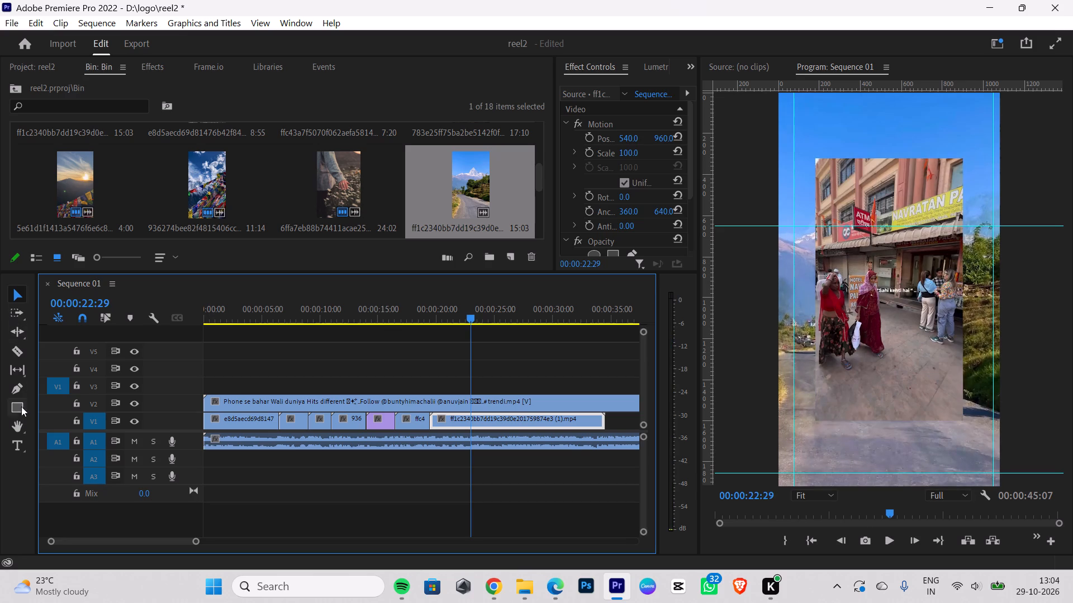
{"action": "left_click", "coordinate": [17, 352]}
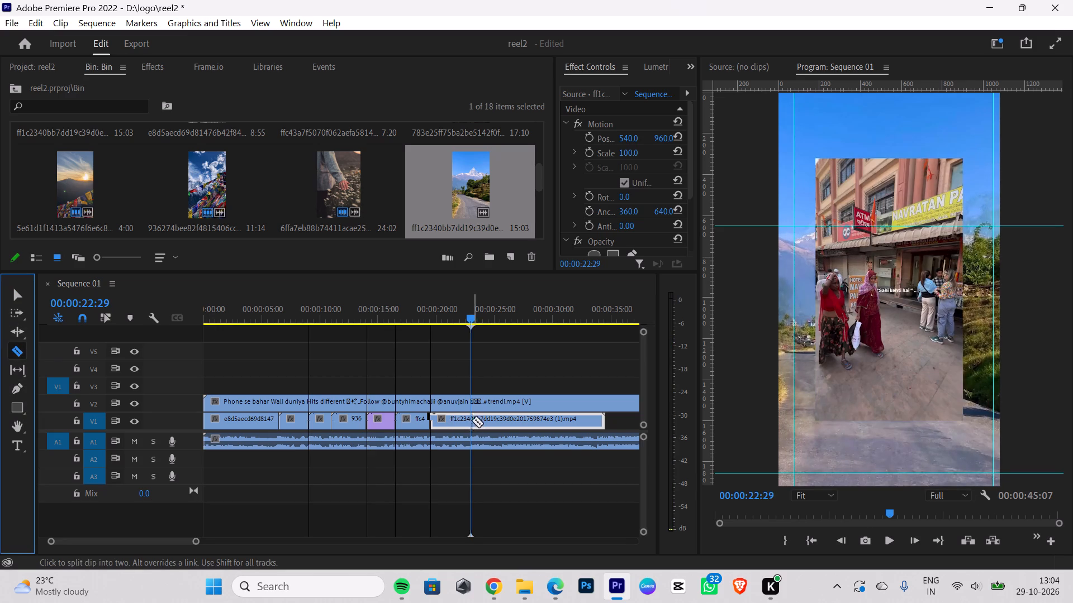
{"action": "left_click", "coordinate": [470, 419]}
{"action": "left_click", "coordinate": [10, 287]}
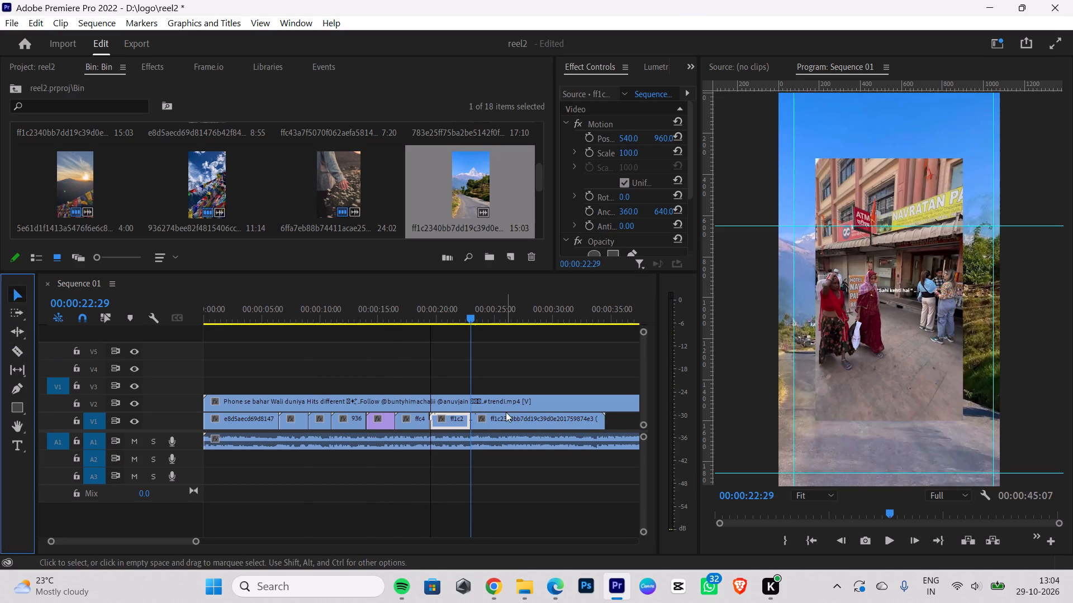
{"action": "left_click", "coordinate": [506, 412]}
{"action": "key", "text": "BackSpace"}
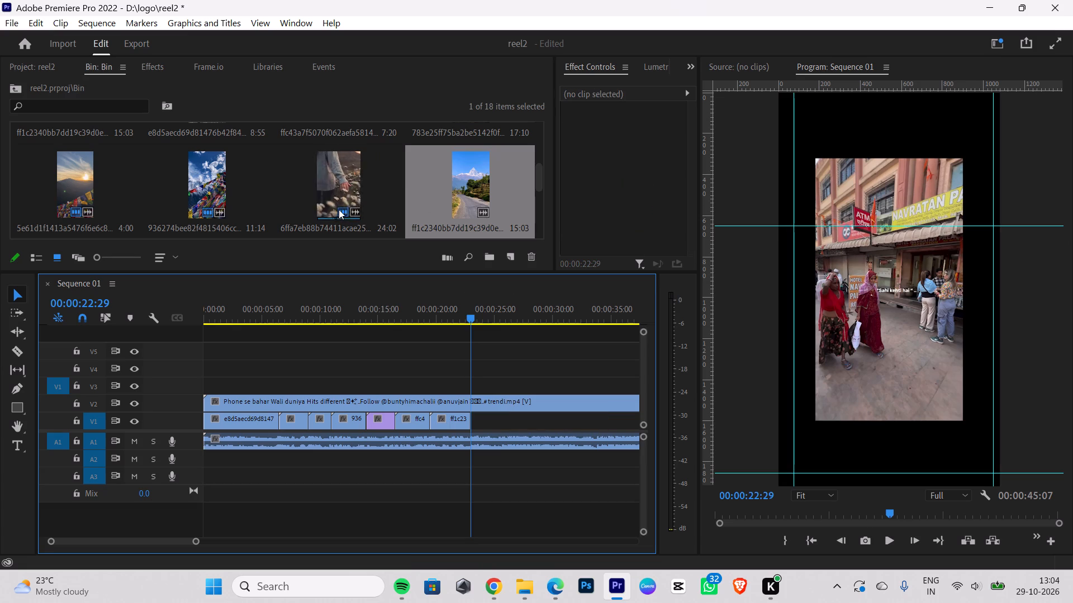
Place the 140d9ede9 snowy-mountain clip from the bin without its audio on V1 at 00:00:22:29, directly after the mountain-road clip.
{"action": "scroll", "coordinate": [339, 210], "scroll_direction": "up", "scroll_amount": 2}
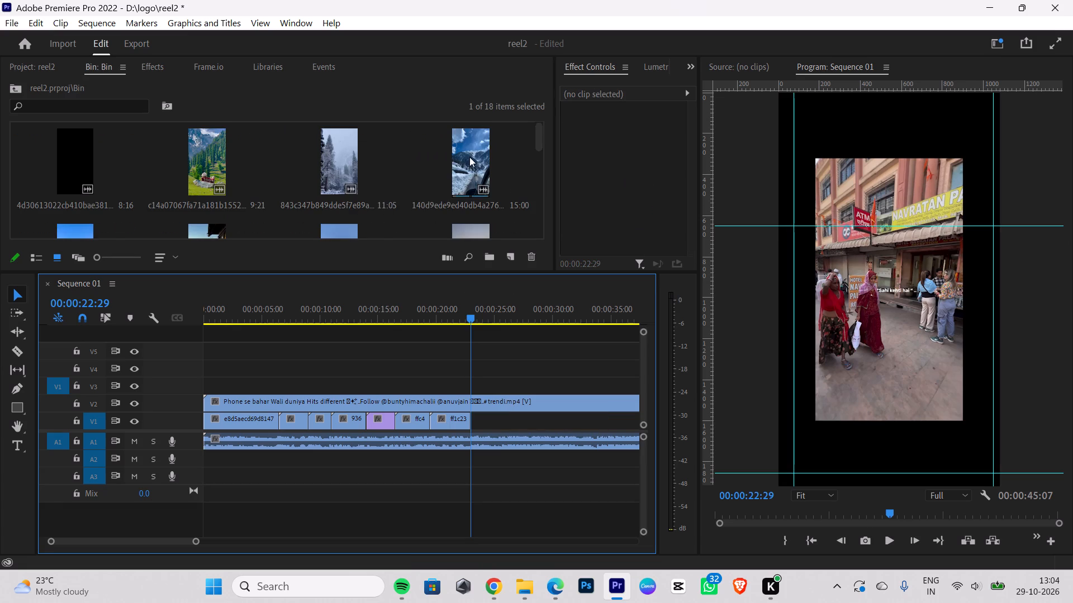
{"action": "left_click_drag", "start_coordinate": [469, 157], "coordinate": [512, 361]}
{"action": "left_click", "coordinate": [563, 454]}
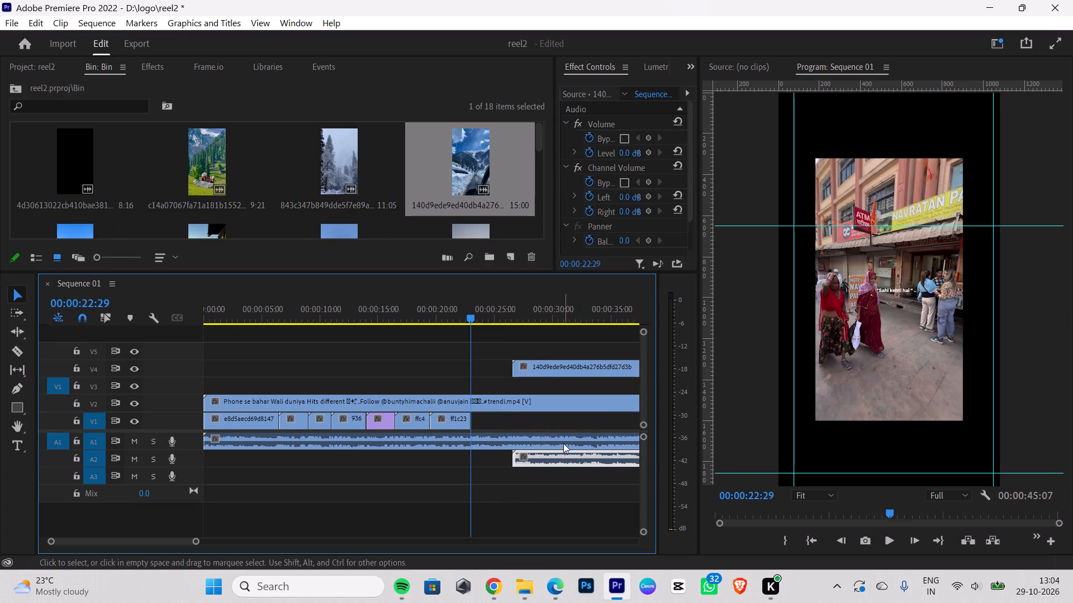
{"action": "key", "text": "BackSpace"}
{"action": "left_click_drag", "start_coordinate": [552, 367], "coordinate": [516, 424]}
Apply Scale to Frame Size to the 140d9ede9 snowy-mountain clip on V1.
{"action": "right_click", "coordinate": [516, 424]}
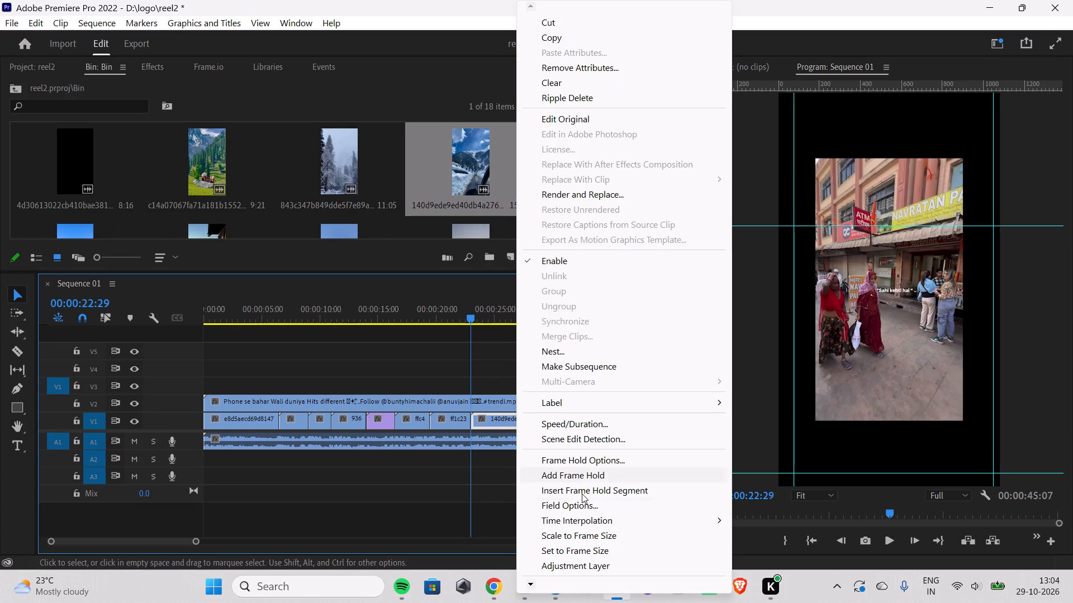
{"action": "left_click", "coordinate": [562, 536]}
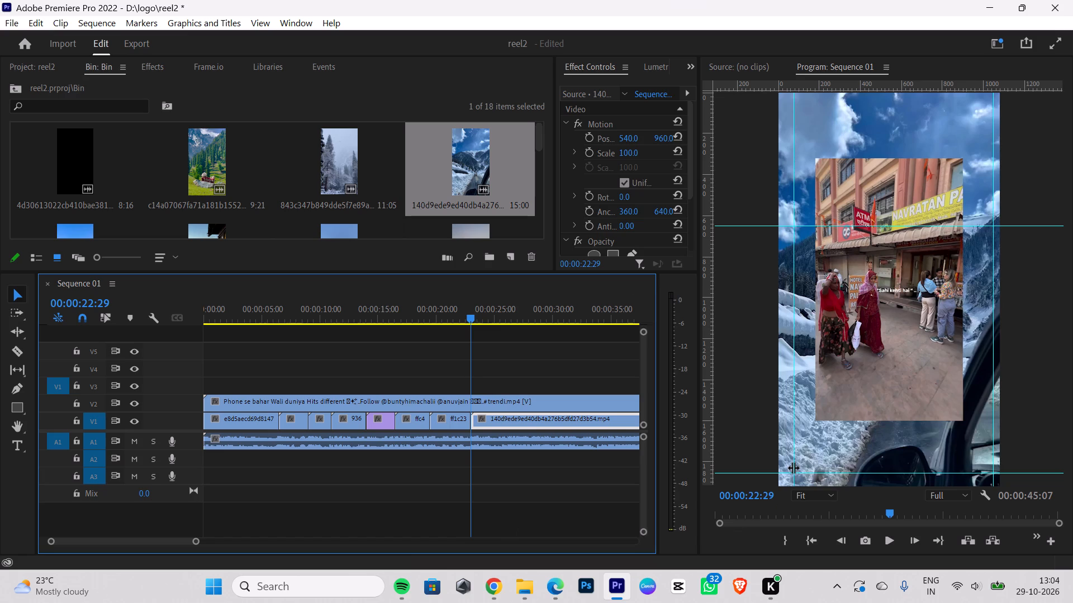
Cut the 140d9ede9 snowy-mountain clip at 00:00:25:25, where the reference's mountain-road shot ends, and delete the remainder.
{"action": "key", "text": "Right"}
{"action": "key", "text": "Right"}
{"action": "key", "text": "Right"}
{"action": "key", "text": "Right"}
{"action": "key", "text": "Right"}
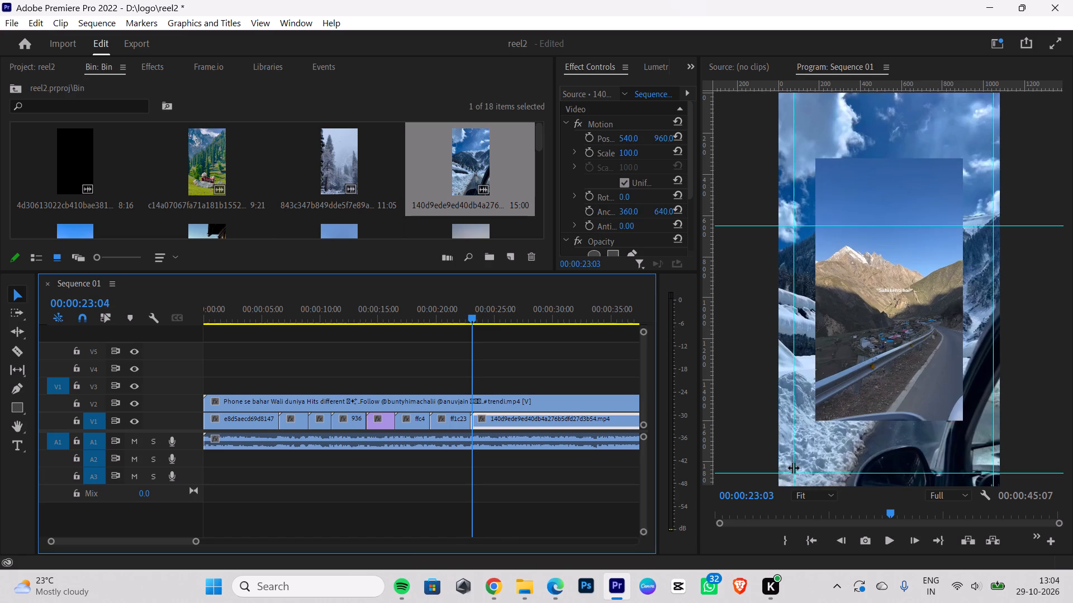
{"action": "key", "text": "Right"}
{"action": "key", "text": "Right"}
{"action": "key", "text": "Right"}
{"action": "key", "text": "Right"}
{"action": "key", "text": "Right"}
{"action": "key", "text": "Right"}
{"action": "key", "text": "Right"}
{"action": "key", "text": "Right"}
{"action": "key", "text": "Right"}
{"action": "key", "text": "Right"}
{"action": "key", "text": "Right"}
{"action": "key", "text": "Right"}
{"action": "key", "text": "Right"}
{"action": "key", "text": "Right"}
{"action": "key", "text": "Right"}
{"action": "key", "text": "Right"}
{"action": "key", "text": "Right"}
{"action": "key", "text": "Right"}
{"action": "key", "text": "Right"}
{"action": "key", "text": "Right"}
{"action": "key", "text": "Right"}
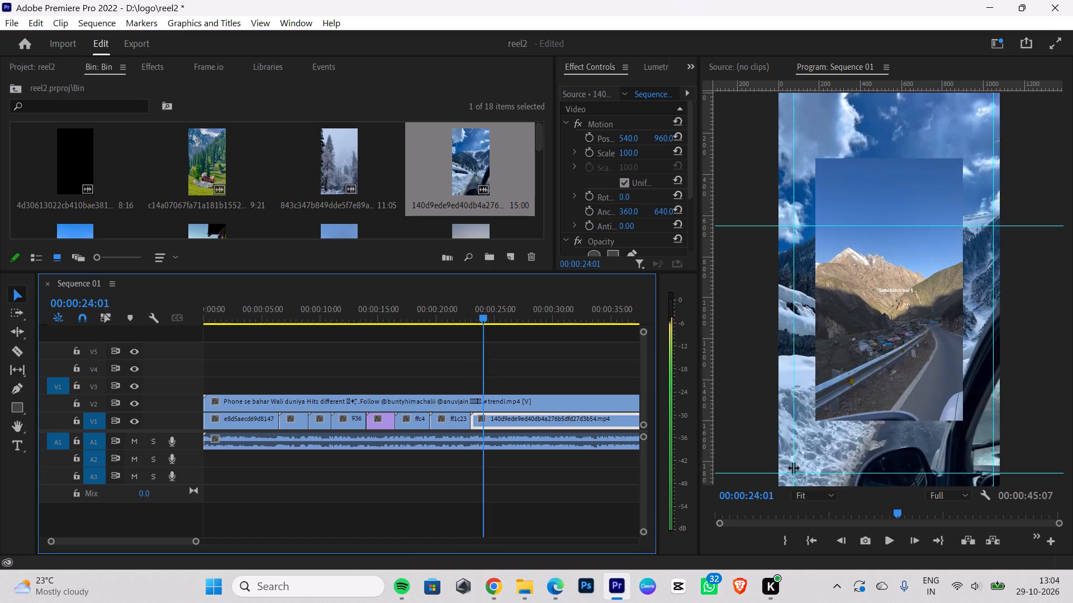
{"action": "key", "text": "Right"}
{"action": "key", "text": "Right"}
{"action": "key", "text": "Right"}
{"action": "key", "text": "Right"}
{"action": "key", "text": "Right"}
{"action": "key", "text": "Right"}
{"action": "key", "text": "Right"}
{"action": "key", "text": "Right"}
{"action": "key", "text": "Right"}
{"action": "key", "text": "Right"}
{"action": "key", "text": "Right"}
{"action": "key", "text": "Right"}
{"action": "key", "text": "Right"}
{"action": "key", "text": "Right"}
{"action": "key", "text": "Right"}
{"action": "key", "text": "Right"}
{"action": "key", "text": "Right"}
{"action": "key", "text": "Right"}
{"action": "key", "text": "Right"}
{"action": "key", "text": "Right"}
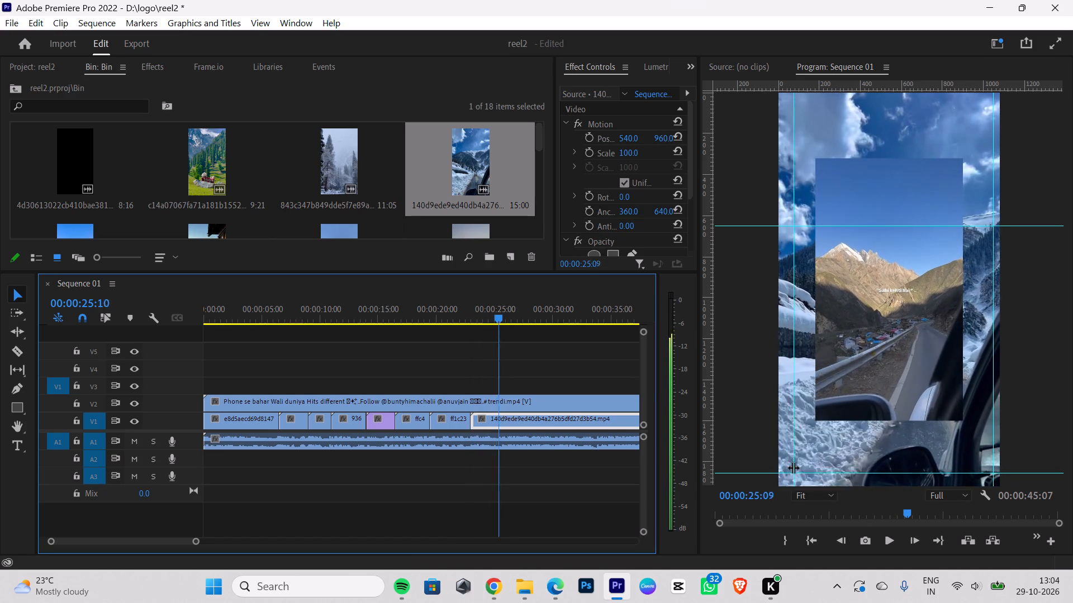
{"action": "key", "text": "Left"}
{"action": "key", "text": "Left"}
{"action": "key", "text": "Left"}
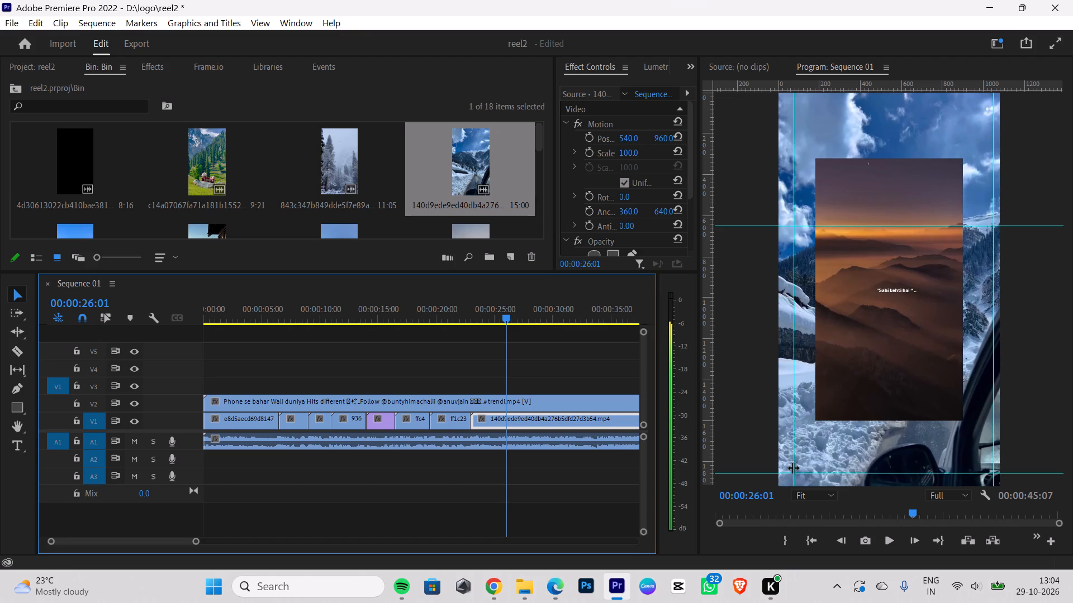
{"action": "key", "text": "Left"}
{"action": "key", "text": "Left"}
{"action": "key", "text": "Left"}
{"action": "key", "text": "Left"}
{"action": "key", "text": "Left"}
{"action": "key", "text": "Left"}
{"action": "key", "text": "Left"}
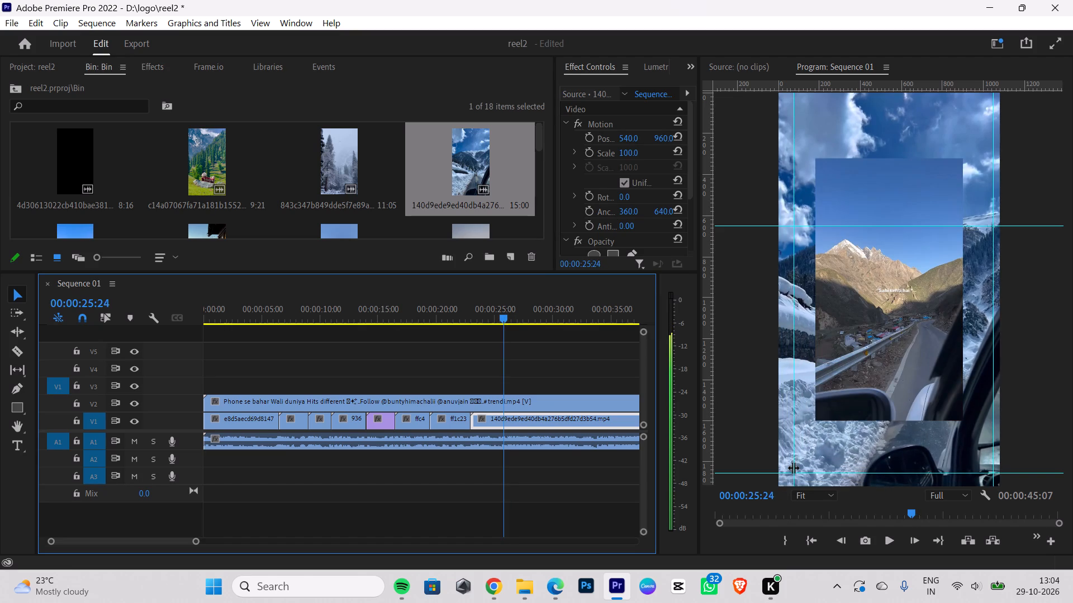
{"action": "key", "text": "Right"}
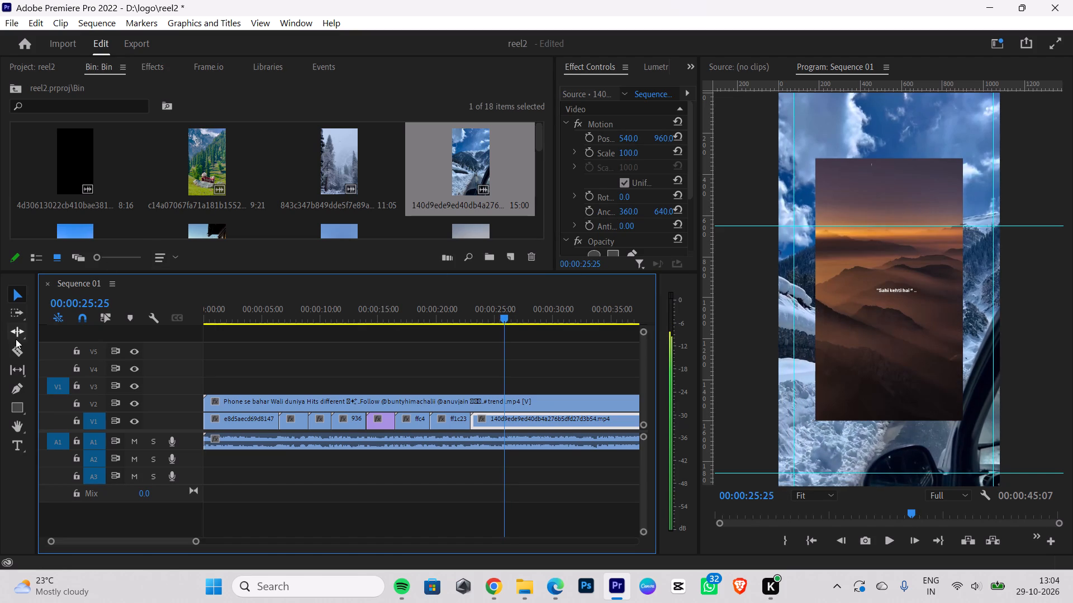
{"action": "left_click", "coordinate": [20, 348]}
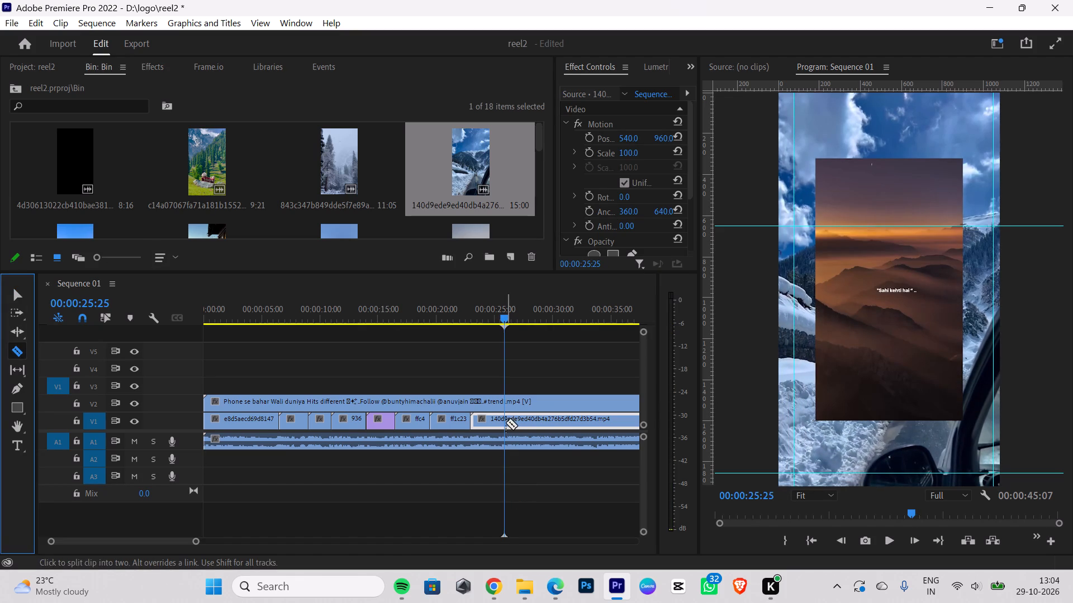
{"action": "left_click", "coordinate": [505, 419]}
{"action": "left_click", "coordinate": [21, 296]}
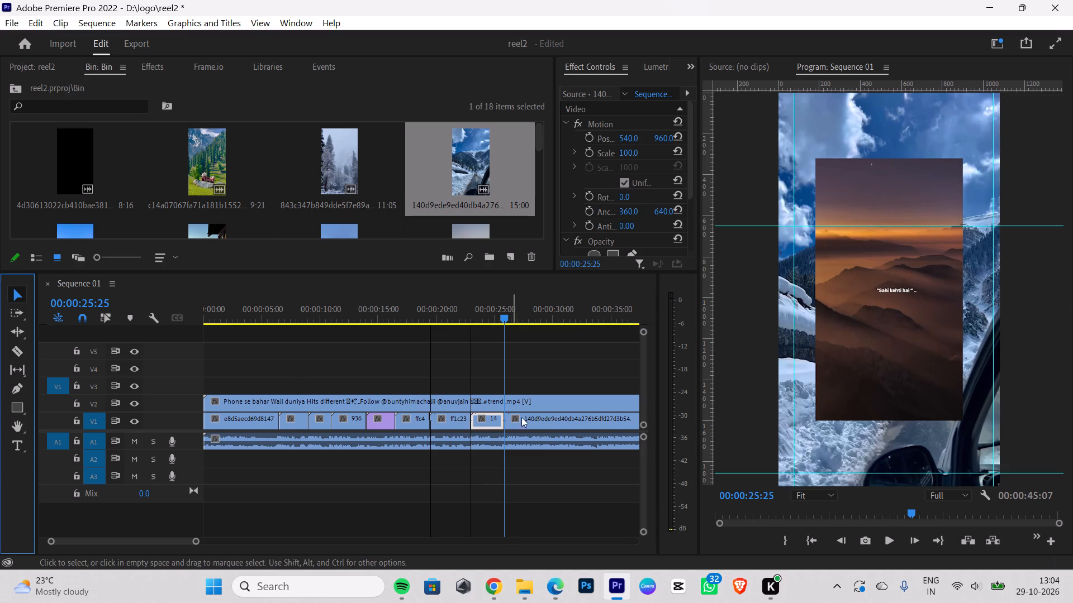
{"action": "left_click", "coordinate": [565, 423]}
{"action": "key", "text": "BackSpace"}
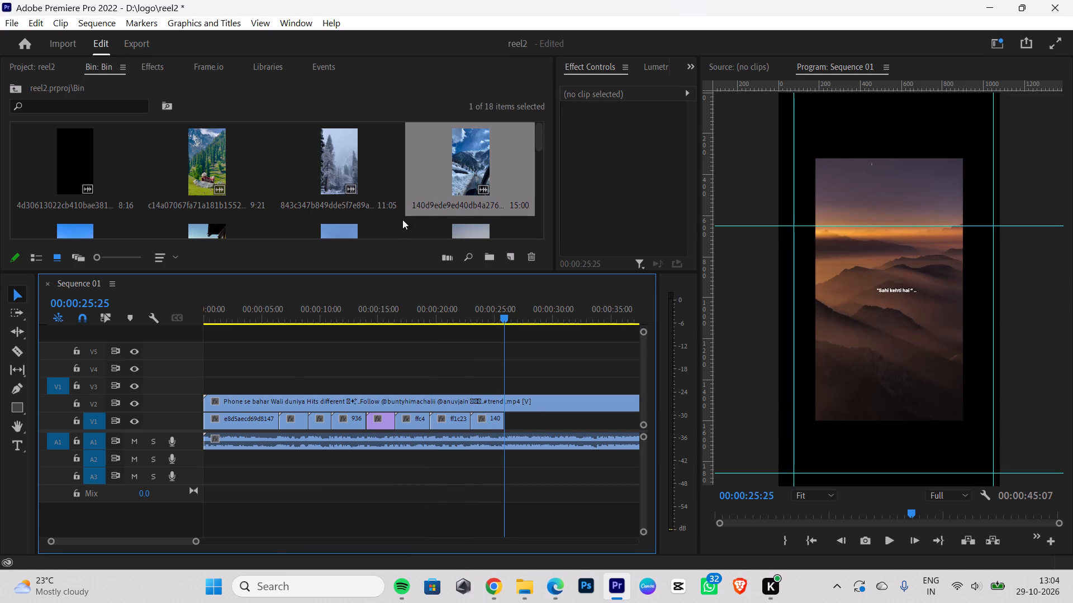
Place the 783e25ff sunrise clip from the bin without its audio on V1 at 00:00:25:25, directly after the snowy-mountain clip.
{"action": "scroll", "coordinate": [425, 210], "scroll_direction": "down", "scroll_amount": 1}
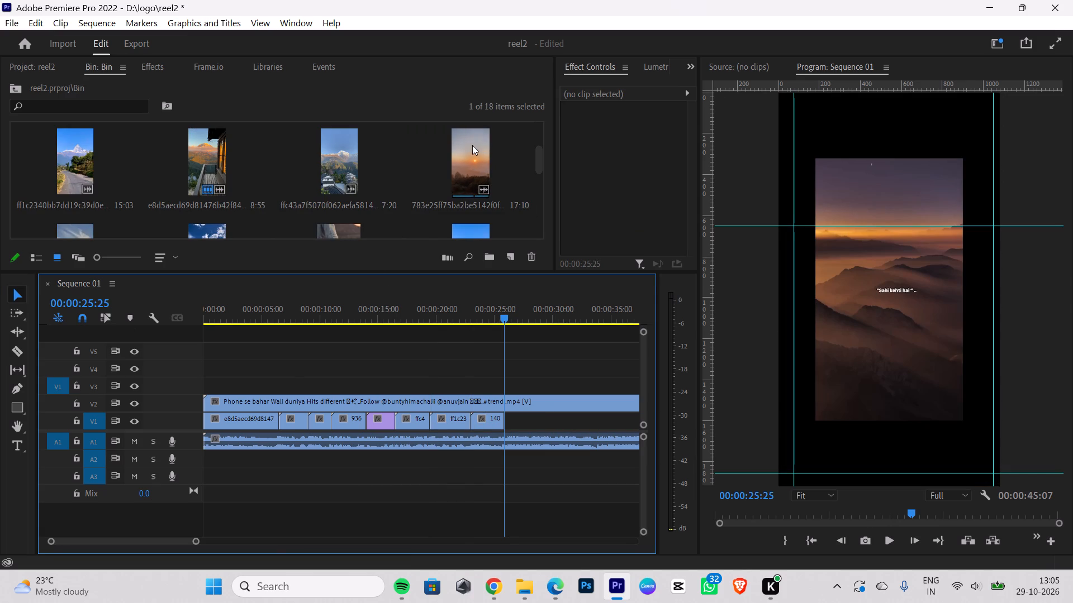
{"action": "left_click_drag", "start_coordinate": [472, 145], "coordinate": [544, 360]}
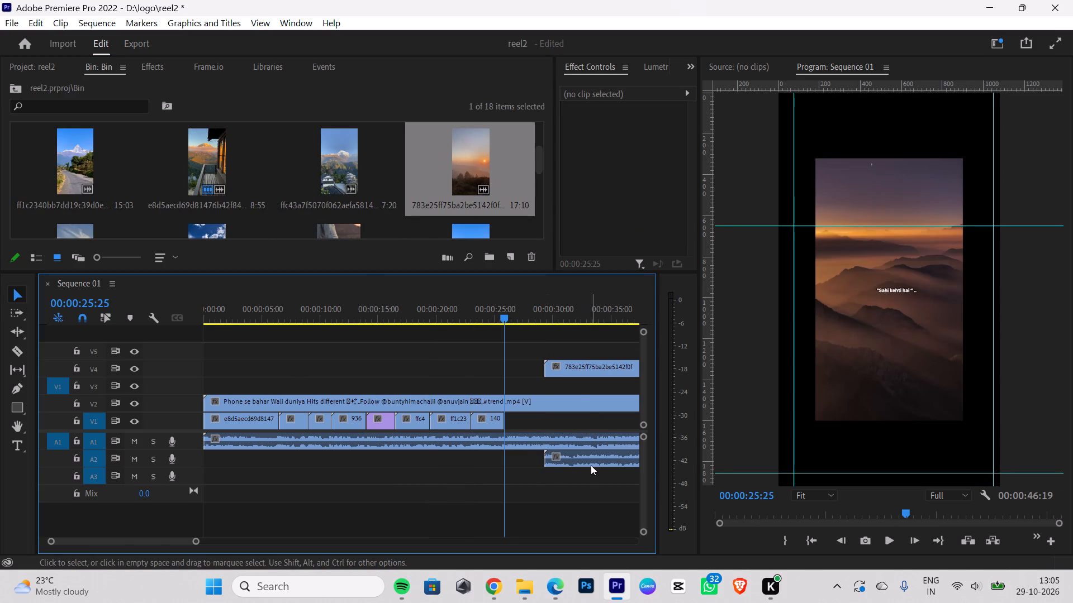
{"action": "left_click", "coordinate": [591, 465]}
{"action": "key", "text": "BackSpace"}
{"action": "left_click_drag", "start_coordinate": [573, 366], "coordinate": [537, 425]}
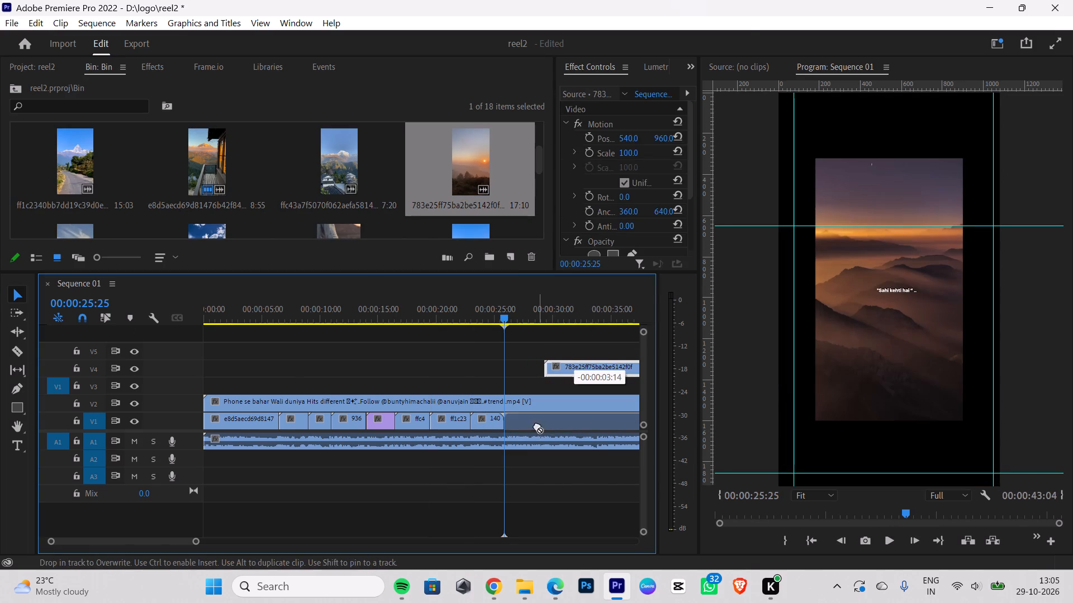
Apply Scale to Frame Size to the 783e25ff sunrise clip on V1.
{"action": "right_click", "coordinate": [537, 425]}
{"action": "left_click", "coordinate": [617, 537]}
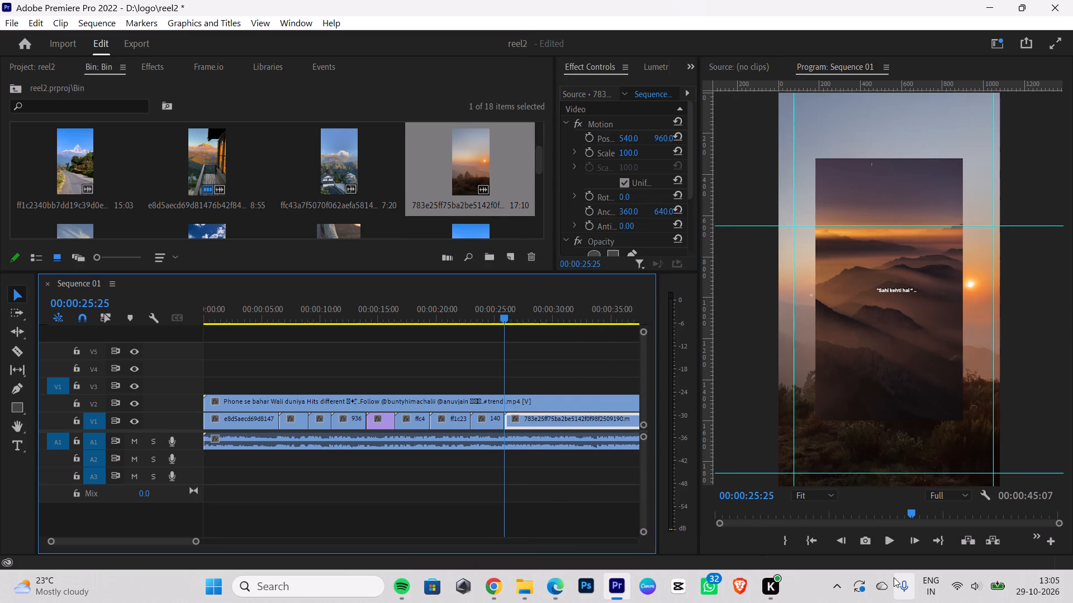
Cut the 783e25ff sunrise clip at 00:00:28:24, where the reference's hazy sunset-mountains shot ends, and delete the remainder.
{"action": "key", "text": "Right"}
{"action": "key", "text": "Right"}
{"action": "key", "text": "Right"}
{"action": "key", "text": "Right"}
{"action": "key", "text": "Right"}
{"action": "key", "text": "Right"}
{"action": "key", "text": "Right"}
{"action": "key", "text": "Right"}
{"action": "key", "text": "Right"}
{"action": "key", "text": "Right"}
{"action": "key", "text": "Right"}
{"action": "key", "text": "Right"}
{"action": "key", "text": "Right"}
{"action": "key", "text": "Right"}
{"action": "key", "text": "Right"}
{"action": "key", "text": "Right"}
{"action": "key", "text": "Right"}
{"action": "key", "text": "Right"}
{"action": "key", "text": "Right"}
{"action": "key", "text": "Right"}
{"action": "key", "text": "Right"}
{"action": "key", "text": "Right"}
{"action": "key", "text": "Right"}
{"action": "key", "text": "Right"}
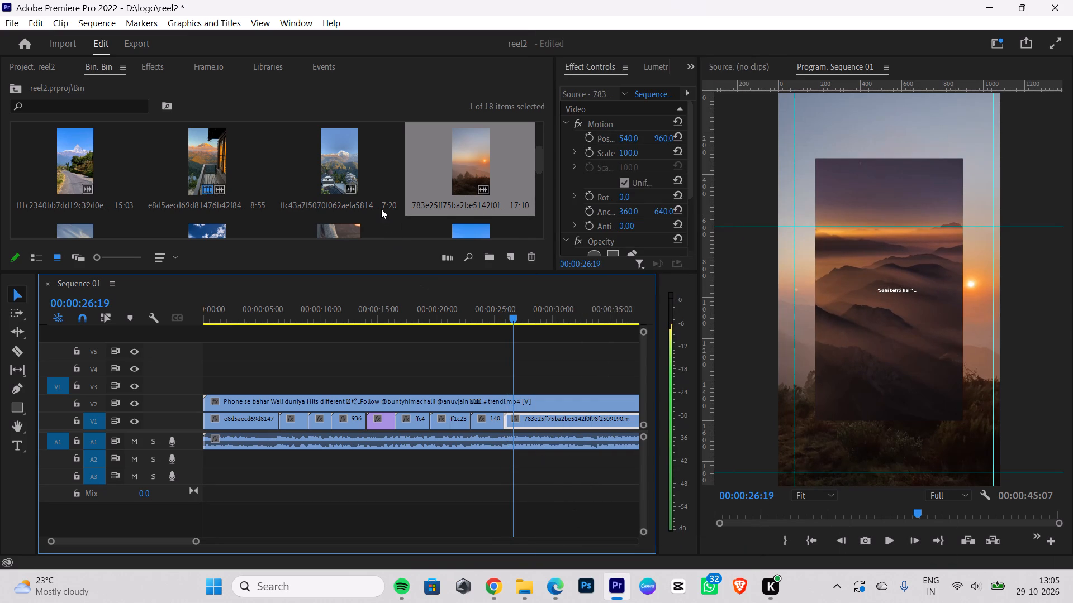
{"action": "scroll", "coordinate": [381, 209], "scroll_direction": "down", "scroll_amount": 2}
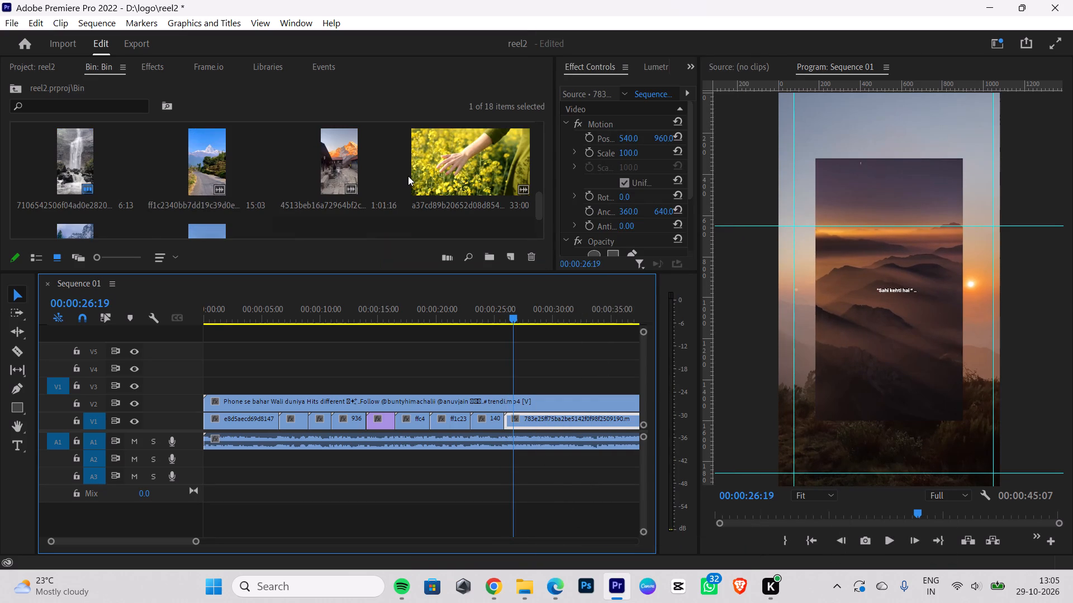
{"action": "scroll", "coordinate": [408, 176], "scroll_direction": "down", "scroll_amount": 1}
{"action": "key", "text": "Right"}
{"action": "key", "text": "Right"}
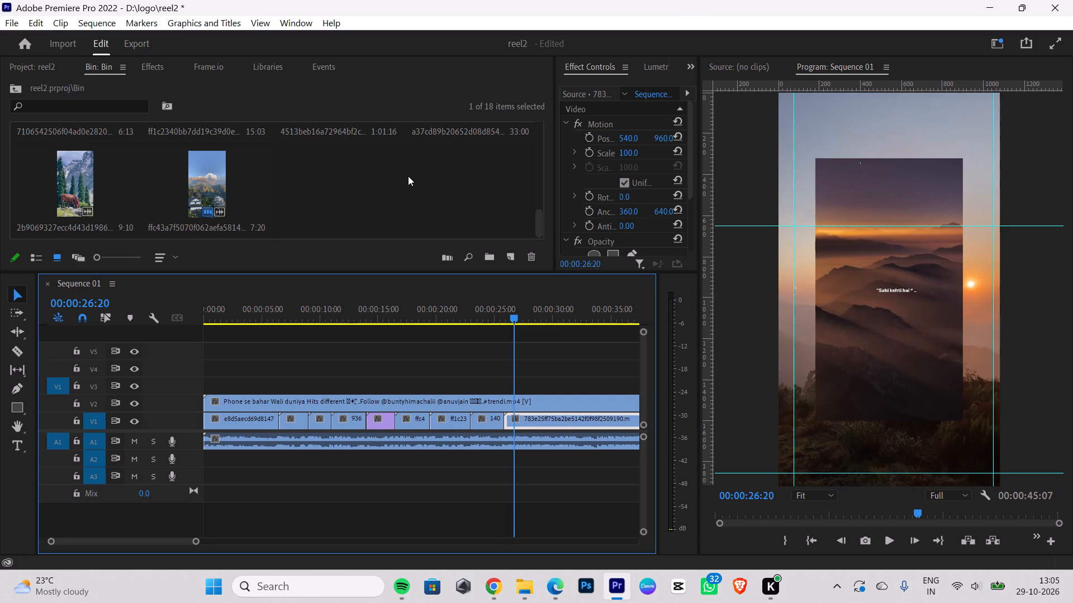
{"action": "key", "text": "Right"}
{"action": "key", "text": "Right"}
{"action": "key", "text": "Right"}
{"action": "key", "text": "Right"}
{"action": "key", "text": "Right"}
{"action": "key", "text": "Right"}
{"action": "key", "text": "Right"}
{"action": "key", "text": "Right"}
{"action": "key", "text": "Right"}
{"action": "key", "text": "Right"}
{"action": "key", "text": "Right"}
{"action": "key", "text": "Right"}
{"action": "key", "text": "Right"}
{"action": "key", "text": "Right"}
{"action": "key", "text": "Right"}
{"action": "key", "text": "Right"}
{"action": "key", "text": "Right"}
{"action": "key", "text": "Right"}
{"action": "key", "text": "Right"}
{"action": "key", "text": "Right"}
{"action": "key", "text": "Right"}
{"action": "key", "text": "Right"}
{"action": "key", "text": "Right"}
{"action": "key", "text": "Right"}
{"action": "key", "text": "Right"}
{"action": "key", "text": "Right"}
{"action": "key", "text": "Right"}
{"action": "key", "text": "Right"}
{"action": "key", "text": "Right"}
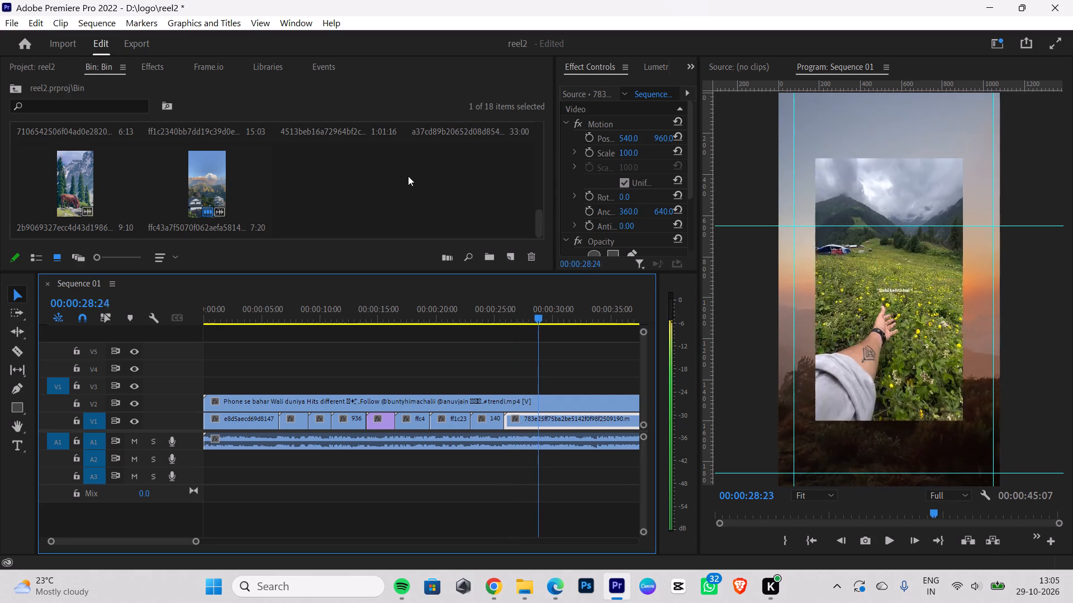
{"action": "key", "text": "Left"}
{"action": "key", "text": "Left"}
{"action": "key", "text": "Left"}
{"action": "key", "text": "Left"}
{"action": "key", "text": "Left"}
{"action": "key", "text": "Left"}
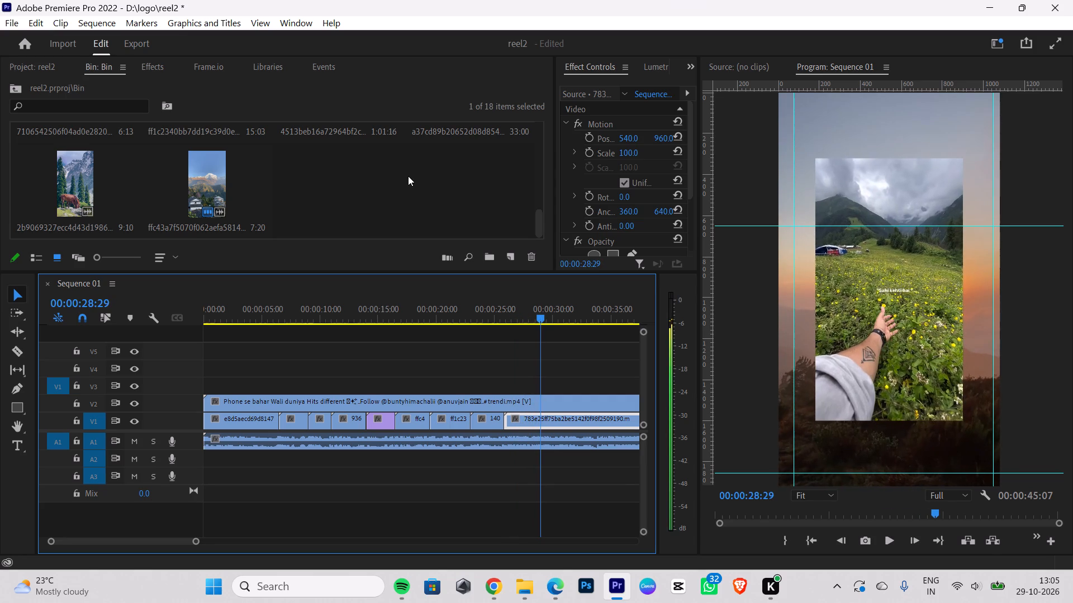
{"action": "key", "text": "Left"}
{"action": "key", "text": "Left"}
{"action": "key", "text": "Left"}
{"action": "key", "text": "Left"}
{"action": "key", "text": "Left"}
{"action": "key", "text": "Left"}
{"action": "key", "text": "Right"}
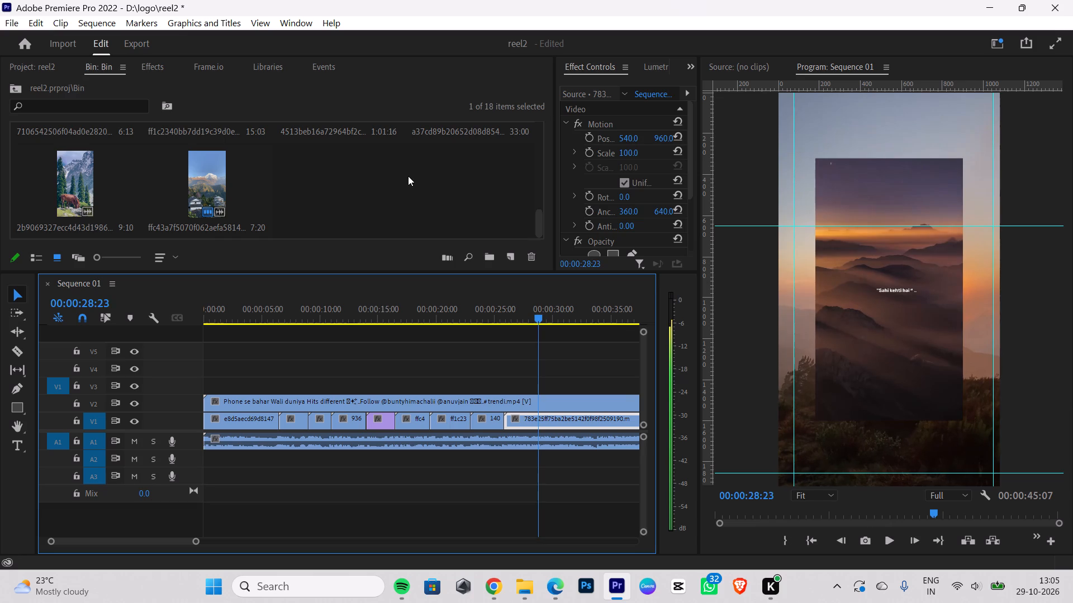
{"action": "key", "text": "Right"}
{"action": "left_click", "coordinate": [20, 355]}
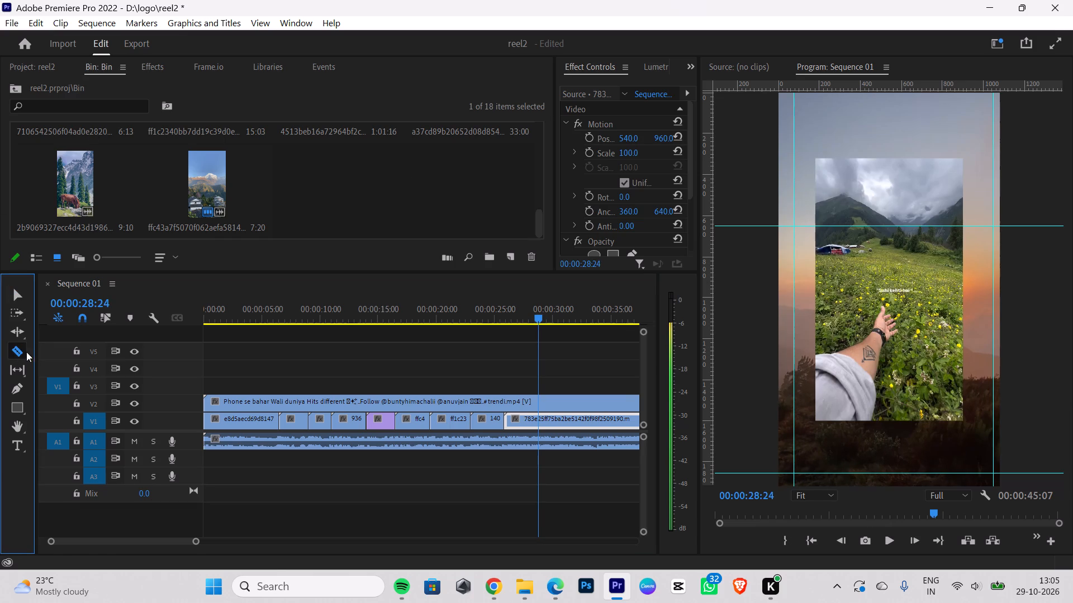
{"action": "left_click", "coordinate": [539, 422]}
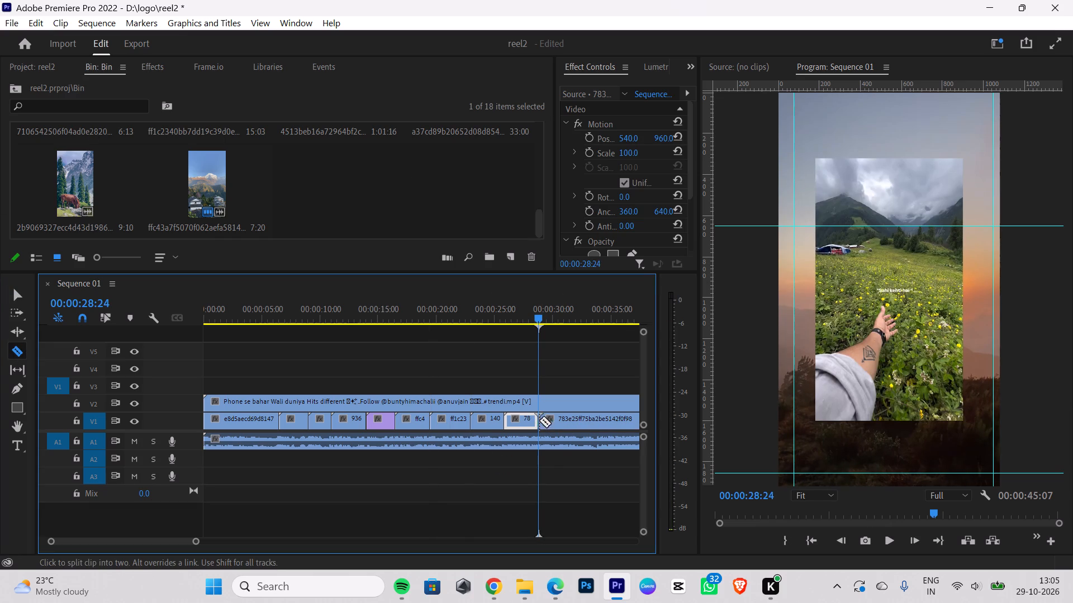
{"action": "left_click", "coordinate": [18, 288]}
{"action": "left_click", "coordinate": [578, 422]}
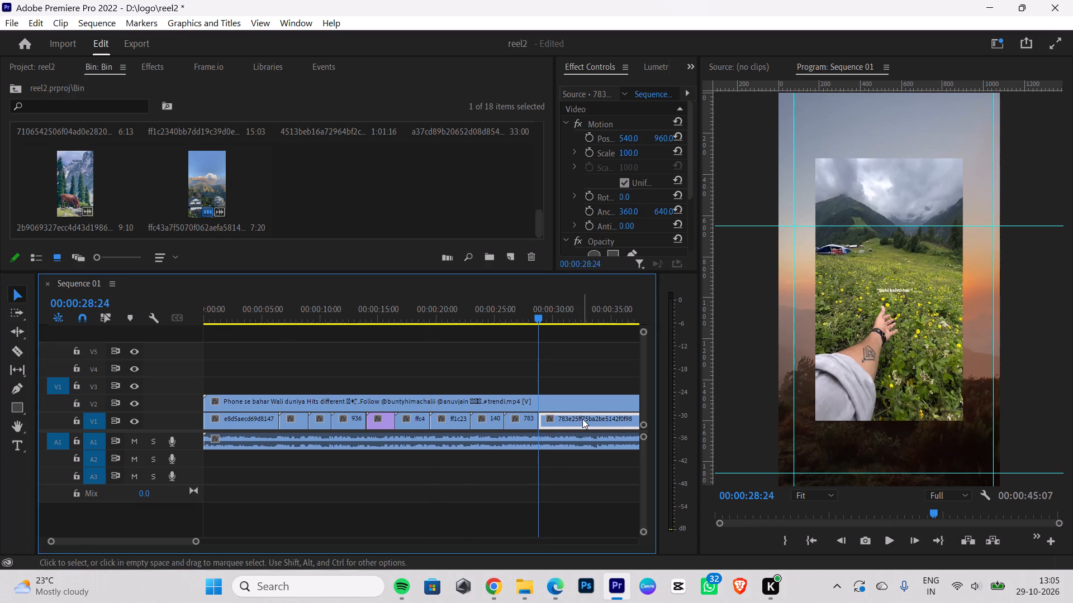
{"action": "key", "text": "ctrl+BackSpace"}
{"action": "left_click", "coordinate": [578, 420]}
{"action": "key", "text": "BackSpace"}
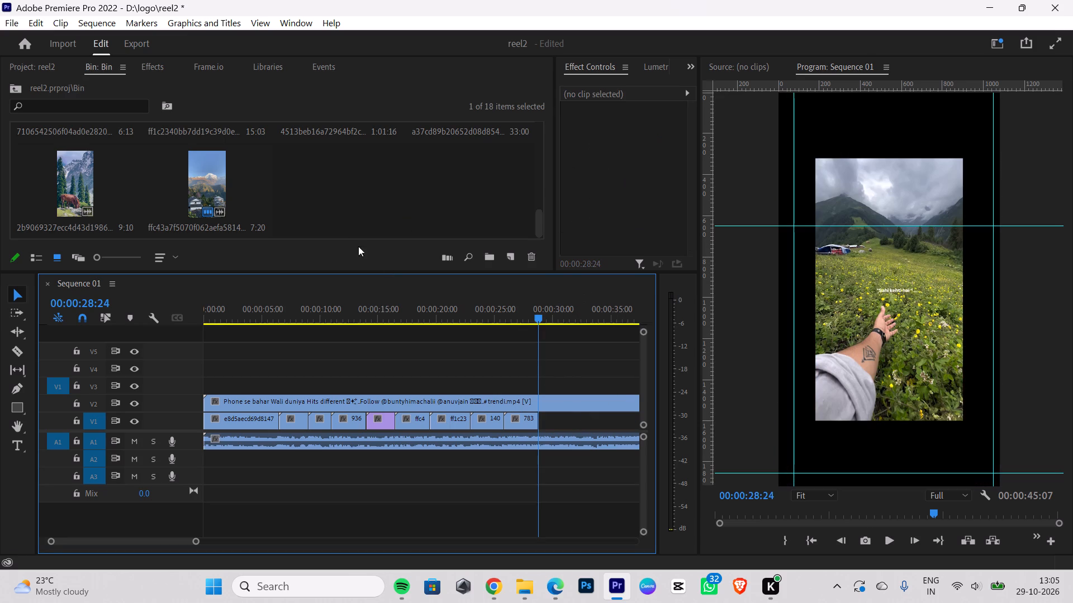
Place the a37cd89b yellow-flower clip from the bin without its audio on V1 at 00:00:28:24, directly after the sunrise clip.
{"action": "scroll", "coordinate": [349, 209], "scroll_direction": "up", "scroll_amount": 1}
{"action": "left_click_drag", "start_coordinate": [466, 180], "coordinate": [556, 357]}
{"action": "left_click", "coordinate": [582, 482]}
{"action": "key", "text": "BackSpace"}
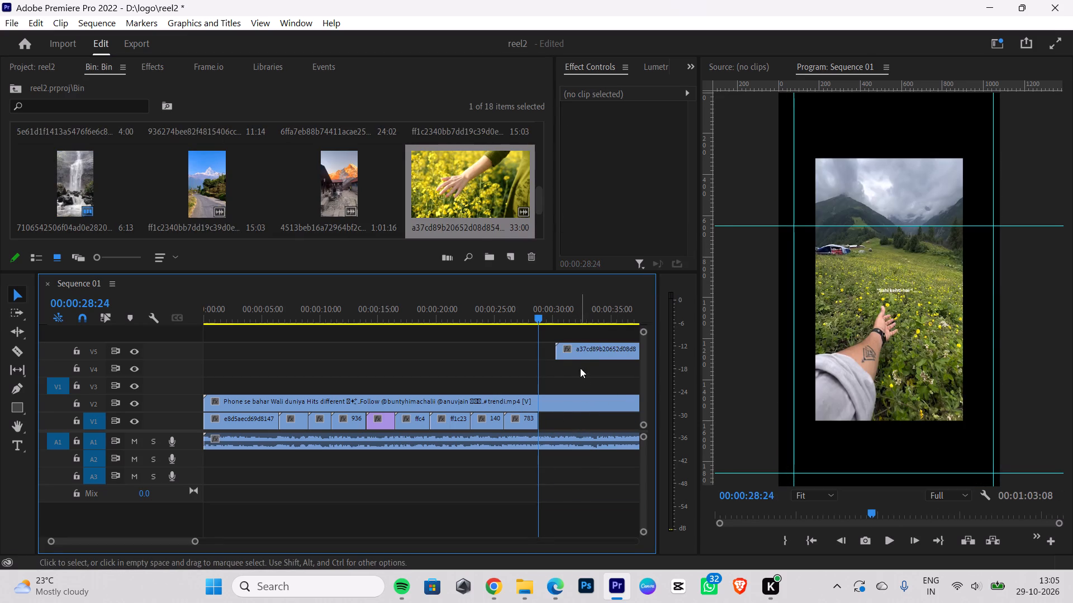
{"action": "left_click_drag", "start_coordinate": [575, 350], "coordinate": [553, 416]}
{"action": "right_click", "coordinate": [553, 416]}
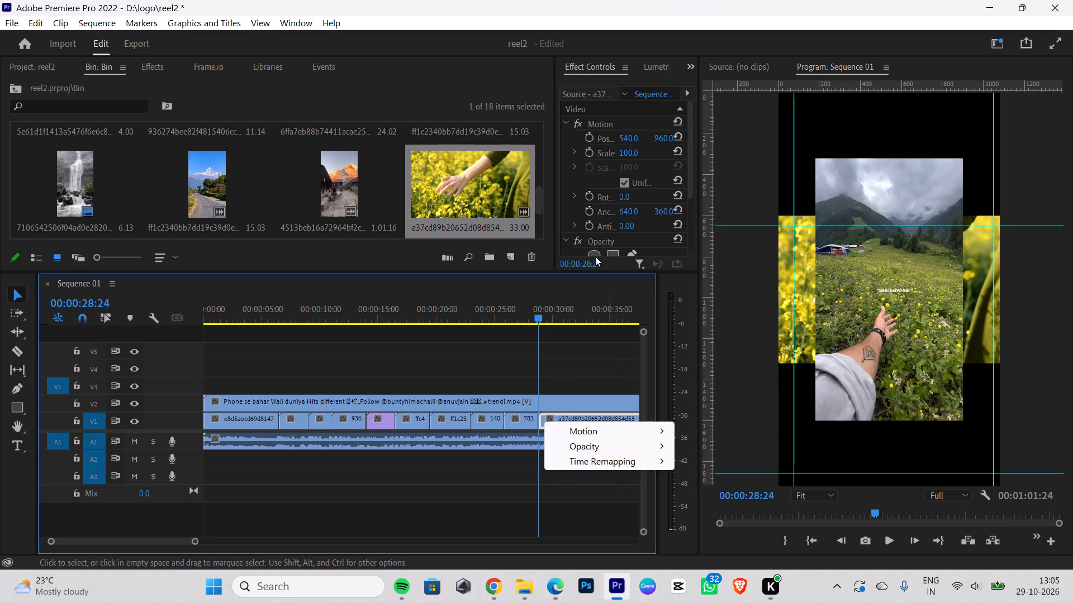
Enlarge the a37cd89b yellow-flower clip to a Scale of 286 so it fills the vertical frame.
{"action": "left_click_drag", "start_coordinate": [625, 155], "coordinate": [641, 149]}
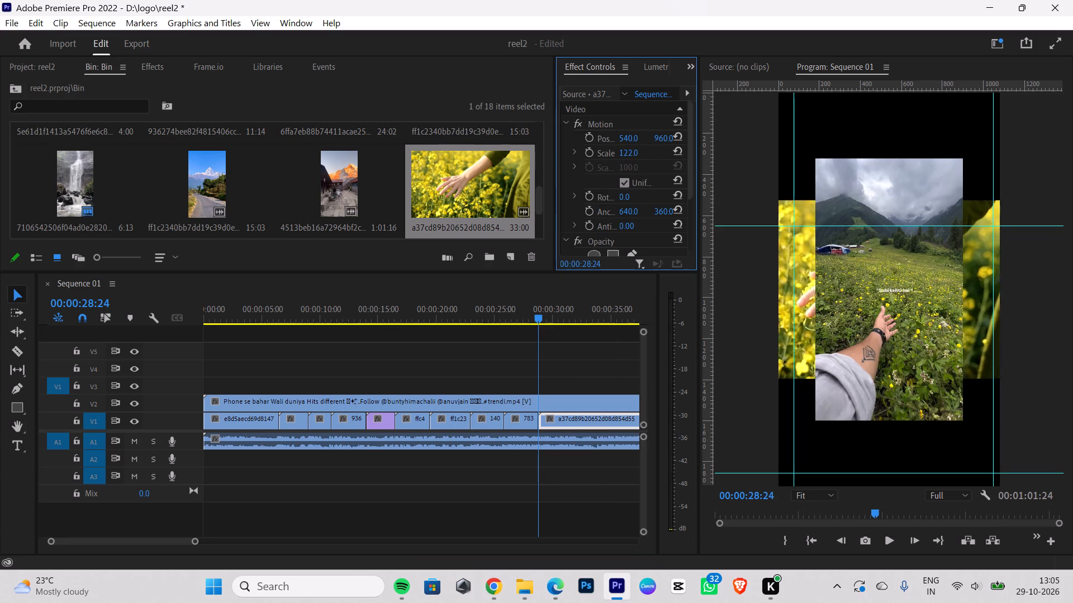
{"action": "left_click_drag", "start_coordinate": [641, 149], "coordinate": [673, 58]}
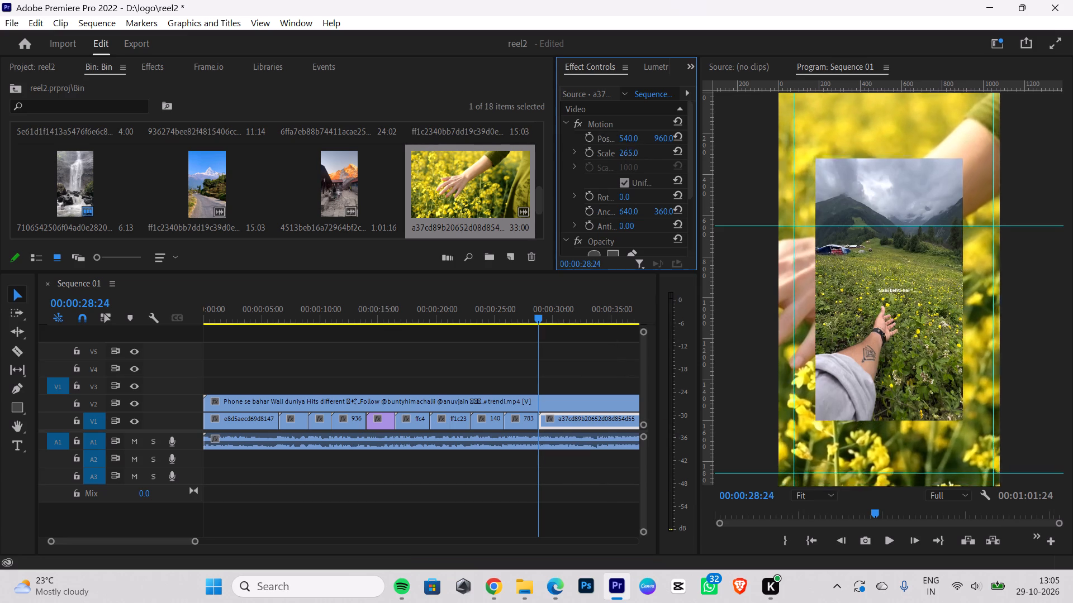
{"action": "left_click_drag", "start_coordinate": [673, 58], "coordinate": [682, 49]}
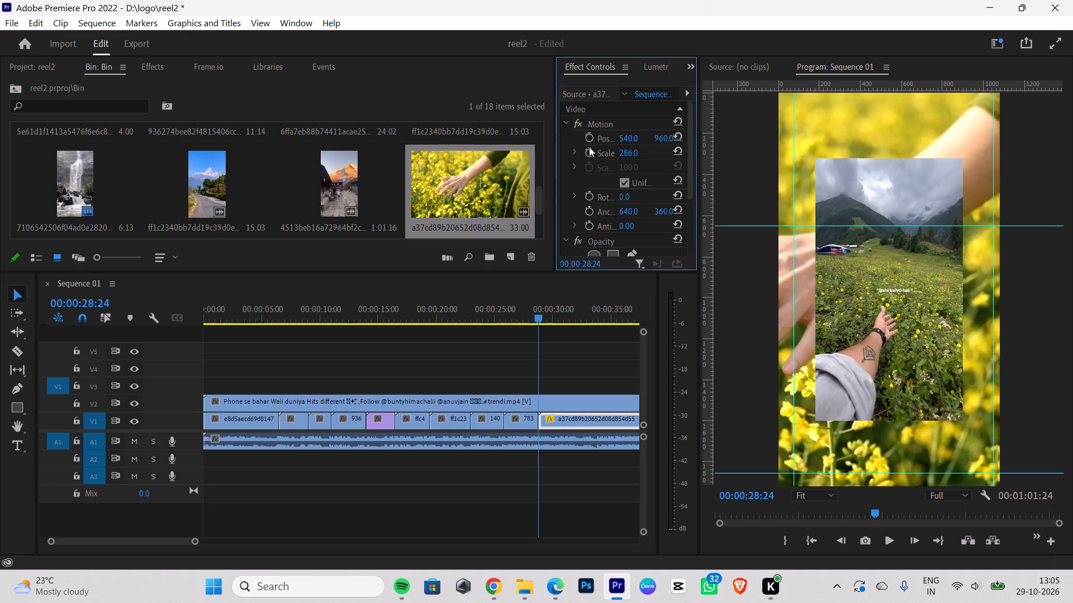
Shift the yellow-flower clip horizontally to a Position X of 1692 so the hand sits within the frame.
{"action": "left_click_drag", "start_coordinate": [625, 140], "coordinate": [852, 172]}
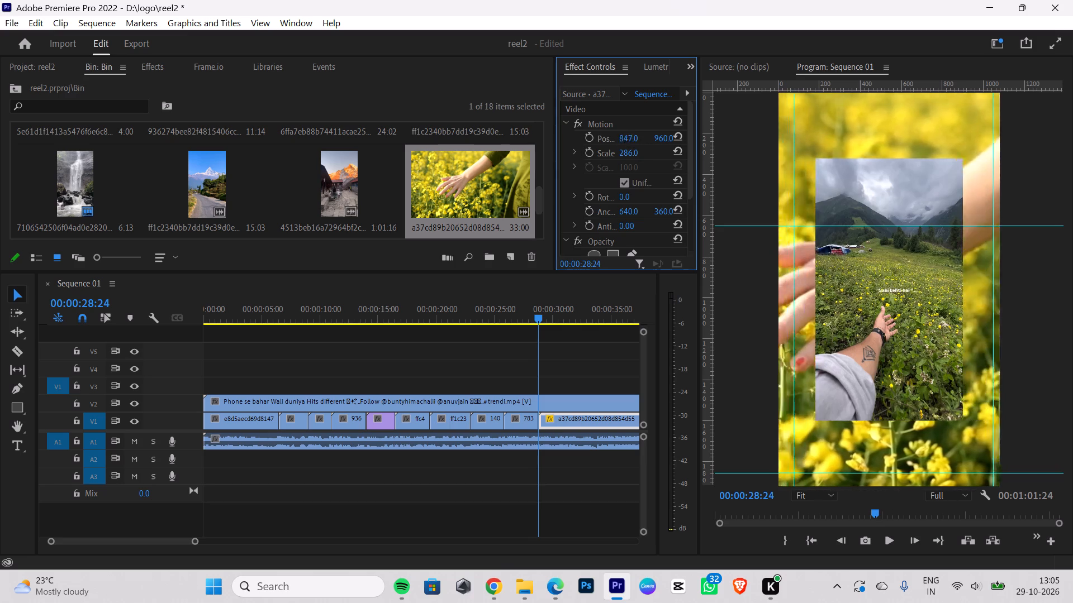
{"action": "left_click_drag", "start_coordinate": [852, 172], "coordinate": [666, 197]}
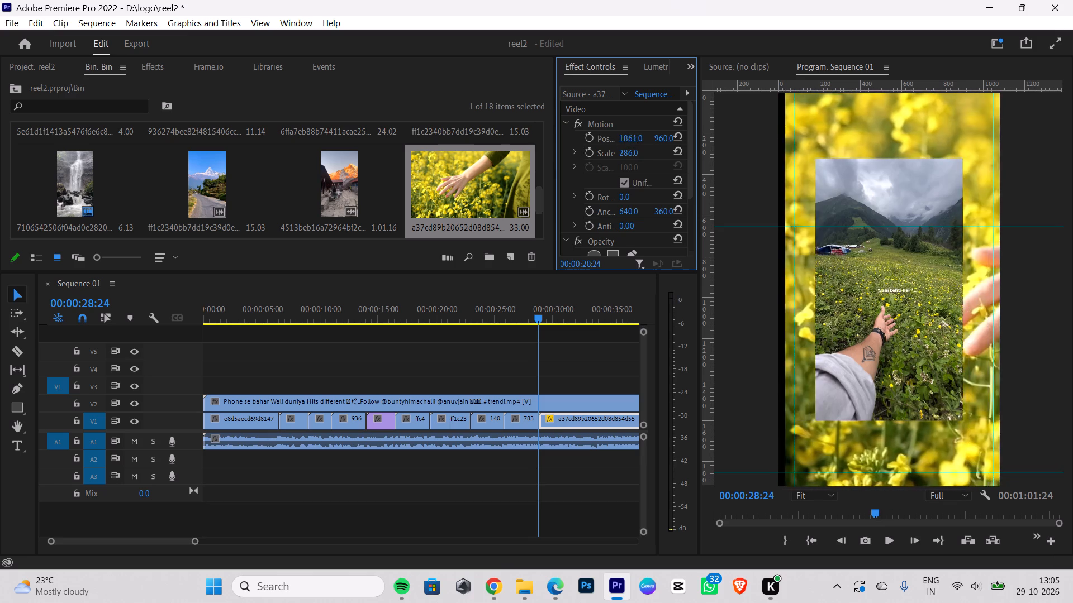
{"action": "left_click_drag", "start_coordinate": [666, 197], "coordinate": [558, 259]}
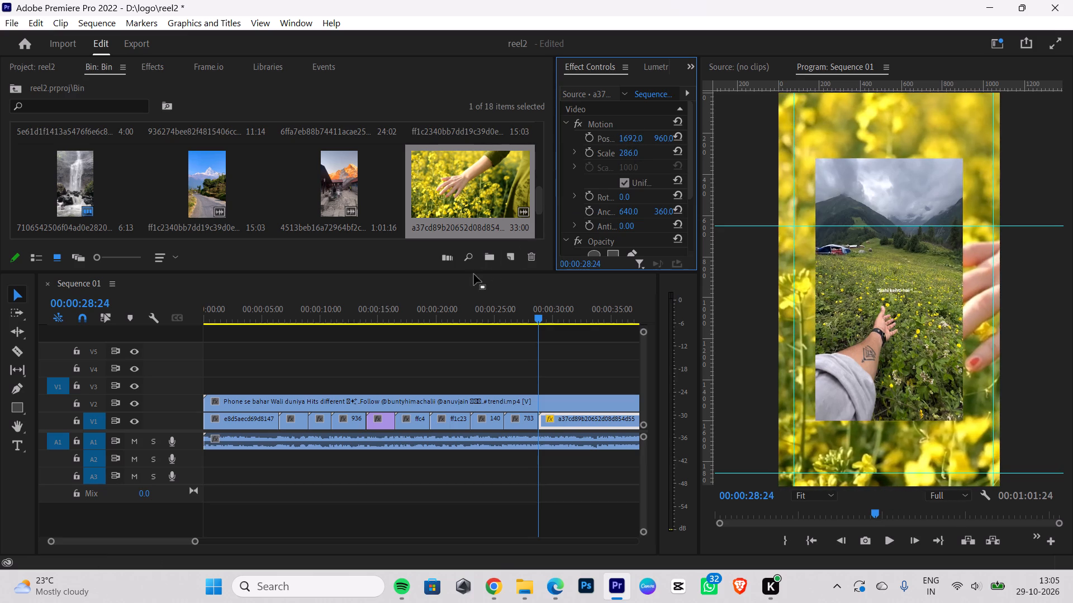
Cut the a37cd89b yellow-flower clip at 00:00:31:02, where the reference's hand-over-meadow shot gives way to the horses, and delete the remainder.
{"action": "key", "text": "Right"}
{"action": "key", "text": "Right"}
{"action": "key", "text": "Right"}
{"action": "key", "text": "Right"}
{"action": "key", "text": "Right"}
{"action": "key", "text": "Right"}
{"action": "key", "text": "Right"}
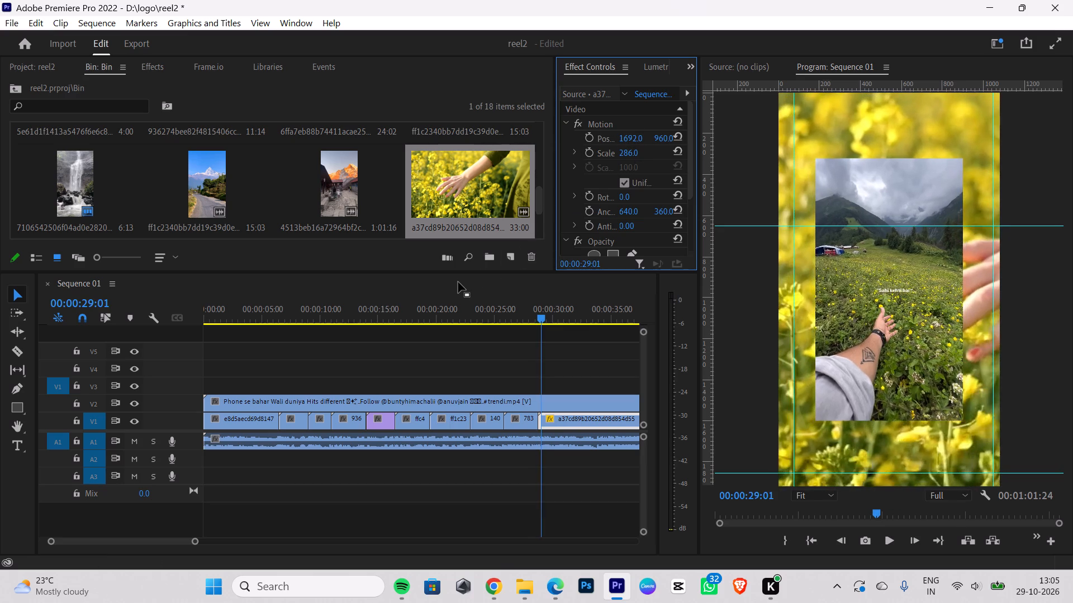
{"action": "key", "text": "Right"}
{"action": "key", "text": "Right"}
{"action": "key", "text": "Right"}
{"action": "key", "text": "Right"}
{"action": "key", "text": "Right"}
{"action": "key", "text": "Right"}
{"action": "key", "text": "Right"}
{"action": "key", "text": "Right"}
{"action": "key", "text": "Right"}
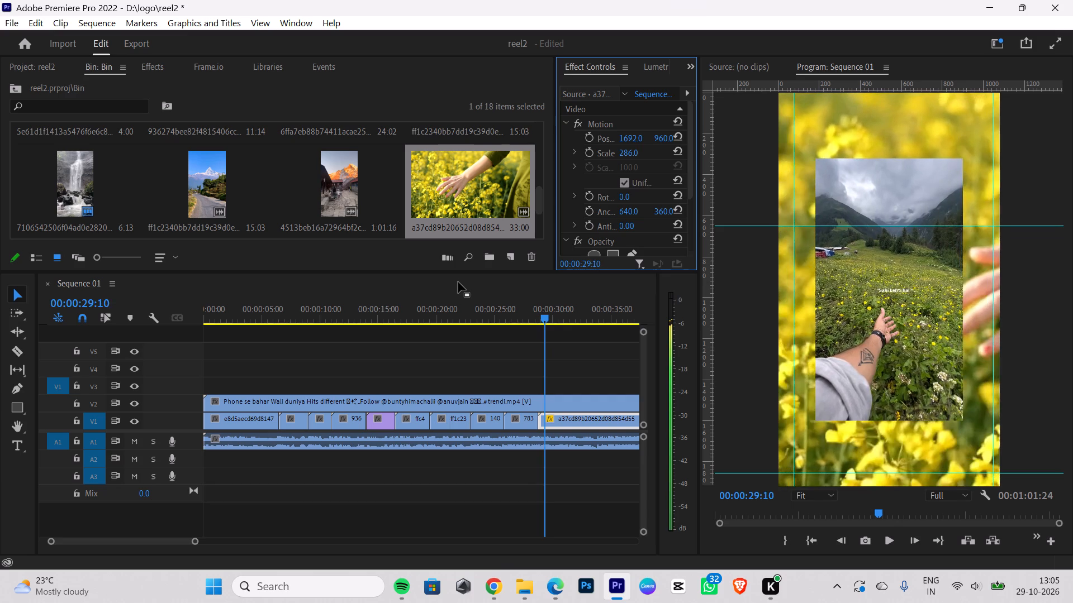
{"action": "key", "text": "Right"}
{"action": "key", "text": "Right"}
{"action": "key", "text": "Right"}
{"action": "key", "text": "Right"}
{"action": "key", "text": "Right"}
{"action": "key", "text": "Right"}
{"action": "key", "text": "Right"}
{"action": "key", "text": "Right"}
{"action": "key", "text": "Right"}
{"action": "key", "text": "Right"}
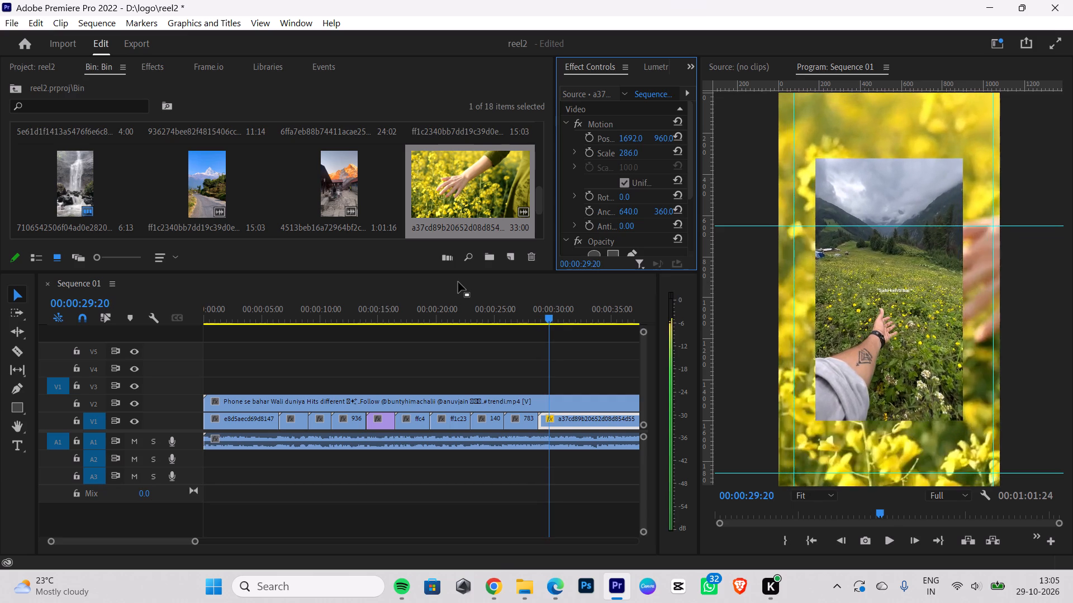
{"action": "key", "text": "Right"}
{"action": "key", "text": "Right"}
{"action": "key", "text": "Right"}
{"action": "key", "text": "Right"}
{"action": "key", "text": "Right"}
{"action": "key", "text": "Right"}
{"action": "key", "text": "Right"}
{"action": "key", "text": "Right"}
{"action": "key", "text": "Right"}
{"action": "key", "text": "Right"}
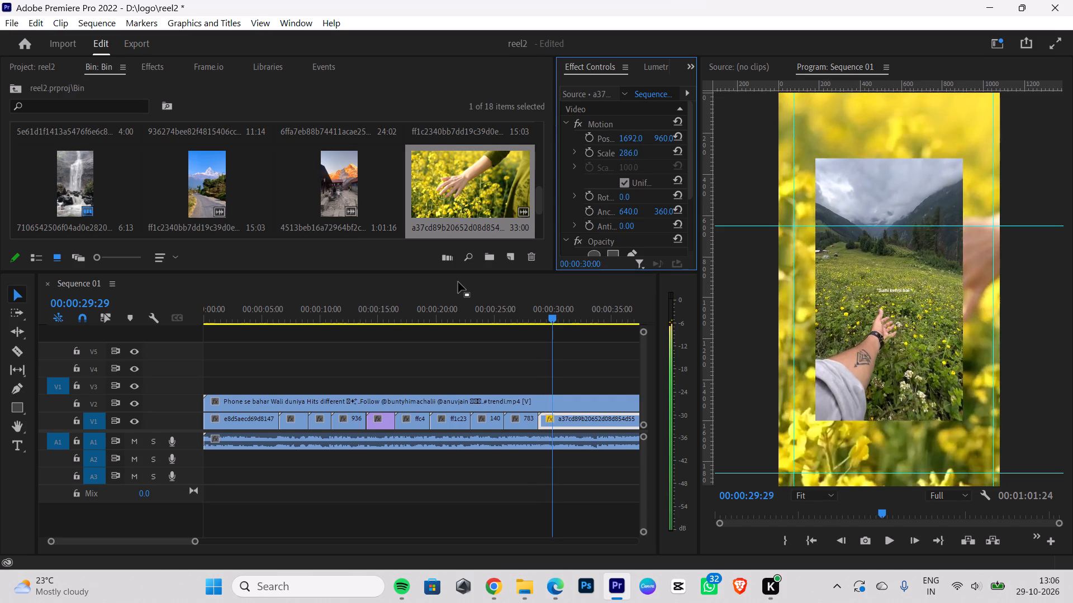
{"action": "key", "text": "Right"}
{"action": "key", "text": "Right"}
{"action": "key", "text": "Right"}
{"action": "key", "text": "Right"}
{"action": "key", "text": "Right"}
{"action": "key", "text": "Right"}
{"action": "key", "text": "Right"}
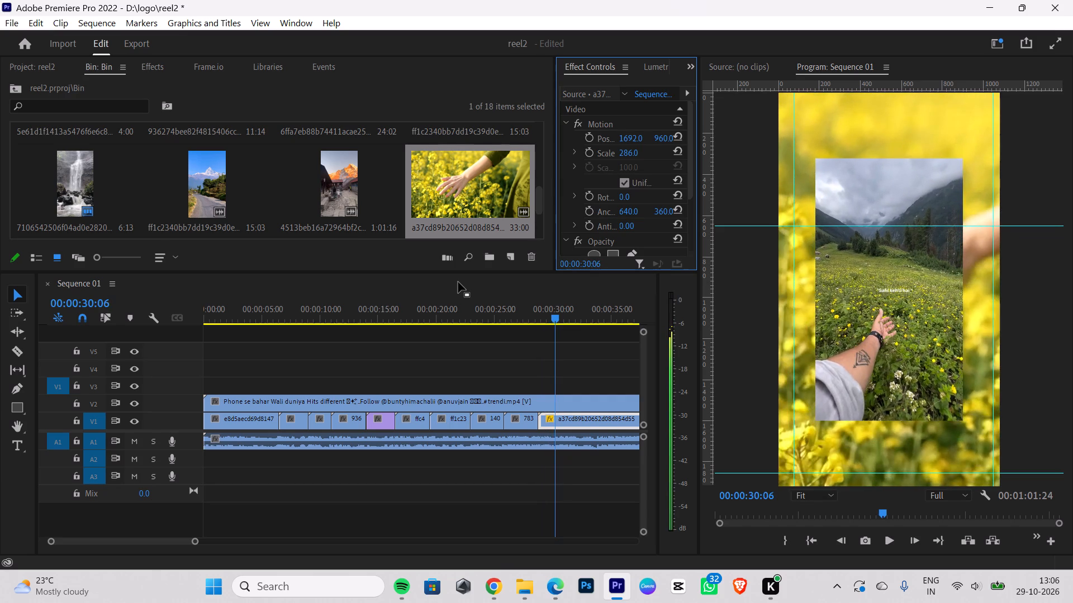
{"action": "key", "text": "Right"}
{"action": "key", "text": "Right"}
{"action": "key", "text": "Right"}
{"action": "key", "text": "Right"}
{"action": "key", "text": "Right"}
{"action": "key", "text": "Right"}
{"action": "key", "text": "Right"}
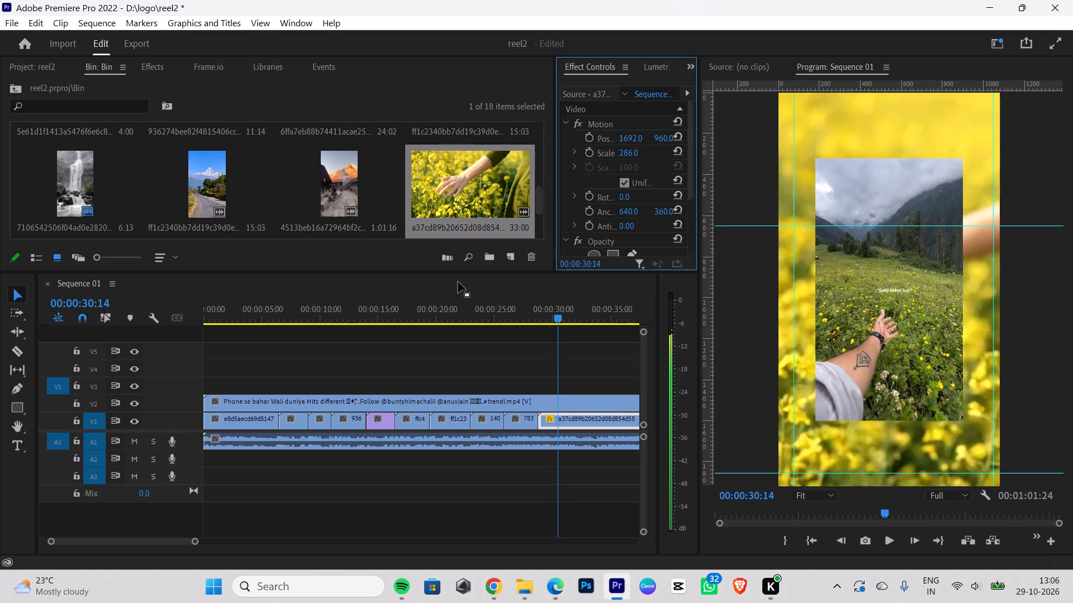
{"action": "key", "text": "Right"}
{"action": "key", "text": "Right"}
{"action": "key", "text": "Right"}
{"action": "key", "text": "Right"}
{"action": "key", "text": "Right"}
{"action": "key", "text": "Right"}
{"action": "key", "text": "Right"}
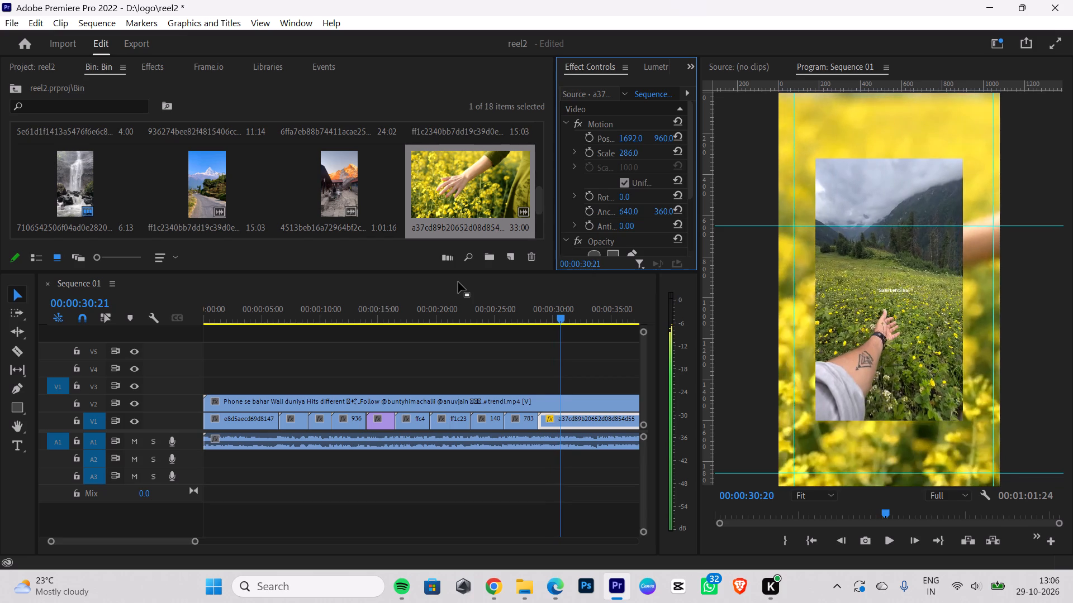
{"action": "key", "text": "Right"}
{"action": "key", "text": "Right"}
{"action": "key", "text": "Right"}
{"action": "key", "text": "Right"}
{"action": "key", "text": "Right"}
{"action": "key", "text": "Right"}
{"action": "key", "text": "Right"}
{"action": "key", "text": "Right"}
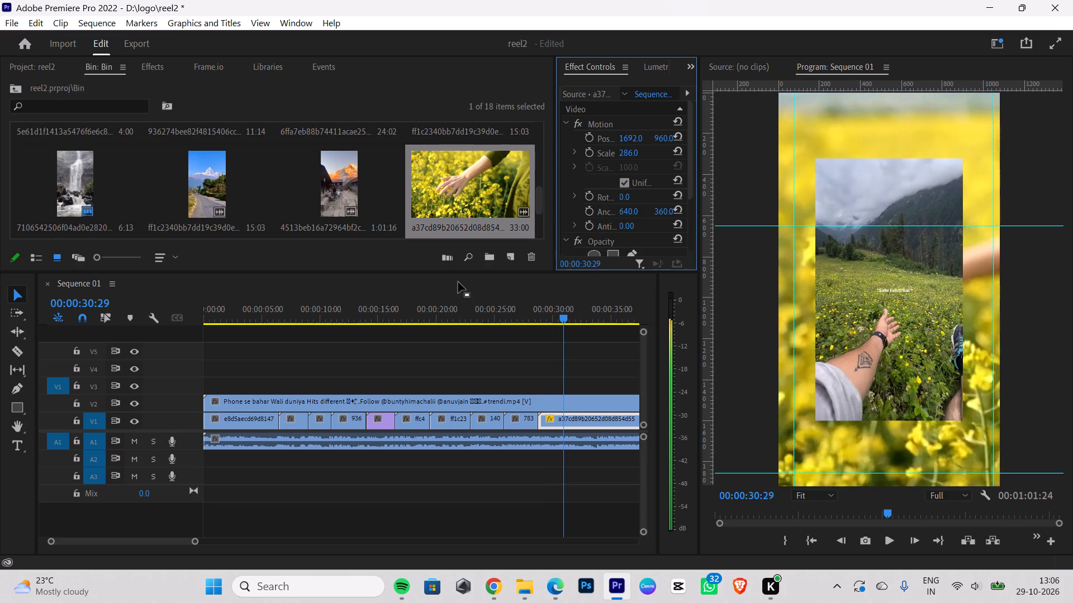
{"action": "key", "text": "Right"}
{"action": "key", "text": "Right"}
{"action": "key", "text": "Right"}
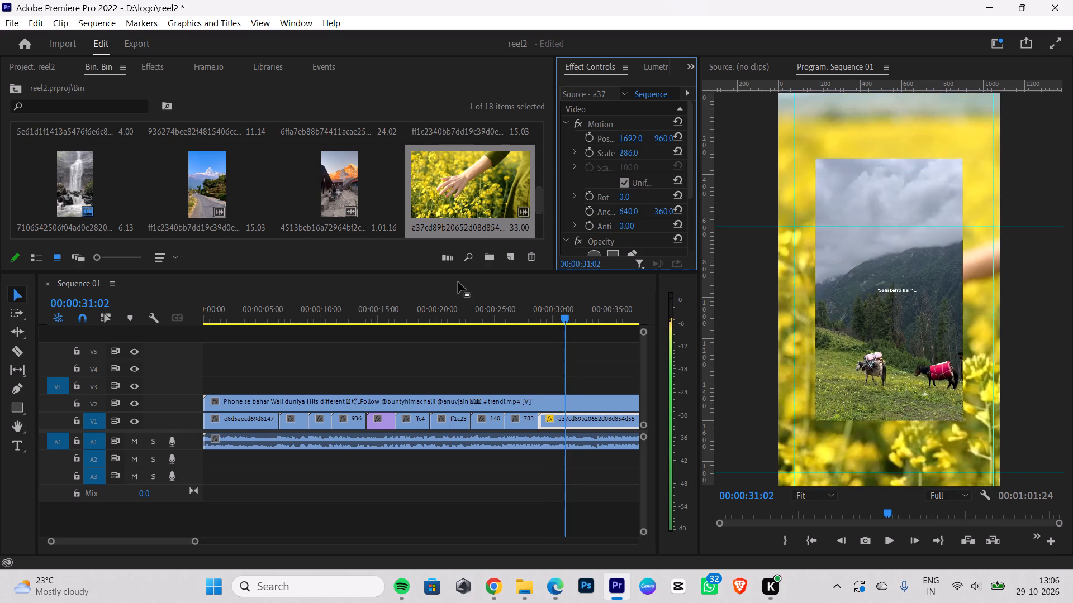
{"action": "left_click", "coordinate": [18, 350]}
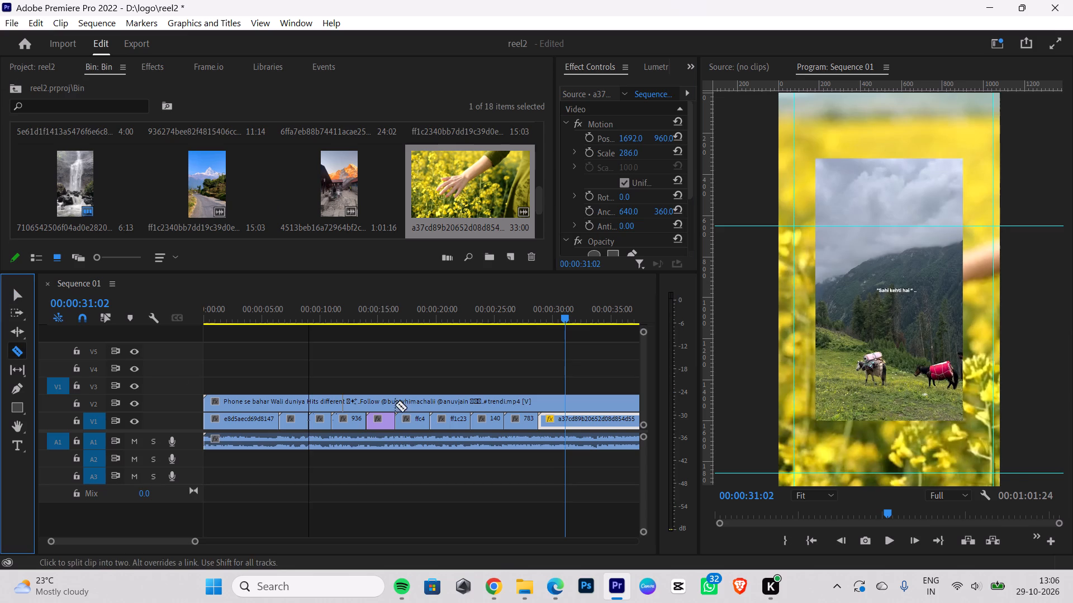
{"action": "left_click", "coordinate": [568, 423]}
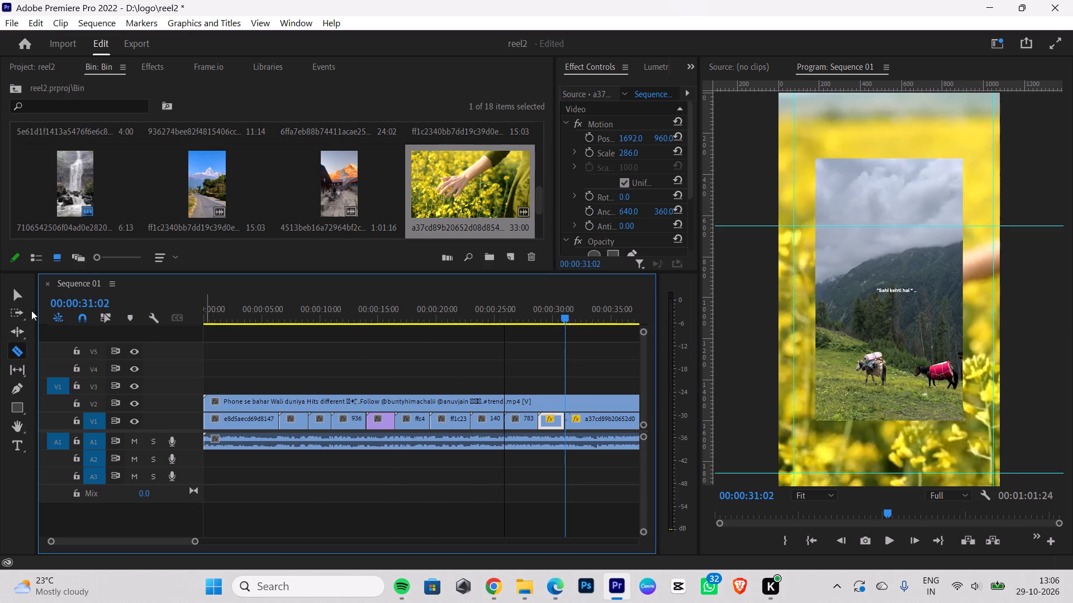
{"action": "left_click", "coordinate": [18, 295]}
{"action": "left_click", "coordinate": [595, 425]}
{"action": "key", "text": "BackSpace"}
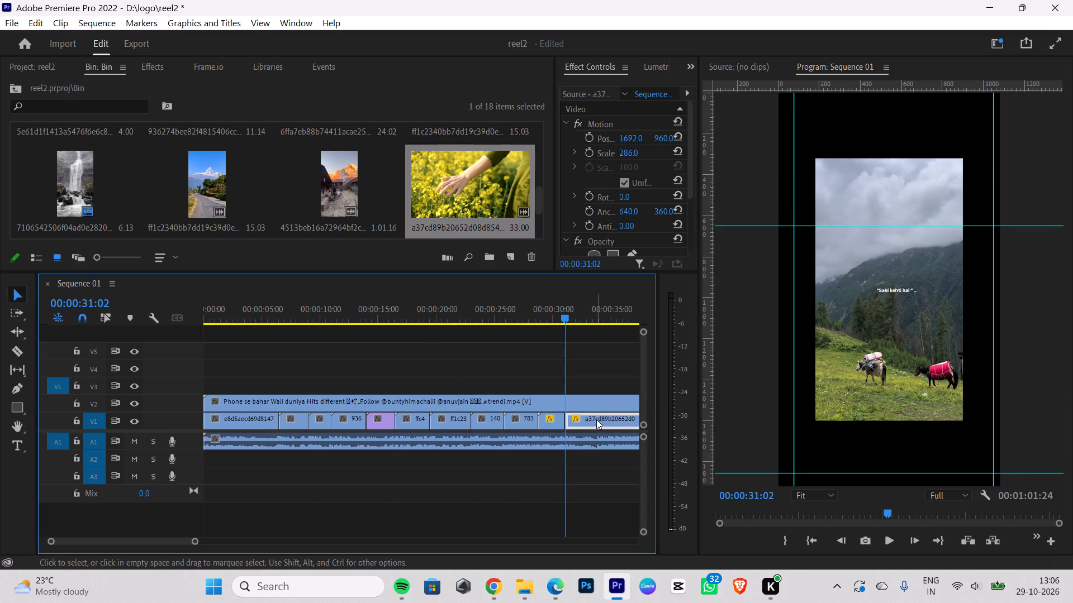
Skip ahead through the Spotify tracks to Thodi Si Daaru by AP Dhillon.
{"action": "left_click", "coordinate": [975, 601]}
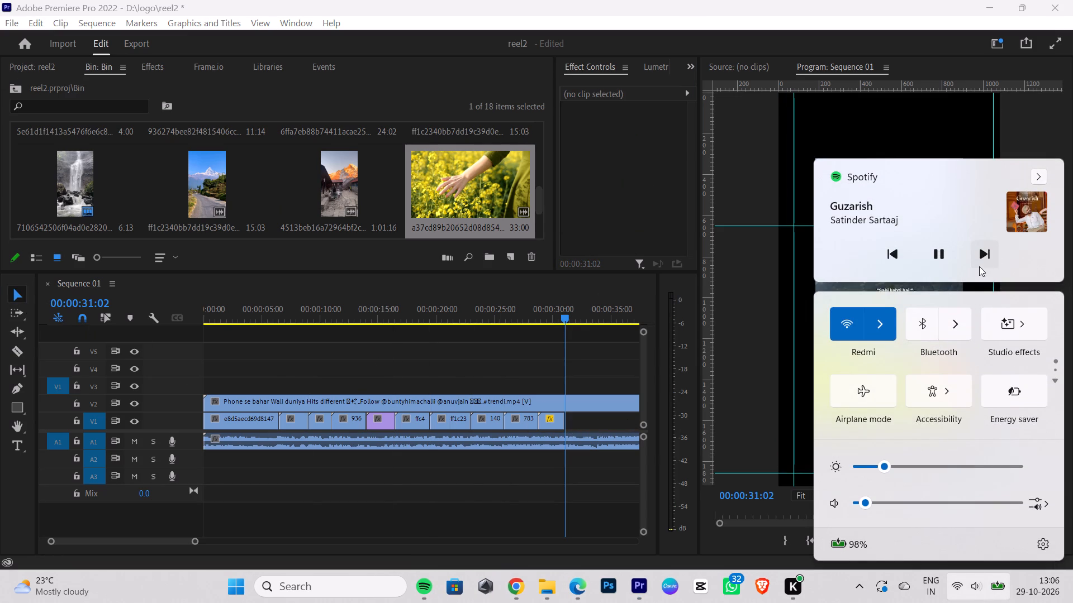
{"action": "left_click", "coordinate": [995, 253]}
{"action": "left_click", "coordinate": [978, 247]}
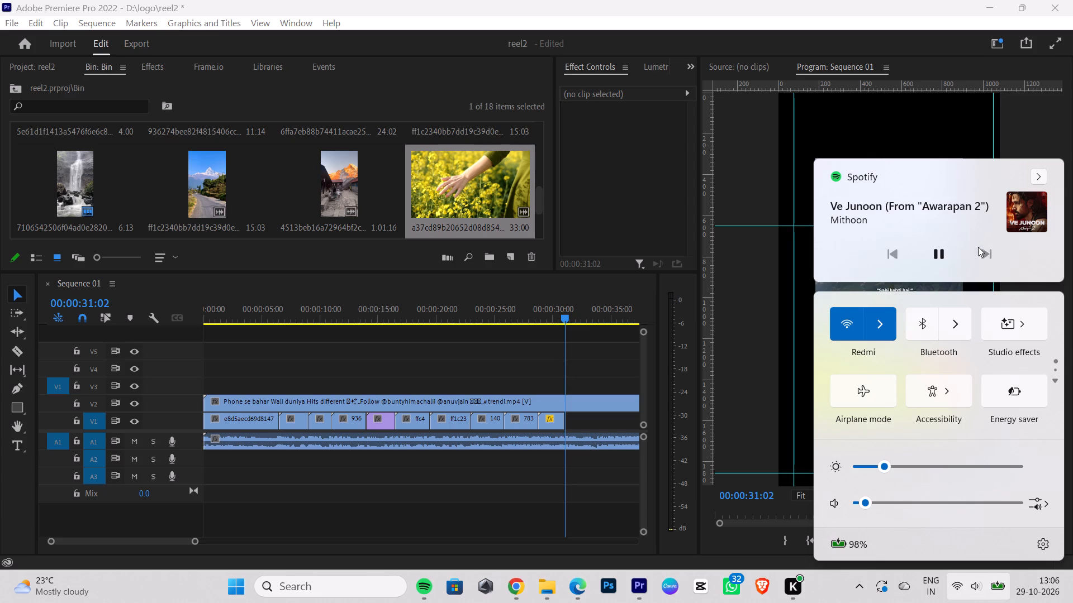
{"action": "left_click", "coordinate": [985, 252]}
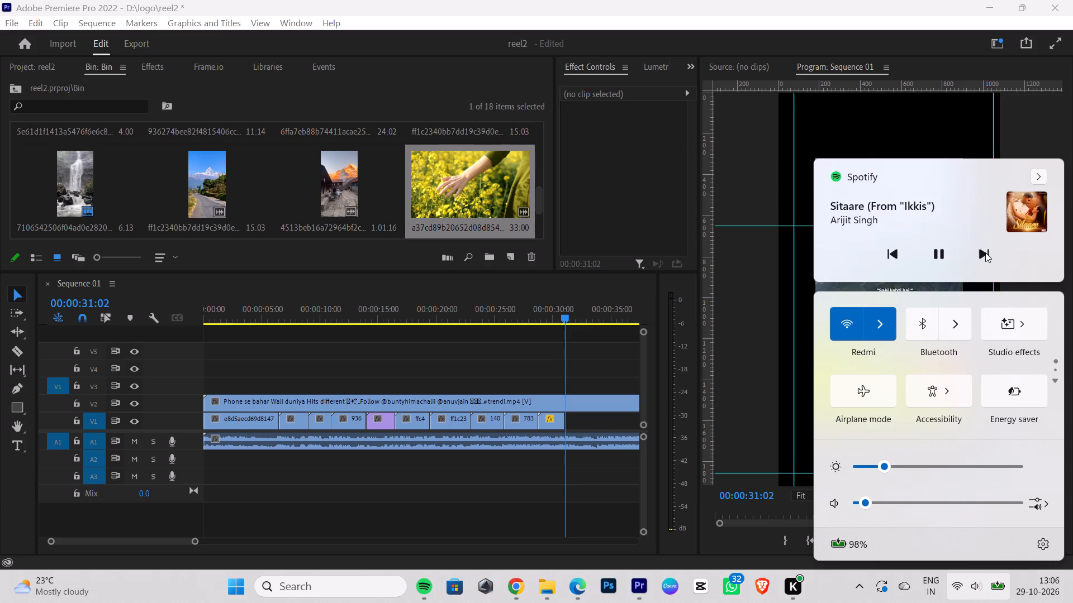
{"action": "left_click", "coordinate": [985, 252]}
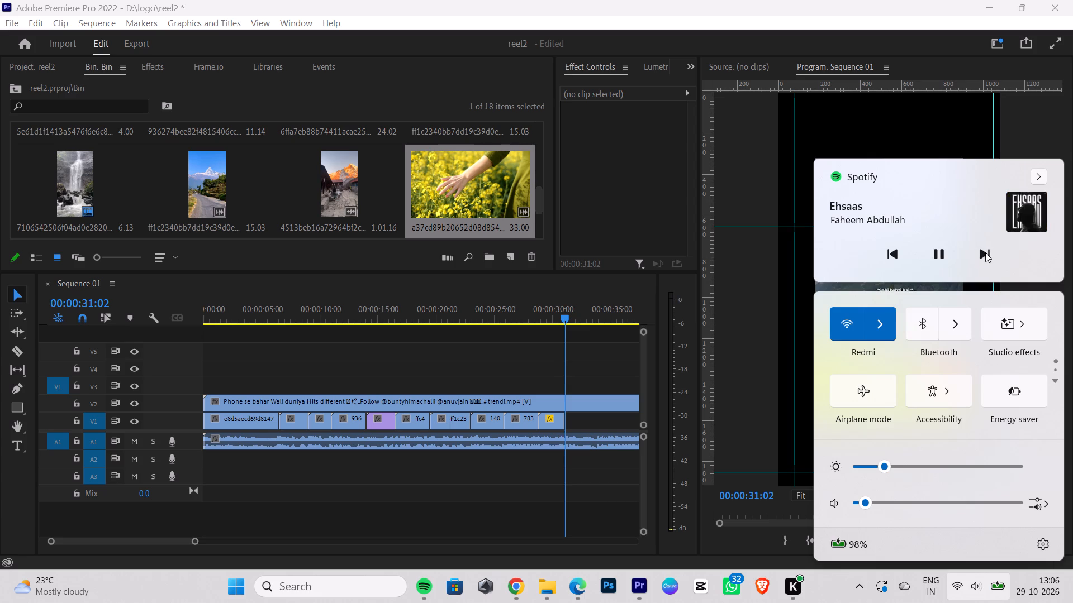
{"action": "left_click", "coordinate": [985, 252]}
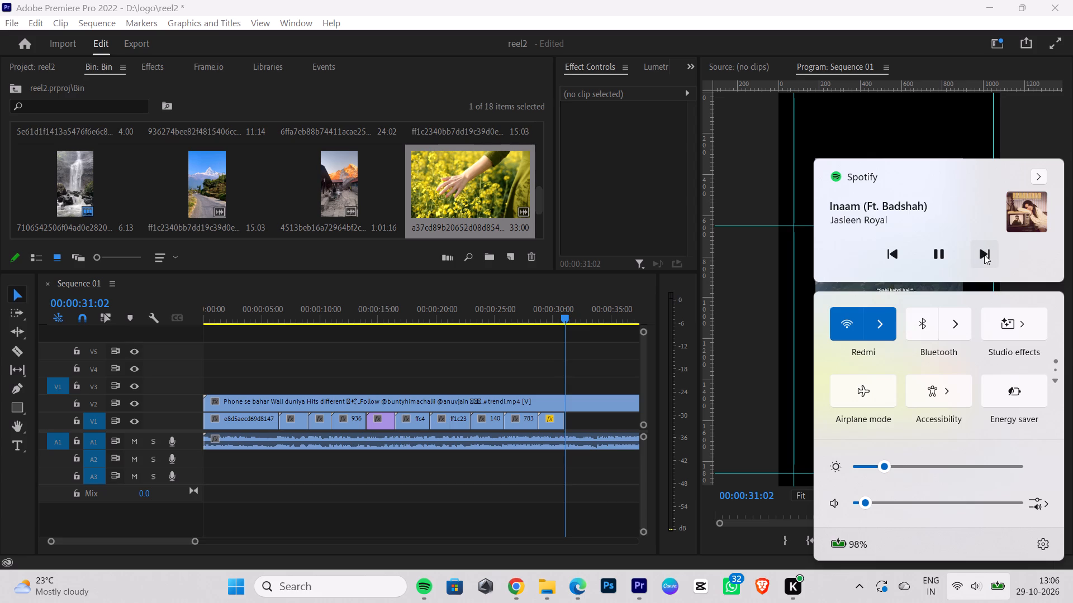
{"action": "left_click", "coordinate": [984, 253]}
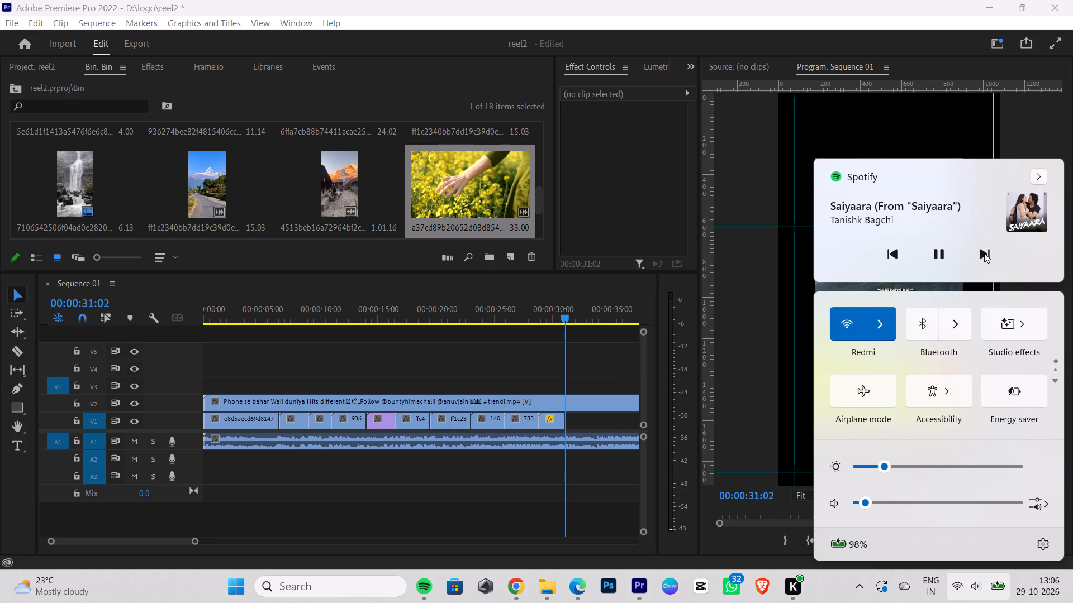
{"action": "left_click", "coordinate": [983, 247]}
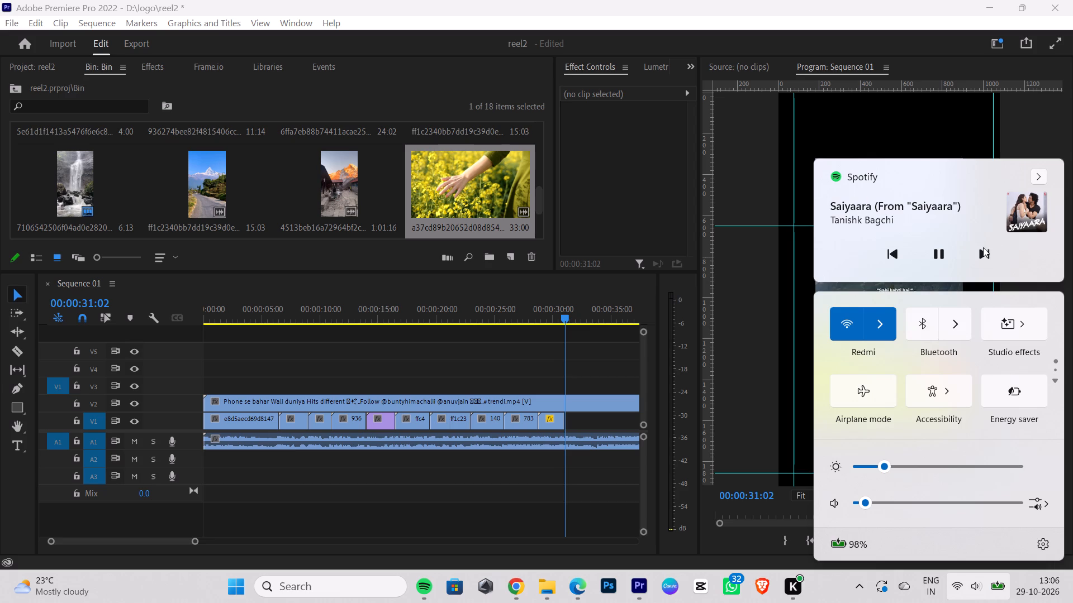
{"action": "left_click", "coordinate": [983, 247]}
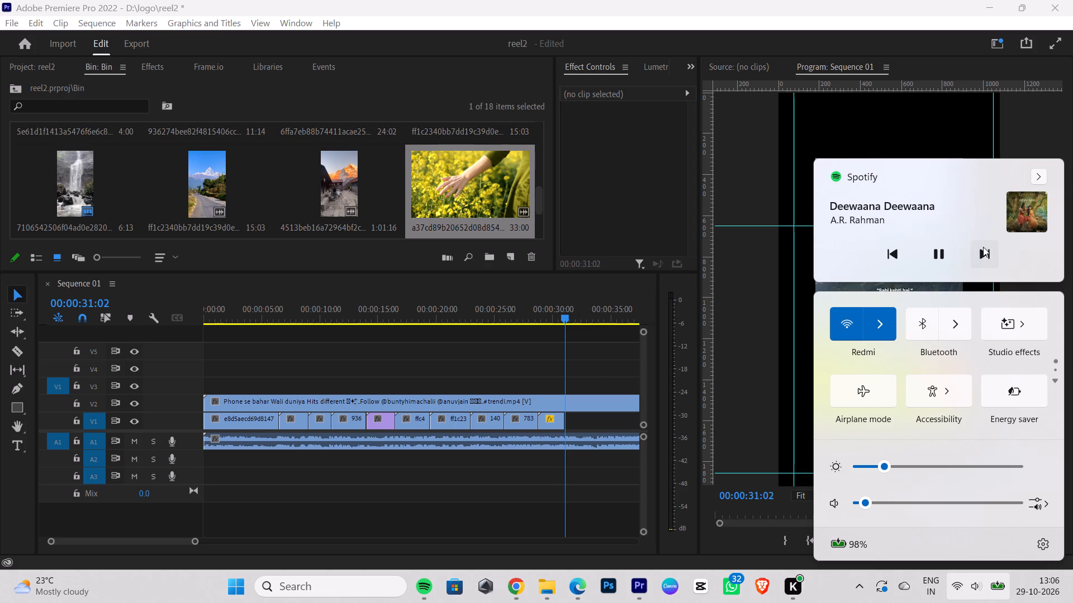
{"action": "left_click", "coordinate": [984, 258]}
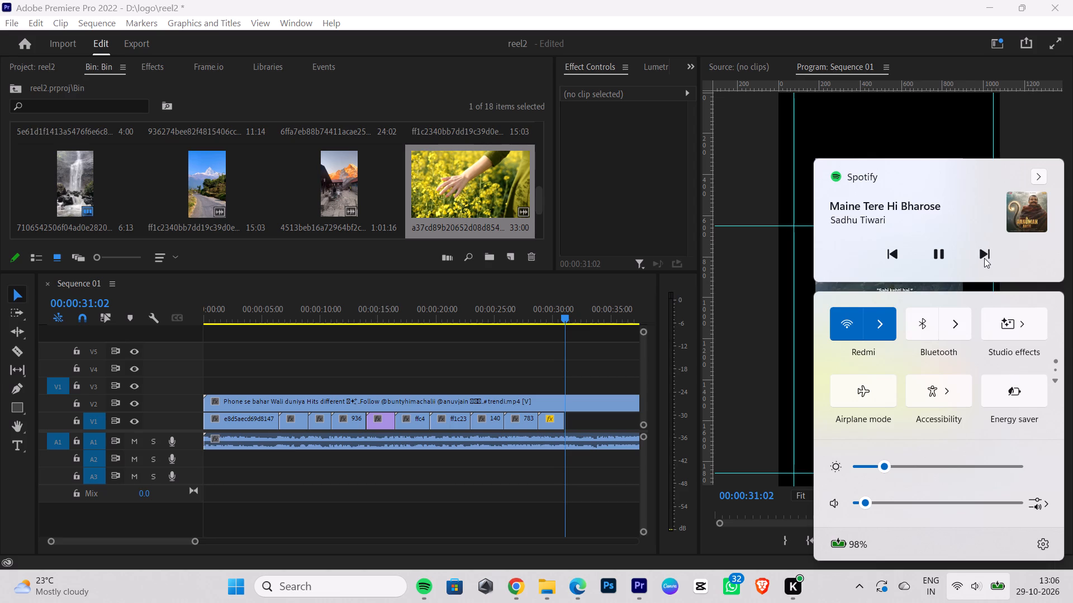
{"action": "left_click", "coordinate": [984, 258]}
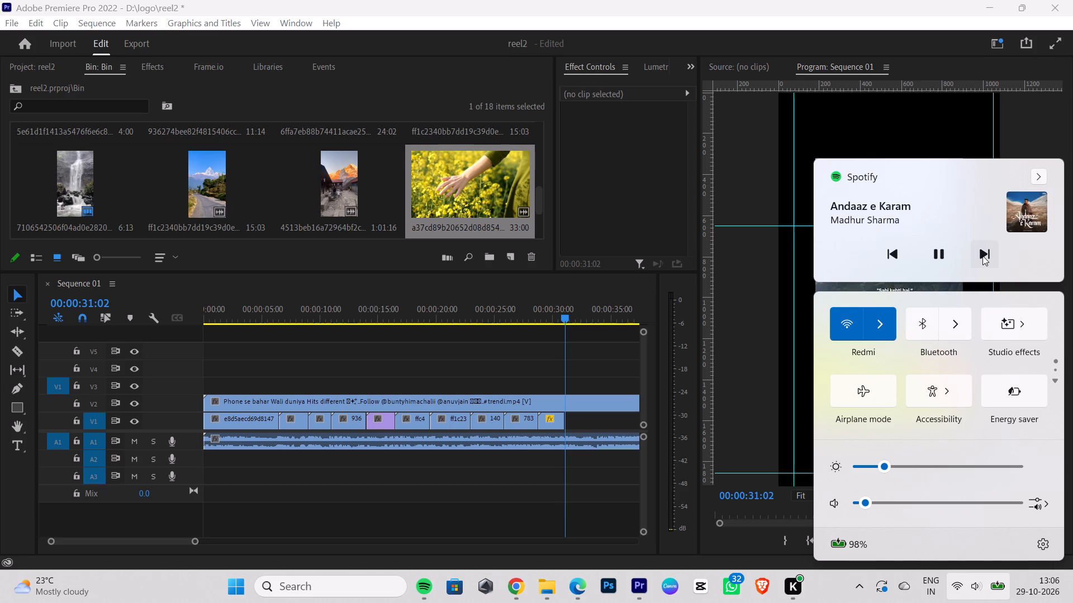
{"action": "left_click", "coordinate": [982, 256]}
{"action": "left_click", "coordinate": [980, 255]}
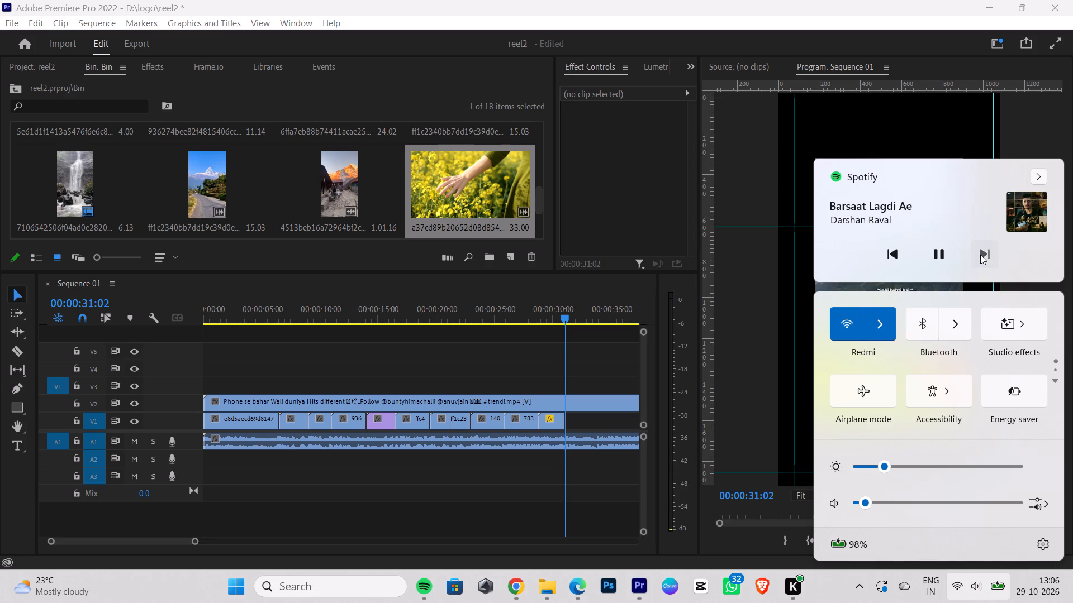
{"action": "left_click", "coordinate": [980, 255]}
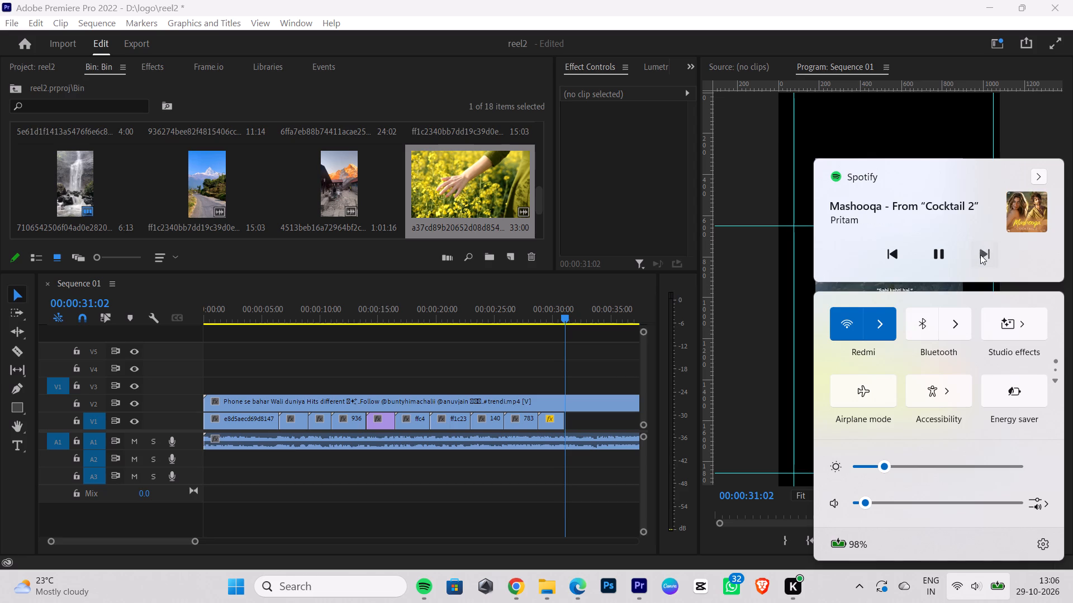
{"action": "left_click", "coordinate": [980, 255]}
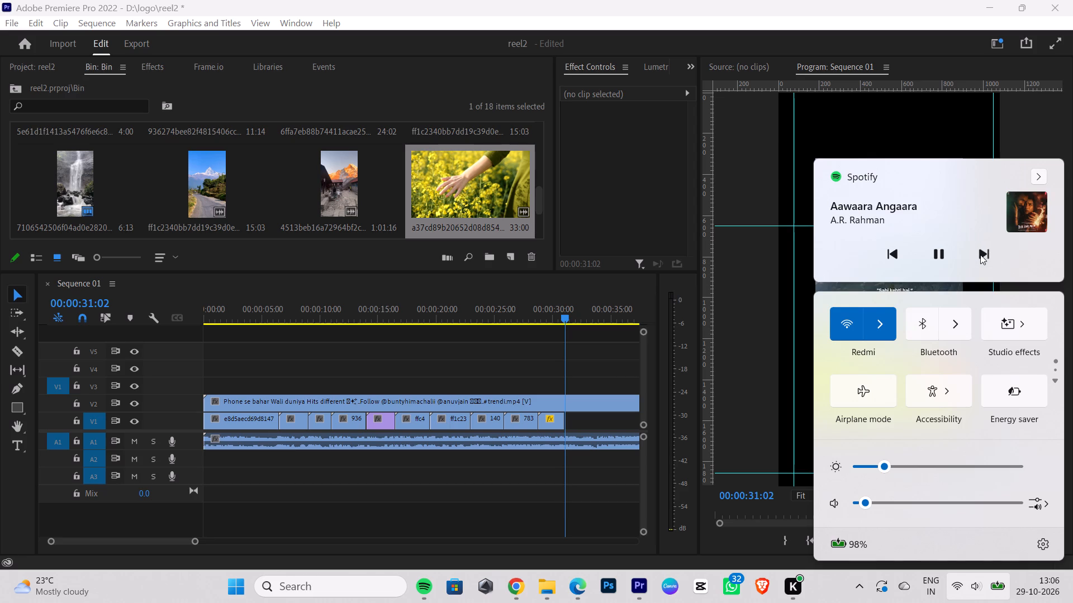
{"action": "left_click", "coordinate": [980, 255]}
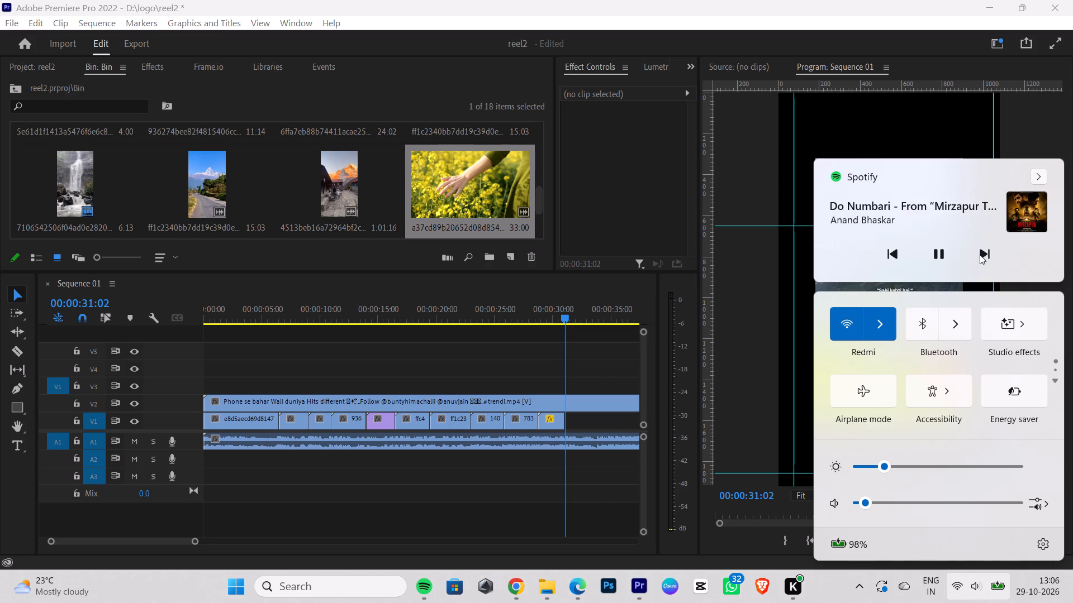
{"action": "left_click", "coordinate": [980, 255]}
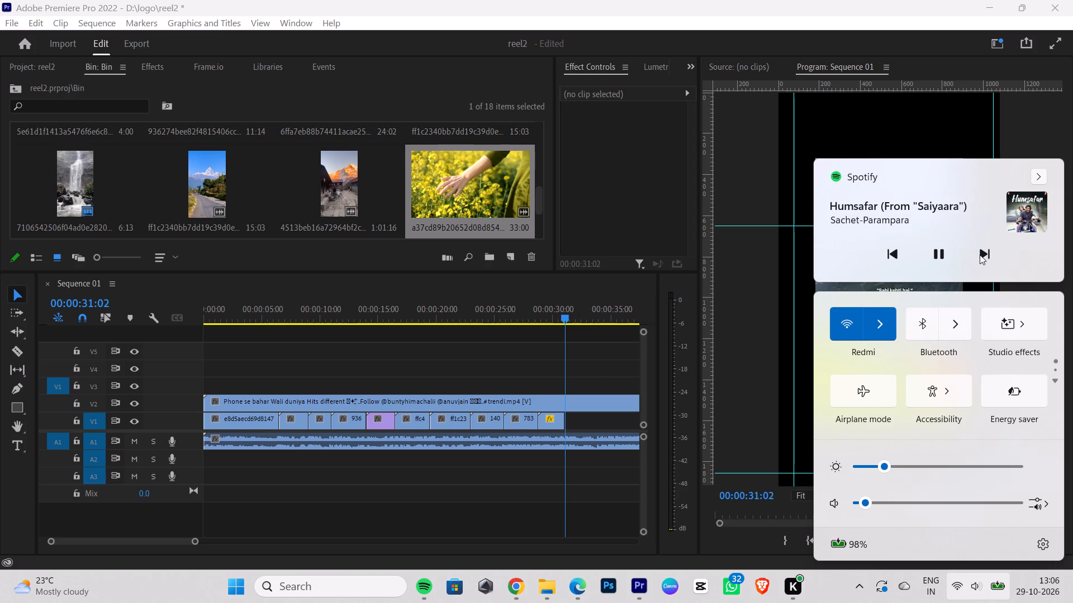
{"action": "left_click", "coordinate": [980, 255]}
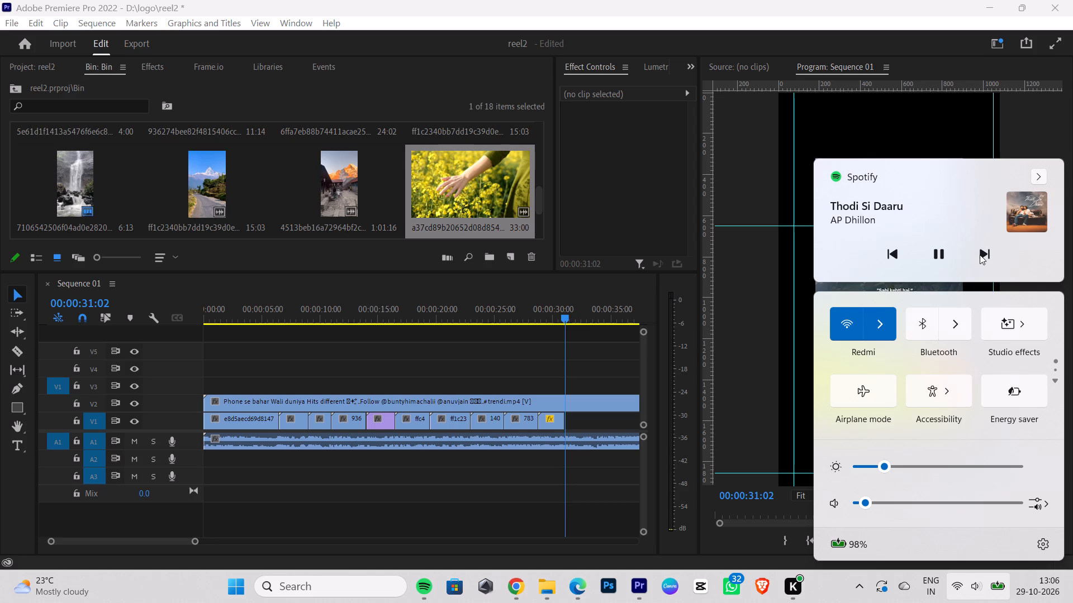
{"action": "left_click", "coordinate": [638, 193]}
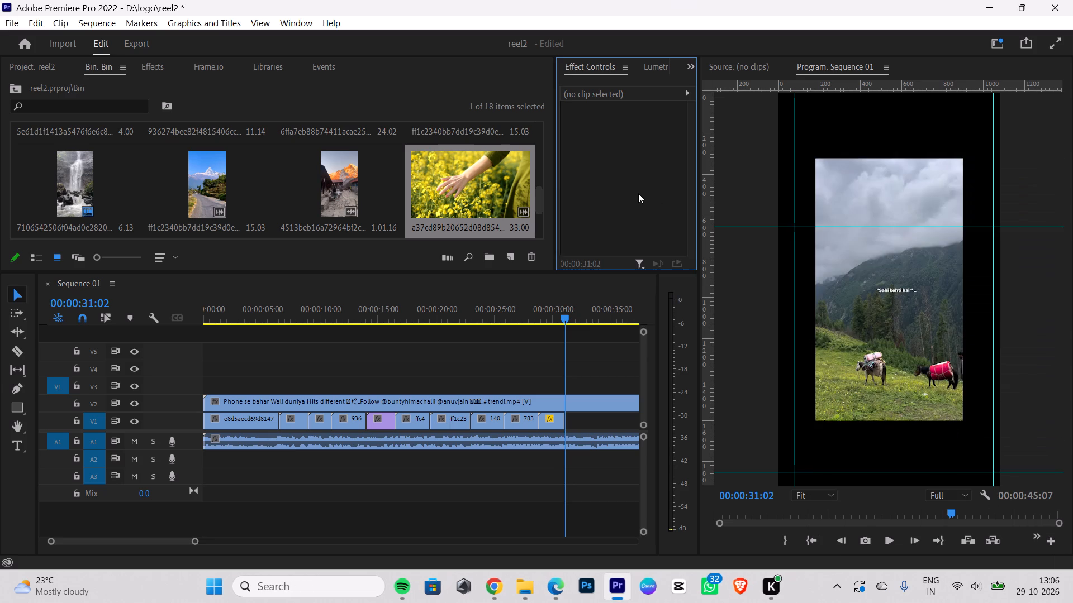
Place the c14a07067 green-valley clip from the bin without its audio on V1 at 00:00:31:02, directly after the yellow-flower clip.
{"action": "scroll", "coordinate": [368, 209], "scroll_direction": "up", "scroll_amount": 1}
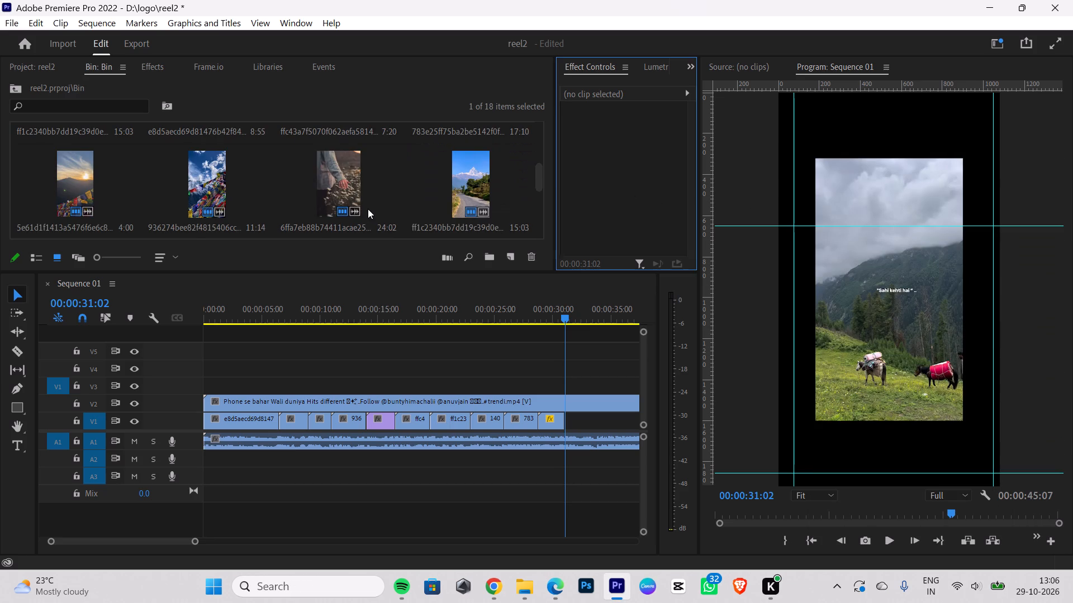
{"action": "scroll", "coordinate": [376, 207], "scroll_direction": "up", "scroll_amount": 2}
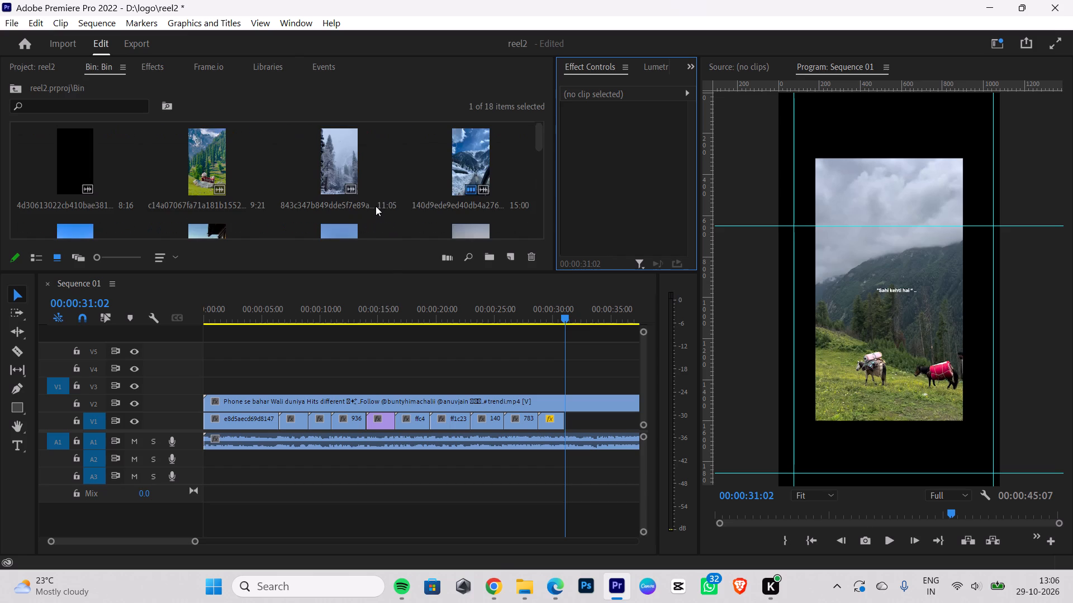
{"action": "left_click_drag", "start_coordinate": [213, 165], "coordinate": [587, 351]}
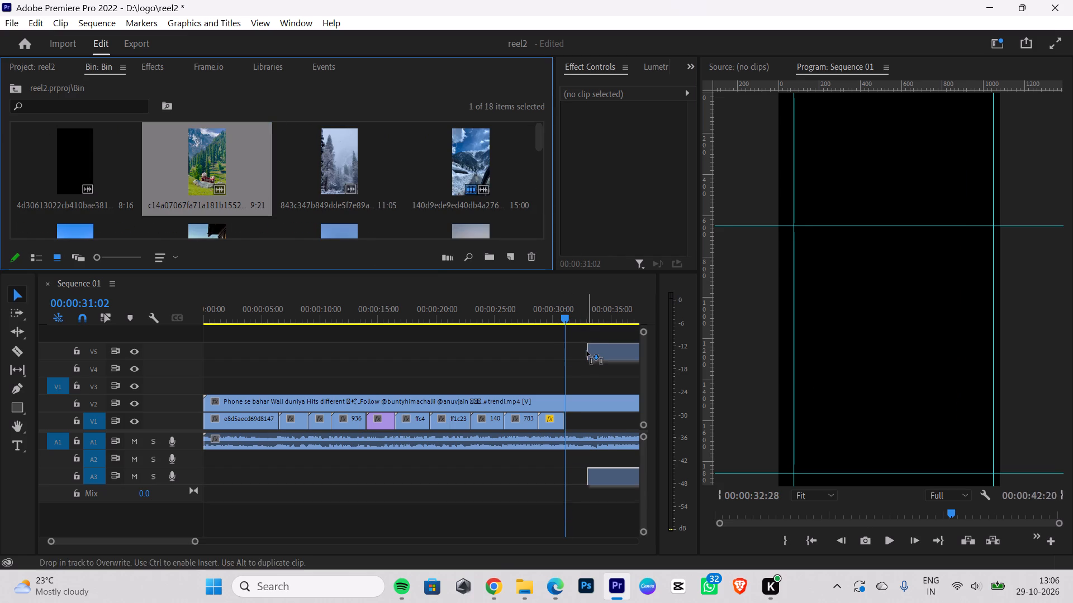
{"action": "left_click_drag", "start_coordinate": [587, 351], "coordinate": [588, 350]}
{"action": "left_click", "coordinate": [611, 478]}
{"action": "key", "text": "BackSpace"}
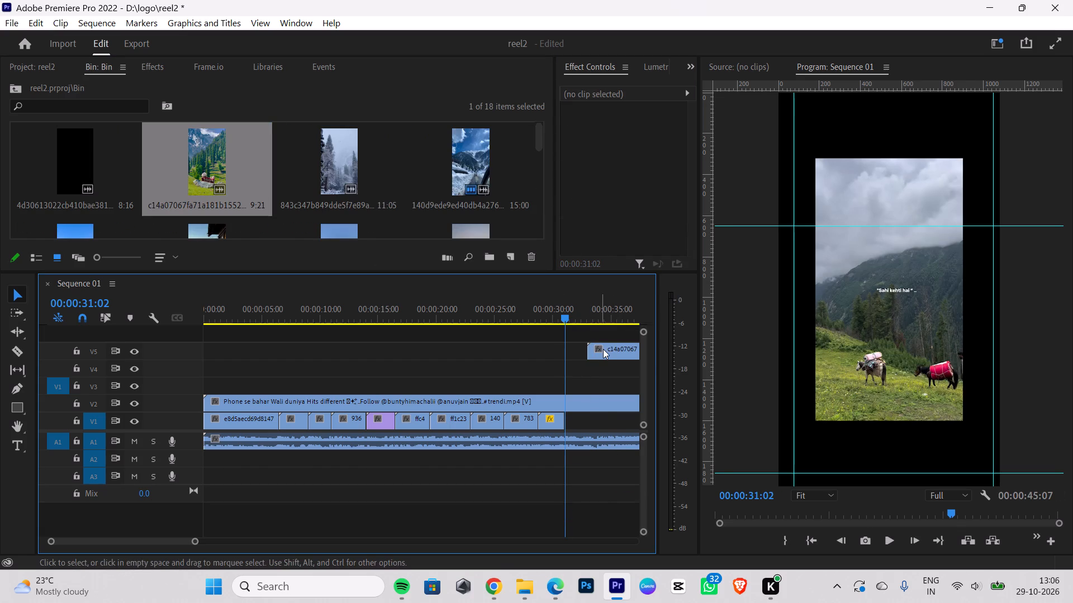
{"action": "left_click_drag", "start_coordinate": [603, 349], "coordinate": [579, 422]}
Apply Scale to Frame Size to the c14a07067 green-valley clip on V1.
{"action": "right_click", "coordinate": [591, 423]}
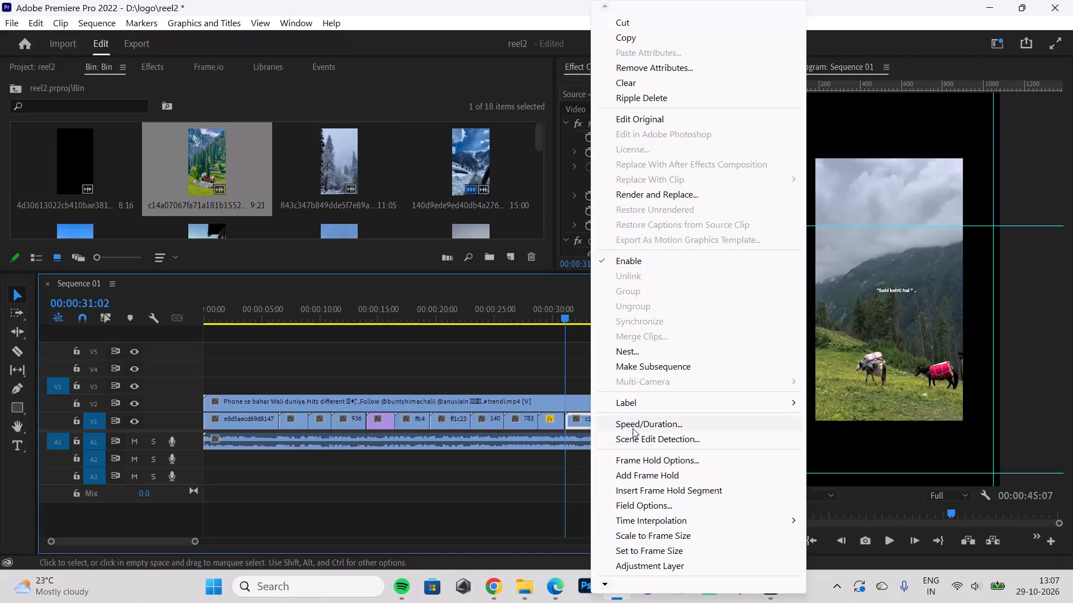
{"action": "left_click", "coordinate": [628, 533]}
{"action": "key", "text": "Left"}
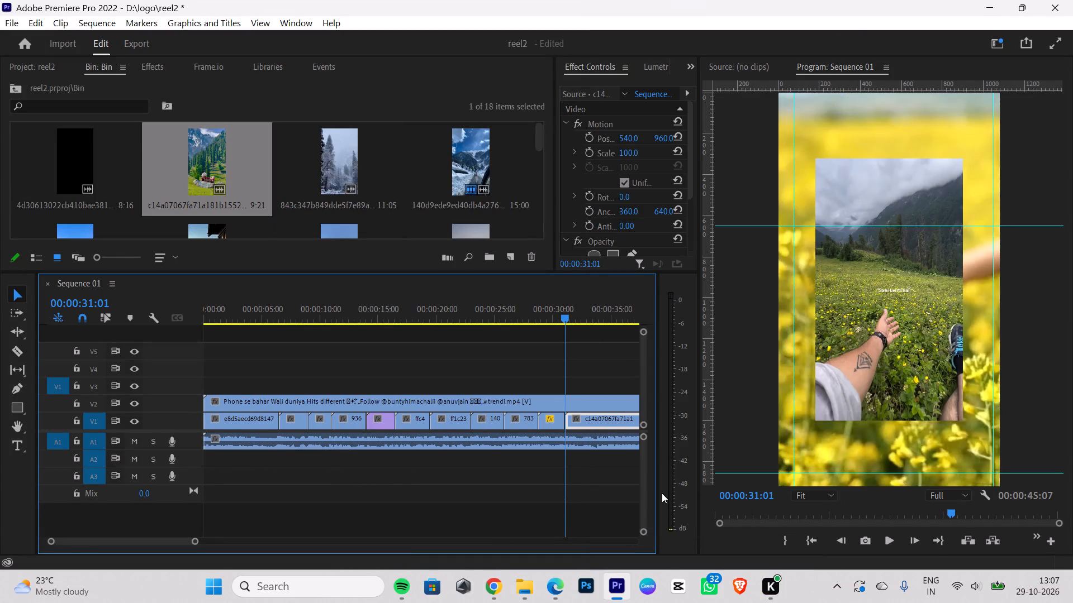
Cut the c14a07067 green-valley clip at 00:00:33:26, where the reference's horses shot gives way to the snowy cabin, and delete the remainder.
{"action": "key", "text": "Left"}
{"action": "key", "text": "Right"}
{"action": "key", "text": "Right"}
{"action": "key", "text": "Right"}
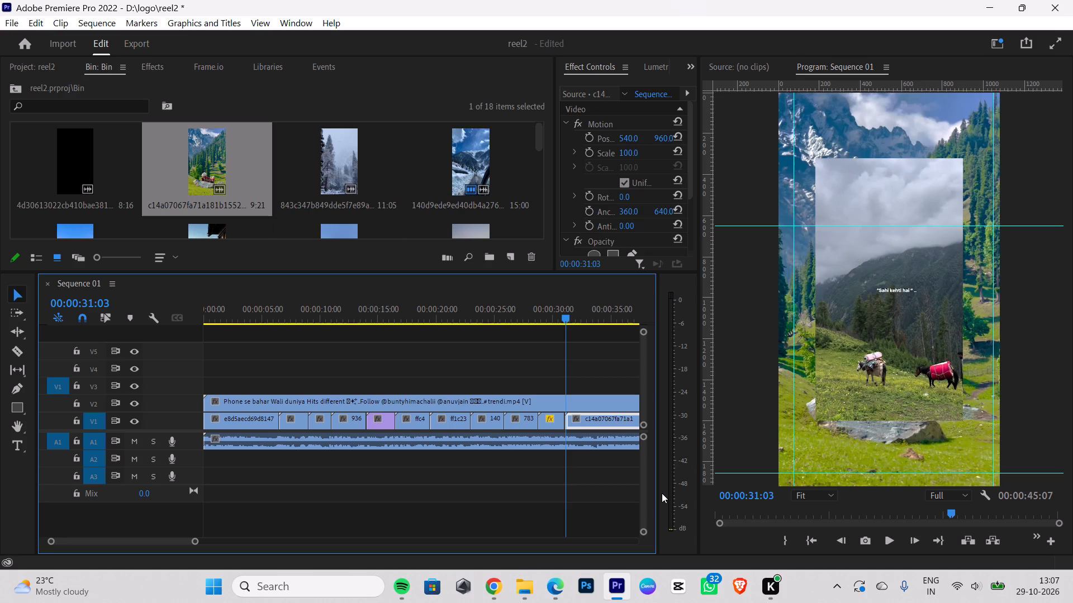
{"action": "key", "text": "Right"}
{"action": "key", "text": "Right"}
{"action": "key", "text": "Right"}
{"action": "key", "text": "Right"}
{"action": "key", "text": "Right"}
{"action": "key", "text": "Right"}
{"action": "key", "text": "Right"}
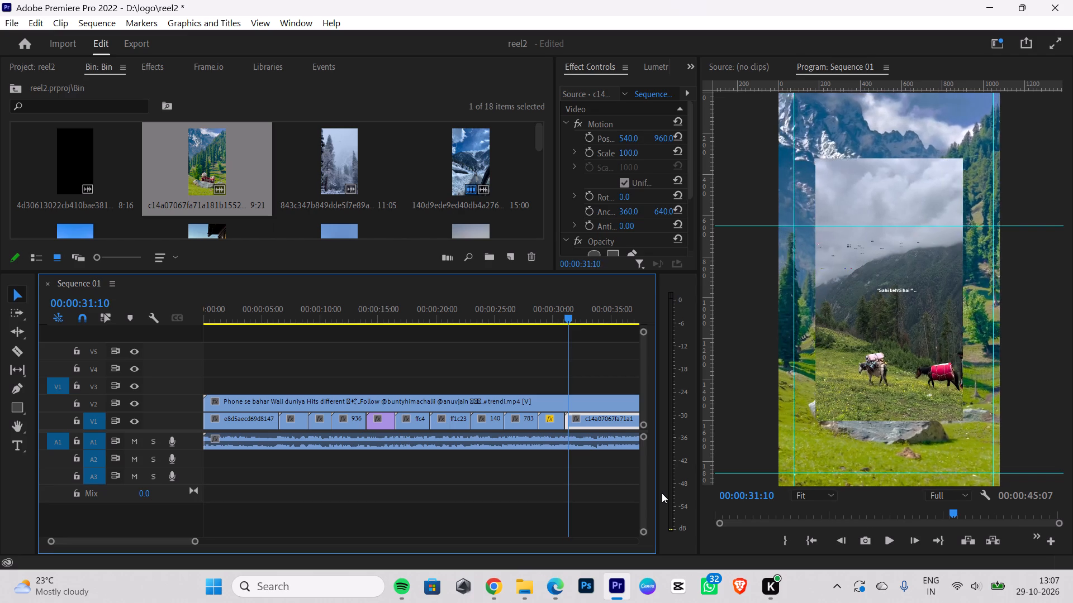
{"action": "key", "text": "Right"}
{"action": "key", "text": "Right"}
{"action": "key", "text": "Right"}
{"action": "key", "text": "Right"}
{"action": "key", "text": "Right"}
{"action": "key", "text": "Right"}
{"action": "key", "text": "Right"}
{"action": "key", "text": "Right"}
{"action": "key", "text": "Right"}
{"action": "key", "text": "Right"}
{"action": "key", "text": "Right"}
{"action": "key", "text": "Right"}
{"action": "key", "text": "Right"}
{"action": "key", "text": "Right"}
{"action": "key", "text": "Right"}
{"action": "key", "text": "Right"}
{"action": "key", "text": "Right"}
{"action": "key", "text": "Right"}
{"action": "key", "text": "Right"}
{"action": "key", "text": "Right"}
{"action": "key", "text": "Right"}
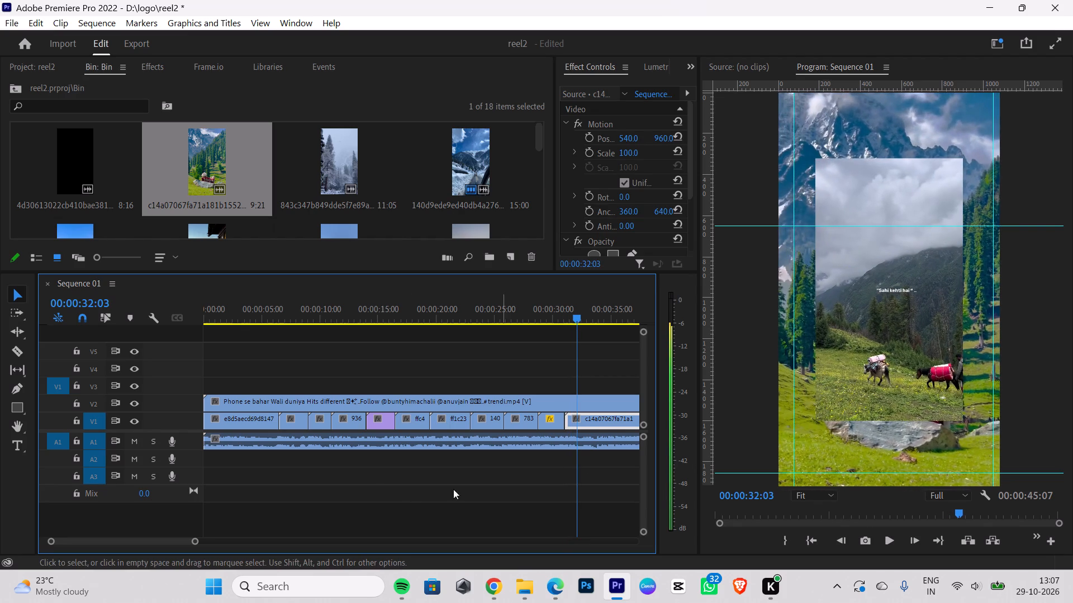
{"action": "scroll", "coordinate": [384, 433], "scroll_direction": "down", "scroll_amount": 6}
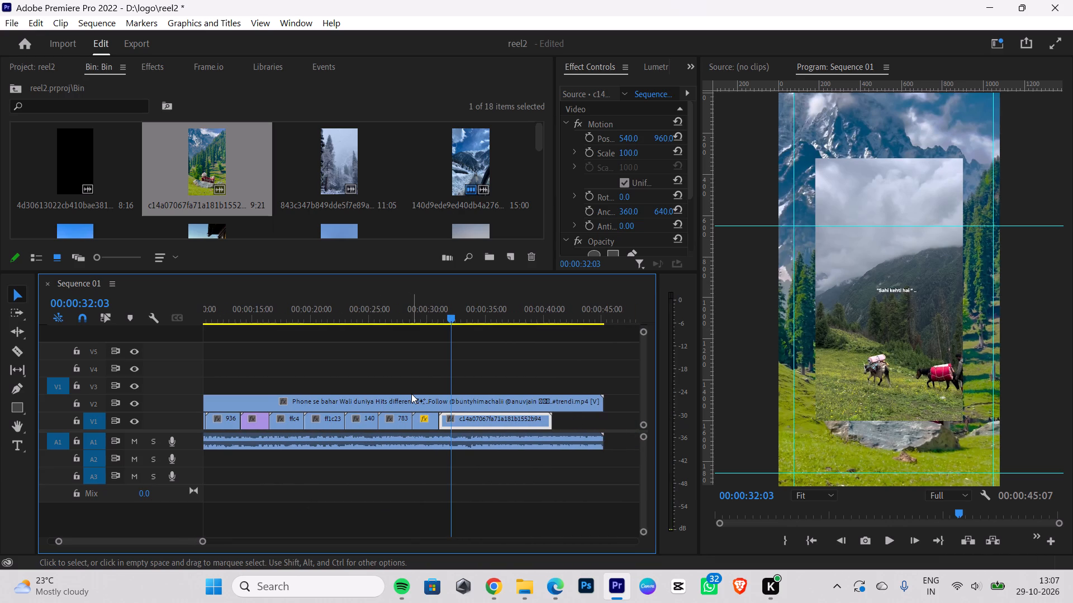
{"action": "key", "text": "Right"}
{"action": "key", "text": "Right"}
{"action": "key", "text": "Right"}
{"action": "key", "text": "Right"}
{"action": "key", "text": "Right"}
{"action": "key", "text": "Right"}
{"action": "key", "text": "Right"}
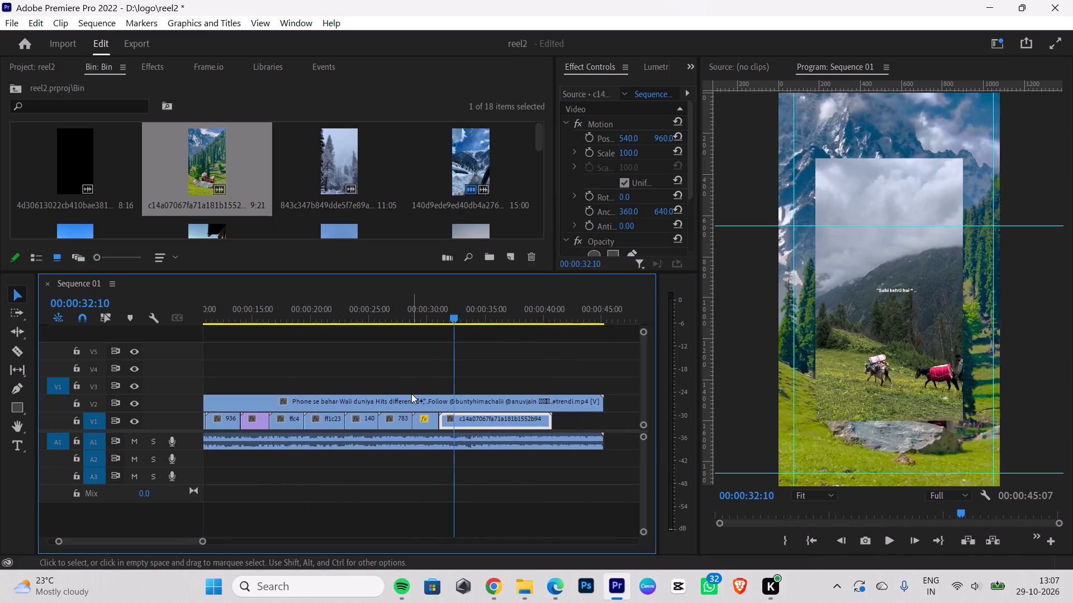
{"action": "key", "text": "Right"}
{"action": "key", "text": "Right"}
{"action": "key", "text": "Right"}
{"action": "key", "text": "Right"}
{"action": "key", "text": "Right"}
{"action": "key", "text": "Right"}
{"action": "key", "text": "Right"}
{"action": "key", "text": "Right"}
{"action": "key", "text": "Right"}
{"action": "key", "text": "Right"}
{"action": "key", "text": "Right"}
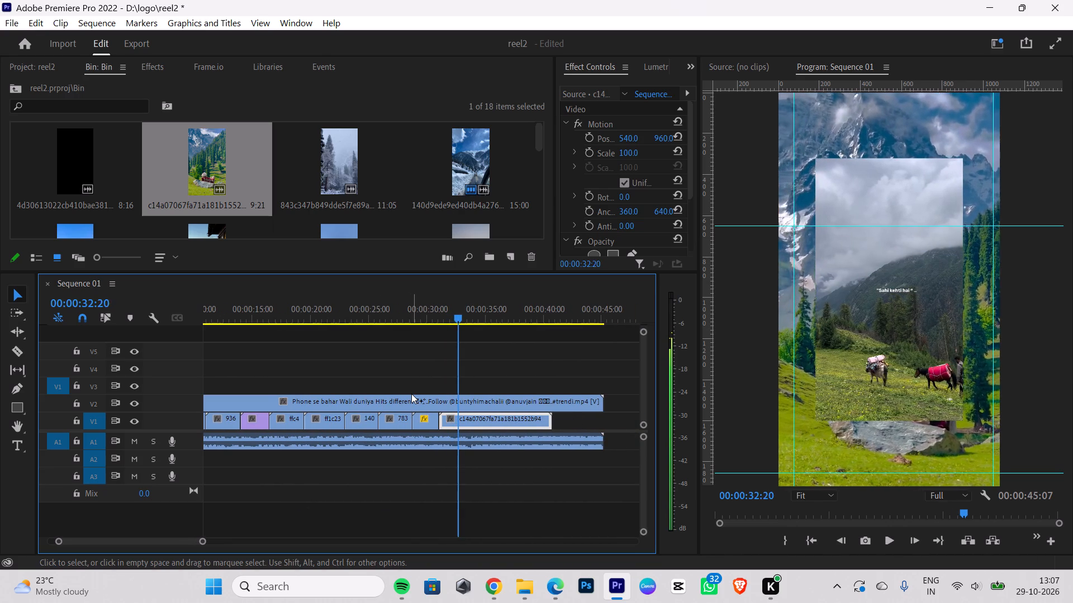
{"action": "key", "text": "Right"}
{"action": "key", "text": "Right"}
{"action": "key", "text": "Right"}
{"action": "key", "text": "Right"}
{"action": "key", "text": "Right"}
{"action": "key", "text": "Right"}
{"action": "key", "text": "Right"}
{"action": "key", "text": "Right"}
{"action": "key", "text": "Right"}
{"action": "key", "text": "Right"}
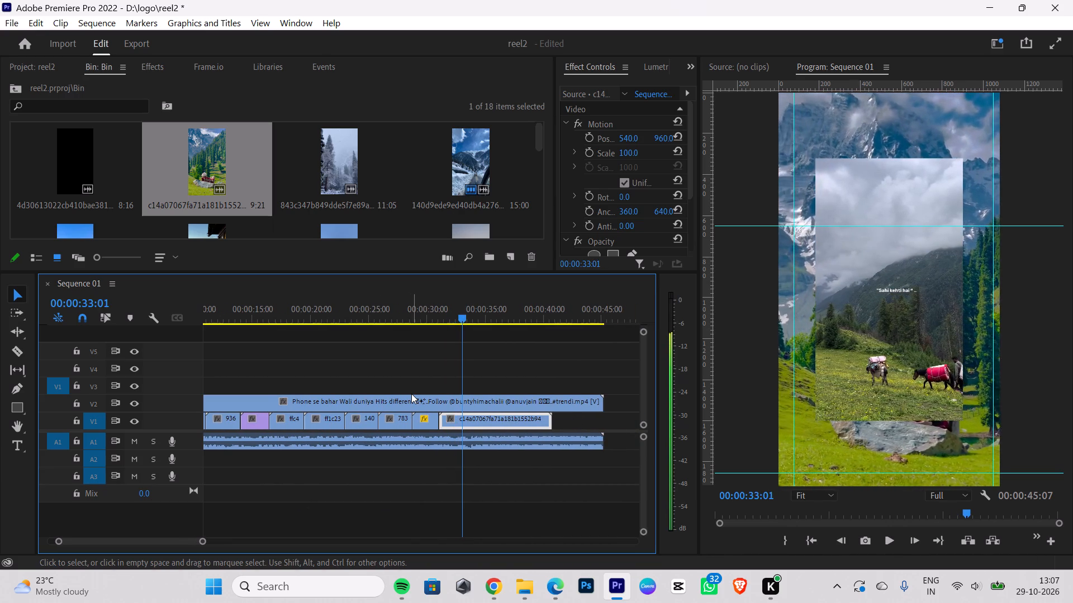
{"action": "key", "text": "Right"}
{"action": "key", "text": "Right"}
{"action": "key", "text": "Right"}
{"action": "key", "text": "Right"}
{"action": "key", "text": "Right"}
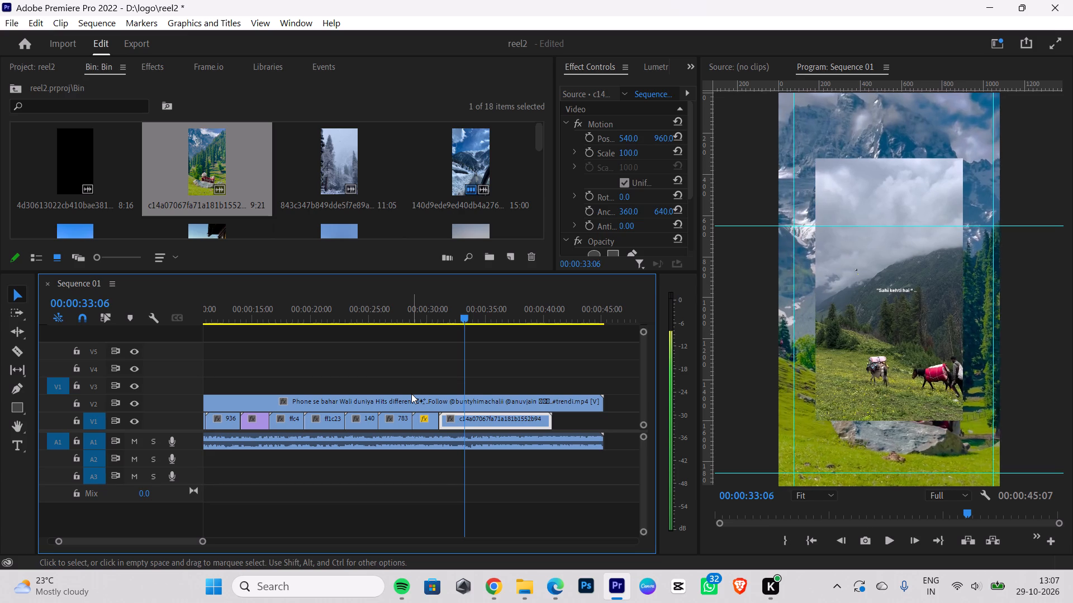
{"action": "key", "text": "Right"}
{"action": "key", "text": "Right"}
{"action": "key", "text": "Right"}
{"action": "key", "text": "Right"}
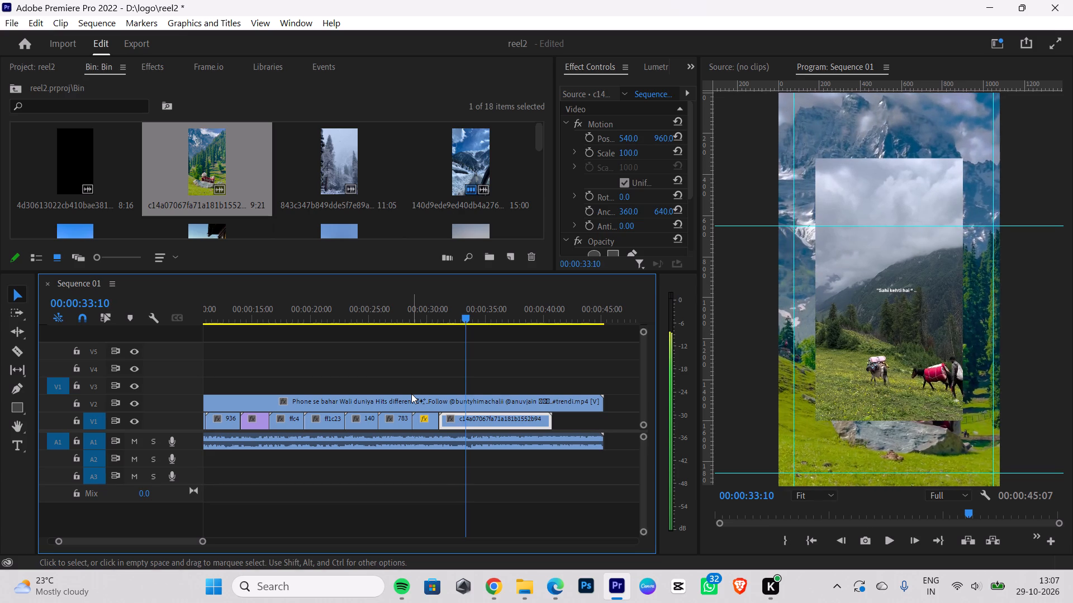
{"action": "key", "text": "Right"}
{"action": "key", "text": "Right"}
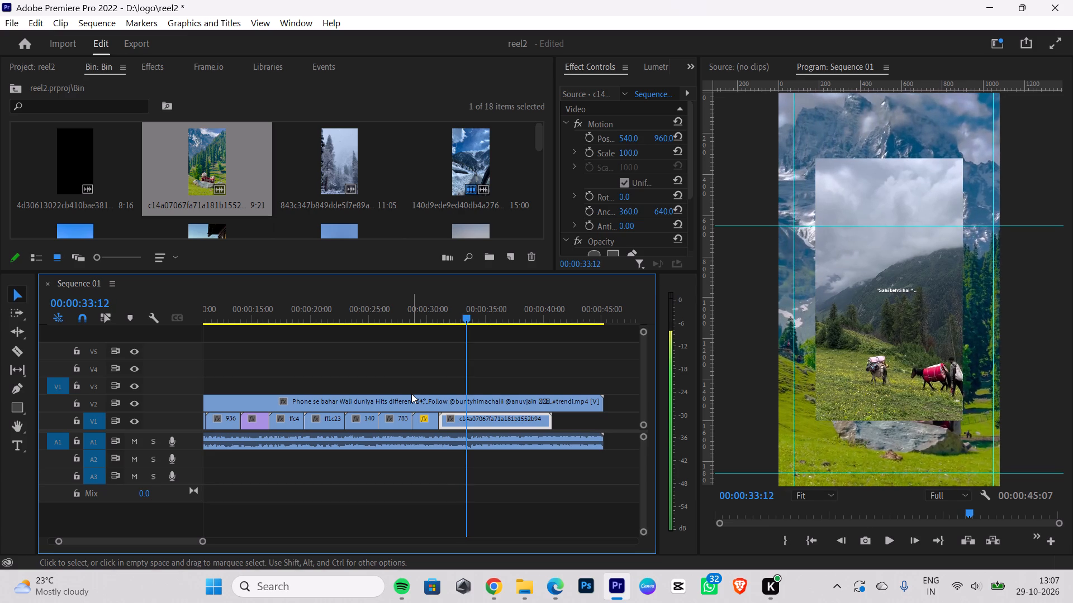
{"action": "key", "text": "Right"}
{"action": "key", "text": "Right"}
{"action": "key", "text": "Right"}
{"action": "key", "text": "Right"}
{"action": "key", "text": "Right"}
{"action": "key", "text": "Right"}
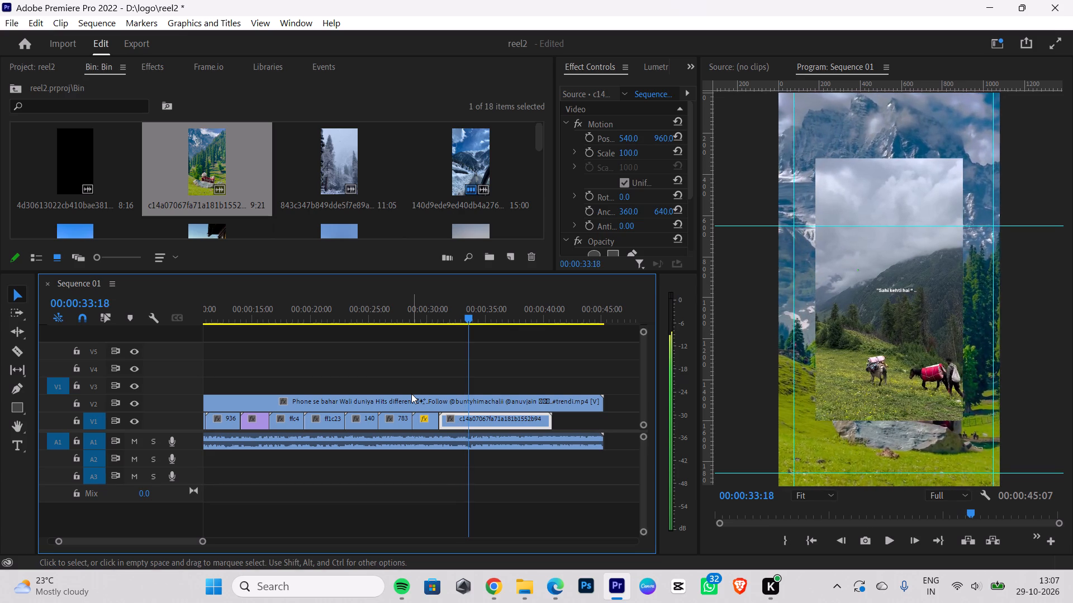
{"action": "key", "text": "Right"}
{"action": "key", "text": "Right"}
{"action": "key", "text": "Right"}
{"action": "key", "text": "Right"}
{"action": "key", "text": "Right"}
{"action": "key", "text": "Right"}
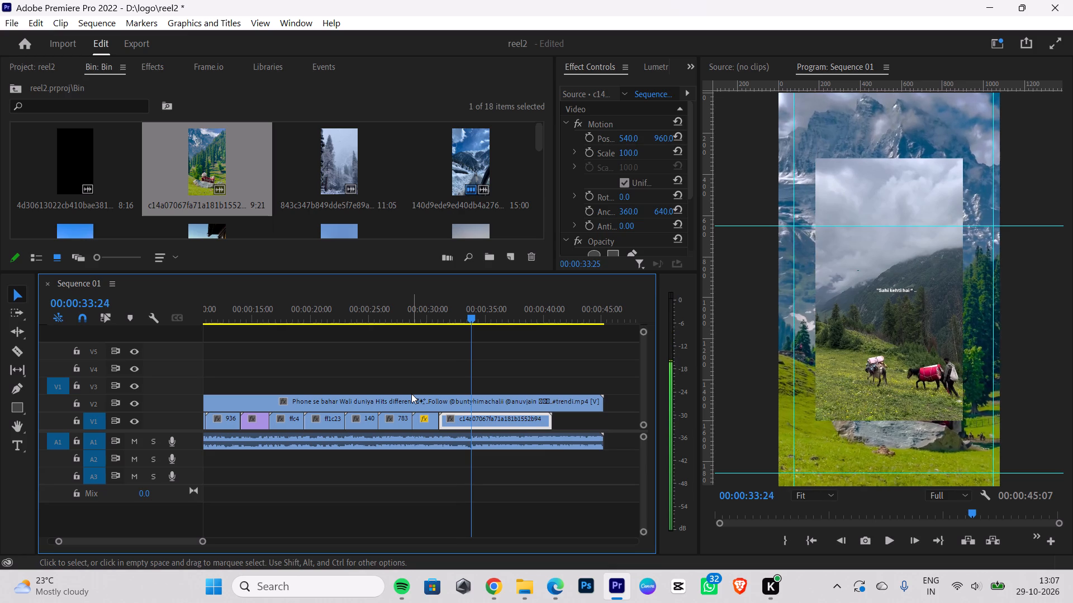
{"action": "key", "text": "Right"}
{"action": "key", "text": "Right"}
{"action": "key", "text": "Right"}
{"action": "key", "text": "Left"}
{"action": "key", "text": "Left"}
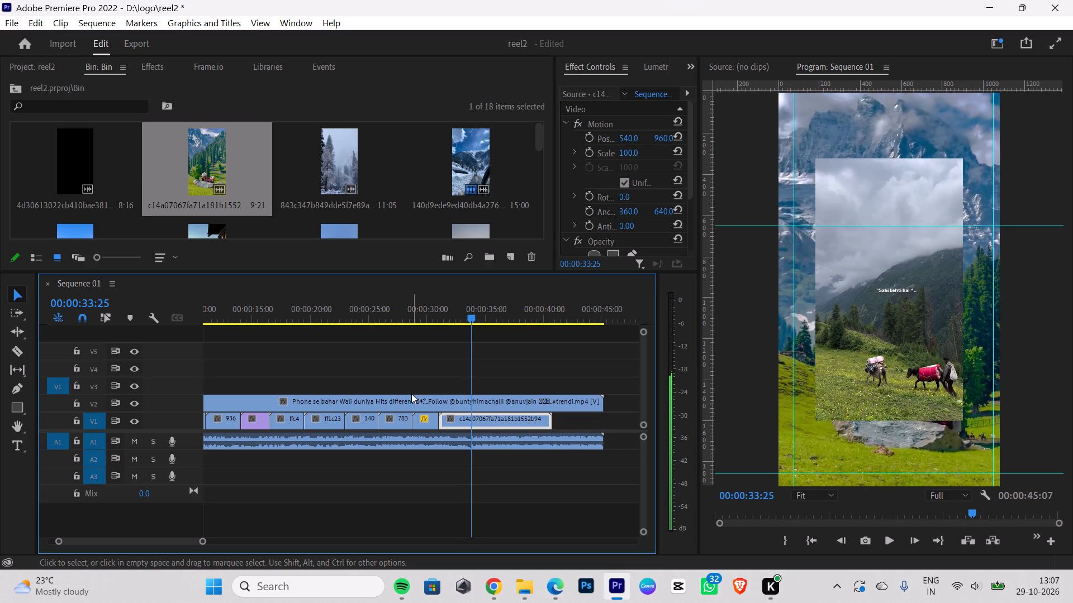
{"action": "key", "text": "Right"}
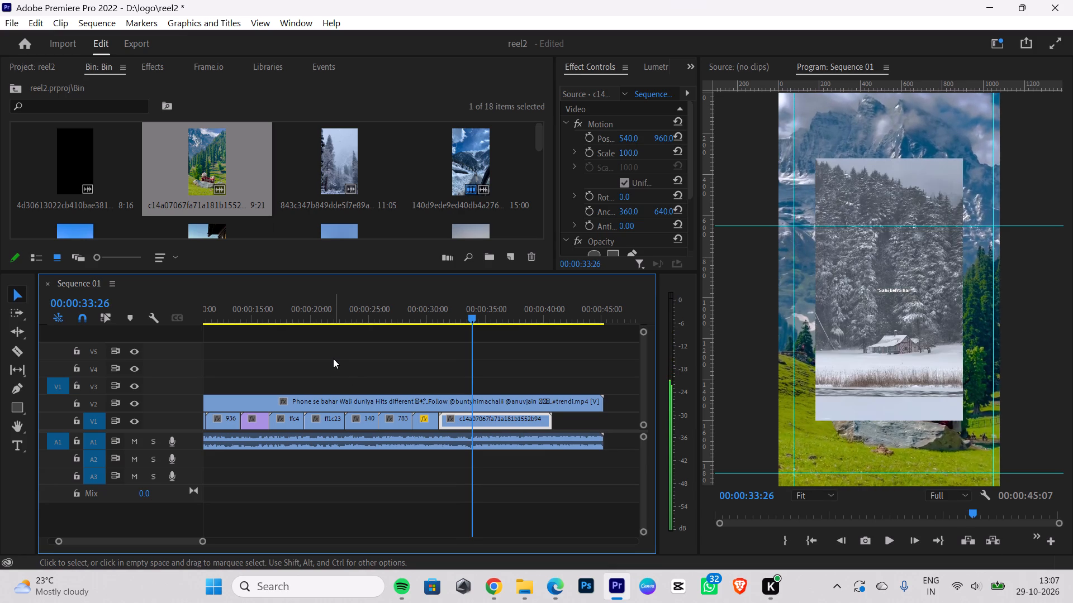
{"action": "left_click", "coordinate": [22, 355]}
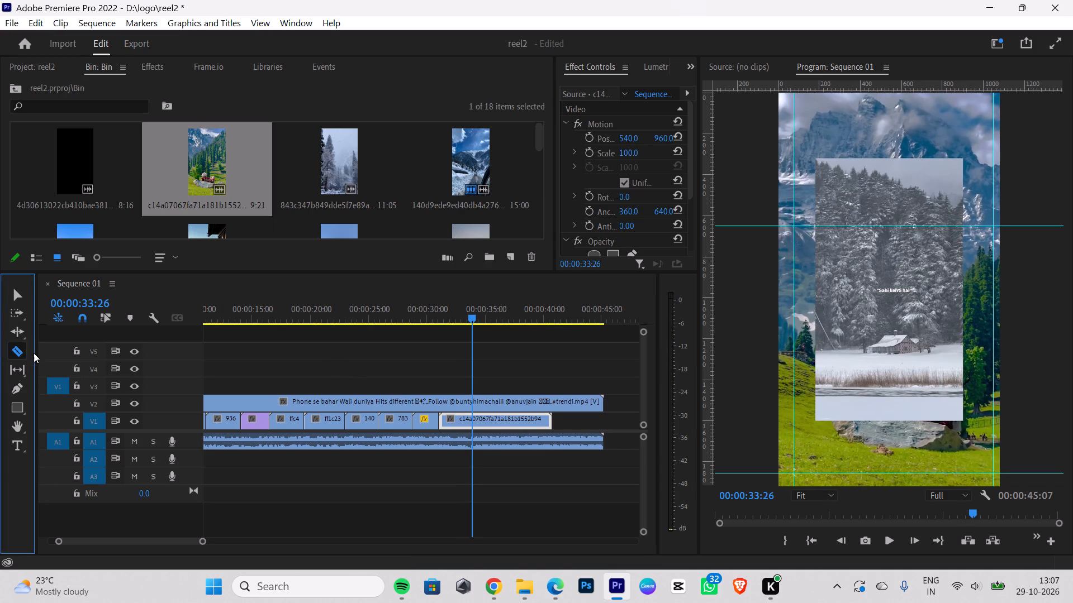
{"action": "left_click_drag", "start_coordinate": [301, 375], "coordinate": [483, 462]}
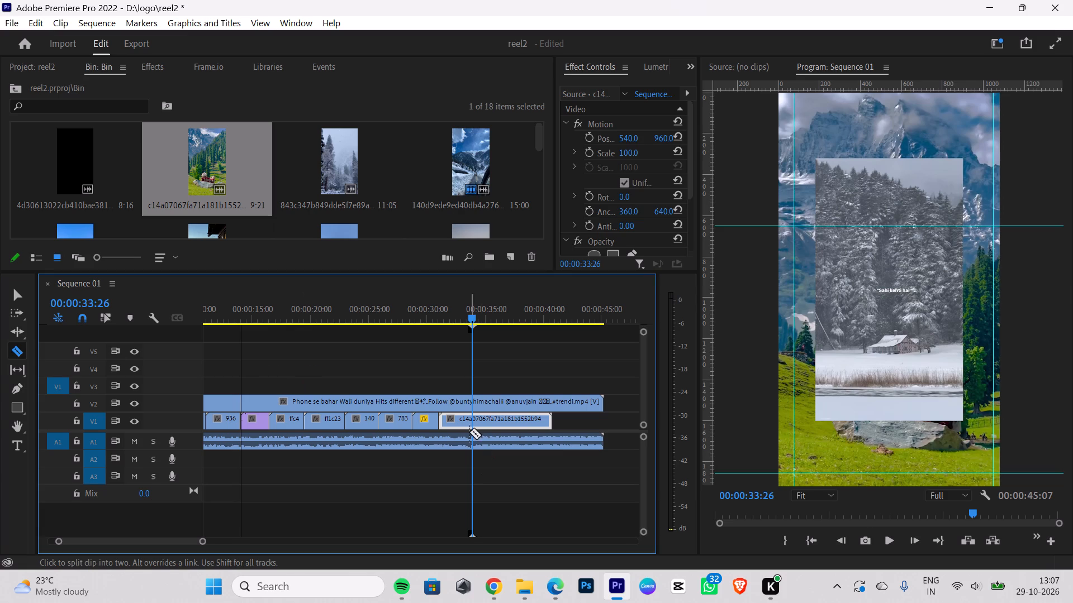
{"action": "left_click", "coordinate": [472, 416]}
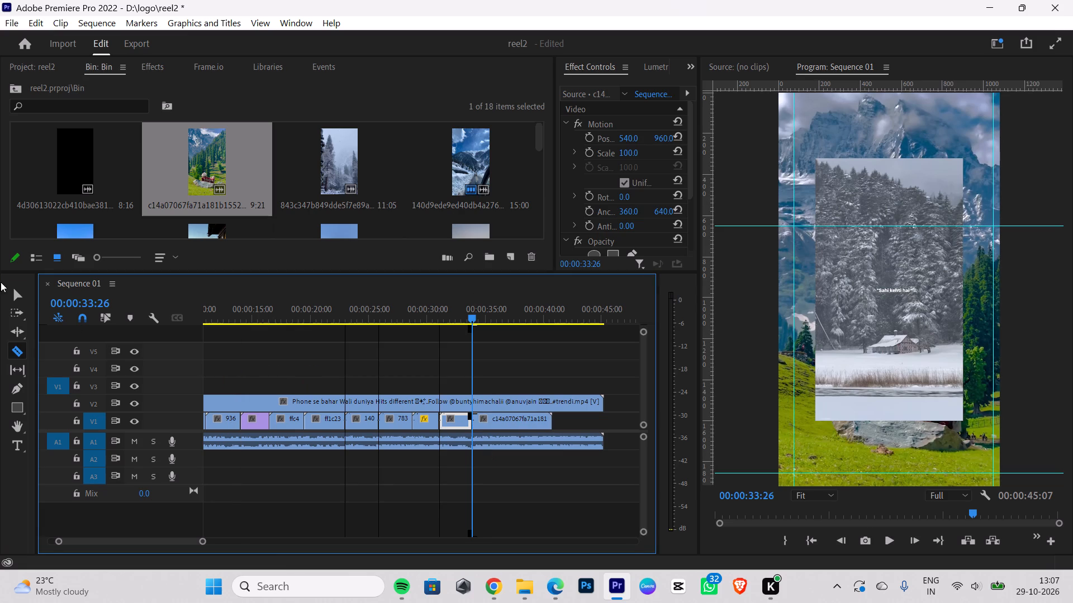
{"action": "left_click", "coordinate": [19, 299]}
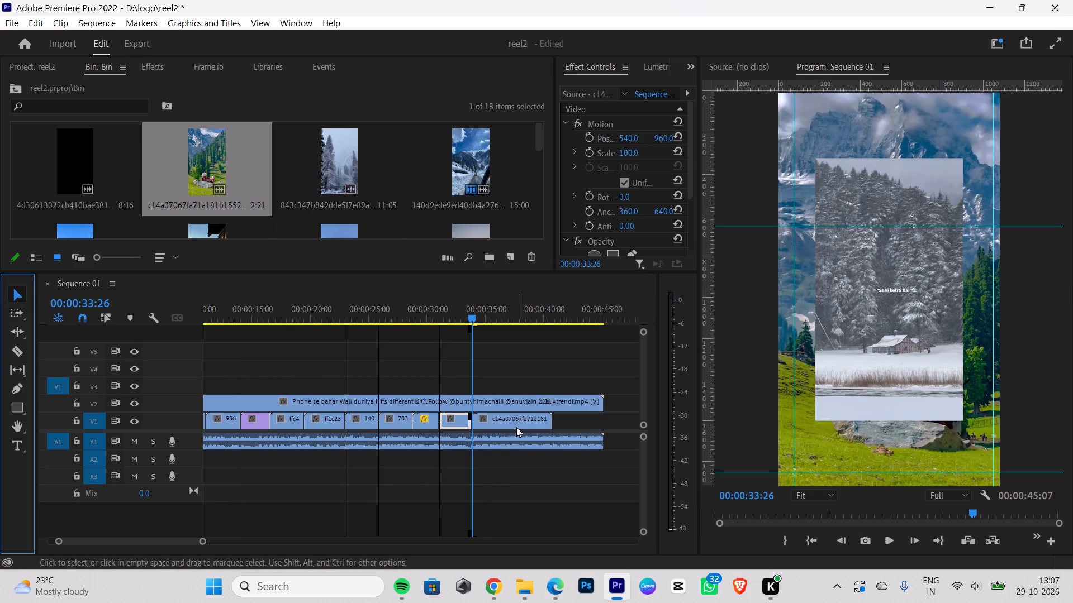
{"action": "left_click", "coordinate": [517, 427]}
{"action": "key", "text": "BackSpace"}
Place the 843c347b snowy-forest clip from the bin without its audio on V1 at 00:00:33:26, directly after the green-valley clip.
{"action": "left_click_drag", "start_coordinate": [345, 170], "coordinate": [556, 447]}
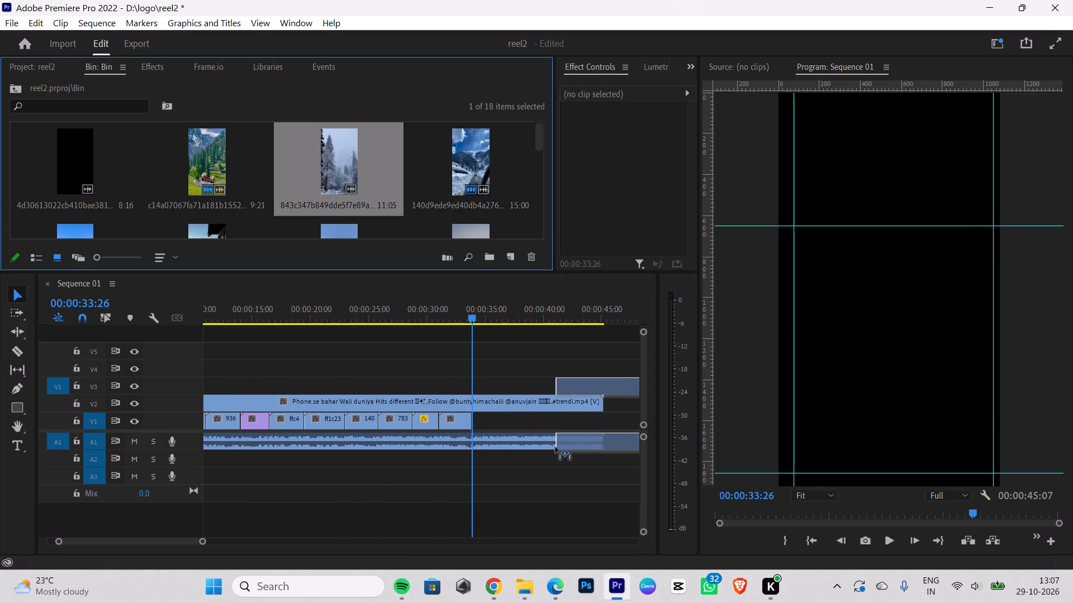
{"action": "left_click_drag", "start_coordinate": [556, 447], "coordinate": [619, 367]}
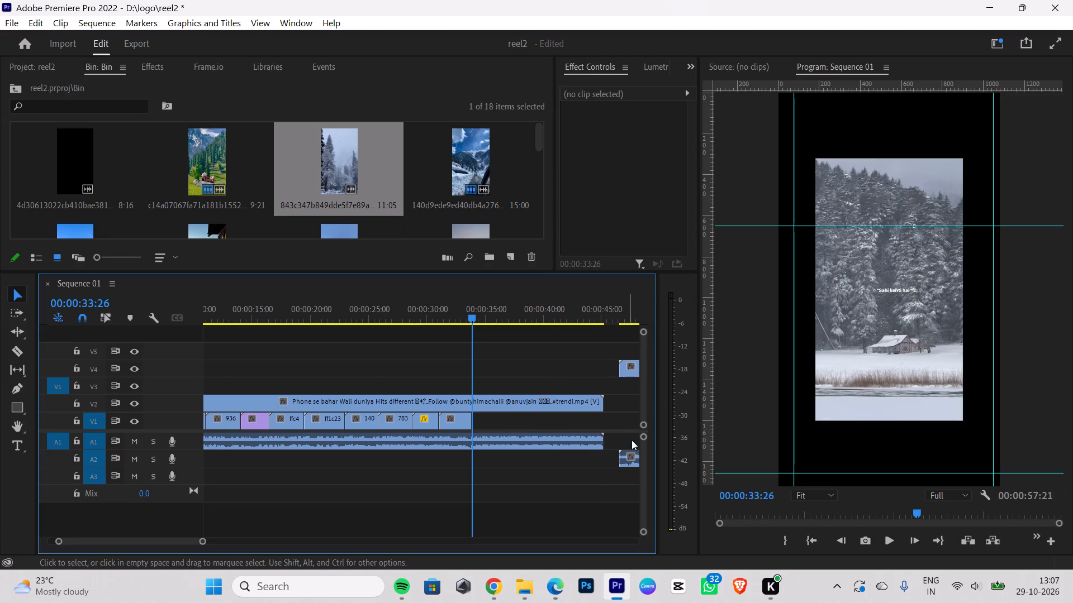
{"action": "left_click", "coordinate": [634, 465]}
{"action": "key", "text": "BackSpace"}
{"action": "left_click", "coordinate": [628, 374]}
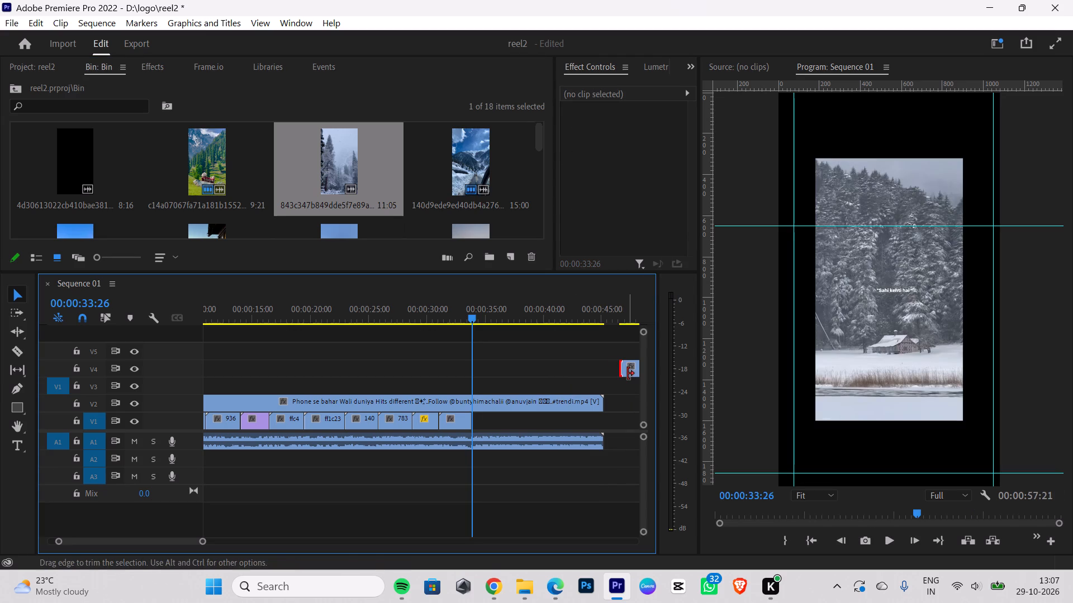
{"action": "left_click_drag", "start_coordinate": [634, 370], "coordinate": [502, 432]}
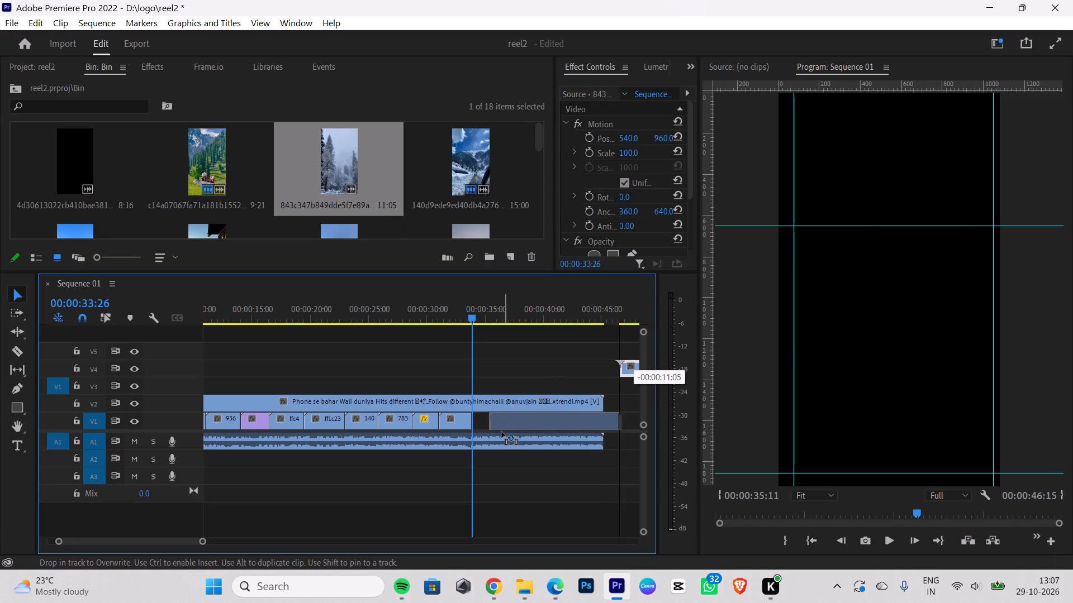
{"action": "left_click_drag", "start_coordinate": [502, 432], "coordinate": [485, 429]}
Apply Scale to Frame Size to the 843c347b snowy-forest clip on V1.
{"action": "right_click", "coordinate": [495, 422]}
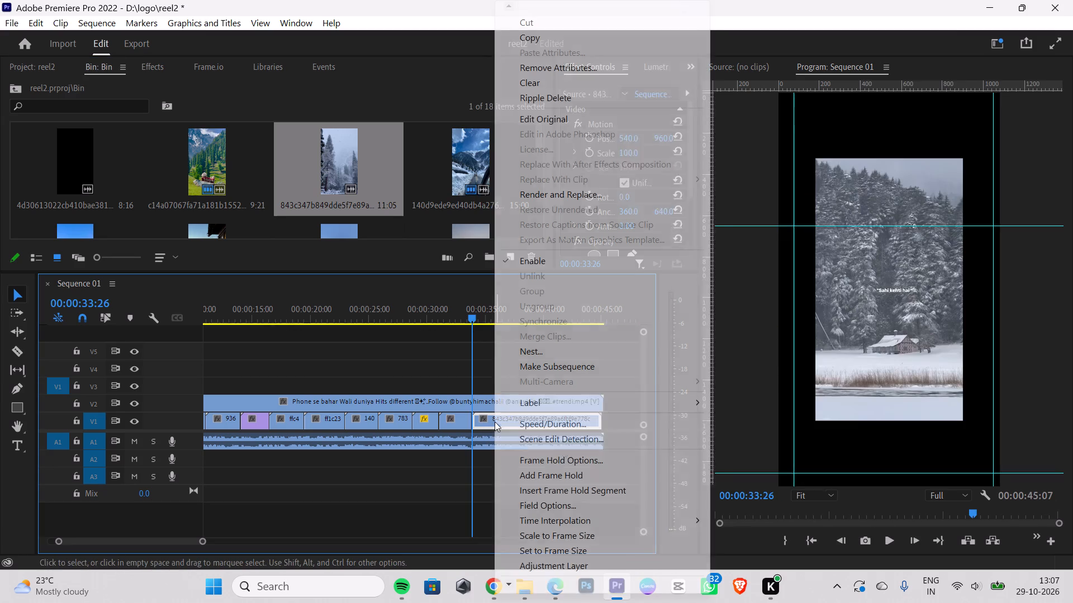
{"action": "left_click", "coordinate": [592, 535]}
Cut the 843c347b snowy-forest clip at 00:00:36:19, where the reference's snowy cabin gives way to the man on the hillside, and delete the remainder.
{"action": "key", "text": "Right"}
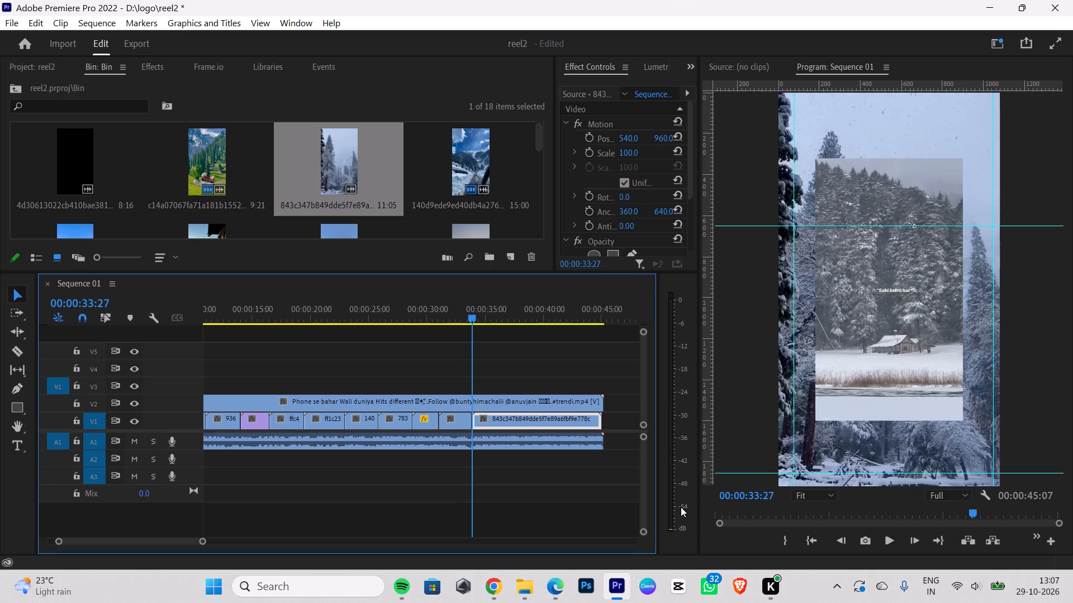
{"action": "key", "text": "Right"}
{"action": "key", "text": "Right"}
{"action": "key", "text": "Right"}
{"action": "key", "text": "Right"}
{"action": "key", "text": "Right"}
{"action": "key", "text": "Right"}
{"action": "key", "text": "Right"}
{"action": "key", "text": "Right"}
{"action": "key", "text": "Right"}
{"action": "key", "text": "Right"}
{"action": "key", "text": "Right"}
{"action": "key", "text": "Right"}
{"action": "key", "text": "Right"}
{"action": "key", "text": "Right"}
{"action": "key", "text": "Right"}
{"action": "key", "text": "Right"}
{"action": "key", "text": "Right"}
{"action": "key", "text": "Right"}
{"action": "key", "text": "Right"}
{"action": "key", "text": "Right"}
{"action": "key", "text": "Right"}
{"action": "key", "text": "Right"}
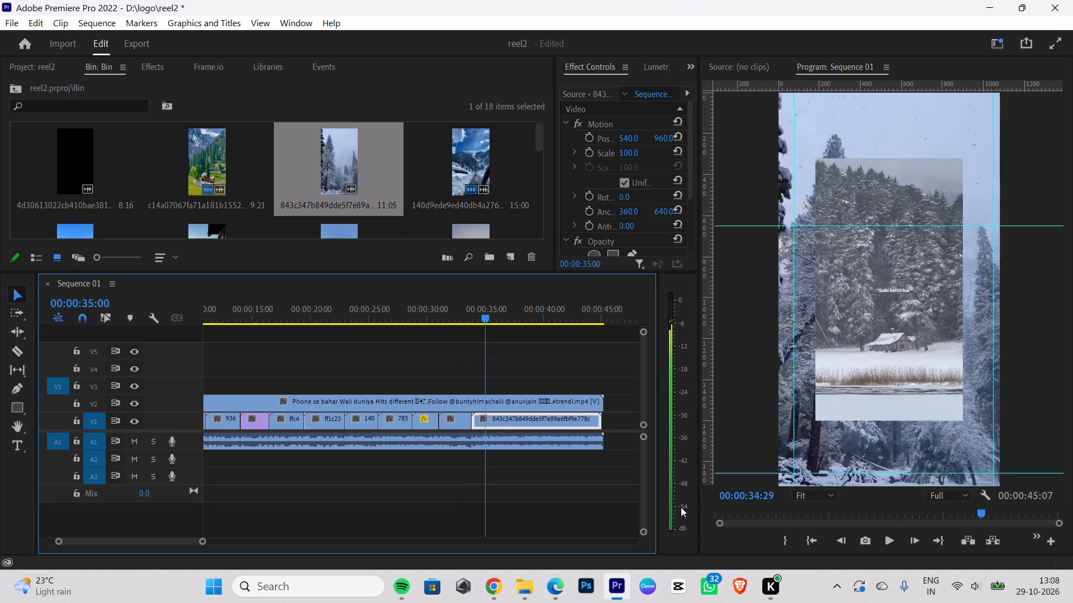
{"action": "key", "text": "Right"}
{"action": "key", "text": "Right"}
{"action": "key", "text": "Right"}
{"action": "key", "text": "Right"}
{"action": "key", "text": "Right"}
{"action": "key", "text": "Right"}
{"action": "key", "text": "Right"}
{"action": "key", "text": "Right"}
{"action": "key", "text": "Right"}
{"action": "key", "text": "Right"}
{"action": "key", "text": "Right"}
{"action": "key", "text": "Right"}
{"action": "key", "text": "Right"}
{"action": "key", "text": "Right"}
{"action": "key", "text": "Right"}
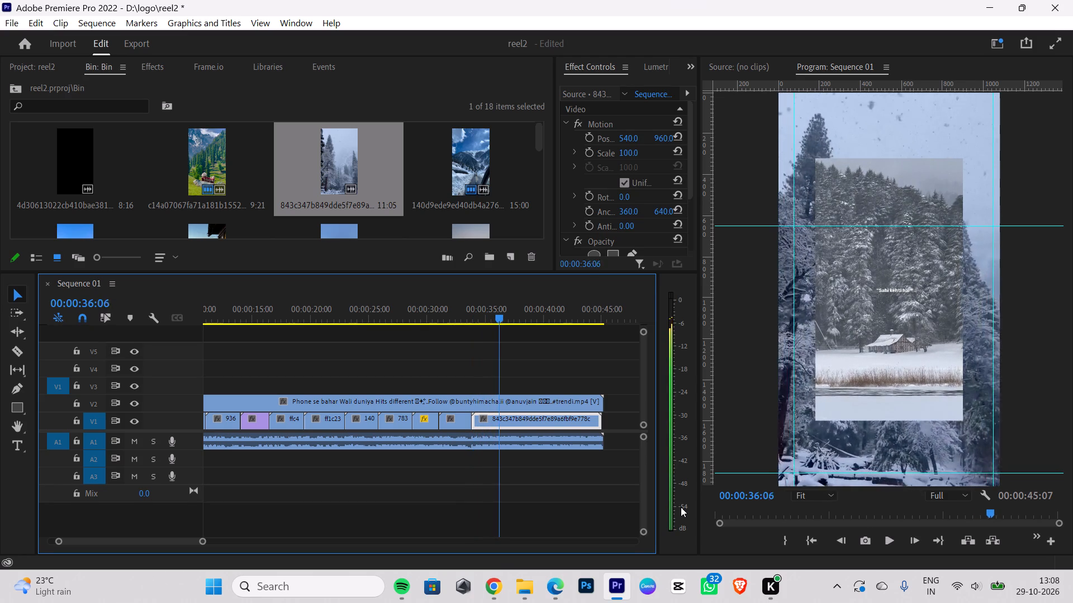
{"action": "key", "text": "Right"}
{"action": "key", "text": "Right"}
{"action": "key", "text": "Right"}
{"action": "key", "text": "Right"}
{"action": "key", "text": "Right"}
{"action": "key", "text": "Right"}
{"action": "key", "text": "Right"}
{"action": "key", "text": "Right"}
{"action": "key", "text": "Right"}
{"action": "key", "text": "Right"}
{"action": "key", "text": "Right"}
{"action": "key", "text": "Right"}
{"action": "key", "text": "Right"}
{"action": "key", "text": "Right"}
{"action": "key", "text": "Left"}
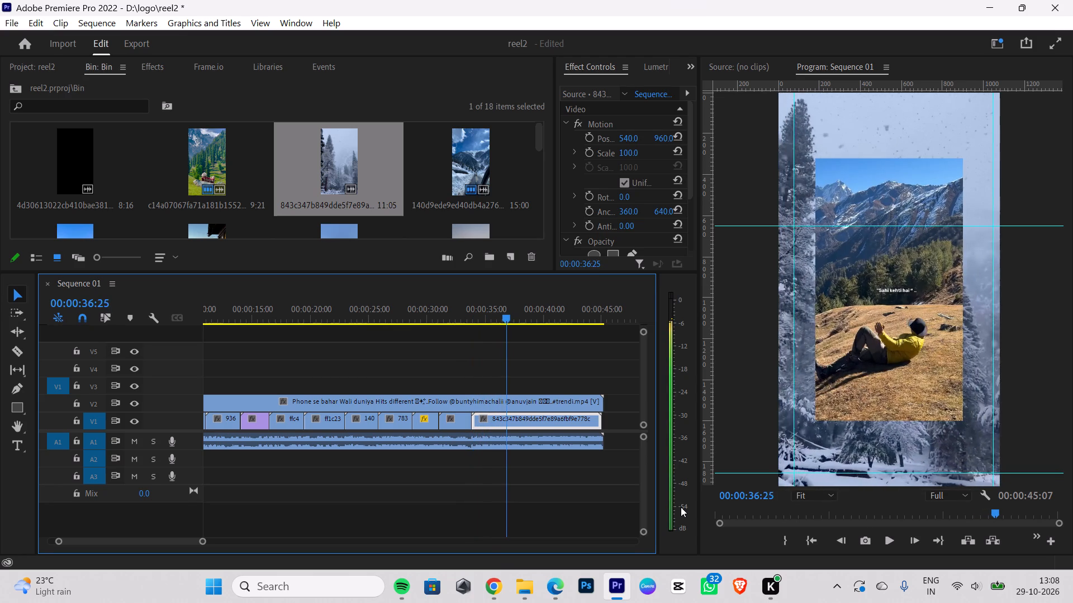
{"action": "key", "text": "Left"}
{"action": "key", "text": "Left"}
{"action": "key", "text": "Left"}
{"action": "key", "text": "Left"}
{"action": "key", "text": "Left"}
{"action": "key", "text": "Left"}
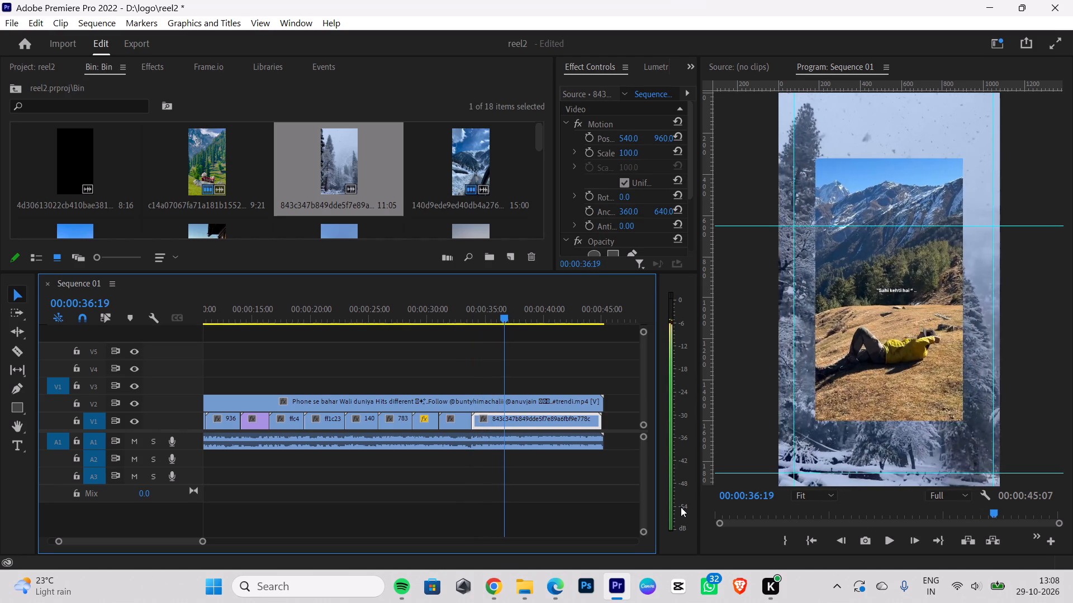
{"action": "key", "text": "Left"}
{"action": "key", "text": "Right"}
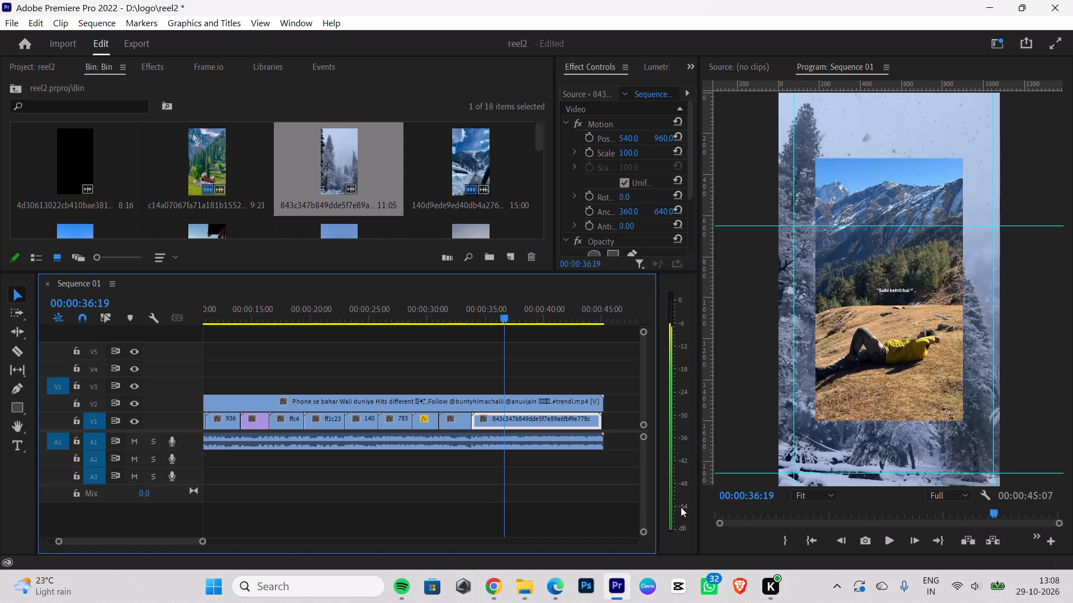
{"action": "left_click", "coordinate": [19, 351]}
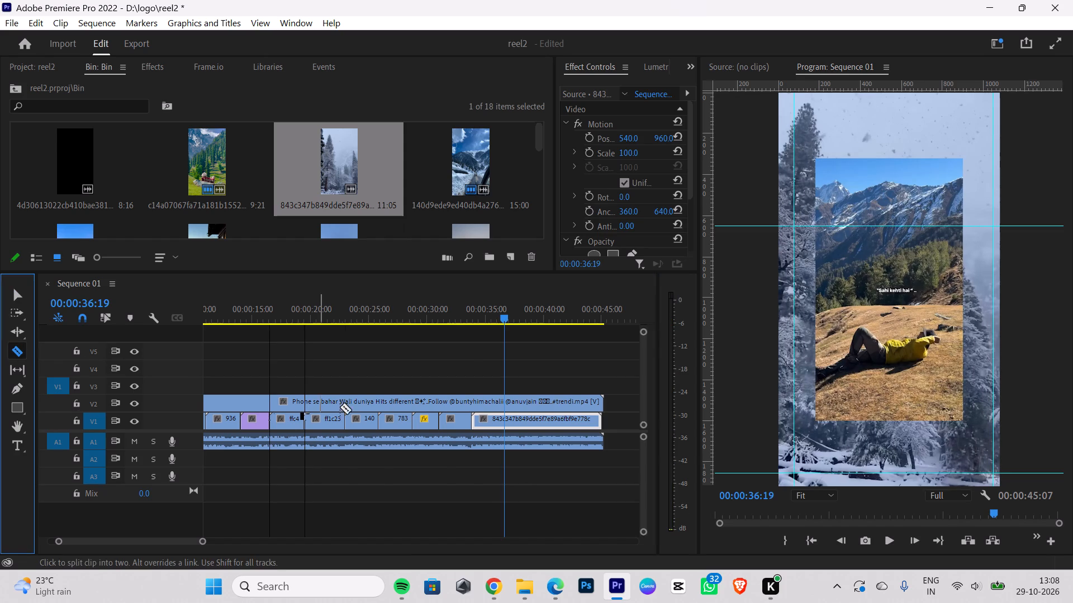
{"action": "left_click", "coordinate": [506, 418]}
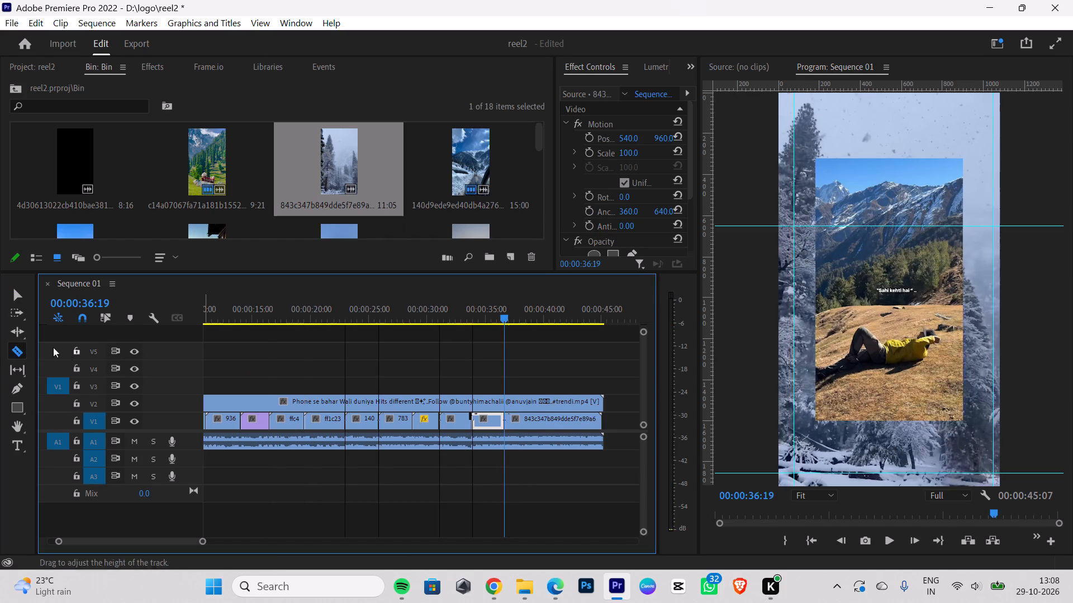
{"action": "left_click", "coordinate": [15, 290]}
{"action": "left_click", "coordinate": [549, 424]}
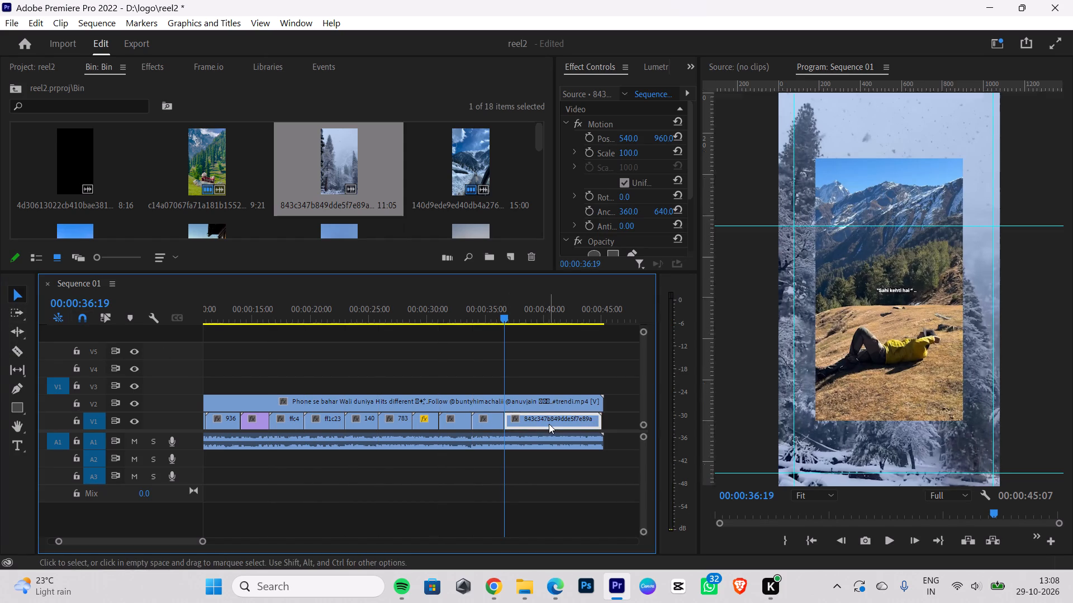
{"action": "key", "text": "BackSpace"}
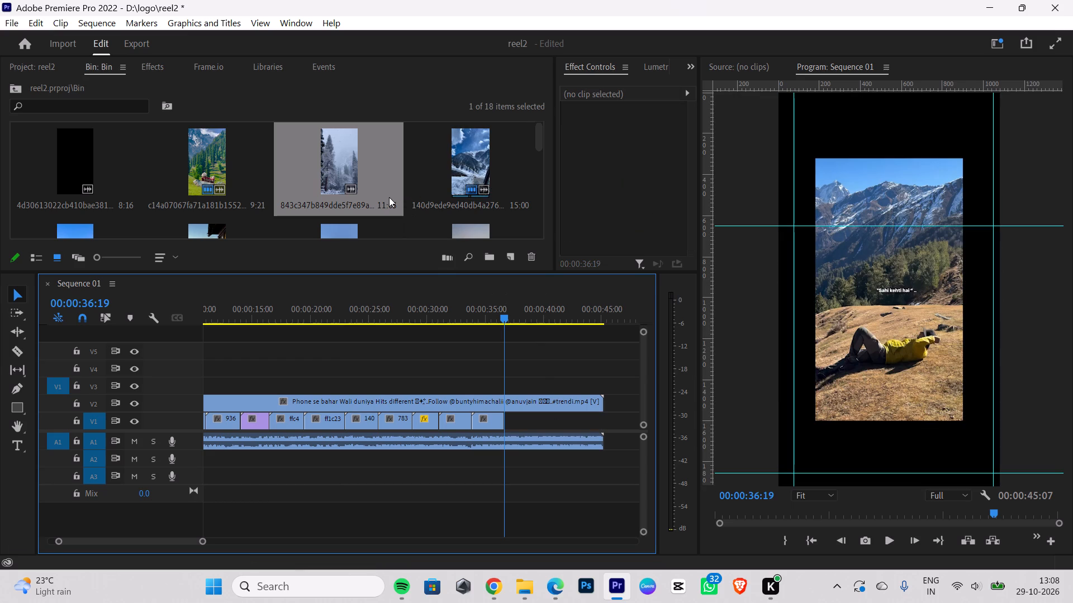
Place the c14a07067 green-valley clip from the bin without its audio on V1 at 00:00:36:19, directly after the snowy-forest clip.
{"action": "scroll", "coordinate": [389, 197], "scroll_direction": "down", "scroll_amount": 1}
{"action": "scroll", "coordinate": [321, 202], "scroll_direction": "up", "scroll_amount": 2}
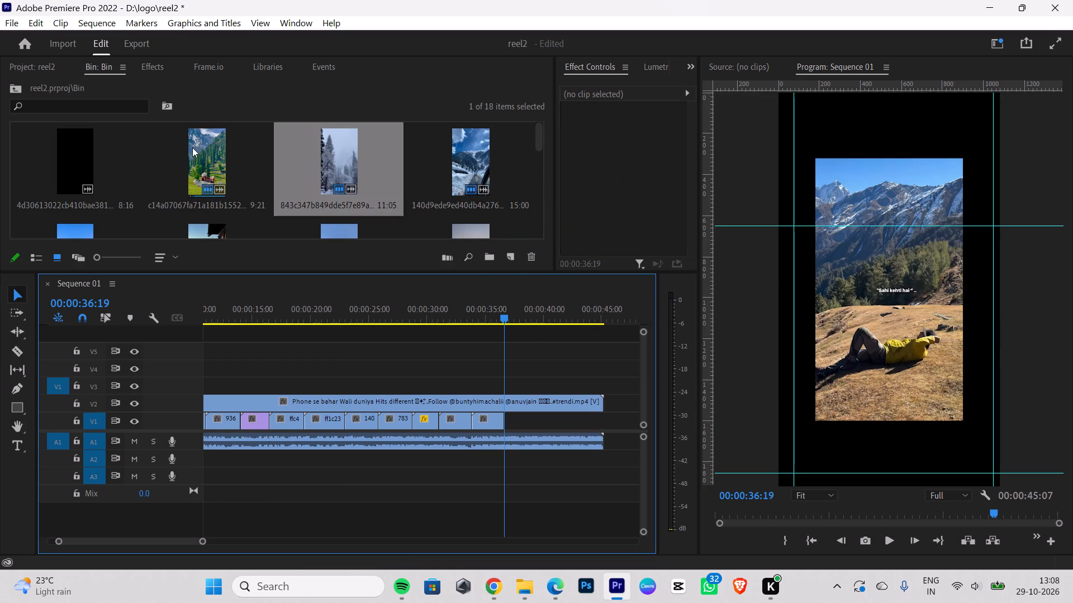
{"action": "left_click_drag", "start_coordinate": [204, 147], "coordinate": [550, 352]}
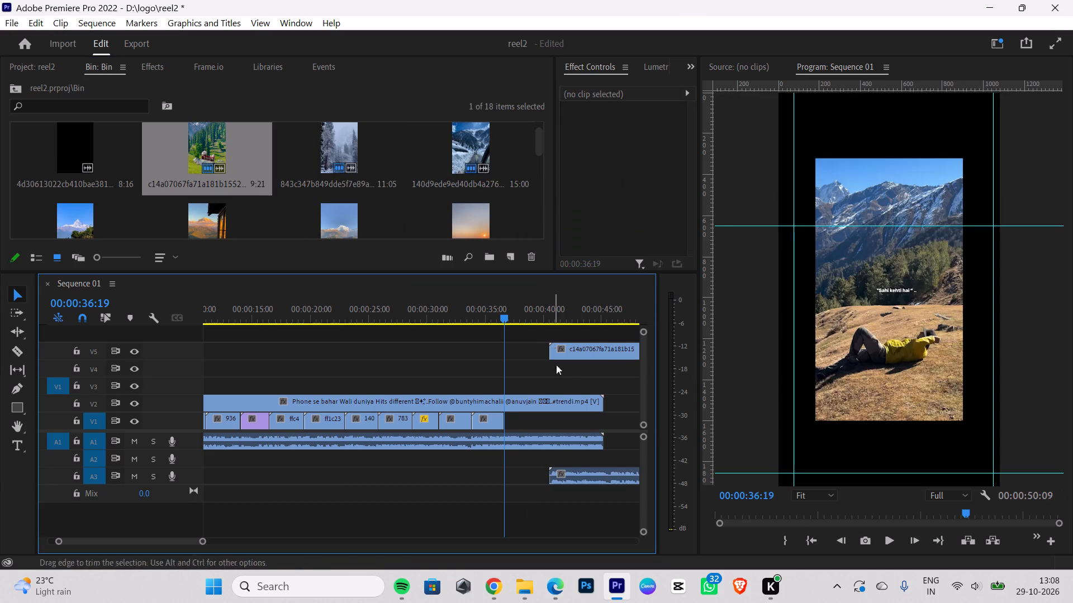
{"action": "left_click", "coordinate": [621, 480]}
{"action": "key", "text": "BackSpace"}
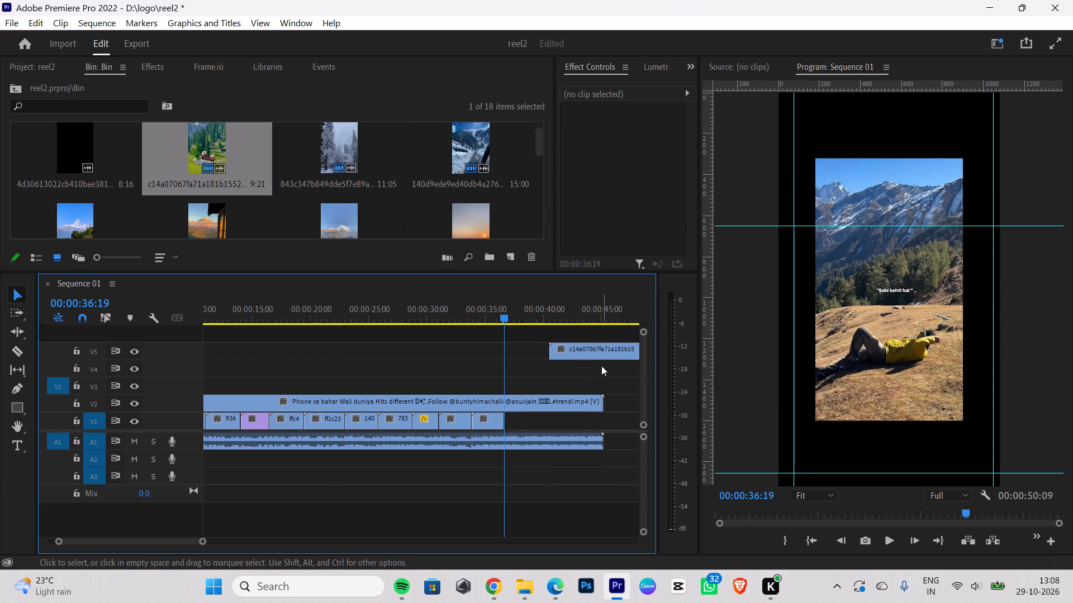
{"action": "left_click_drag", "start_coordinate": [609, 353], "coordinate": [580, 419]}
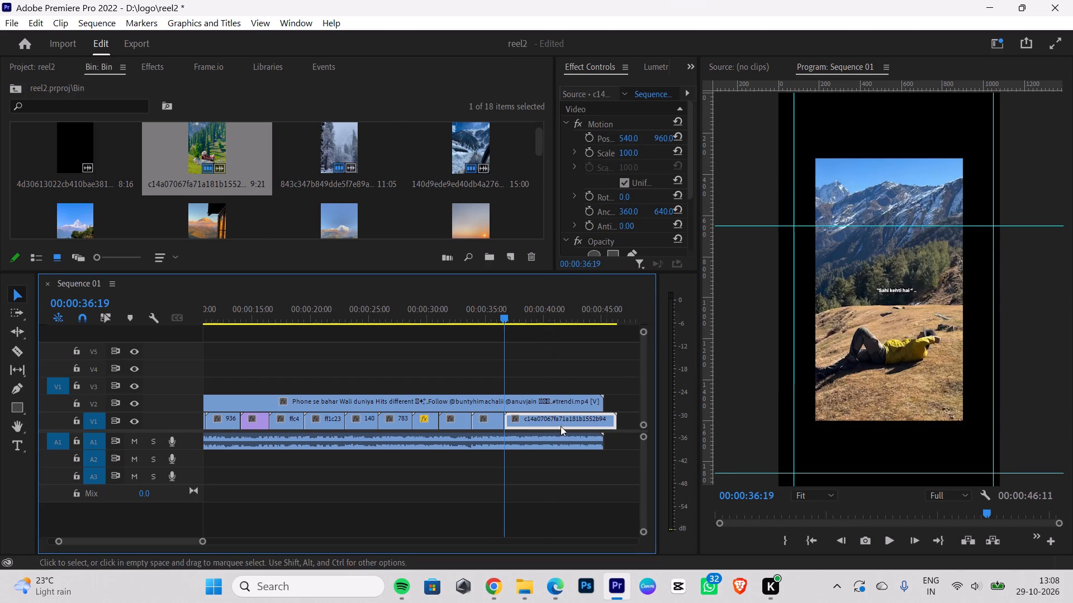
Apply Scale to Frame Size to the newly placed c14a07067 green-valley clip on V1.
{"action": "right_click", "coordinate": [521, 415]}
{"action": "left_click", "coordinate": [591, 319]}
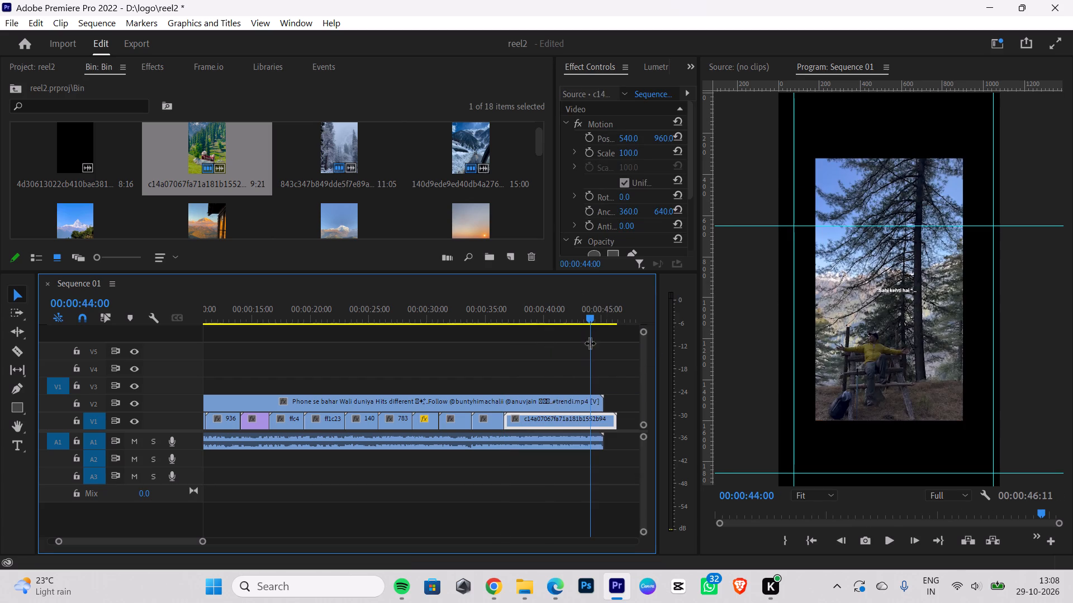
{"action": "left_click_drag", "start_coordinate": [590, 316], "coordinate": [502, 365]}
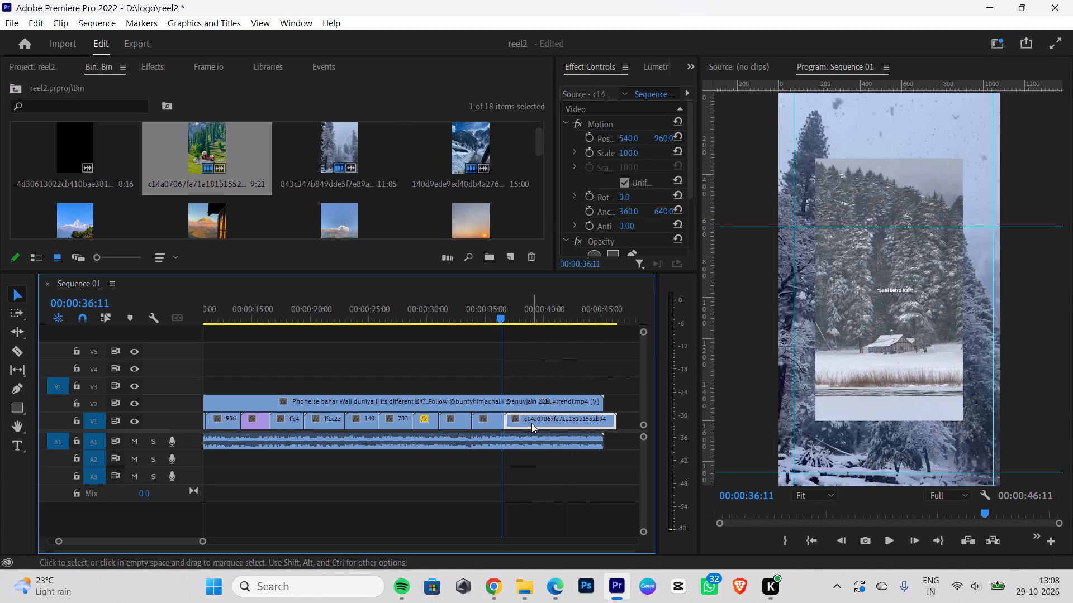
{"action": "left_click", "coordinate": [531, 423]}
{"action": "right_click", "coordinate": [531, 423]}
{"action": "left_click", "coordinate": [579, 534]}
Check frame by frame that the V1 cut from the snowy-forest clip to the green-valley clip matches the reference's shot change.
{"action": "key", "text": "Right"}
{"action": "key", "text": "Right"}
{"action": "key", "text": "Right"}
{"action": "key", "text": "Right"}
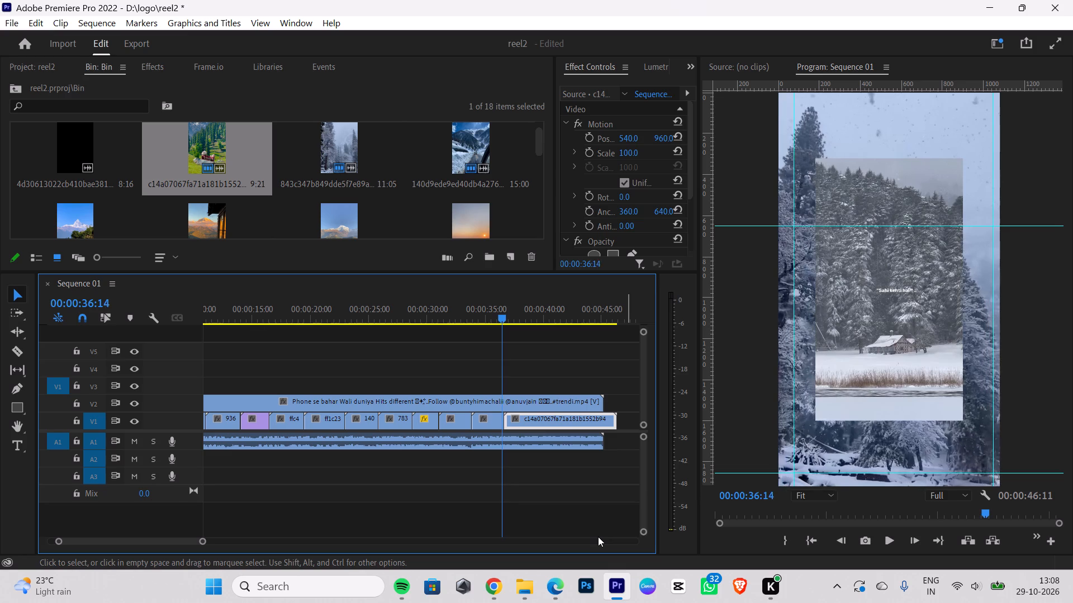
{"action": "key", "text": "Right"}
{"action": "key", "text": "Right"}
{"action": "key", "text": "Right"}
{"action": "key", "text": "Right"}
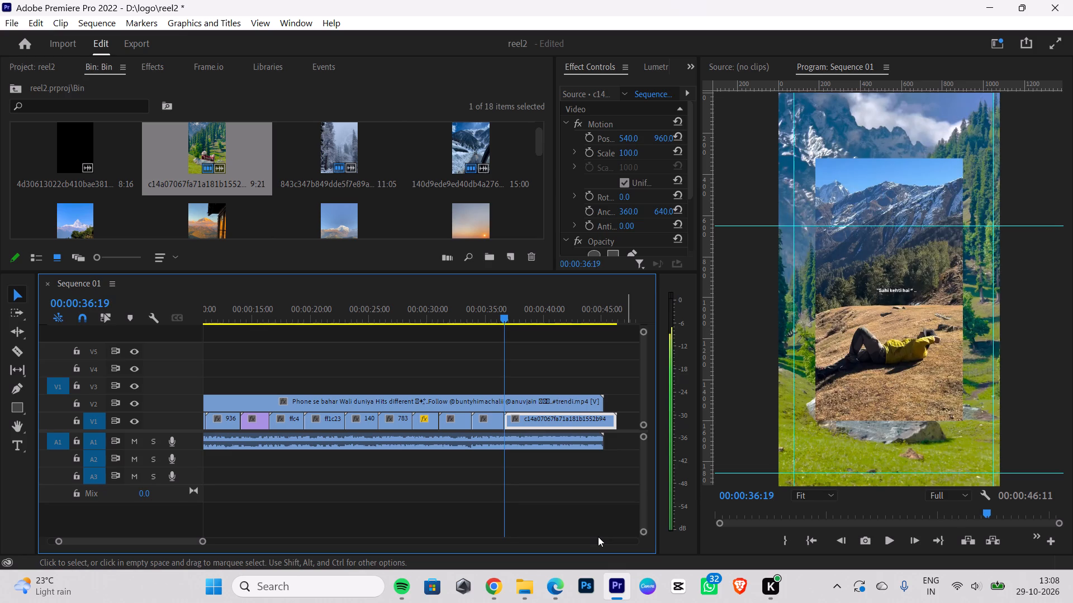
{"action": "key", "text": "Left"}
{"action": "key", "text": "Left"}
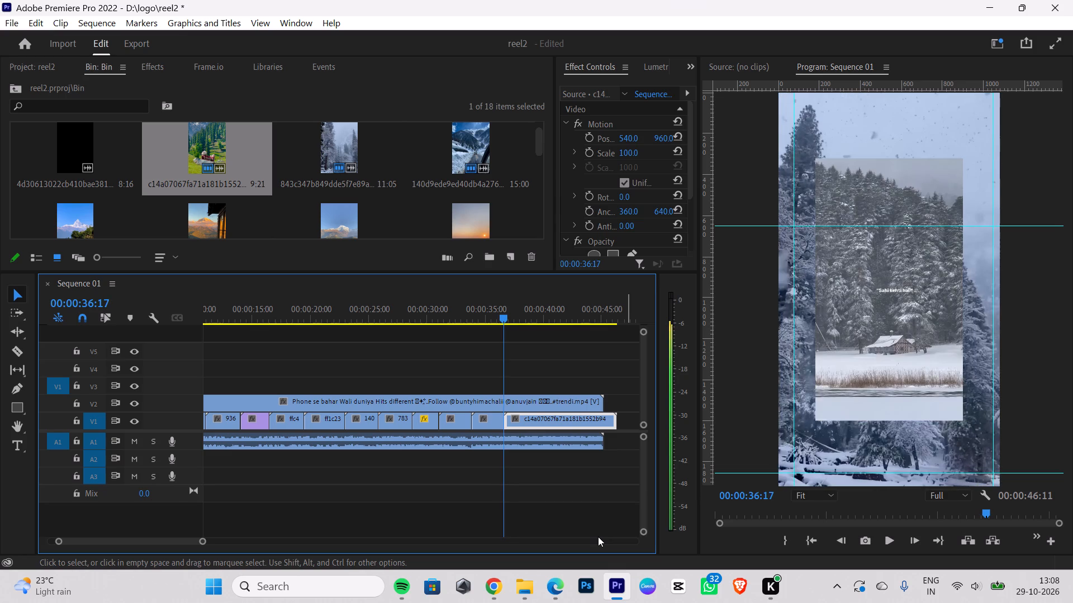
Step through the reference's man-on-the-hillside shot over the c14a07067 green-valley clip to locate where the shot changes.
{"action": "key", "text": "Right"}
{"action": "key", "text": "Right"}
{"action": "key", "text": "Right"}
{"action": "key", "text": "Right"}
{"action": "key", "text": "Right"}
{"action": "key", "text": "Right"}
{"action": "key", "text": "Right"}
{"action": "key", "text": "Right"}
{"action": "key", "text": "Right"}
{"action": "key", "text": "Right"}
{"action": "key", "text": "Right"}
{"action": "key", "text": "Right"}
{"action": "key", "text": "Right"}
{"action": "key", "text": "Right"}
{"action": "key", "text": "Right"}
{"action": "key", "text": "Right"}
{"action": "key", "text": "Right"}
{"action": "key", "text": "Right"}
{"action": "key", "text": "Right"}
{"action": "key", "text": "Right"}
{"action": "key", "text": "Right"}
{"action": "key", "text": "Right"}
{"action": "key", "text": "Right"}
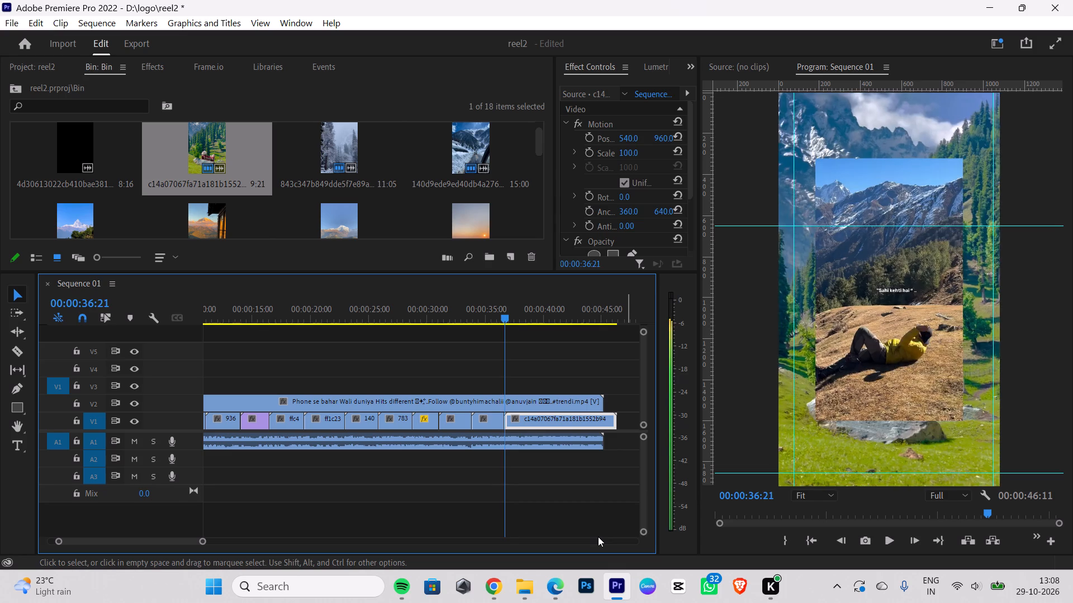
{"action": "key", "text": "Right"}
{"action": "key", "text": "Right"}
{"action": "key", "text": "Right"}
{"action": "key", "text": "Right"}
{"action": "key", "text": "Right"}
{"action": "key", "text": "Right"}
{"action": "key", "text": "Right"}
{"action": "key", "text": "Right"}
{"action": "key", "text": "Right"}
{"action": "key", "text": "Right"}
{"action": "key", "text": "Right"}
{"action": "key", "text": "Right"}
{"action": "key", "text": "Right"}
{"action": "key", "text": "Right"}
{"action": "key", "text": "Right"}
{"action": "key", "text": "Right"}
{"action": "key", "text": "Right"}
{"action": "key", "text": "Right"}
{"action": "key", "text": "Right"}
{"action": "key", "text": "Right"}
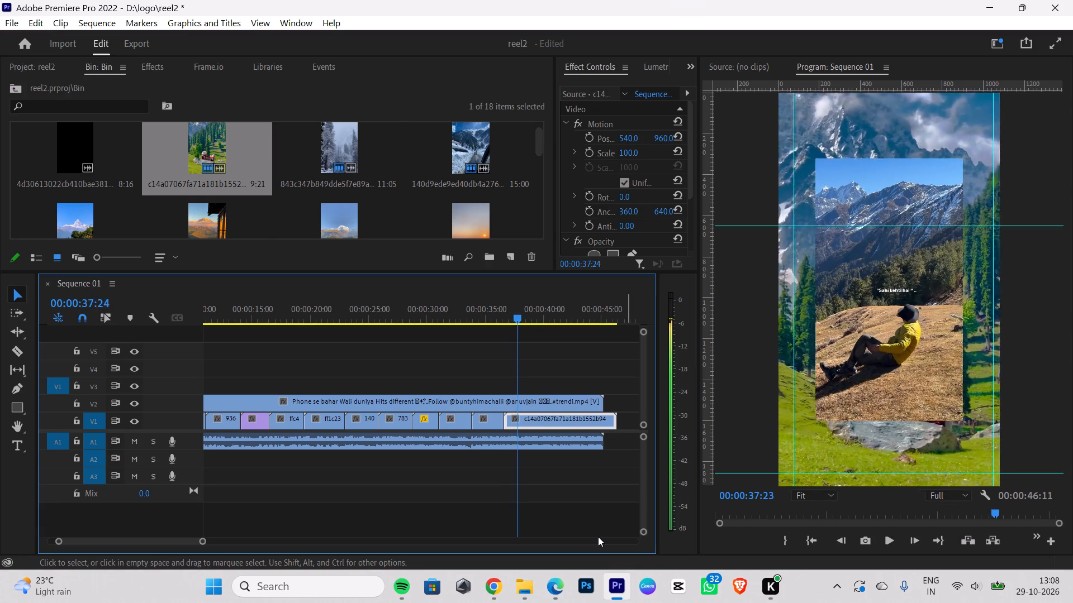
{"action": "key", "text": "Right"}
{"action": "key", "text": "Right"}
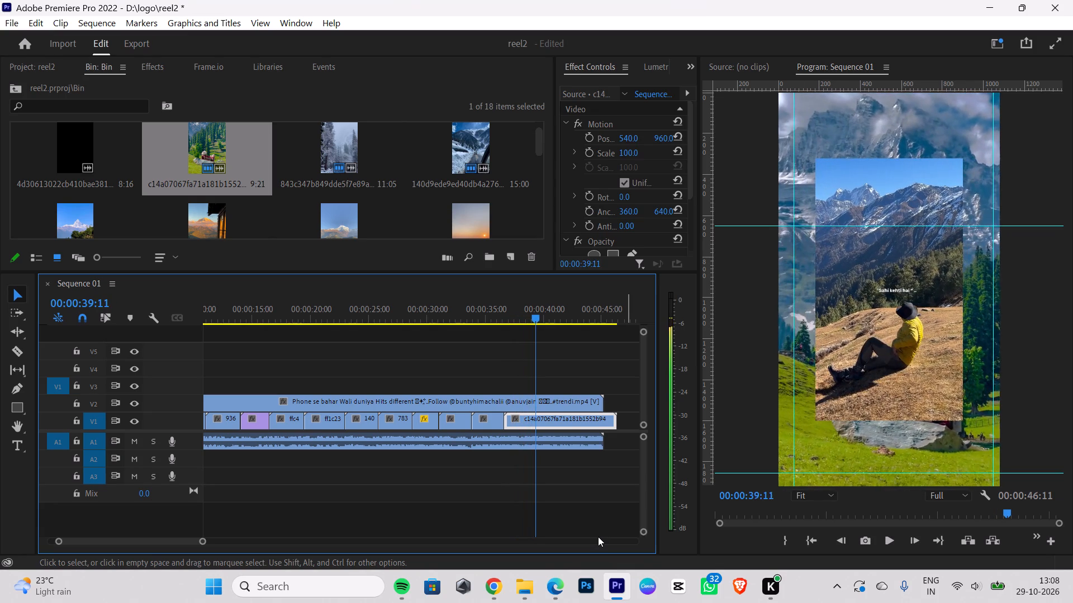
{"action": "key", "text": "Right"}
{"action": "key", "text": "Right"}
{"action": "key", "text": "Right"}
{"action": "key", "text": "Right"}
{"action": "key", "text": "Right"}
{"action": "key", "text": "Right"}
{"action": "key", "text": "Right"}
{"action": "key", "text": "Right"}
{"action": "key", "text": "Right"}
{"action": "key", "text": "Right"}
{"action": "key", "text": "Right"}
{"action": "key", "text": "Right"}
{"action": "key", "text": "Right"}
{"action": "key", "text": "Right"}
{"action": "key", "text": "Right"}
{"action": "key", "text": "Right"}
{"action": "key", "text": "Right"}
{"action": "key", "text": "Right"}
{"action": "key", "text": "Right"}
{"action": "key", "text": "Right"}
{"action": "key", "text": "Right"}
{"action": "key", "text": "Right"}
{"action": "key", "text": "Right"}
{"action": "key", "text": "Right"}
{"action": "key", "text": "Right"}
{"action": "key", "text": "Right"}
{"action": "key", "text": "Right"}
{"action": "key", "text": "Right"}
{"action": "key", "text": "Right"}
{"action": "key", "text": "Right"}
{"action": "key", "text": "Right"}
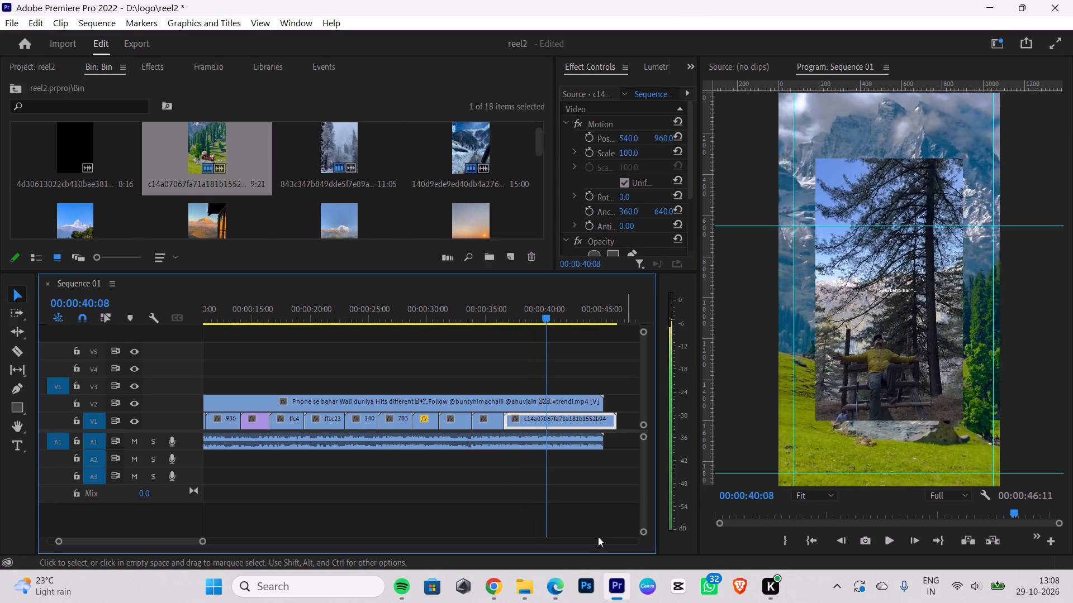
{"action": "key", "text": "Left"}
{"action": "key", "text": "Left"}
{"action": "key", "text": "Left"}
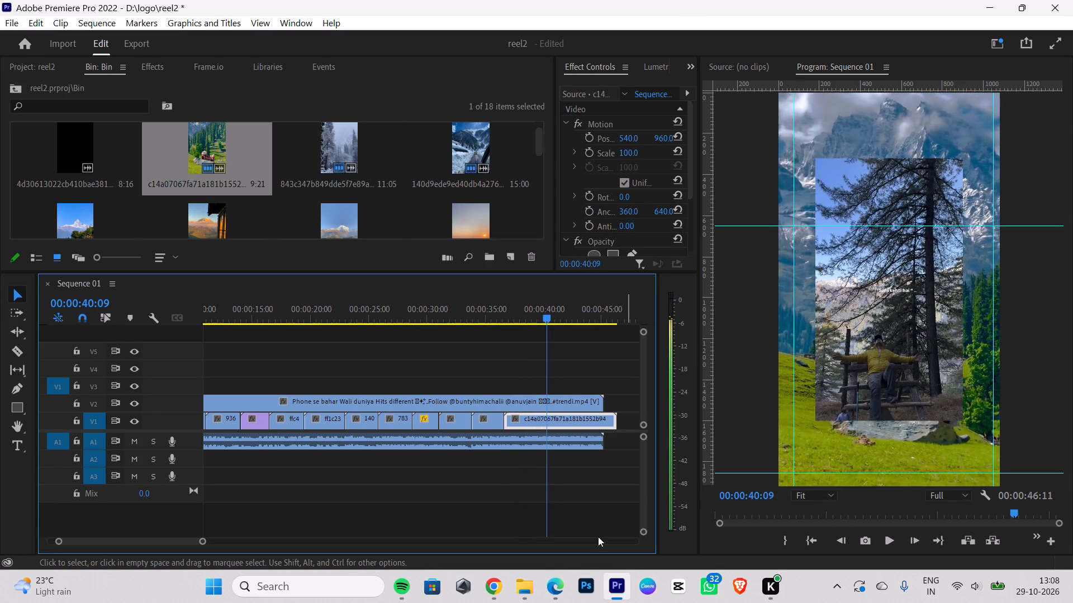
{"action": "key", "text": "Left"}
{"action": "key", "text": "Left"}
{"action": "key", "text": "Left"}
{"action": "key", "text": "Left"}
{"action": "key", "text": "Left"}
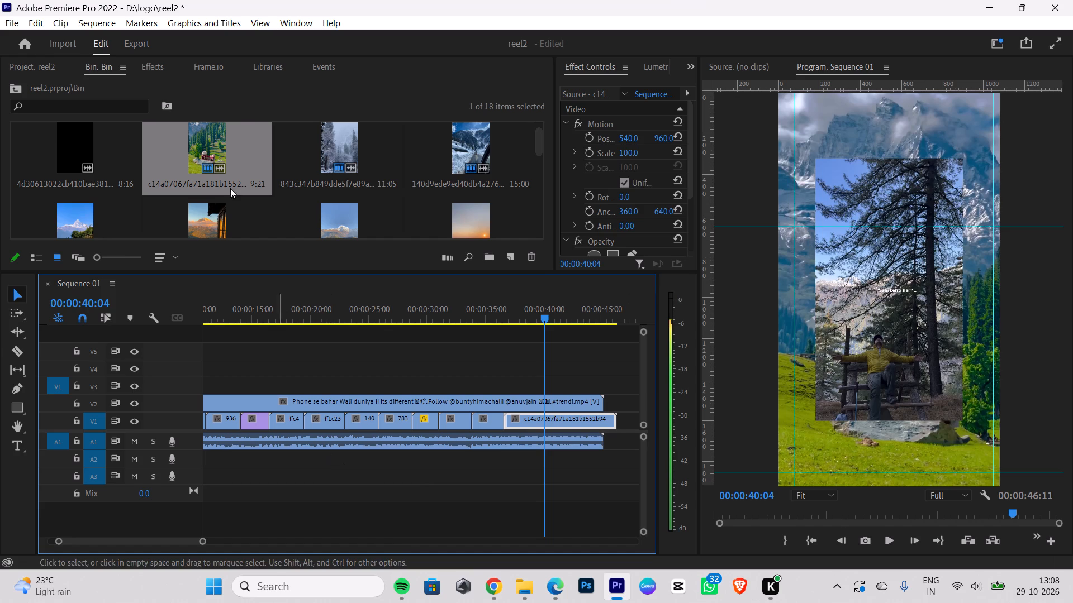
Look through the bin's clips for one to follow the green-valley clip, rechecking the reference frames around the end of the hillside shot.
{"action": "scroll", "coordinate": [388, 189], "scroll_direction": "down", "scroll_amount": 1}
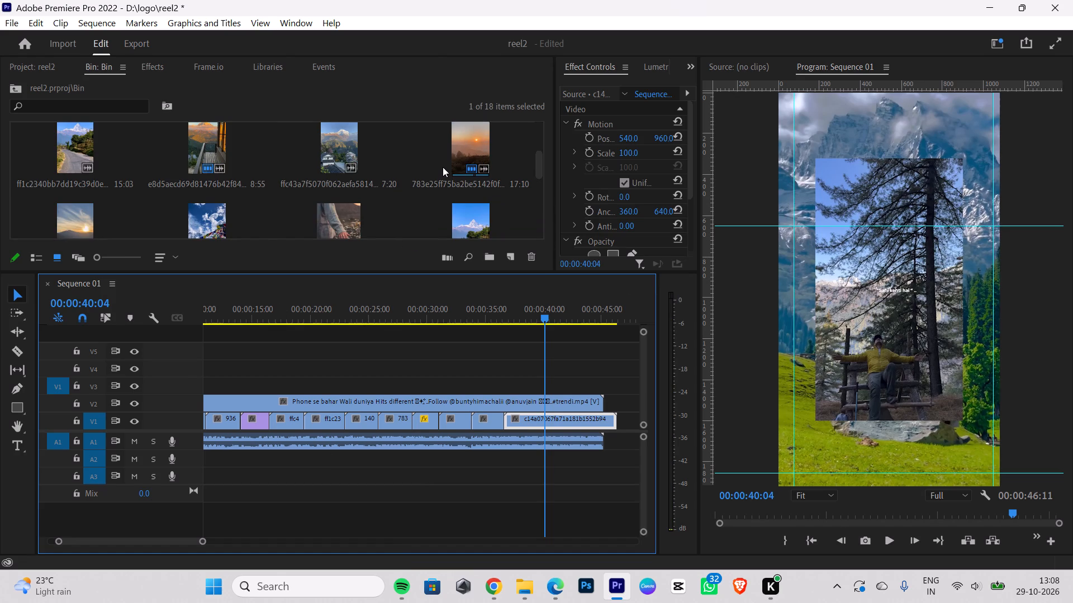
{"action": "scroll", "coordinate": [443, 167], "scroll_direction": "down", "scroll_amount": 1}
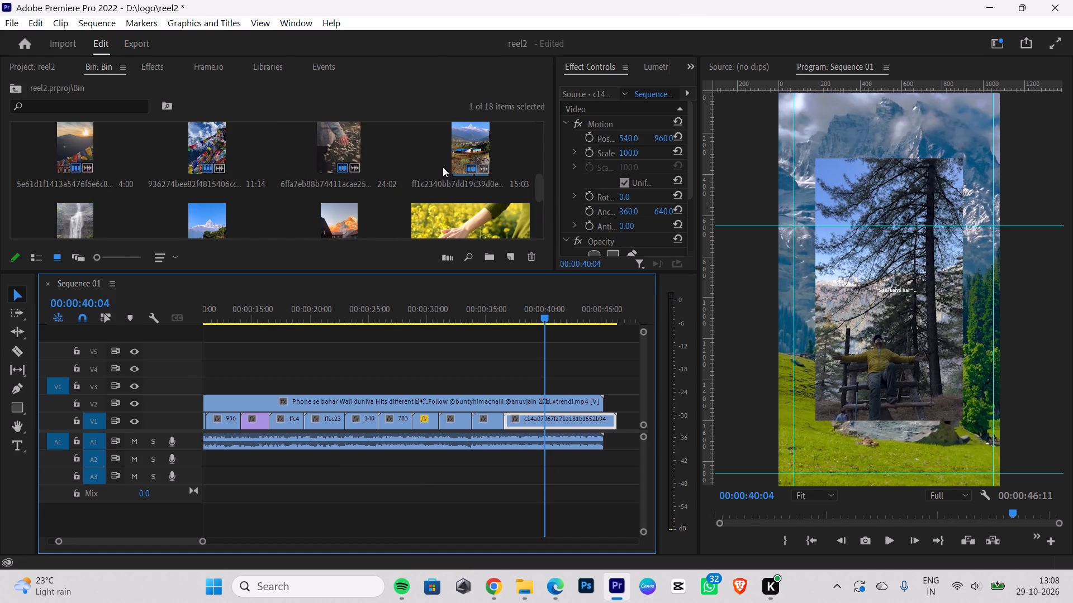
{"action": "scroll", "coordinate": [443, 167], "scroll_direction": "down", "scroll_amount": 1}
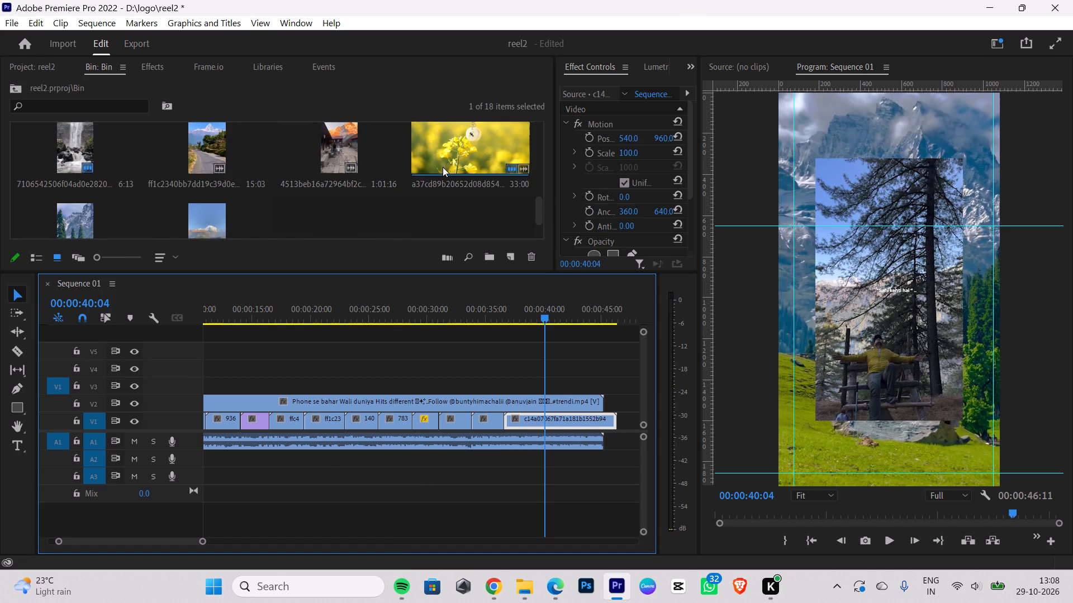
{"action": "scroll", "coordinate": [443, 167], "scroll_direction": "down", "scroll_amount": 1}
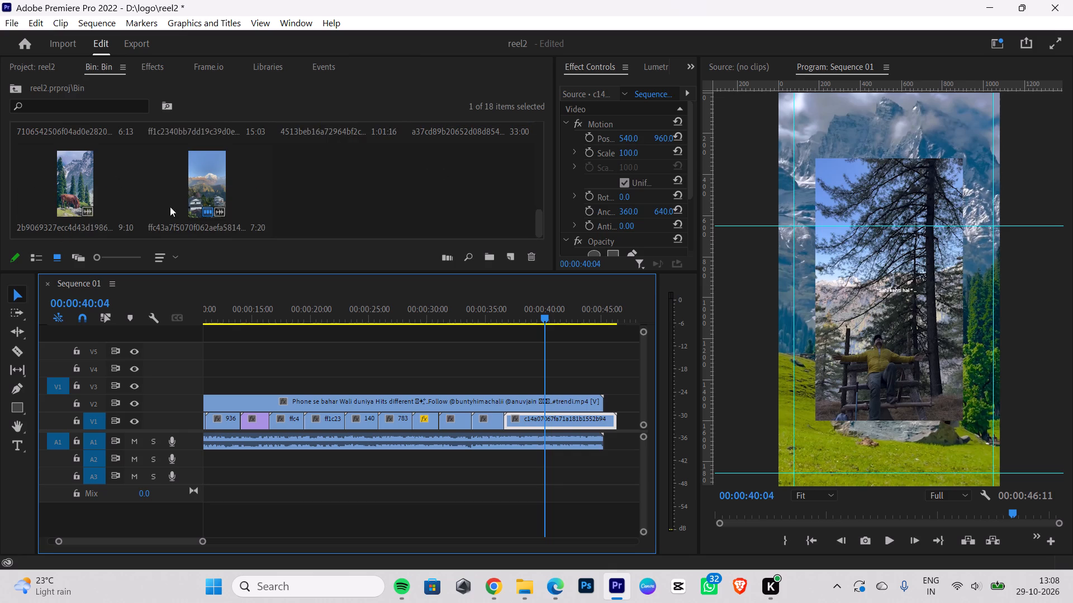
{"action": "scroll", "coordinate": [255, 187], "scroll_direction": "up", "scroll_amount": 1}
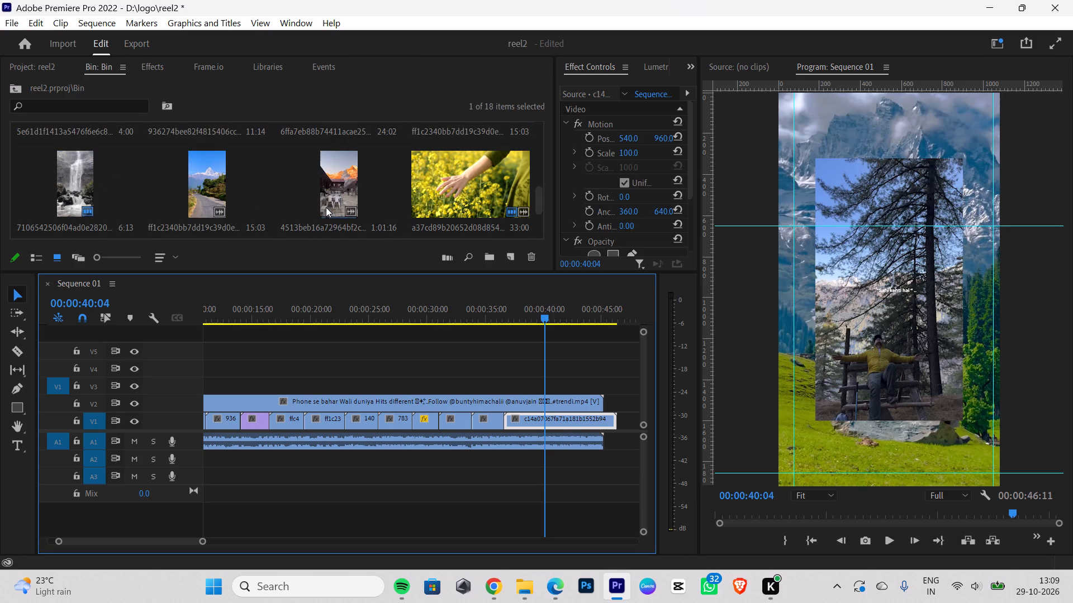
{"action": "key", "text": "Right"}
{"action": "key", "text": "Left"}
{"action": "key", "text": "Left"}
{"action": "key", "text": "Left"}
{"action": "key", "text": "Left"}
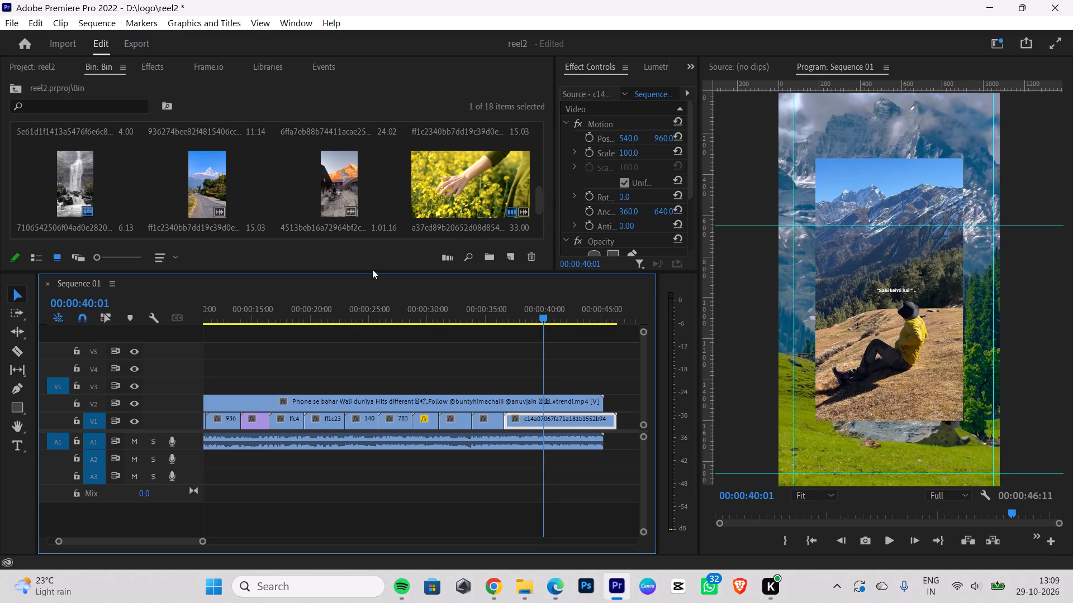
{"action": "scroll", "coordinate": [329, 210], "scroll_direction": "up", "scroll_amount": 2}
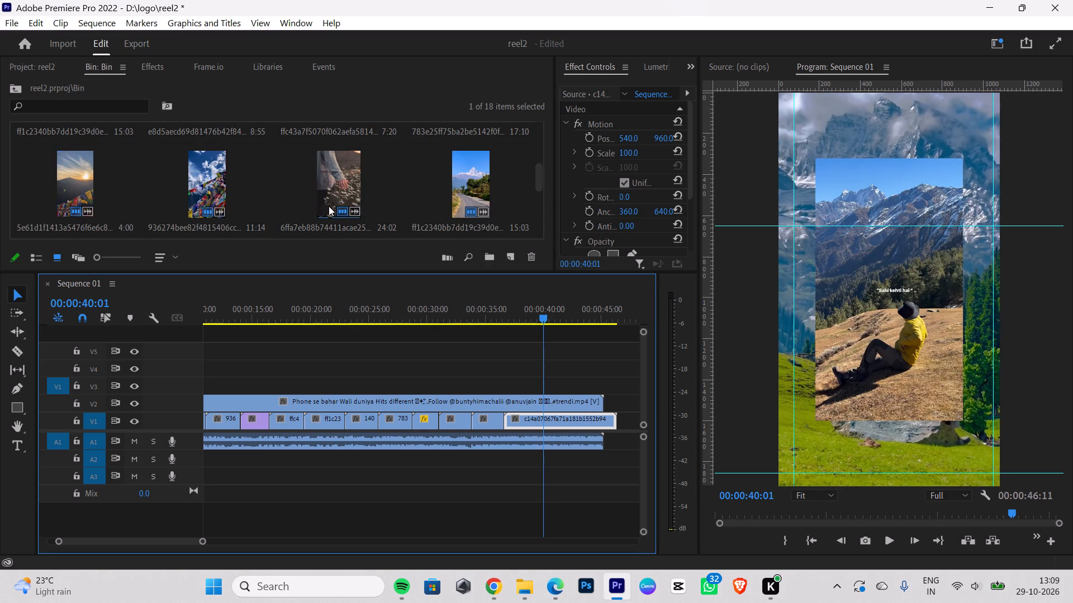
{"action": "scroll", "coordinate": [329, 206], "scroll_direction": "up", "scroll_amount": 1}
{"action": "scroll", "coordinate": [387, 192], "scroll_direction": "down", "scroll_amount": 1}
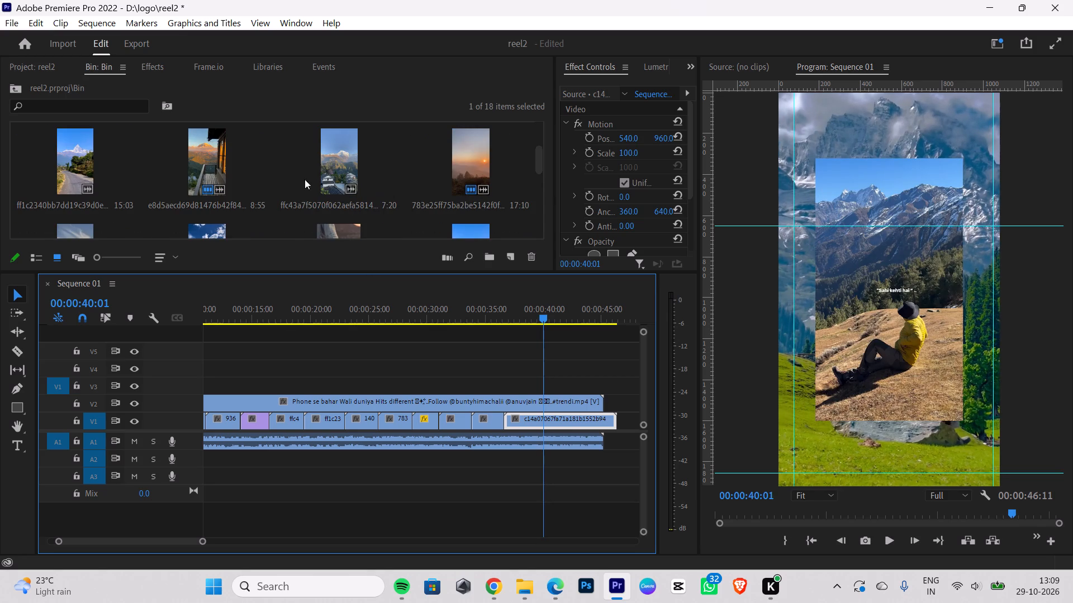
{"action": "scroll", "coordinate": [97, 164], "scroll_direction": "down", "scroll_amount": 1}
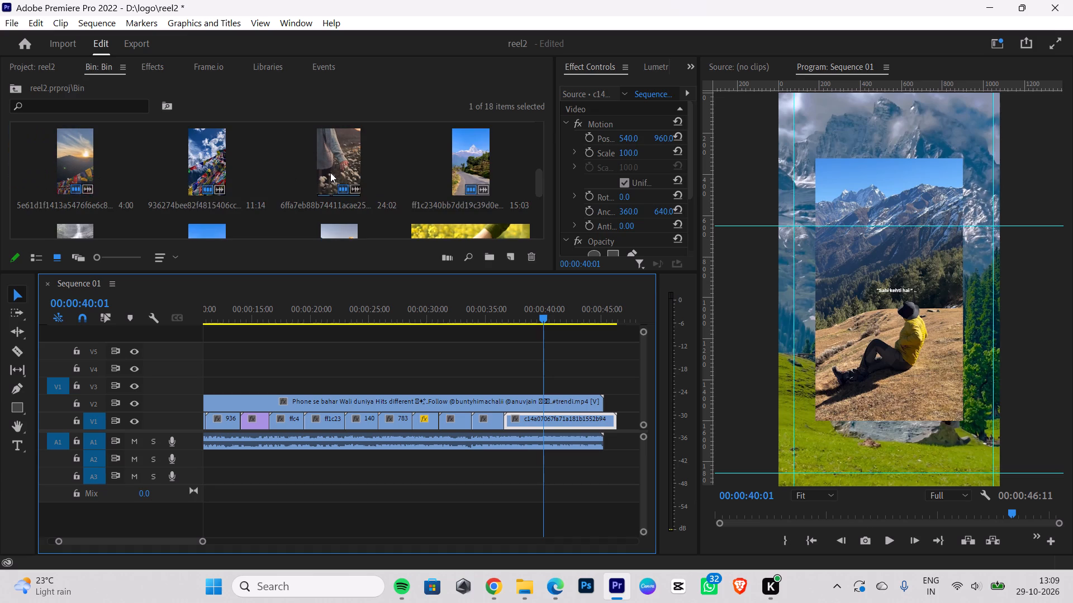
Step through the reference's final shot of the man under the tall tree, from 00:00:40:01 to the end of the reference video.
{"action": "key", "text": "Right"}
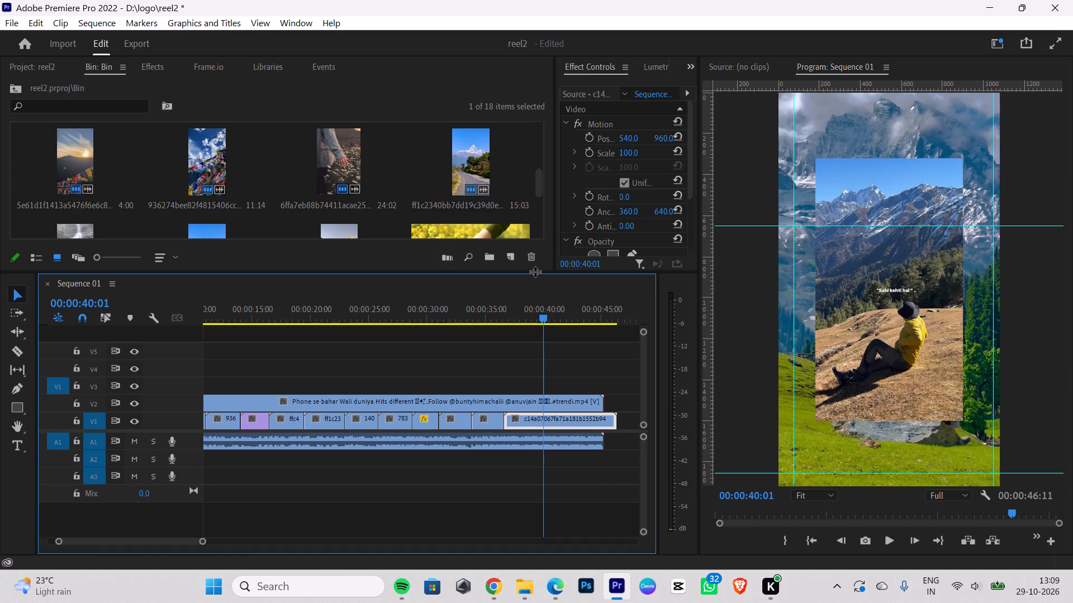
{"action": "key", "text": "Right"}
{"action": "key", "text": "Right"}
{"action": "key", "text": "Right"}
{"action": "key", "text": "Right"}
{"action": "key", "text": "Right"}
{"action": "key", "text": "Right"}
{"action": "key", "text": "Right"}
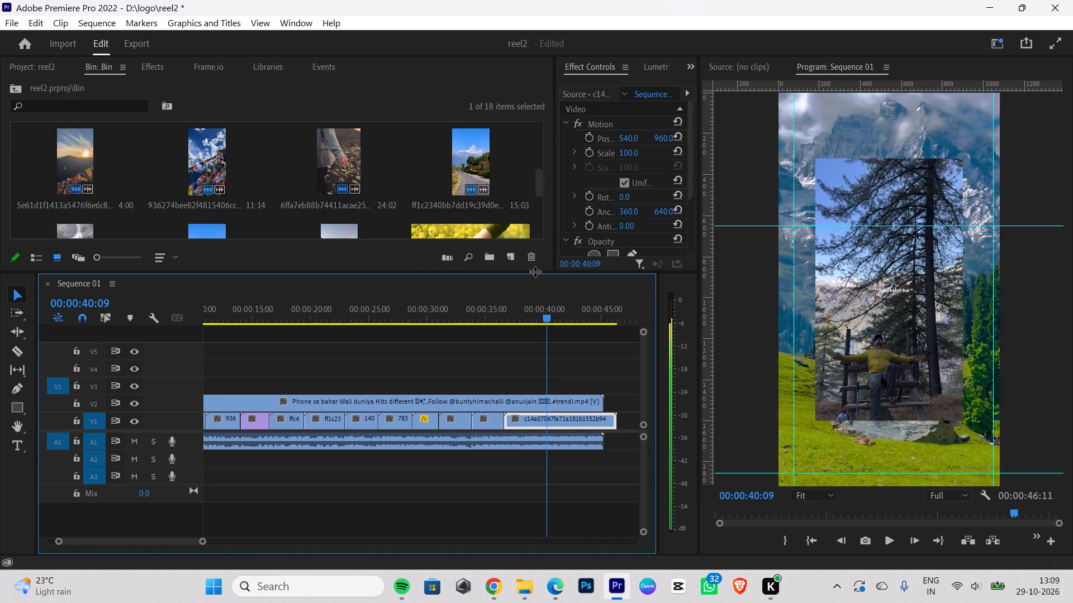
{"action": "key", "text": "Right"}
{"action": "key", "text": "Right"}
{"action": "key", "text": "Right"}
{"action": "key", "text": "Right"}
{"action": "key", "text": "Right"}
{"action": "key", "text": "Right"}
{"action": "key", "text": "Right"}
{"action": "key", "text": "Right"}
{"action": "key", "text": "Right"}
{"action": "key", "text": "Right"}
{"action": "key", "text": "Right"}
{"action": "key", "text": "Right"}
{"action": "key", "text": "Right"}
{"action": "key", "text": "Right"}
{"action": "key", "text": "Right"}
{"action": "key", "text": "Right"}
{"action": "key", "text": "Right"}
{"action": "key", "text": "Right"}
{"action": "key", "text": "Right"}
{"action": "key", "text": "Right"}
{"action": "key", "text": "Right"}
{"action": "key", "text": "Right"}
{"action": "key", "text": "Right"}
{"action": "key", "text": "Right"}
{"action": "key", "text": "Right"}
{"action": "key", "text": "Right"}
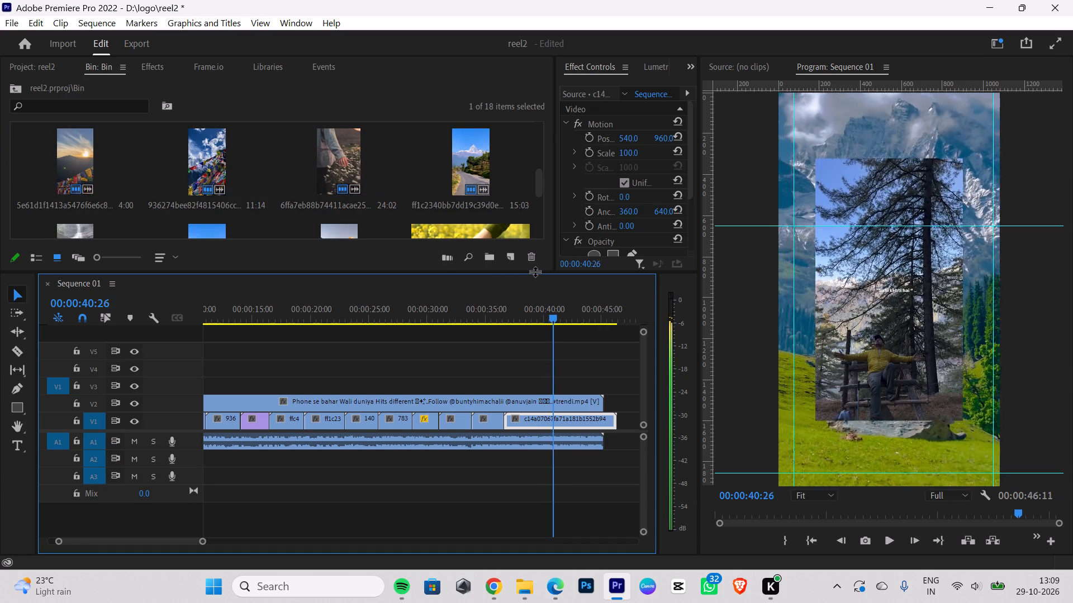
{"action": "key", "text": "Right"}
{"action": "key", "text": "Right"}
{"action": "key", "text": "Right"}
{"action": "key", "text": "Right"}
{"action": "key", "text": "Right"}
{"action": "key", "text": "Right"}
{"action": "key", "text": "Right"}
{"action": "key", "text": "Right"}
{"action": "key", "text": "Right"}
{"action": "key", "text": "Right"}
{"action": "key", "text": "Right"}
{"action": "key", "text": "Right"}
{"action": "key", "text": "Right"}
{"action": "key", "text": "Right"}
{"action": "key", "text": "Right"}
{"action": "key", "text": "Right"}
{"action": "key", "text": "Right"}
{"action": "key", "text": "Right"}
{"action": "key", "text": "Right"}
{"action": "key", "text": "Right"}
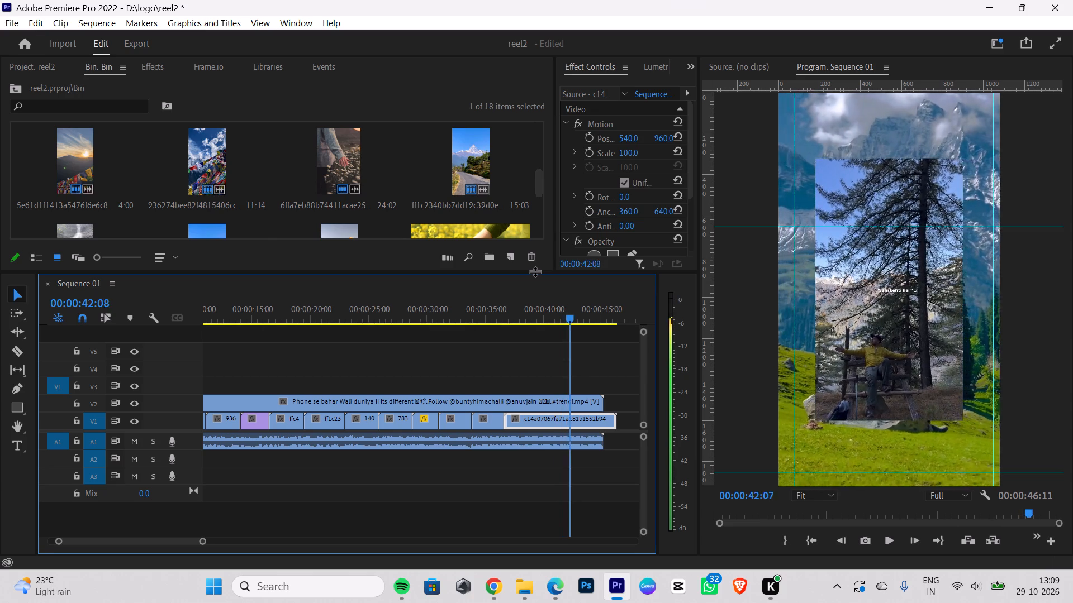
{"action": "key", "text": "Right"}
{"action": "key", "text": "Right"}
{"action": "key", "text": "Right"}
{"action": "key", "text": "Right"}
{"action": "key", "text": "Right"}
{"action": "key", "text": "Right"}
{"action": "key", "text": "Right"}
{"action": "key", "text": "Right"}
{"action": "key", "text": "Right"}
{"action": "key", "text": "Right"}
{"action": "key", "text": "Right"}
{"action": "key", "text": "Right"}
{"action": "key", "text": "Right"}
{"action": "key", "text": "Right"}
{"action": "key", "text": "Right"}
{"action": "key", "text": "Right"}
{"action": "key", "text": "Right"}
{"action": "key", "text": "Right"}
{"action": "key", "text": "Right"}
{"action": "key", "text": "Right"}
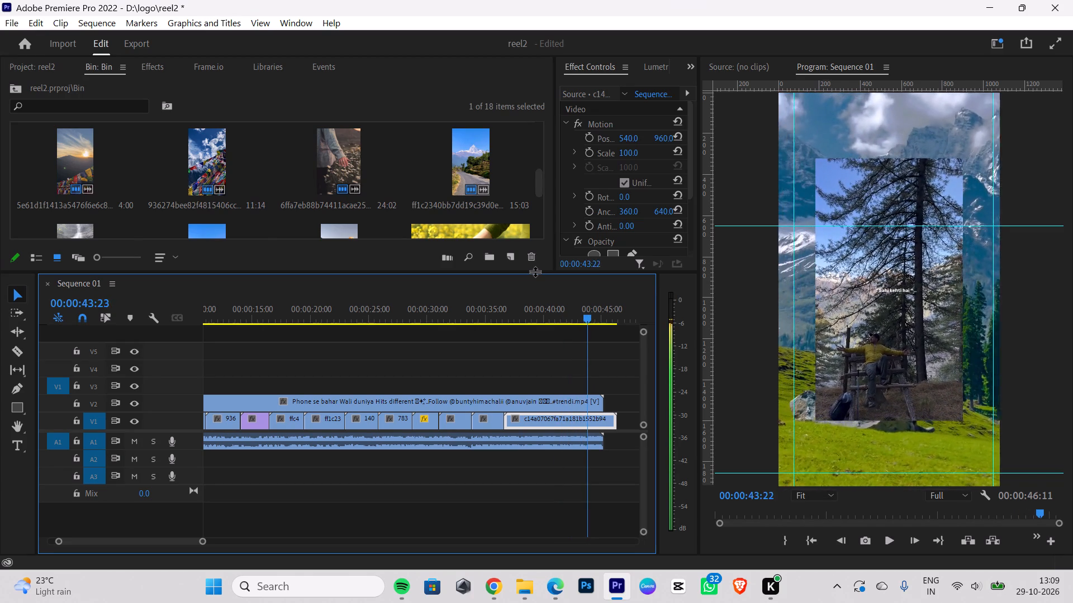
{"action": "key", "text": "Right"}
{"action": "key", "text": "Right"}
{"action": "key", "text": "Right"}
{"action": "key", "text": "Right"}
{"action": "key", "text": "Right"}
{"action": "key", "text": "Right"}
{"action": "key", "text": "Right"}
{"action": "key", "text": "Right"}
{"action": "key", "text": "Right"}
{"action": "key", "text": "Right"}
{"action": "key", "text": "Right"}
{"action": "key", "text": "Right"}
{"action": "key", "text": "Right"}
{"action": "key", "text": "Right"}
{"action": "key", "text": "Right"}
{"action": "key", "text": "Right"}
{"action": "key", "text": "Right"}
{"action": "key", "text": "Right"}
{"action": "key", "text": "Right"}
{"action": "key", "text": "Right"}
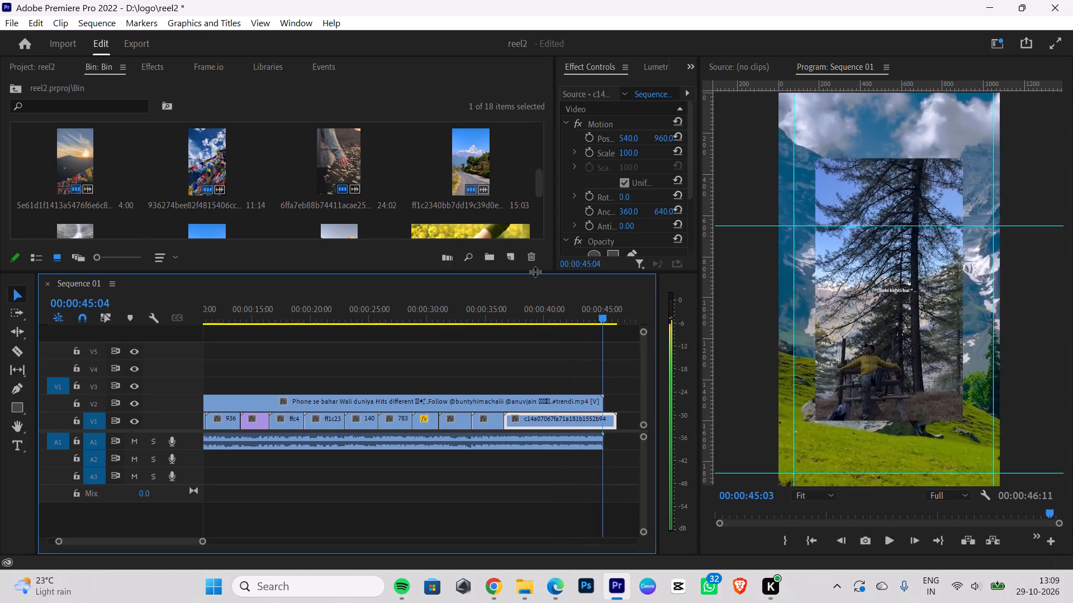
{"action": "key", "text": "Right"}
{"action": "key", "text": "Right"}
{"action": "key", "text": "Right"}
{"action": "key", "text": "Right"}
Cut the c14a07067 green-valley clip on V1 with the Razor tool at 00:00:40:02, where the reference switches to the tall-tree shot.
{"action": "key", "text": "Left"}
{"action": "key", "text": "Left"}
{"action": "key", "text": "Left"}
{"action": "key", "text": "Left"}
{"action": "key", "text": "Left"}
{"action": "key", "text": "Left"}
{"action": "key", "text": "Left"}
{"action": "key", "text": "Left"}
{"action": "key", "text": "Left"}
{"action": "key", "text": "Left"}
{"action": "key", "text": "Left"}
{"action": "key", "text": "Left"}
{"action": "key", "text": "Left"}
{"action": "key", "text": "Left"}
{"action": "key", "text": "Left"}
{"action": "key", "text": "Left"}
{"action": "key", "text": "Left"}
{"action": "key", "text": "Left"}
{"action": "key", "text": "Left"}
{"action": "key", "text": "Left"}
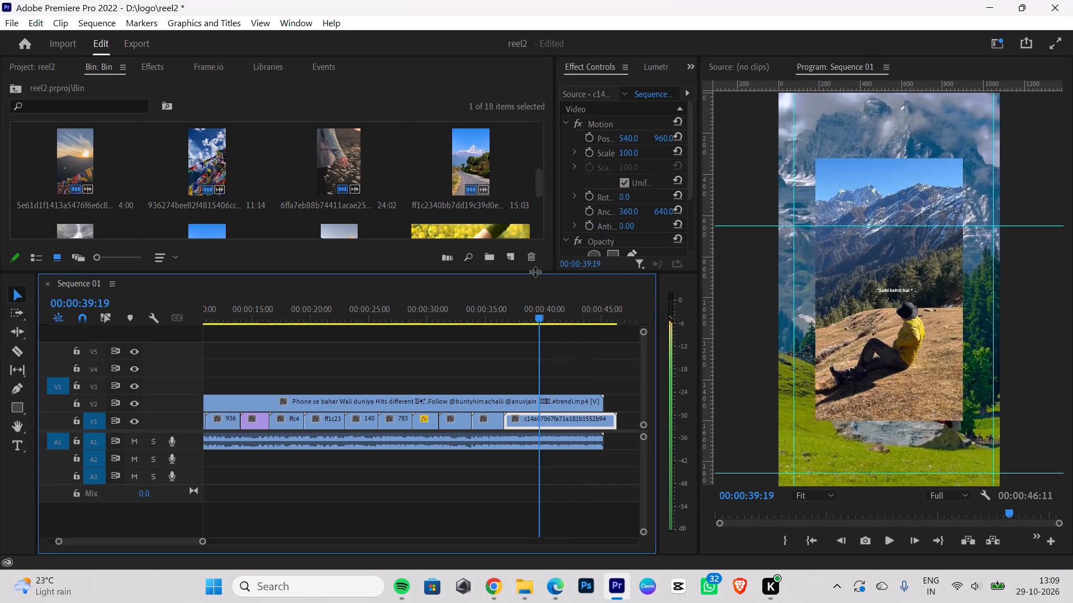
{"action": "key", "text": "Right"}
{"action": "key", "text": "Right"}
{"action": "key", "text": "Right"}
{"action": "key", "text": "Right"}
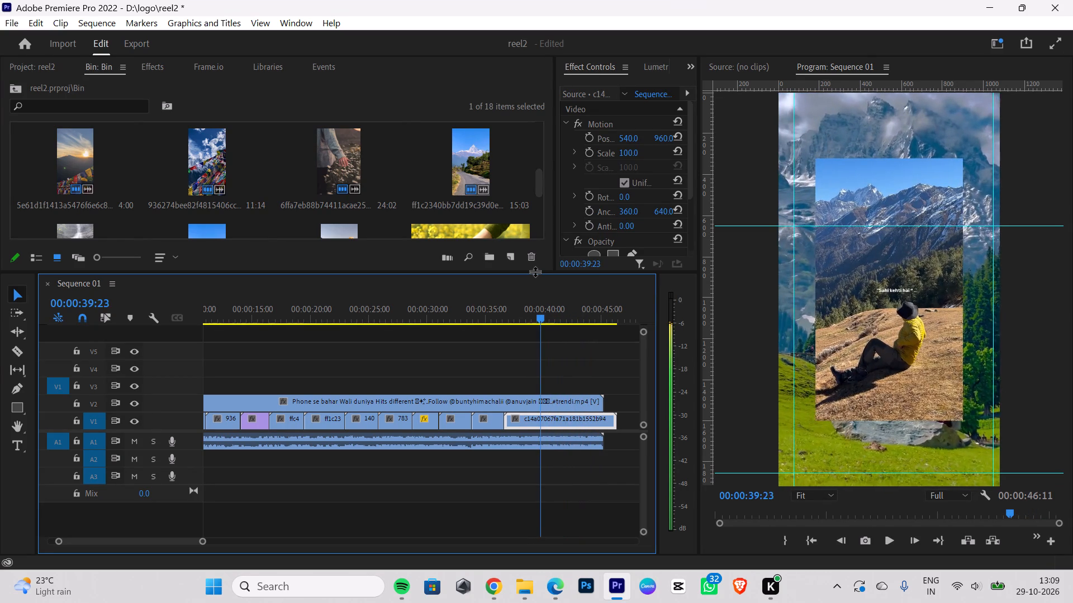
{"action": "key", "text": "Right"}
{"action": "key", "text": "Right"}
{"action": "key", "text": "Right"}
{"action": "key", "text": "Right"}
{"action": "key", "text": "Right"}
{"action": "key", "text": "Right"}
{"action": "key", "text": "Right"}
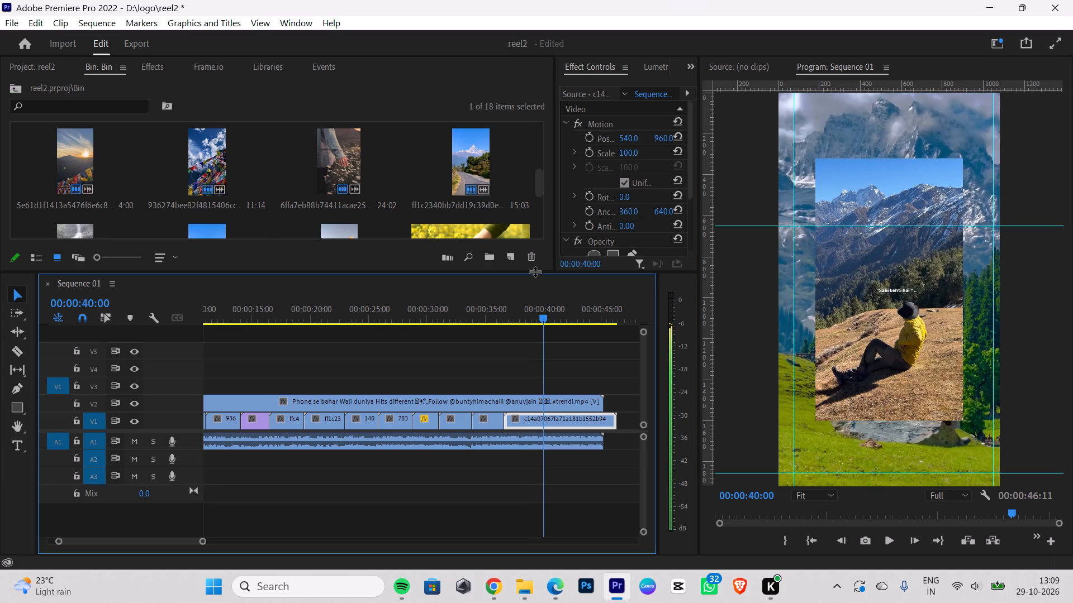
{"action": "key", "text": "Right"}
{"action": "key", "text": "Right"}
{"action": "key", "text": "Right"}
{"action": "key", "text": "Left"}
{"action": "key", "text": "Left"}
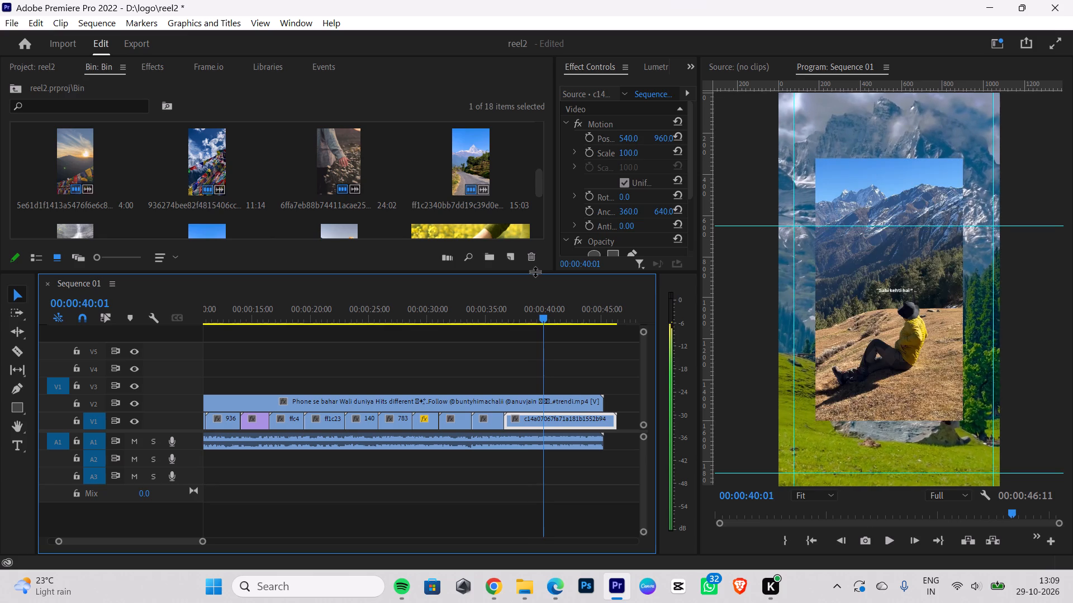
{"action": "key", "text": "Right"}
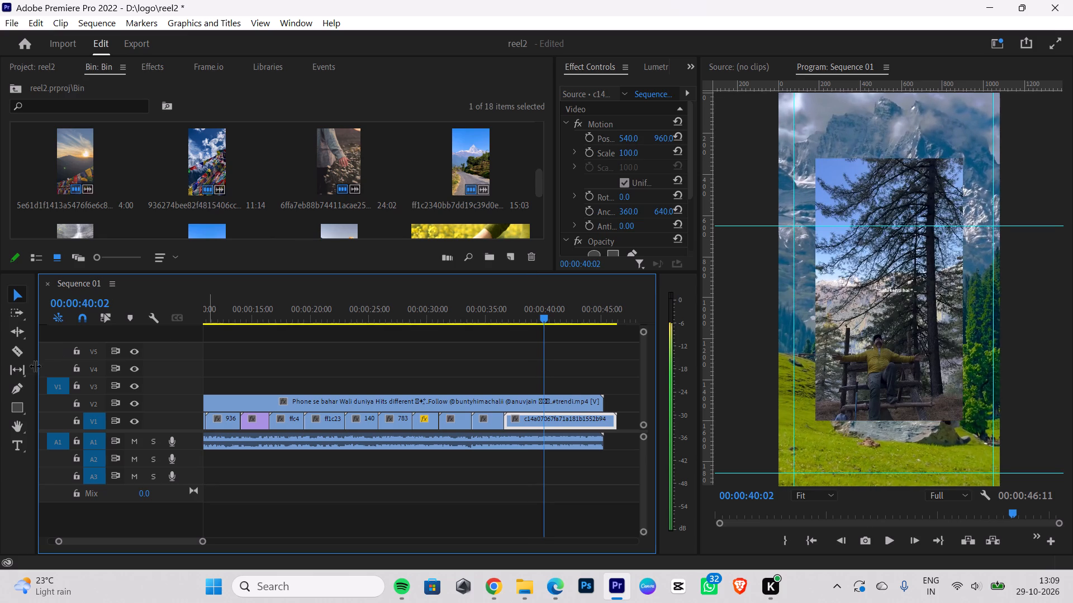
{"action": "left_click", "coordinate": [21, 351]}
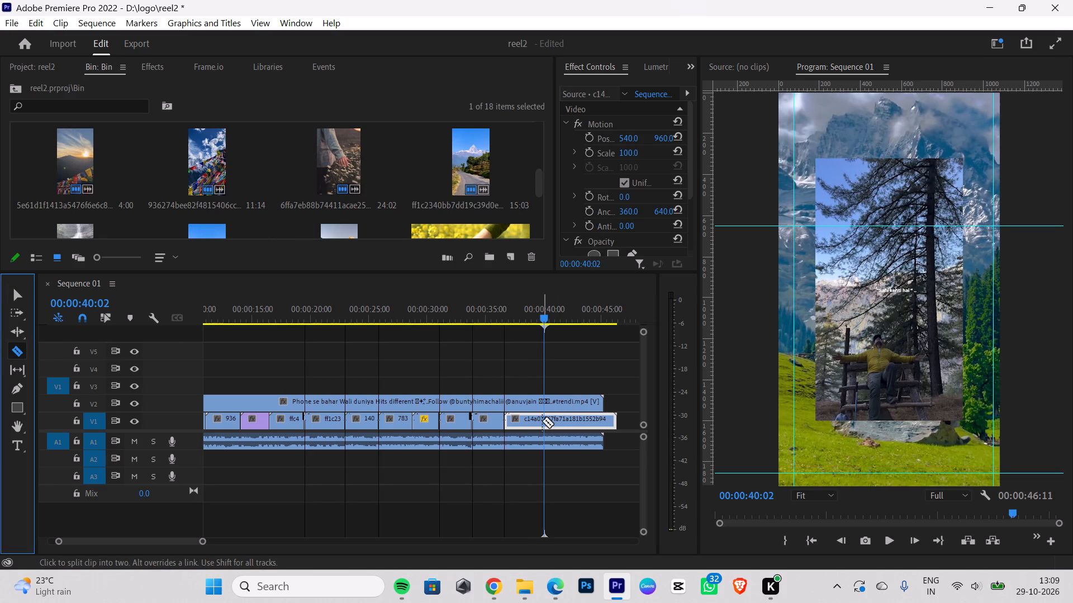
Cut the c14a07067 green-valley clip on V1 at 00:00:40:02 and delete the part after the cut.
{"action": "left_click", "coordinate": [544, 419]}
{"action": "left_click", "coordinate": [20, 294]}
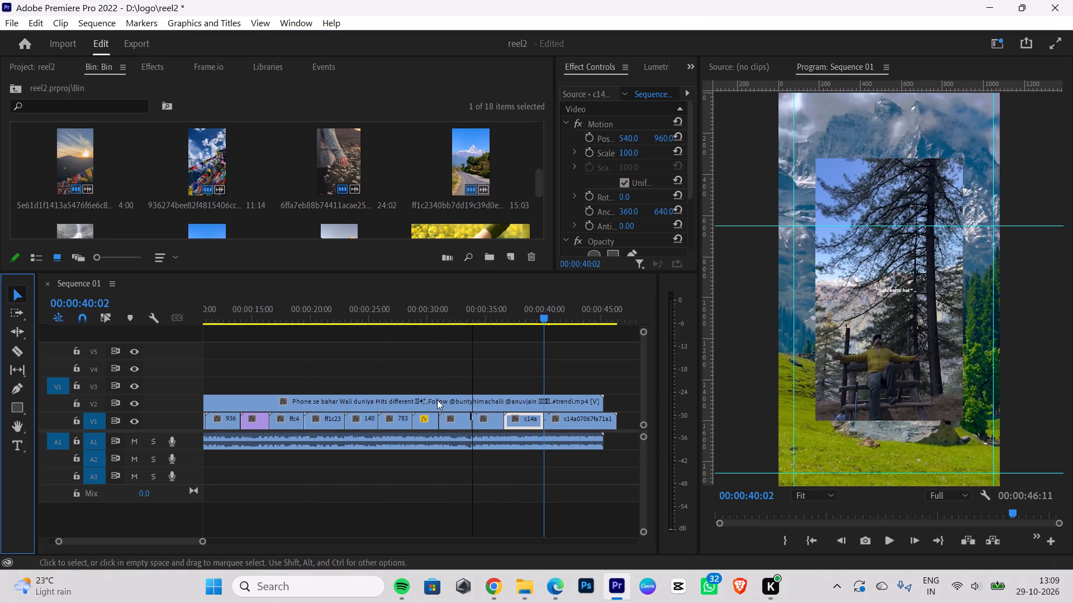
{"action": "left_click", "coordinate": [567, 420]}
{"action": "key", "text": "BackSpace"}
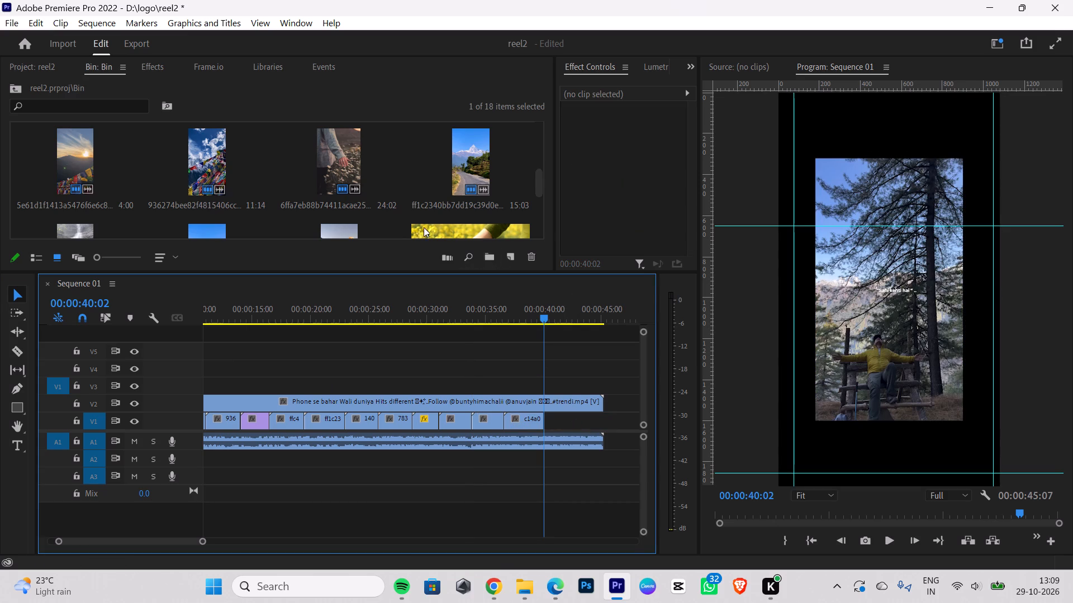
Add the 4513beb16a stone-street clip from the bin to V2 just past the reference video and delete its audio.
{"action": "scroll", "coordinate": [304, 188], "scroll_direction": "down", "scroll_amount": 3}
{"action": "scroll", "coordinate": [287, 205], "scroll_direction": "up", "scroll_amount": 1}
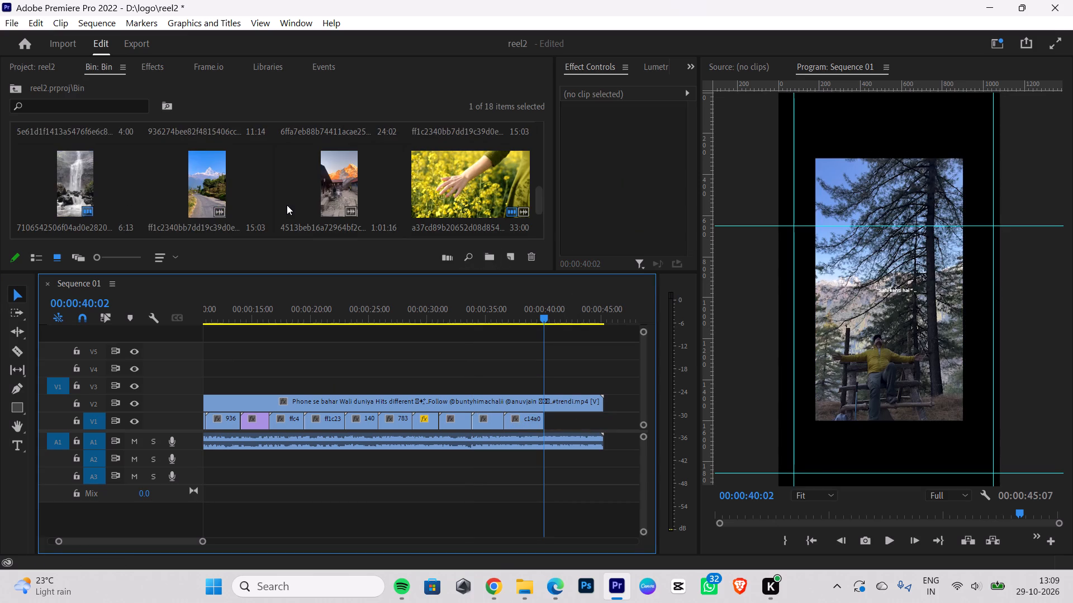
{"action": "left_click_drag", "start_coordinate": [336, 184], "coordinate": [616, 403]}
{"action": "left_click", "coordinate": [626, 447]}
{"action": "key", "text": "BackSpace"}
Skip to the next song in Spotify using the system's media controls.
{"action": "left_click", "coordinate": [979, 581]}
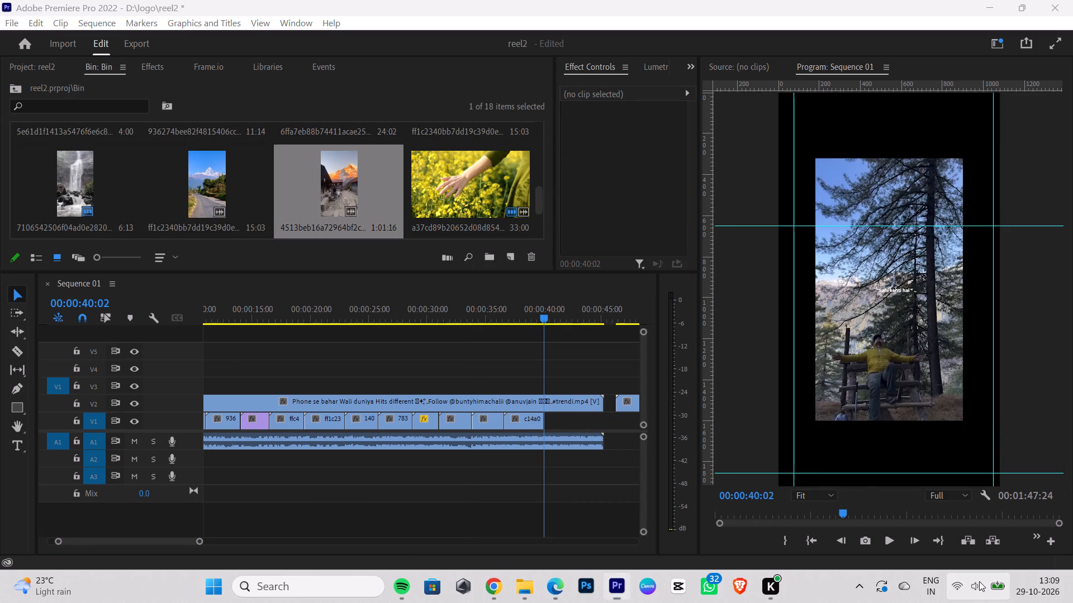
{"action": "left_click", "coordinate": [987, 255]}
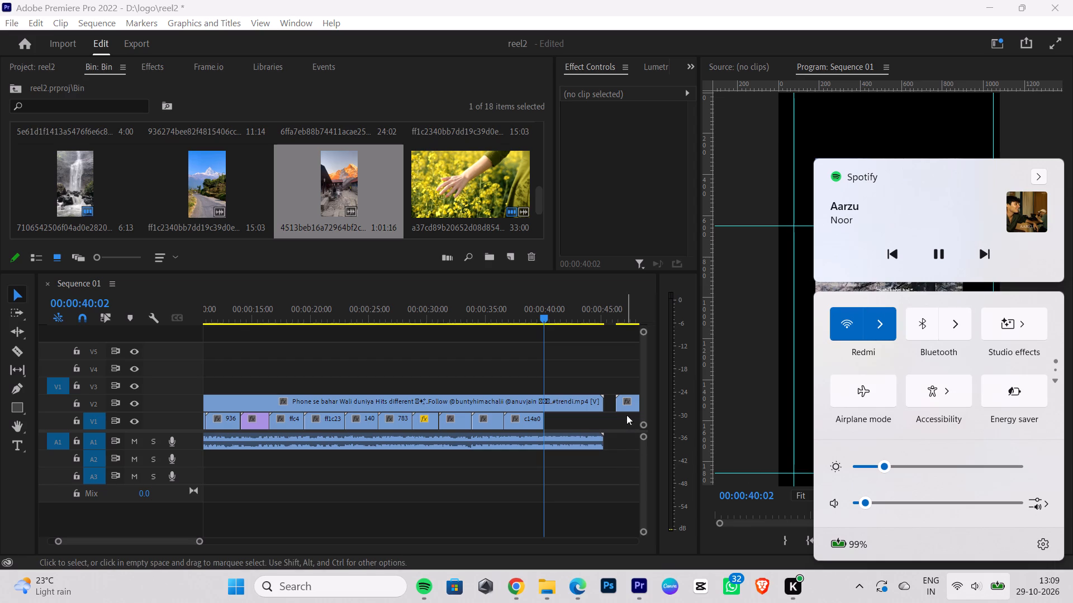
Move the 4513beb16a clip onto V1 directly after the green-valley clip at 00:00:40:02 and scale it to the frame size.
{"action": "left_click_drag", "start_coordinate": [626, 403], "coordinate": [558, 423]}
{"action": "right_click", "coordinate": [558, 423]}
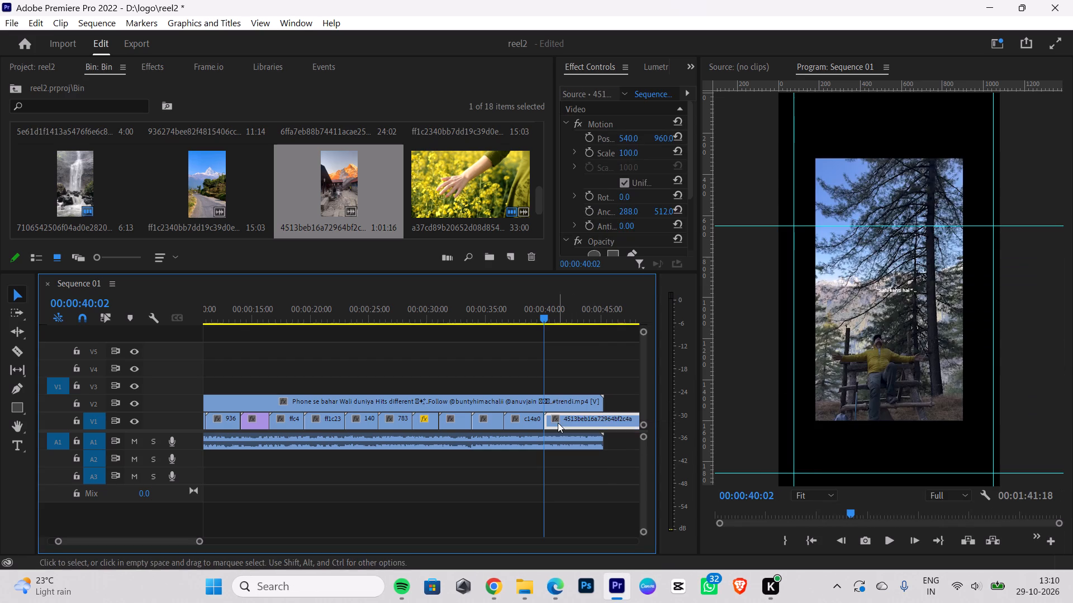
{"action": "left_click", "coordinate": [642, 538]}
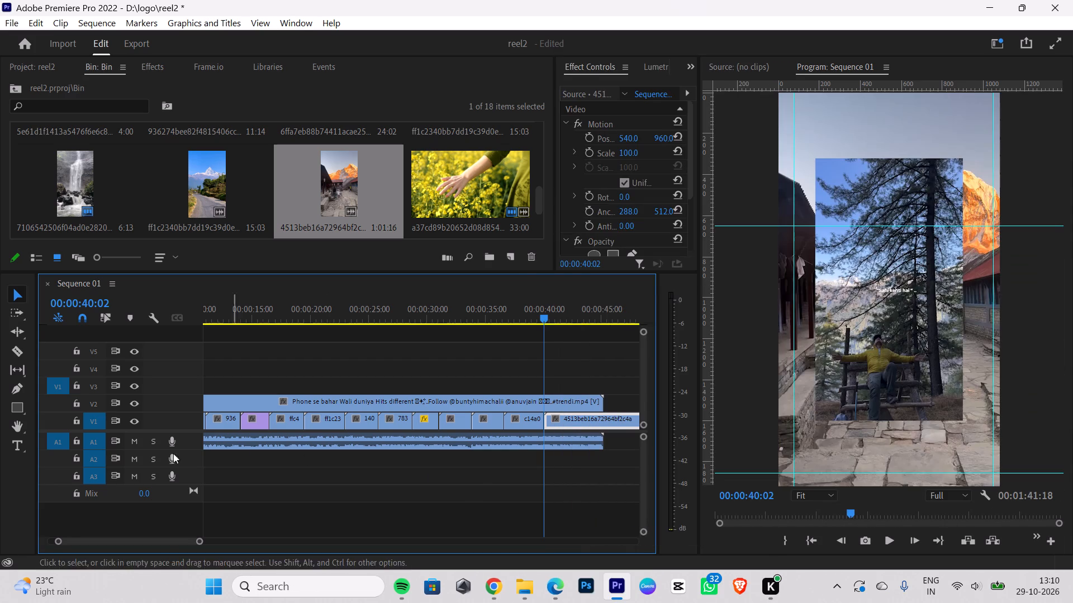
Cut the 4513beb16a clip on V1 where the reference video ends and delete the excess after the cut.
{"action": "left_click", "coordinate": [16, 351]}
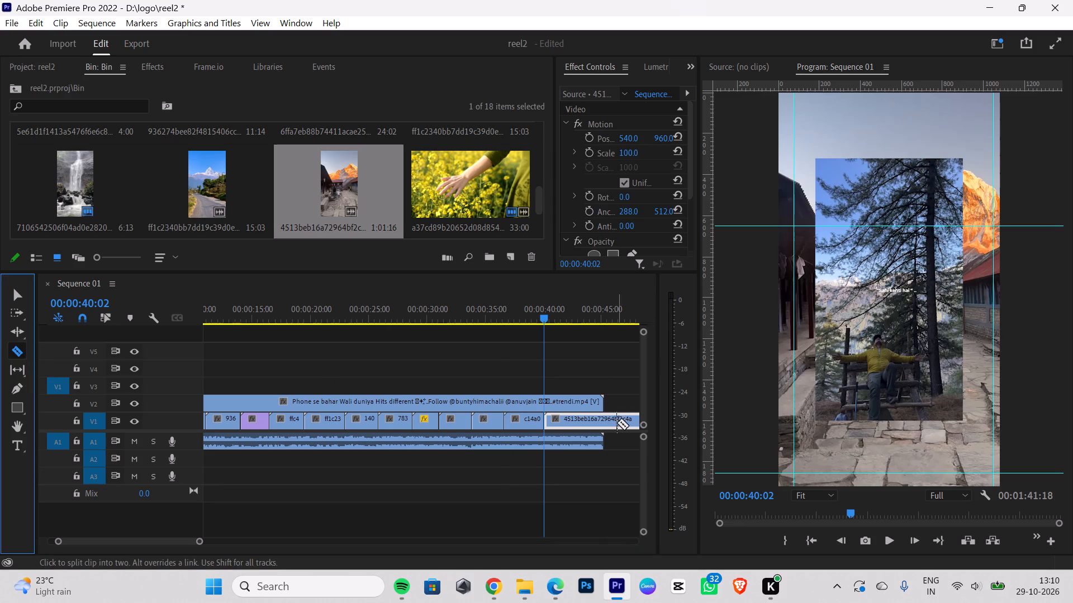
{"action": "left_click", "coordinate": [604, 424]}
{"action": "left_click", "coordinate": [11, 292]}
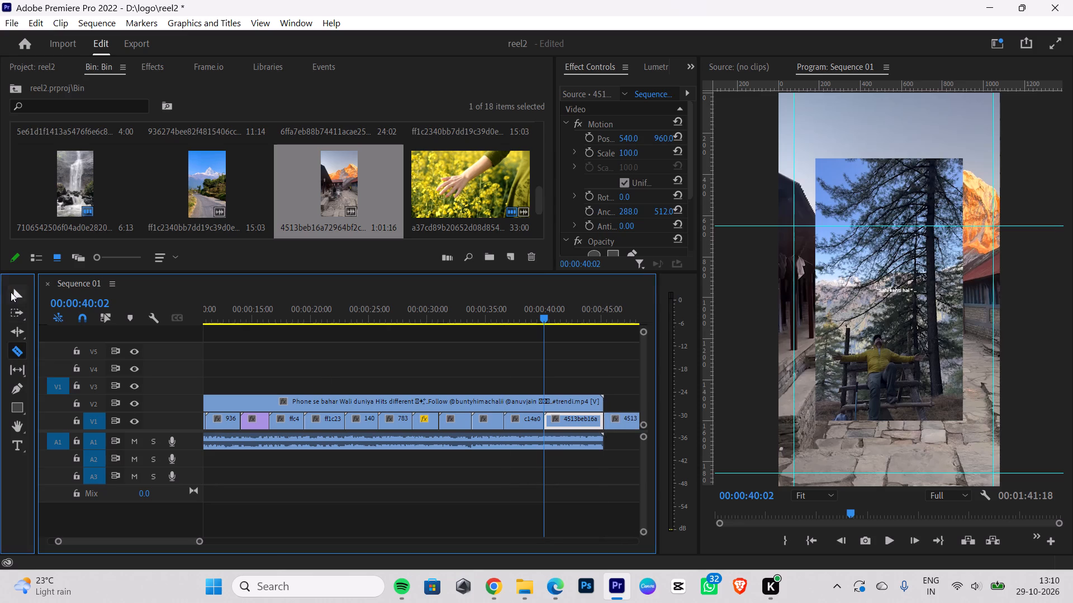
{"action": "left_click", "coordinate": [630, 423]}
{"action": "key", "text": "BackSpace"}
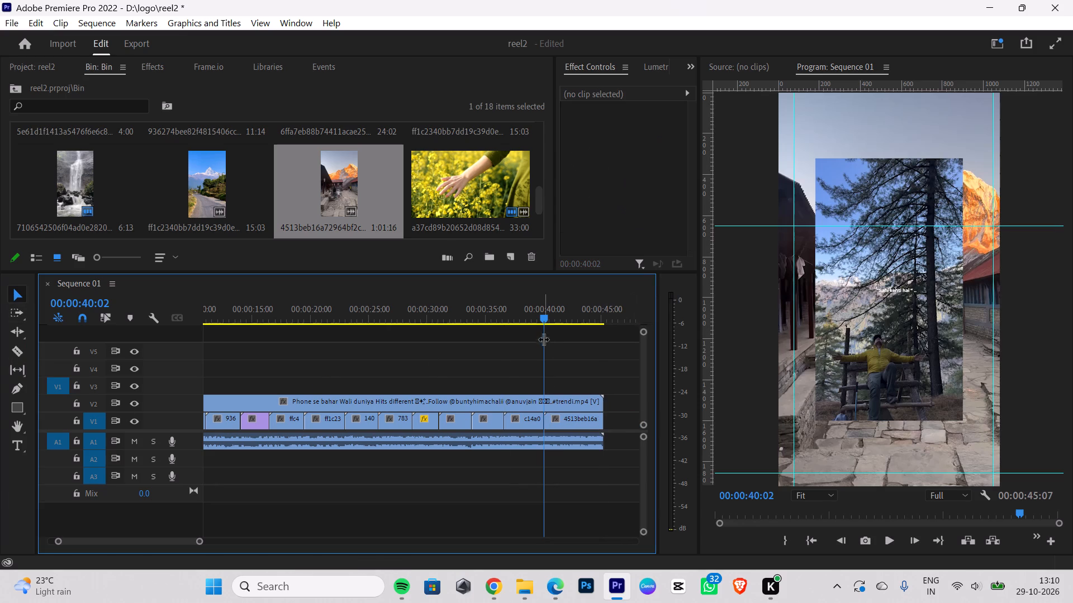
Scrub back to about 00:00:37:05 to review the green-valley clip against the reference's hillside shot.
{"action": "left_click_drag", "start_coordinate": [541, 317], "coordinate": [507, 328]}
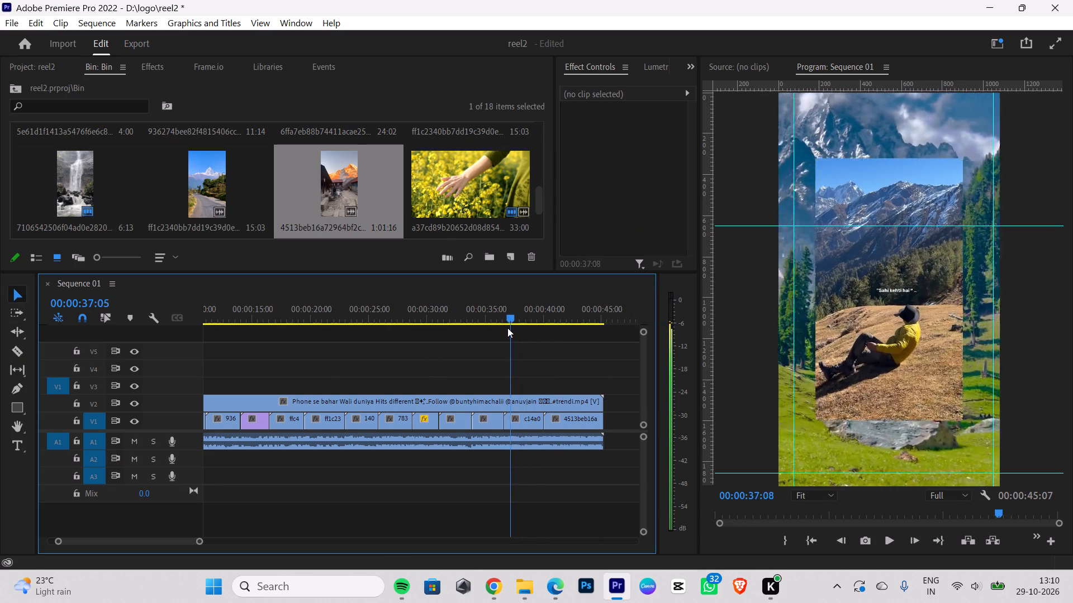
Review the V1 cuts around the snowy-forest clip and into the green-valley clip against the reference's shot changes.
{"action": "left_click_drag", "start_coordinate": [507, 328], "coordinate": [490, 335]}
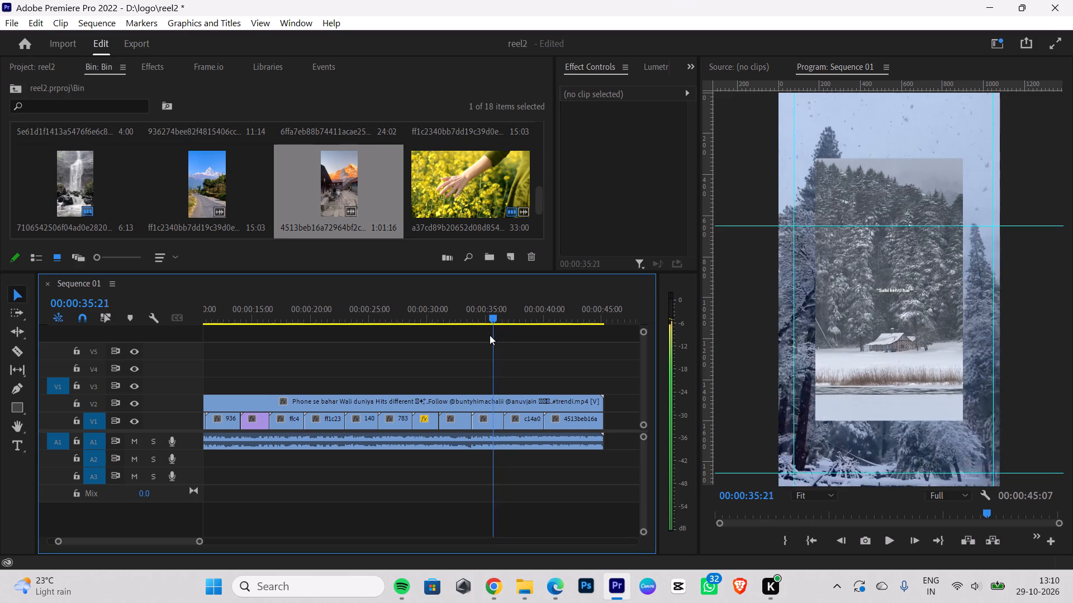
{"action": "left_click_drag", "start_coordinate": [490, 335], "coordinate": [462, 342]}
{"action": "key", "text": "Right"}
{"action": "key", "text": "Right"}
{"action": "key", "text": "Right"}
{"action": "key", "text": "Right"}
{"action": "key", "text": "Right"}
{"action": "key", "text": "Right"}
{"action": "key", "text": "Right"}
{"action": "key", "text": "Right"}
{"action": "key", "text": "Right"}
{"action": "key", "text": "Right"}
{"action": "key", "text": "Right"}
{"action": "key", "text": "Right"}
{"action": "key", "text": "Right"}
{"action": "key", "text": "Right"}
{"action": "key", "text": "Right"}
{"action": "key", "text": "Right"}
{"action": "key", "text": "Right"}
{"action": "key", "text": "Right"}
{"action": "key", "text": "Right"}
{"action": "key", "text": "Right"}
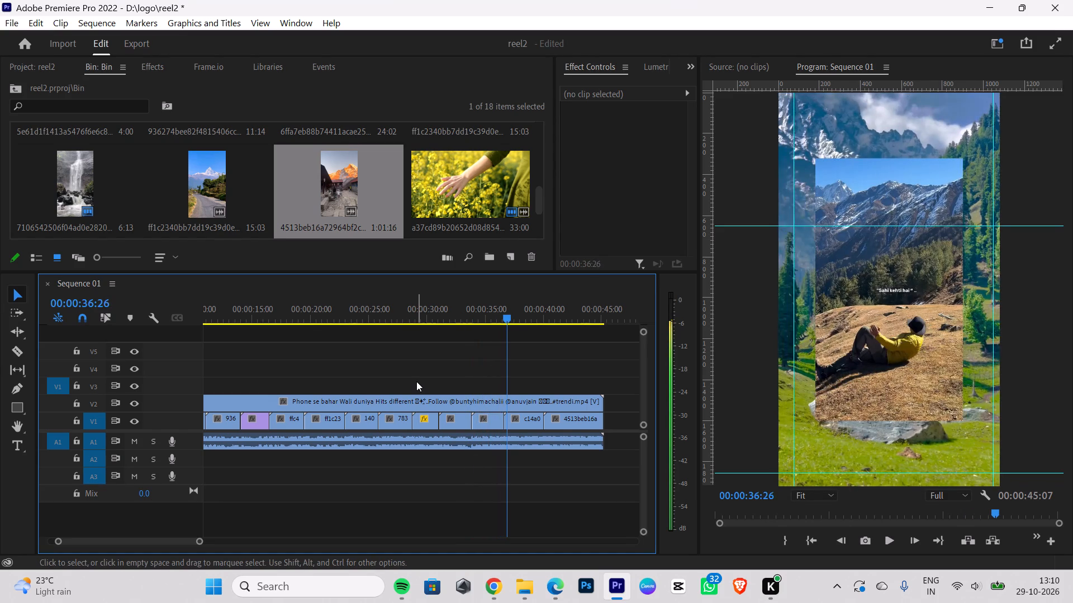
Apply a Dip to Black transition on V1 at the 00:00:36:18 cut between the snowy-forest and green-valley clips.
{"action": "key", "text": "Left"}
{"action": "key", "text": "Left"}
{"action": "key", "text": "Left"}
{"action": "key", "text": "Left"}
{"action": "key", "text": "Left"}
{"action": "key", "text": "Left"}
{"action": "key", "text": "Left"}
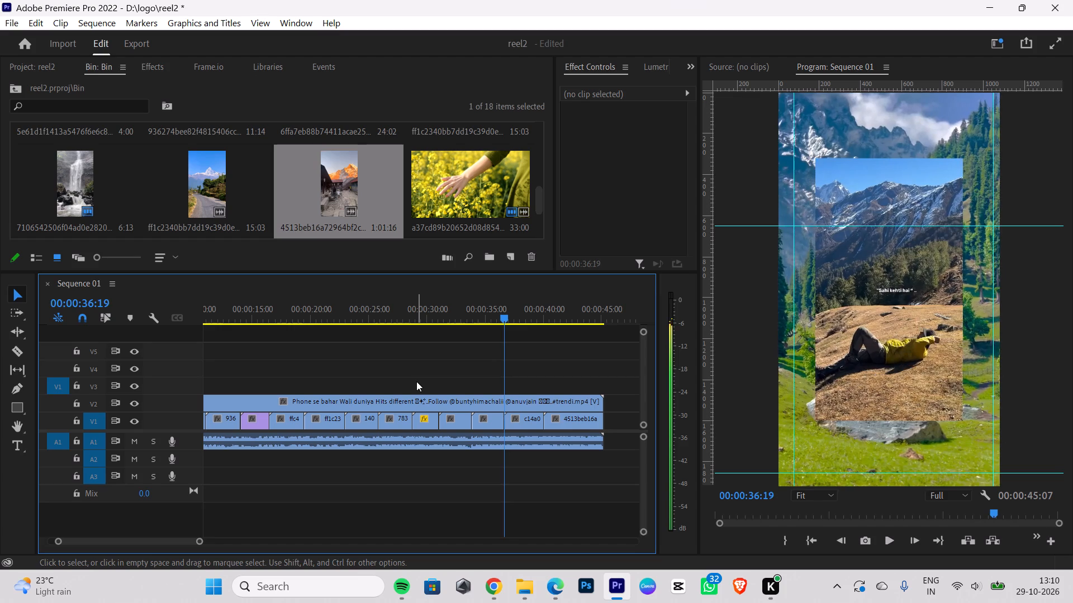
{"action": "key", "text": "Left"}
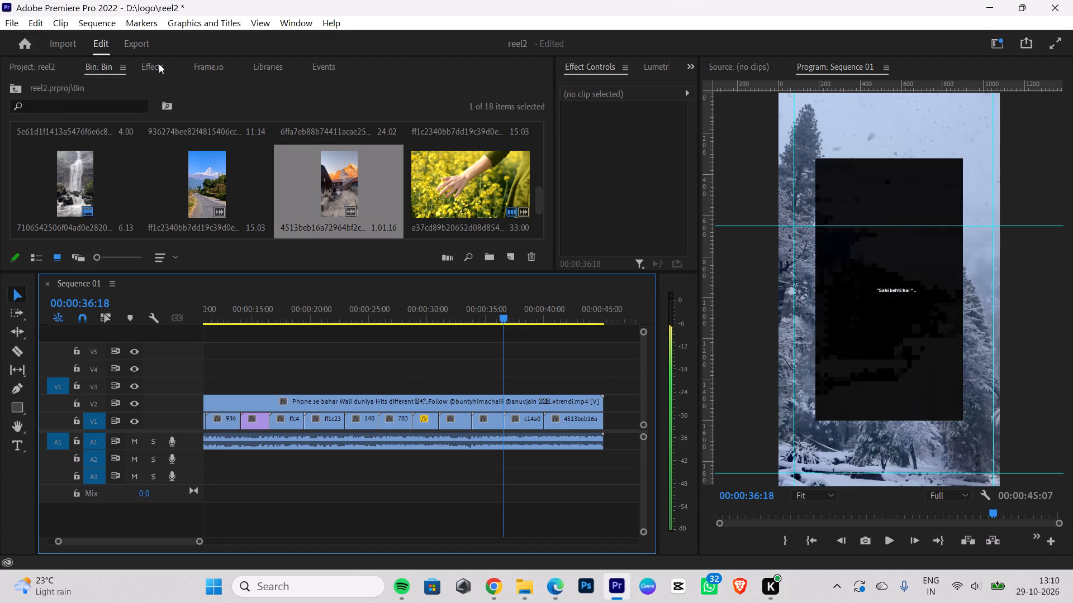
{"action": "left_click", "coordinate": [159, 64]}
{"action": "left_click", "coordinate": [7, 176]}
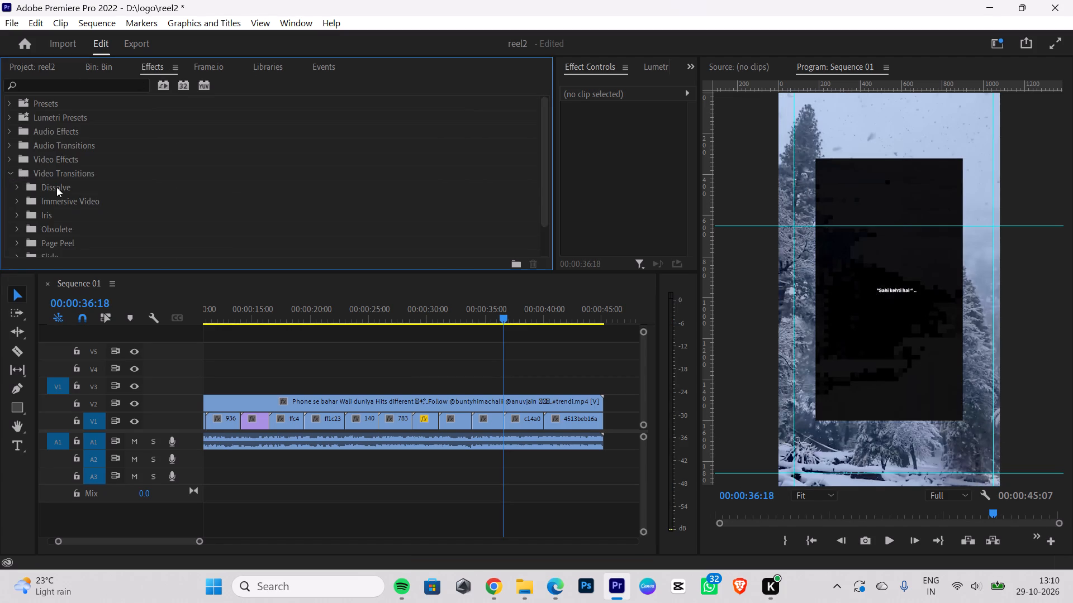
{"action": "left_click", "coordinate": [12, 184]}
{"action": "left_click_drag", "start_coordinate": [78, 226], "coordinate": [82, 229]}
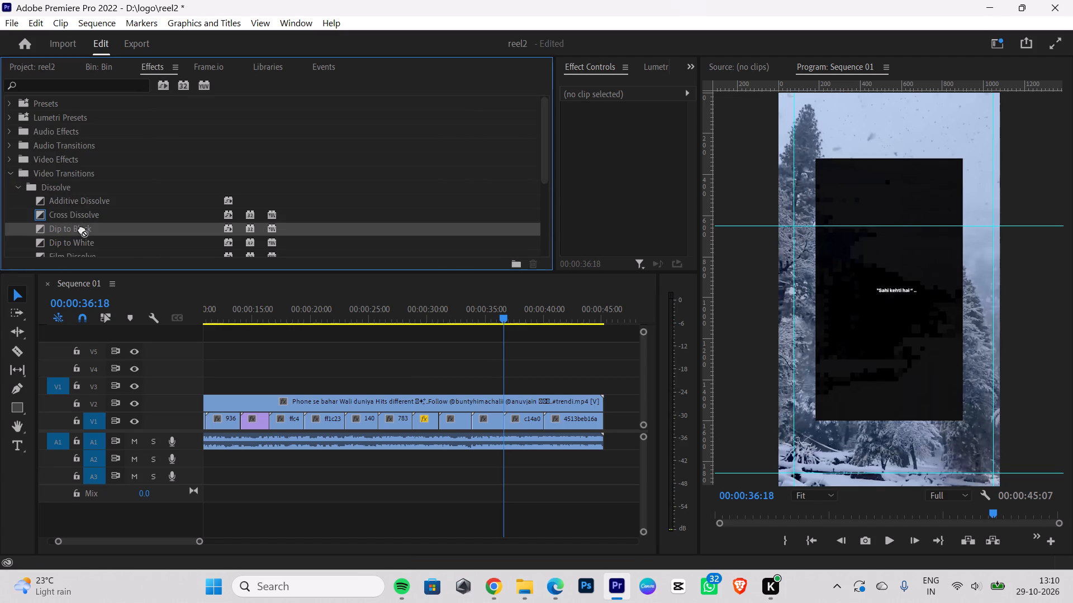
{"action": "left_click_drag", "start_coordinate": [82, 229], "coordinate": [498, 424]}
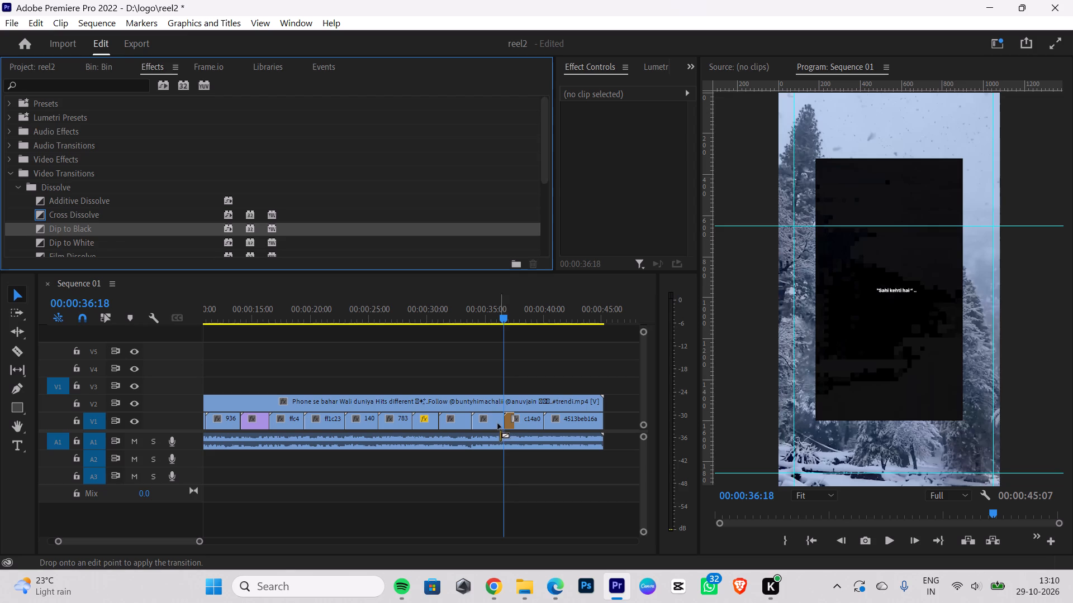
{"action": "left_click_drag", "start_coordinate": [498, 424], "coordinate": [497, 424]}
Set the alignment of the Dip to Black transition to Center at Cut.
{"action": "left_click", "coordinate": [514, 422]}
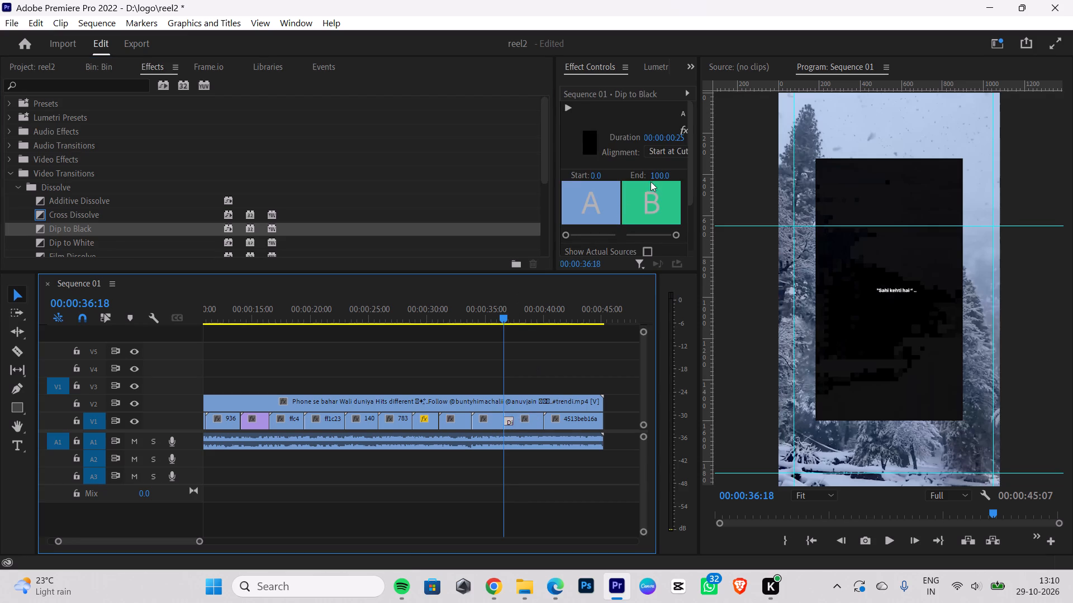
{"action": "left_click", "coordinate": [669, 147]}
{"action": "left_click", "coordinate": [668, 157]}
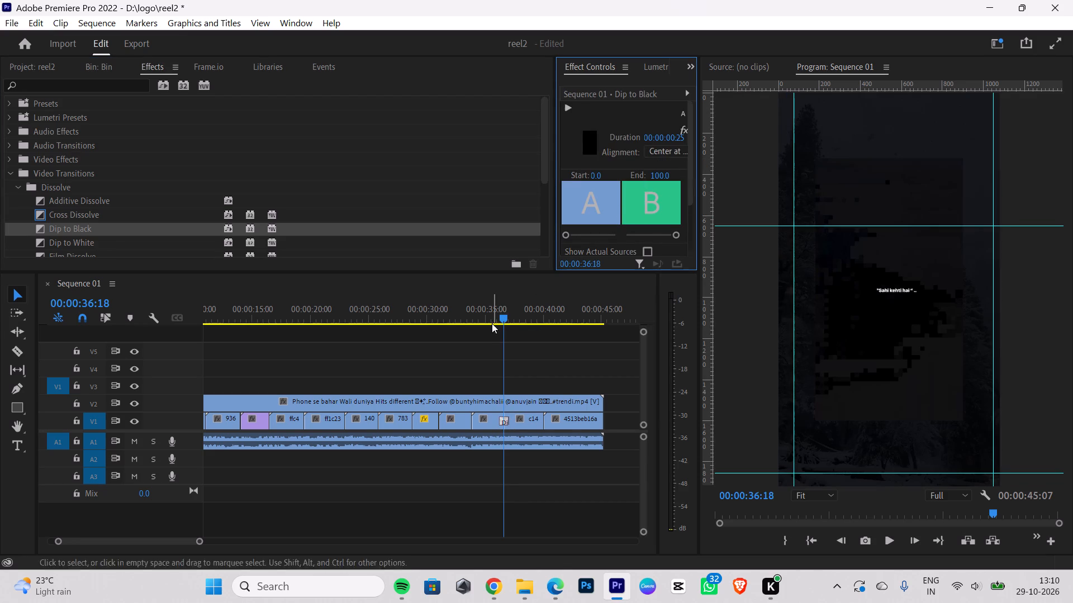
Play the reel's opening from 00:00:00:00 with the V2 reference video hidden, and show V2 again.
{"action": "left_click_drag", "start_coordinate": [507, 313], "coordinate": [0, 305]}
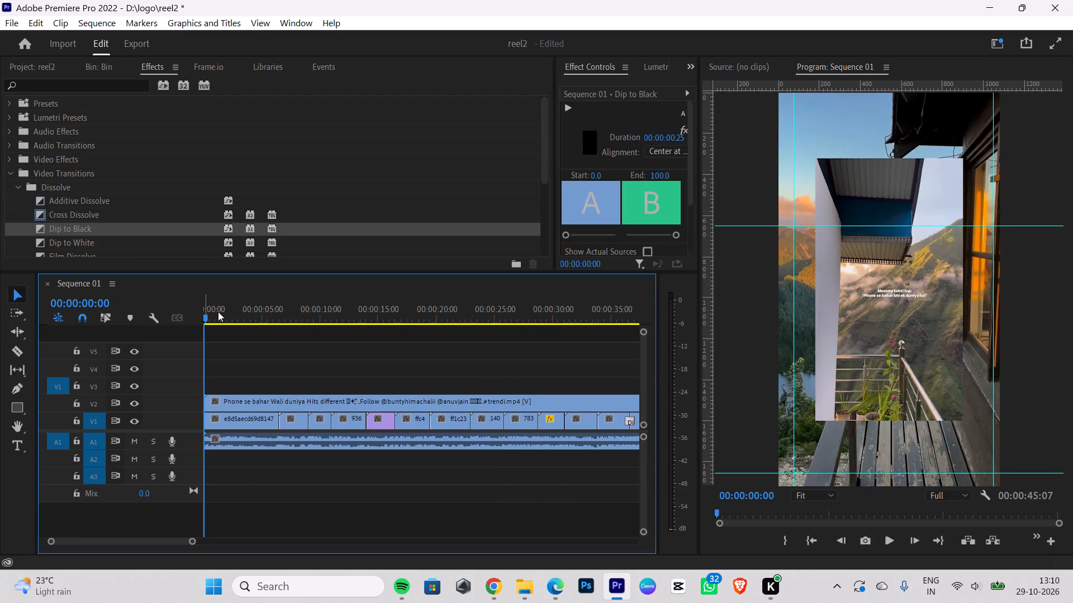
{"action": "left_click_drag", "start_coordinate": [221, 309], "coordinate": [0, 327]}
{"action": "left_click", "coordinate": [139, 404]}
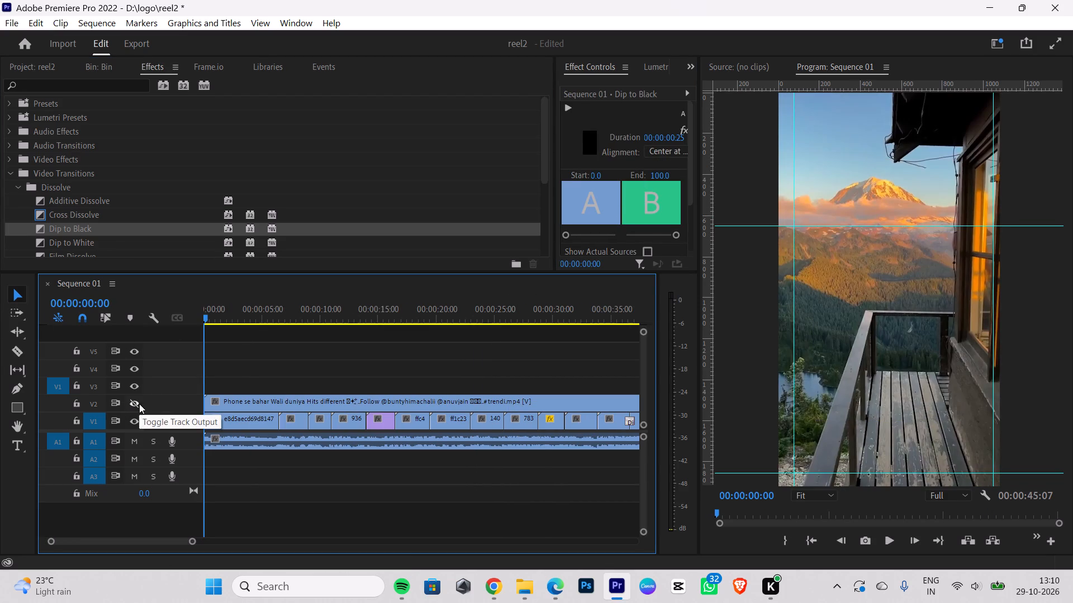
{"action": "left_click_drag", "start_coordinate": [219, 304], "coordinate": [65, 319]}
{"action": "key", "text": "space"}
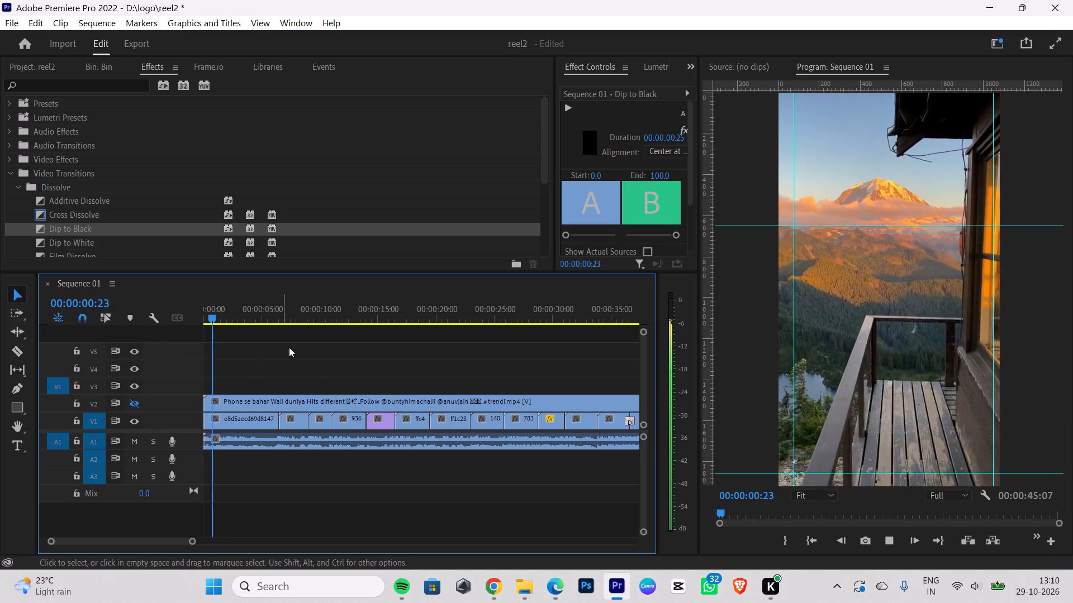
{"action": "left_click", "coordinate": [139, 404]}
{"action": "left_click_drag", "start_coordinate": [257, 314], "coordinate": [139, 332]}
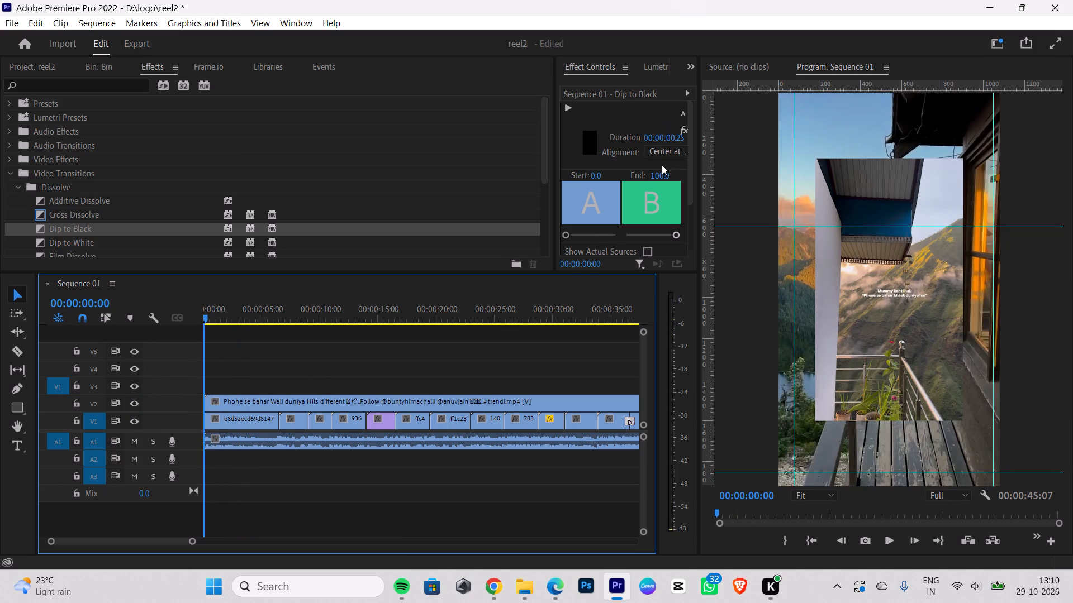
Enlarge the V2 reference video to scale 180 and reposition it at 589, 1217 so its caption is readable.
{"action": "left_click", "coordinate": [606, 69]}
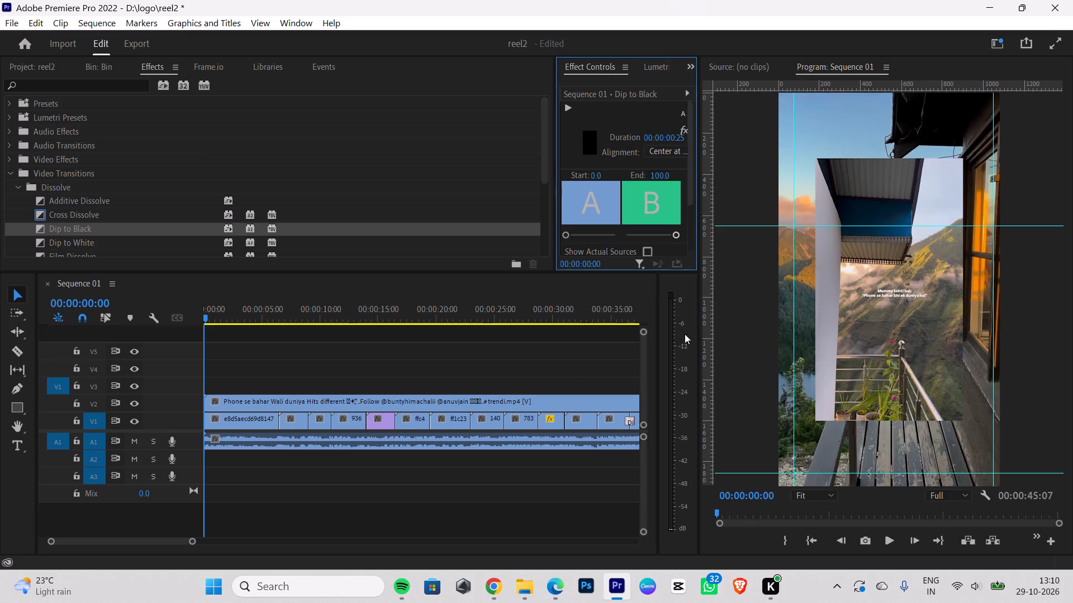
{"action": "left_click", "coordinate": [453, 404]}
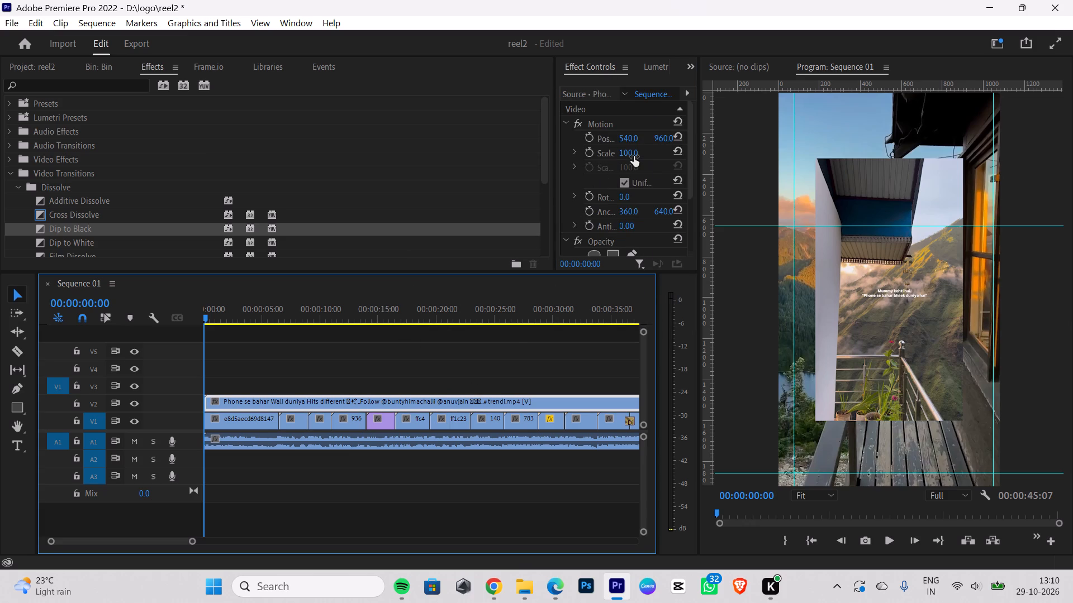
{"action": "left_click_drag", "start_coordinate": [634, 156], "coordinate": [616, 150]}
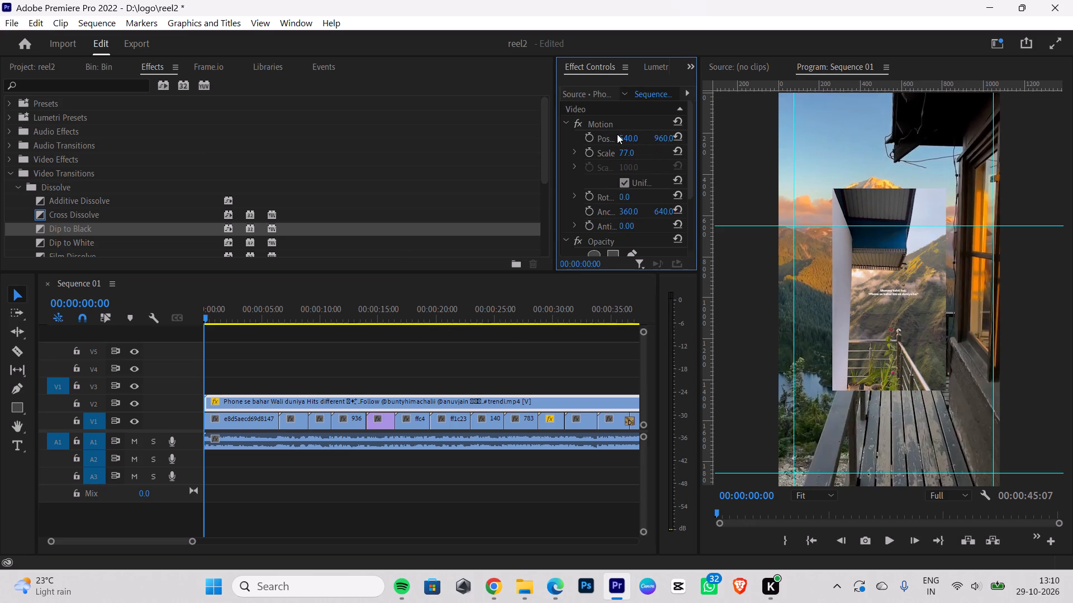
{"action": "left_click_drag", "start_coordinate": [626, 138], "coordinate": [838, 177]}
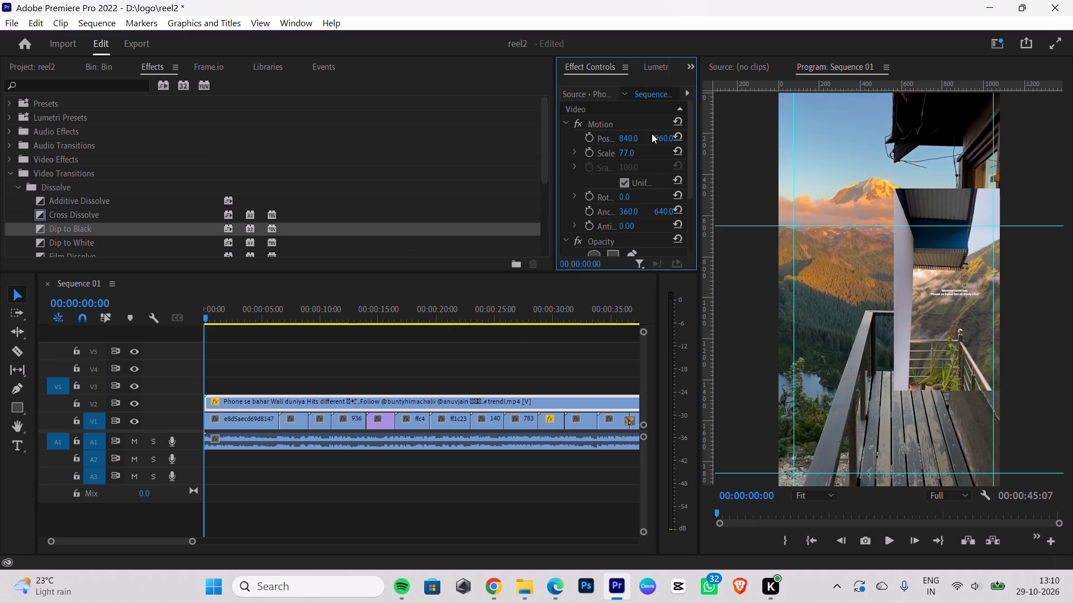
{"action": "left_click_drag", "start_coordinate": [658, 137], "coordinate": [703, 80]}
{"action": "left_click_drag", "start_coordinate": [623, 153], "coordinate": [632, 152]}
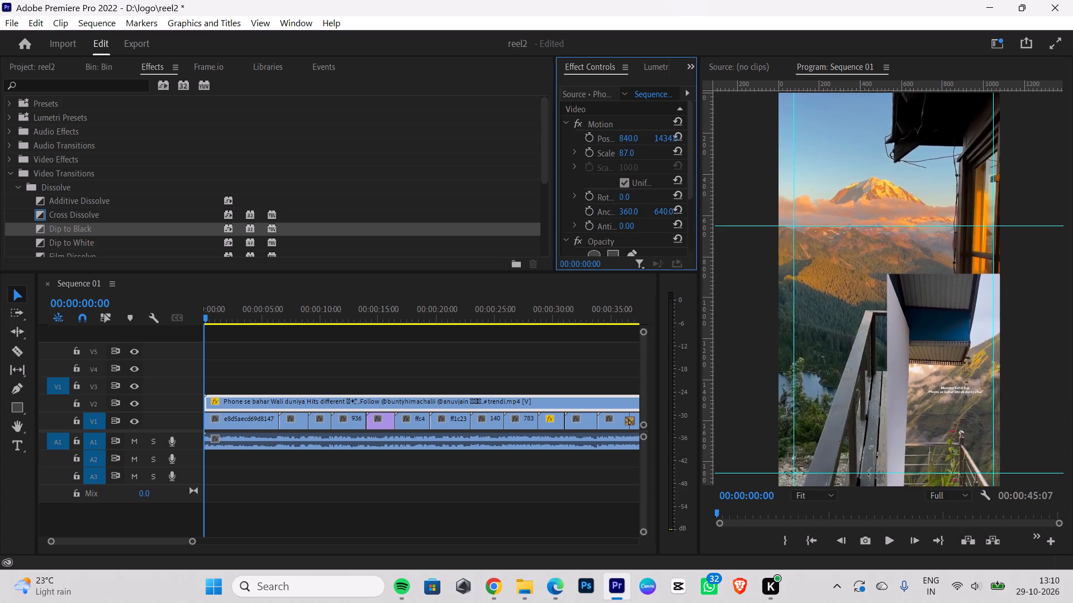
{"action": "left_click_drag", "start_coordinate": [632, 152], "coordinate": [652, 145]}
{"action": "left_click_drag", "start_coordinate": [638, 137], "coordinate": [605, 136]}
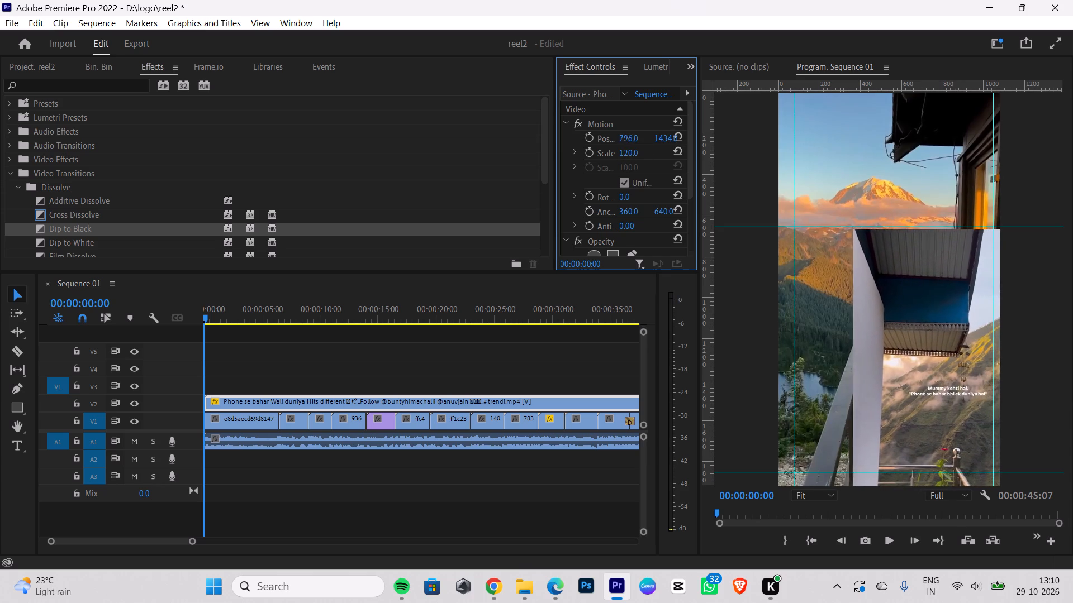
{"action": "left_click_drag", "start_coordinate": [605, 136], "coordinate": [453, 130]}
{"action": "left_click_drag", "start_coordinate": [633, 151], "coordinate": [672, 146]}
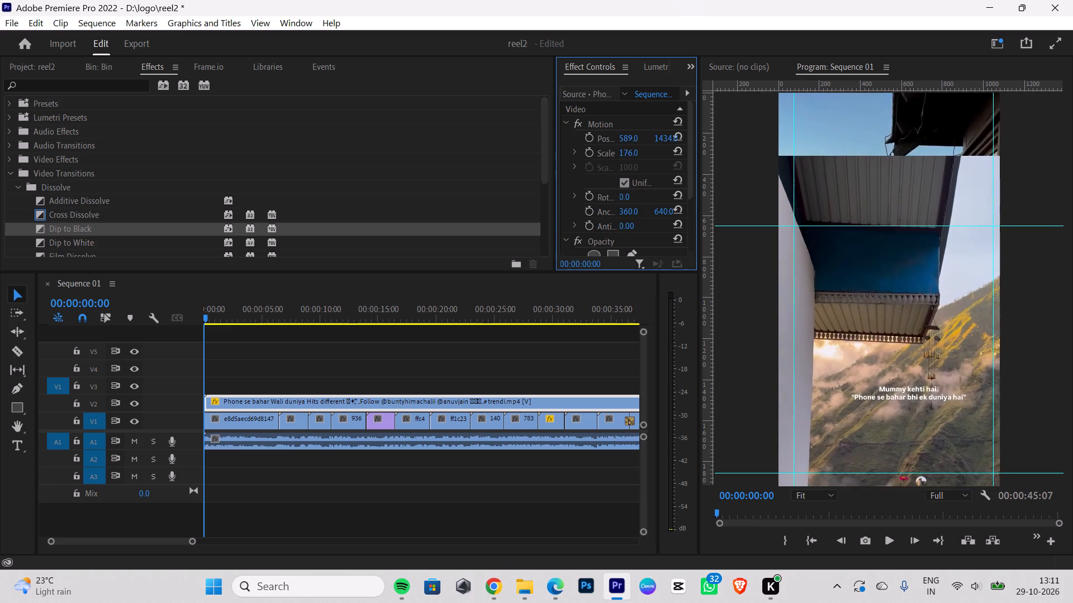
{"action": "left_click_drag", "start_coordinate": [672, 146], "coordinate": [676, 146]}
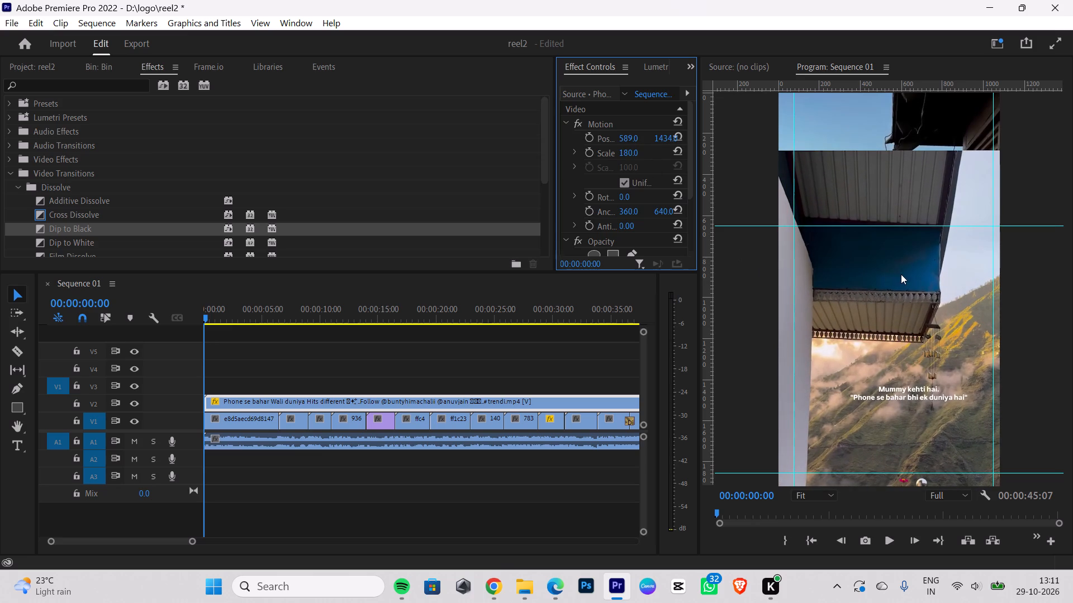
{"action": "left_click_drag", "start_coordinate": [662, 135], "coordinate": [680, 355]}
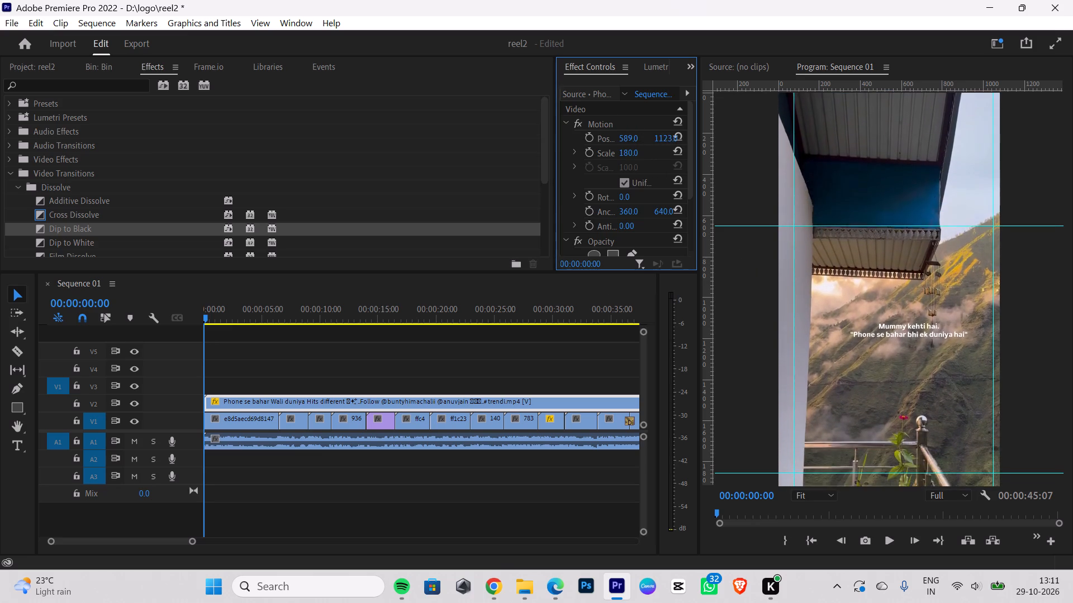
{"action": "left_click_drag", "start_coordinate": [680, 355], "coordinate": [683, 291]}
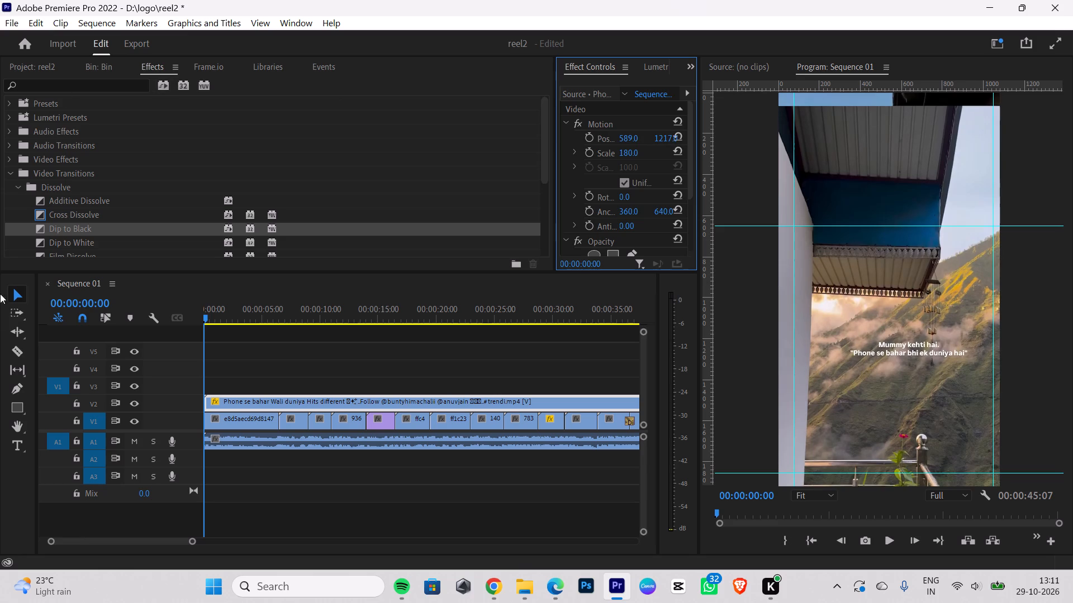
Add the text "Mummy kehti hai." at the start of the sequence and place it just above the reference's caption.
{"action": "left_click", "coordinate": [16, 449]}
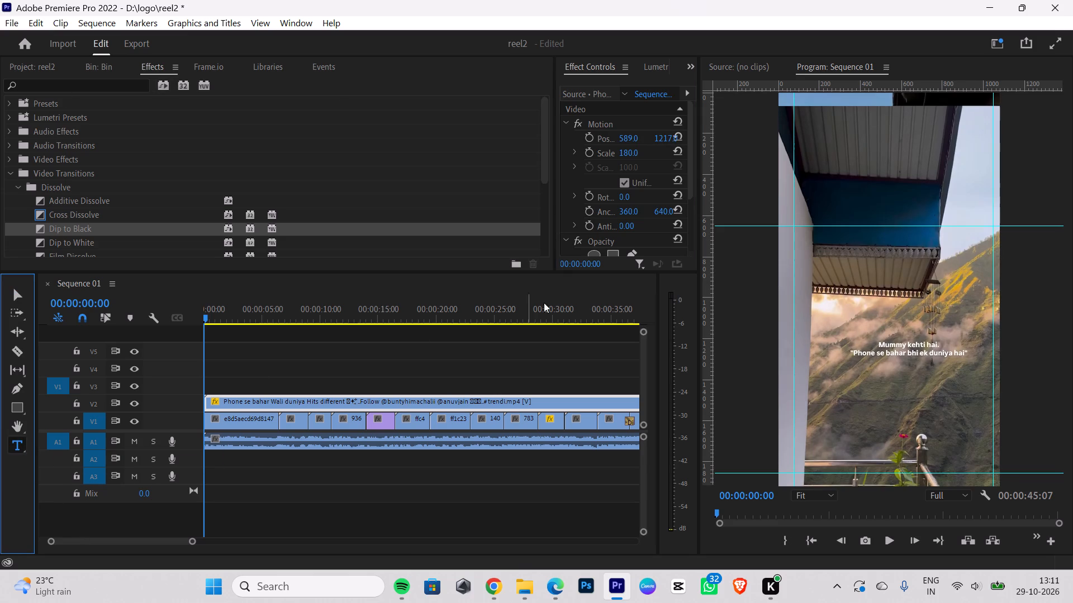
{"action": "left_click", "coordinate": [843, 270]}
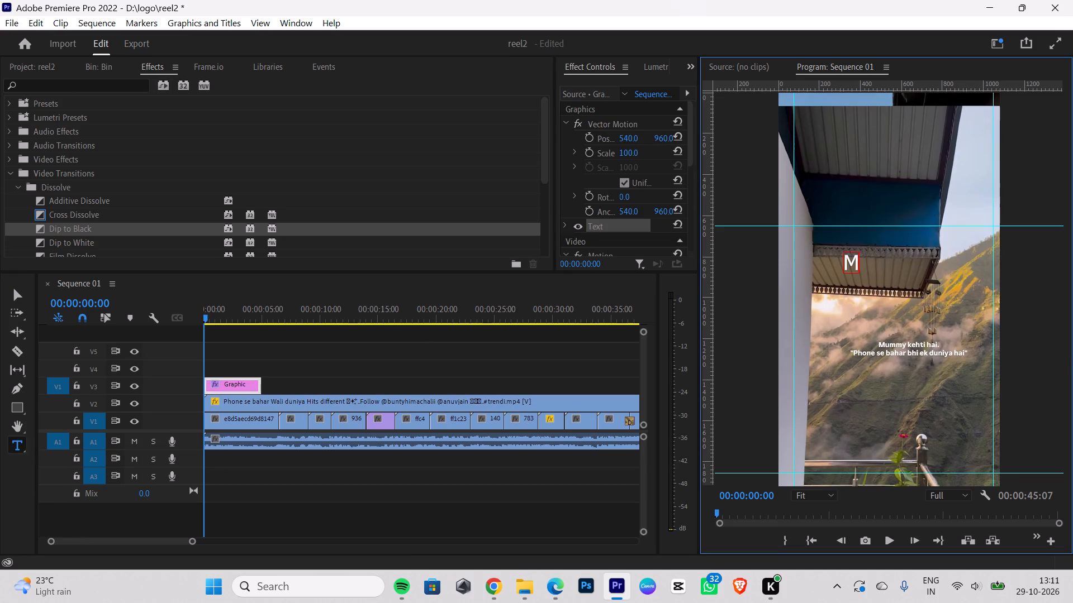
{"action": "type", "text": "ummy"}
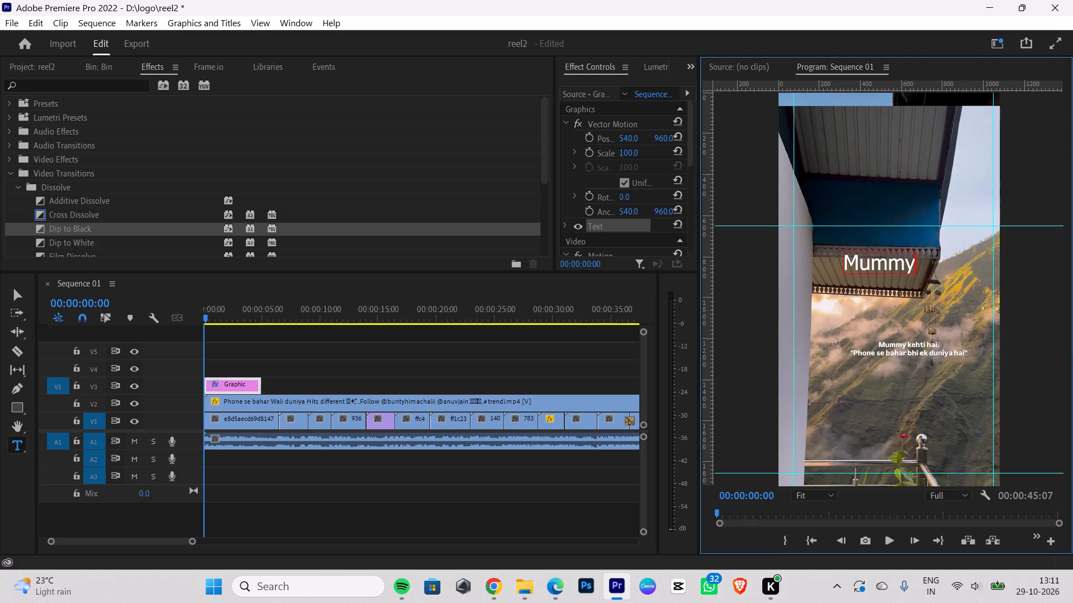
{"action": "key", "text": "space"}
{"action": "type", "text": "kehti"}
{"action": "key", "text": "space"}
{"action": "type", "text": "hai"}
{"action": "key", "text": "period"}
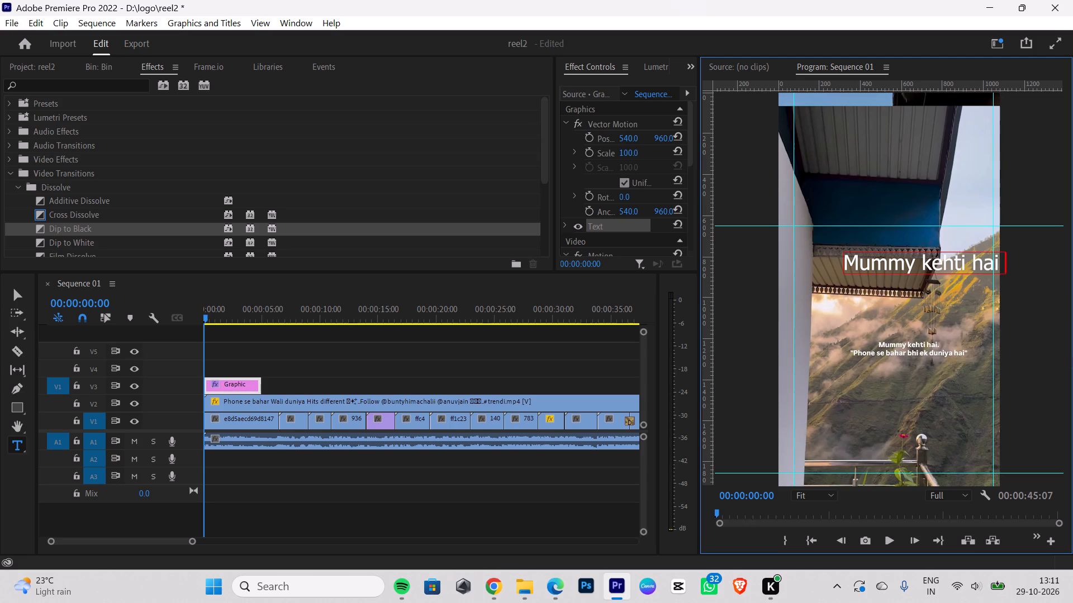
{"action": "left_click", "coordinate": [18, 290]}
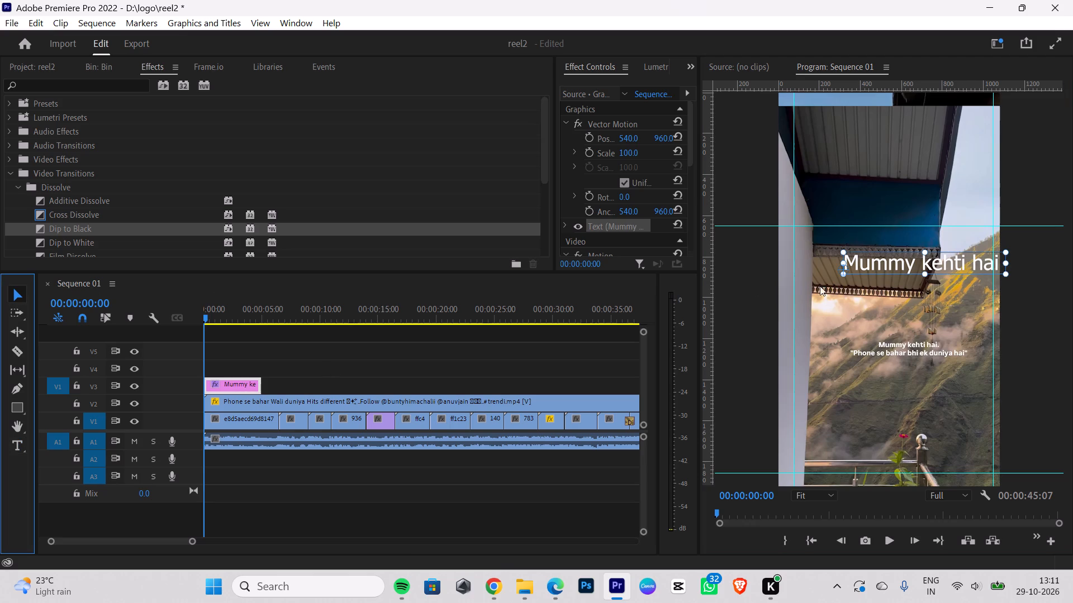
{"action": "left_click_drag", "start_coordinate": [960, 260], "coordinate": [939, 286]}
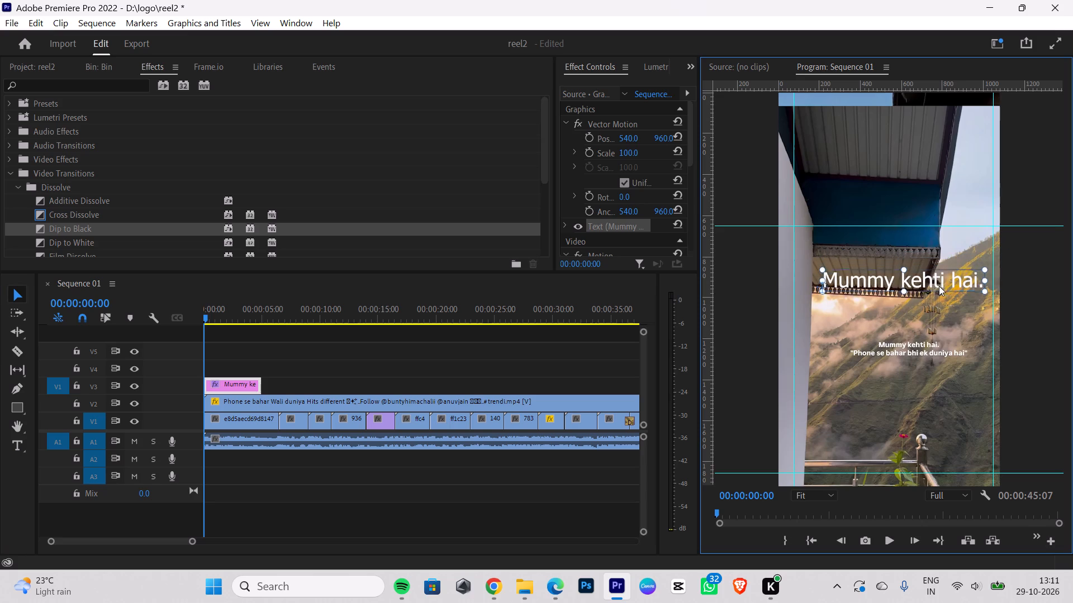
{"action": "left_click_drag", "start_coordinate": [939, 286], "coordinate": [937, 299]}
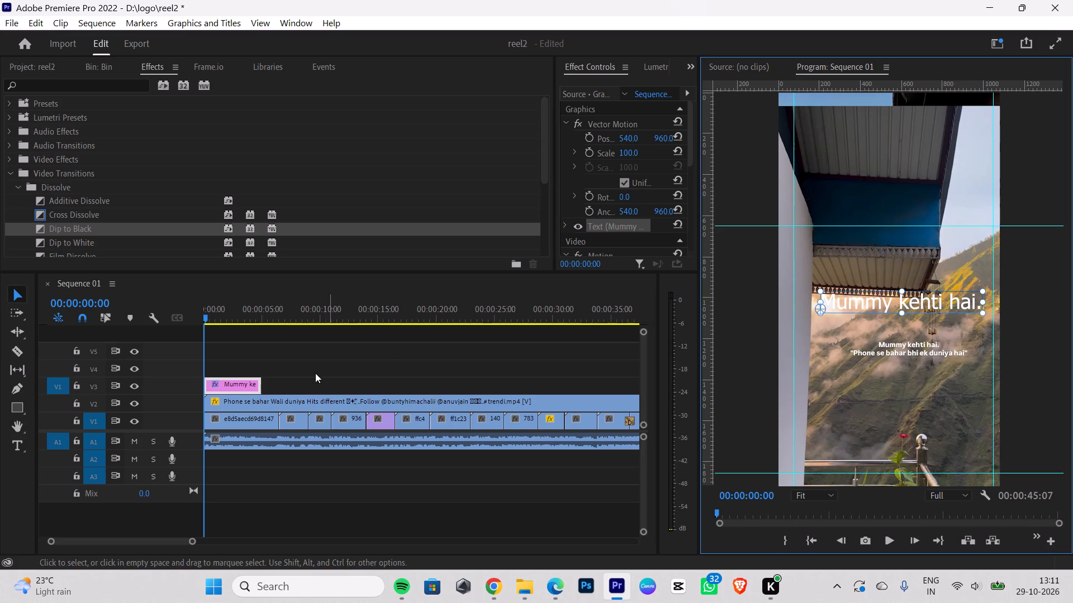
Duplicate the "Mummy kehti hai." graphic and stack the copy on V4 directly above the original at the sequence start.
{"action": "left_click", "coordinate": [227, 382]}
{"action": "key", "text": "ctrl+c"}
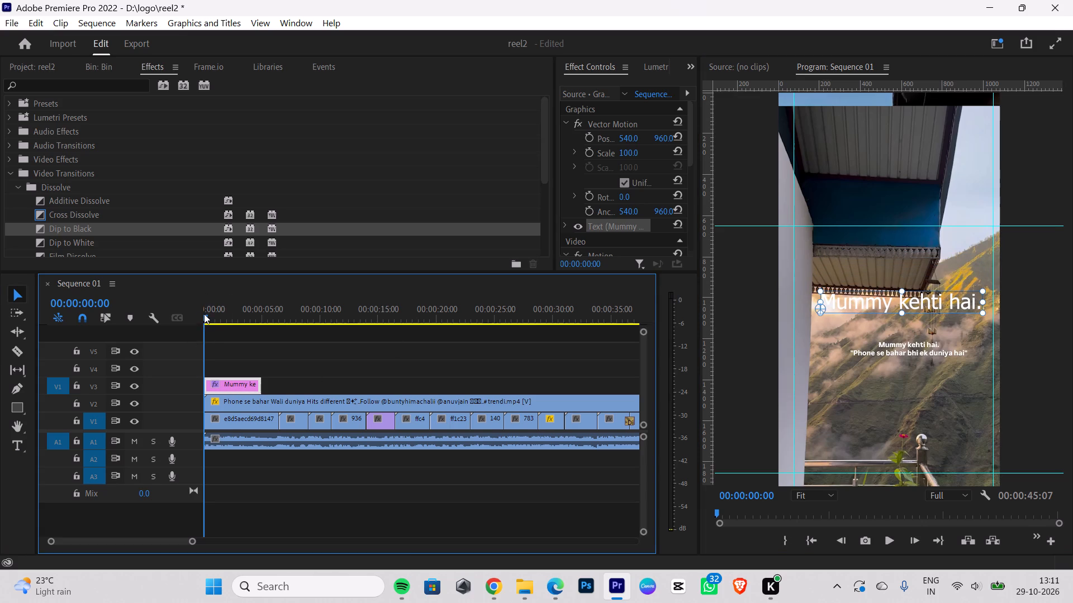
{"action": "left_click_drag", "start_coordinate": [204, 314], "coordinate": [262, 317]}
{"action": "key", "text": "ctrl+v"}
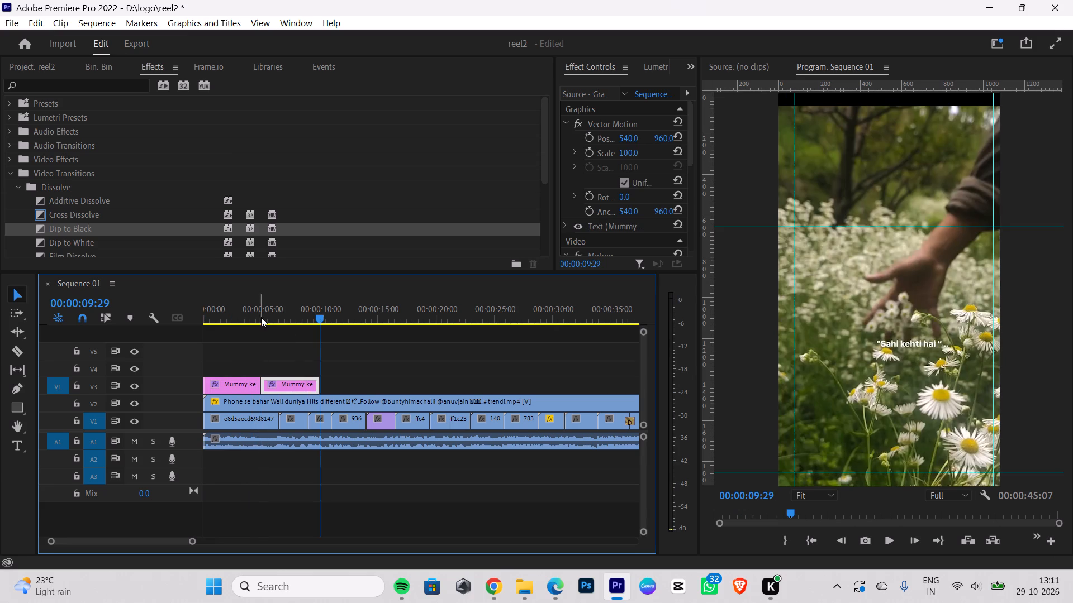
{"action": "left_click_drag", "start_coordinate": [296, 385], "coordinate": [241, 362]}
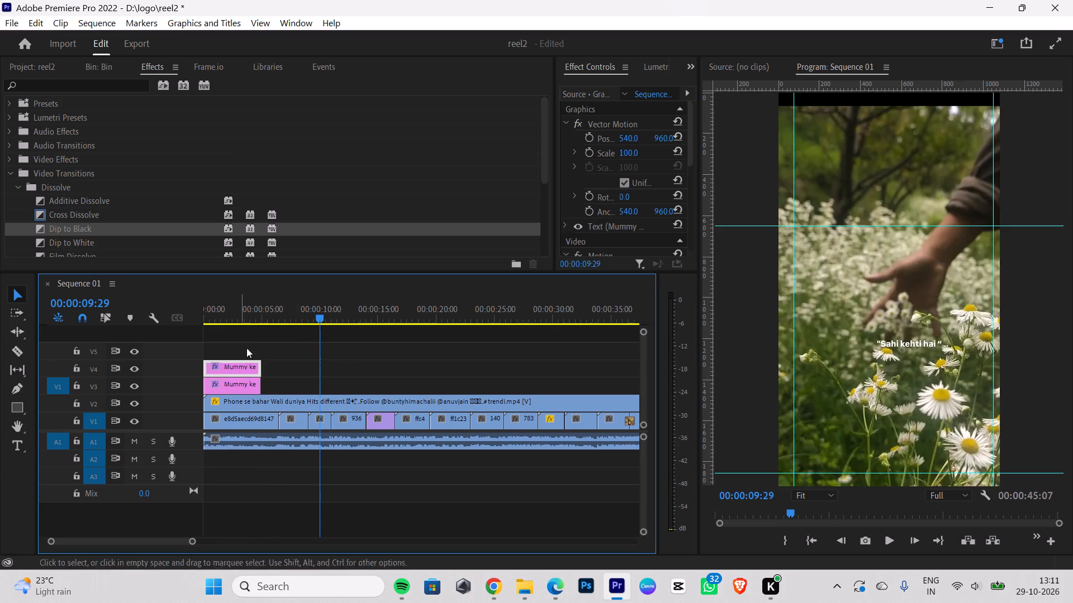
Scale down the copied V4 text and position it as a second line just below the first caption line.
{"action": "left_click_drag", "start_coordinate": [313, 311], "coordinate": [59, 331]}
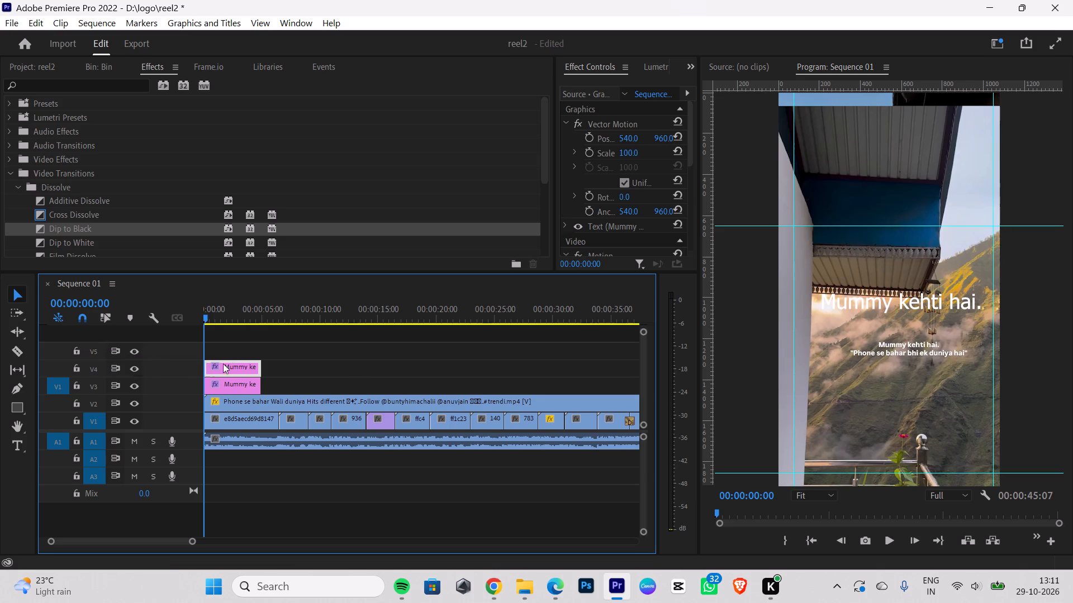
{"action": "left_click_drag", "start_coordinate": [900, 303], "coordinate": [896, 317]}
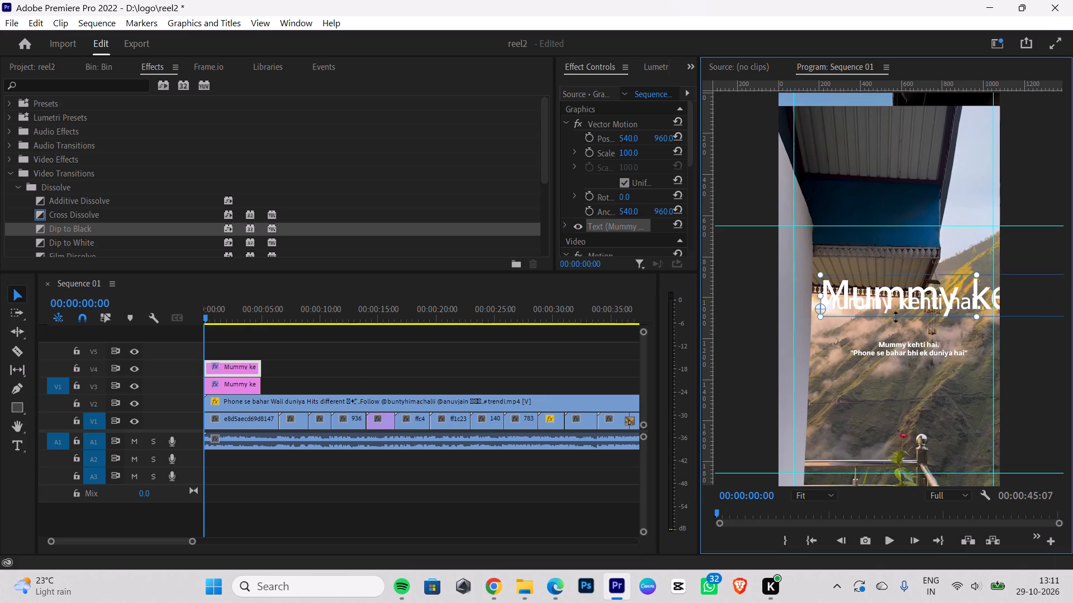
{"action": "left_click_drag", "start_coordinate": [896, 317], "coordinate": [880, 299]}
{"action": "left_click_drag", "start_coordinate": [905, 304], "coordinate": [906, 320]}
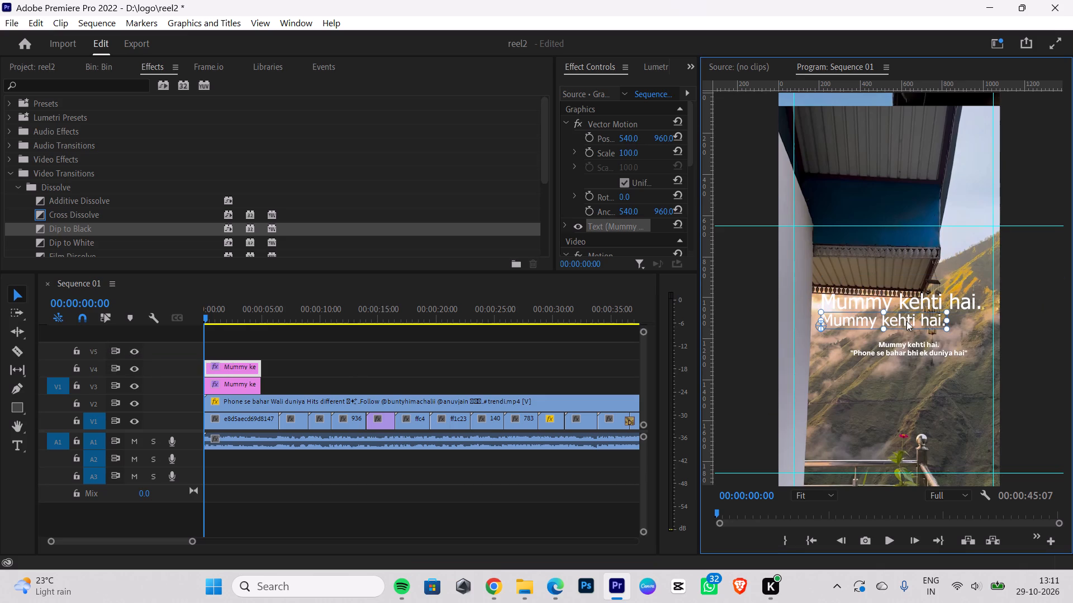
Replace the copied V4 caption's text with "Phone se bahar bhi ek duniya hai", enclosed in double quotation marks.
{"action": "double_click", "coordinate": [906, 321]}
{"action": "key", "text": "BackSpace"}
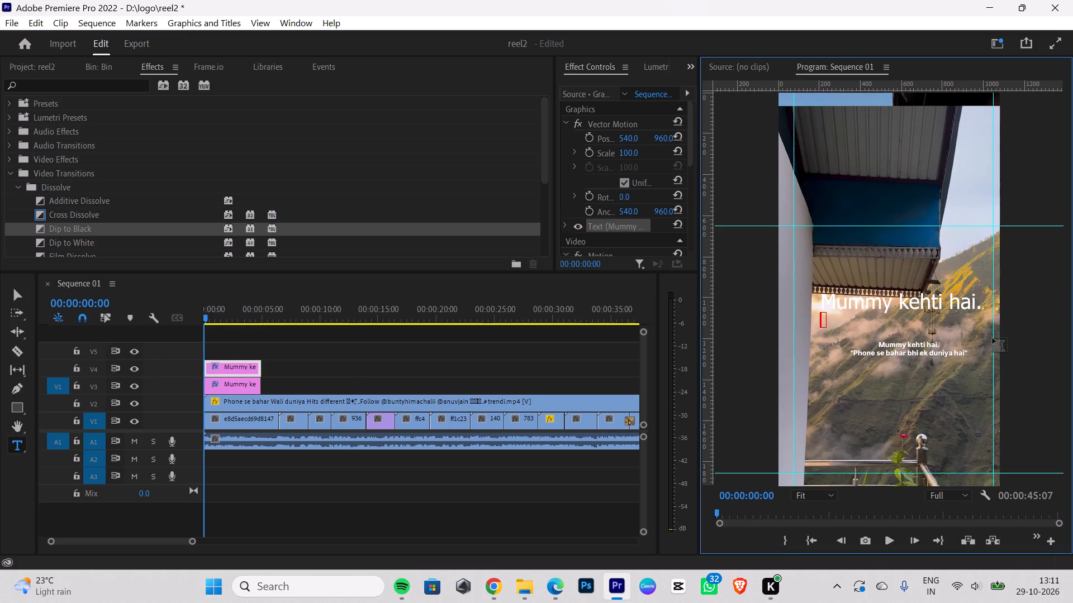
{"action": "key", "text": "shift+quotedbl"}
{"action": "key", "text": "p"}
{"action": "key", "text": "BackSpace"}
{"action": "type", "text": "hone"}
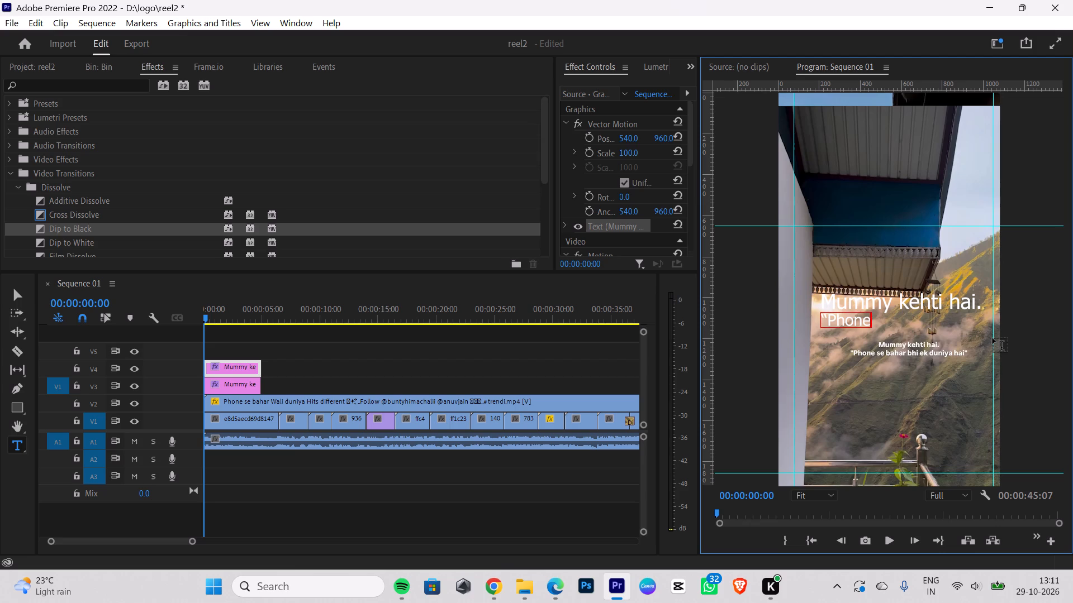
{"action": "key", "text": "space"}
{"action": "type", "text": "se"}
{"action": "key", "text": "space"}
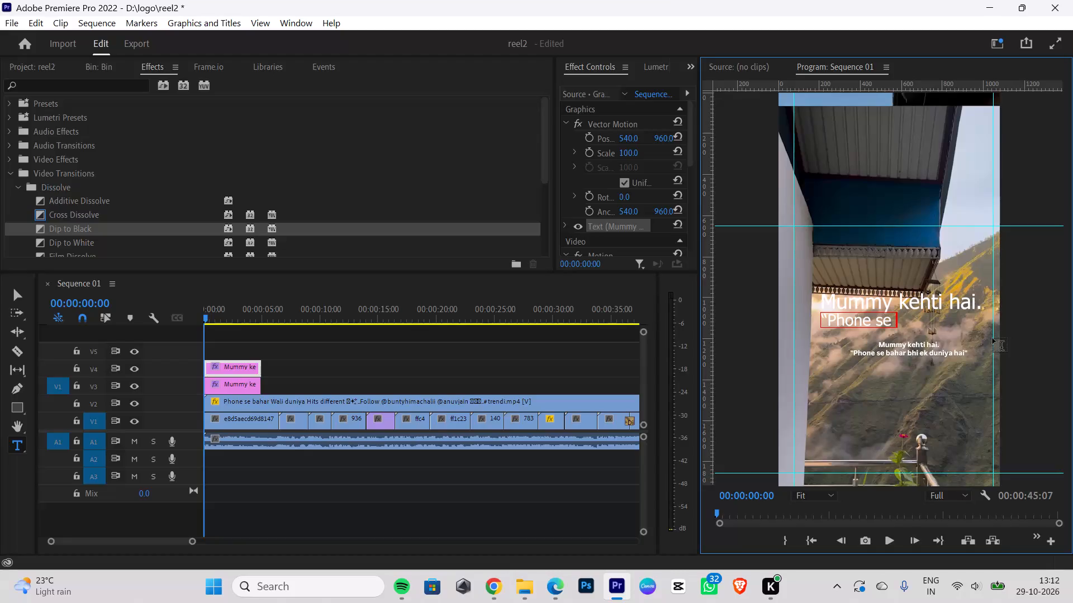
{"action": "key", "text": "b"}
{"action": "type", "text": "ahar"}
{"action": "key", "text": "space"}
{"action": "type", "text": "bhi ek"}
{"action": "key", "text": "space"}
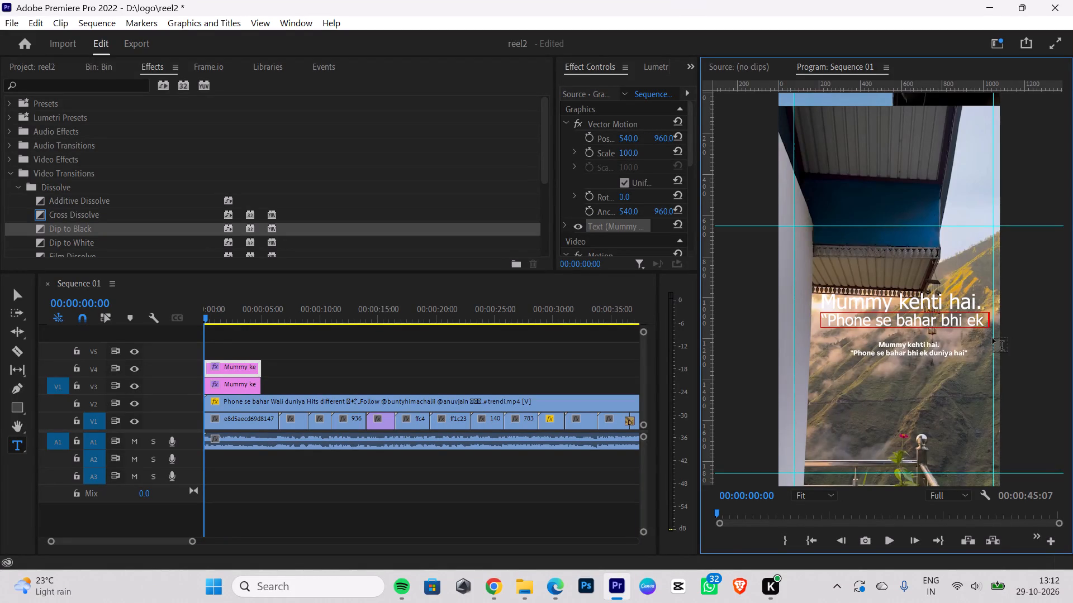
{"action": "type", "text": "duniya hai"}
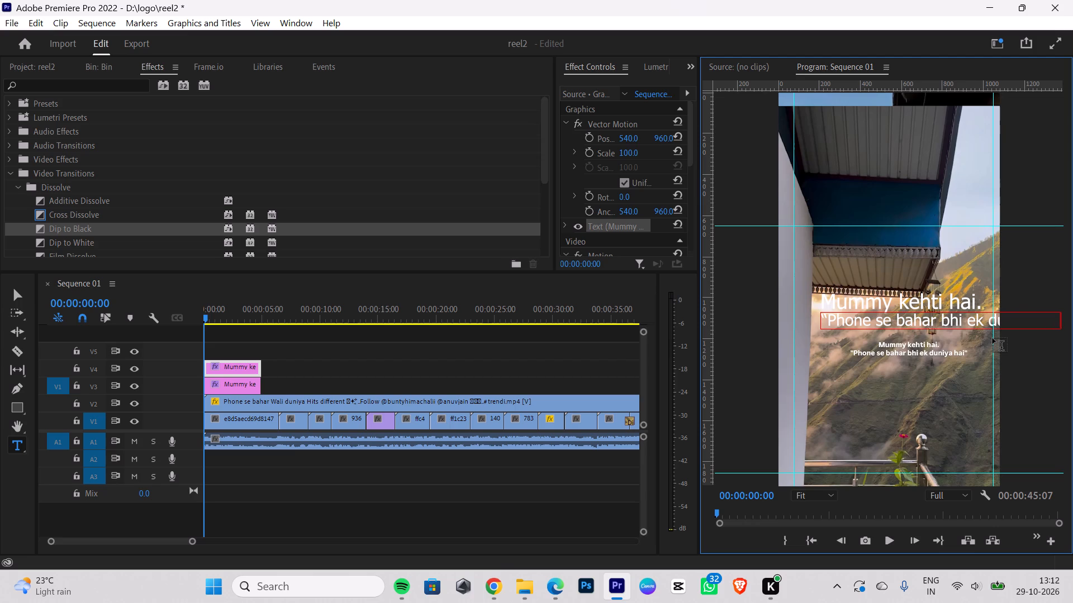
{"action": "key", "text": "shift+quotedbl"}
{"action": "left_click", "coordinate": [14, 298]}
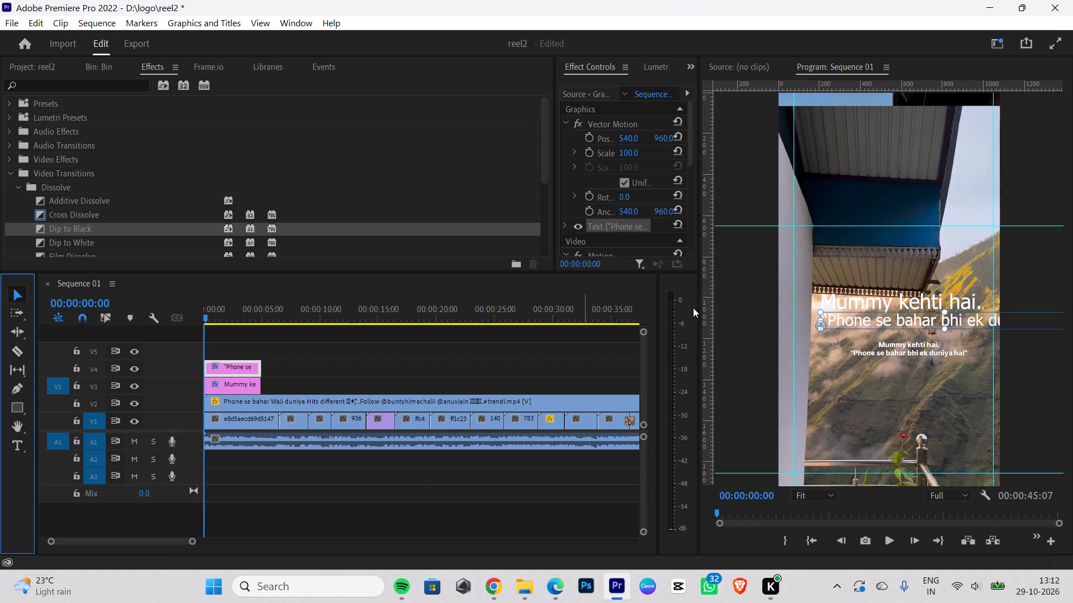
Shrink the "Phone se bahar bhi ek duniya hai" line to fit the frame width and arrange it below a raised "Mummy kehti hai." line.
{"action": "left_click_drag", "start_coordinate": [969, 323], "coordinate": [918, 326]}
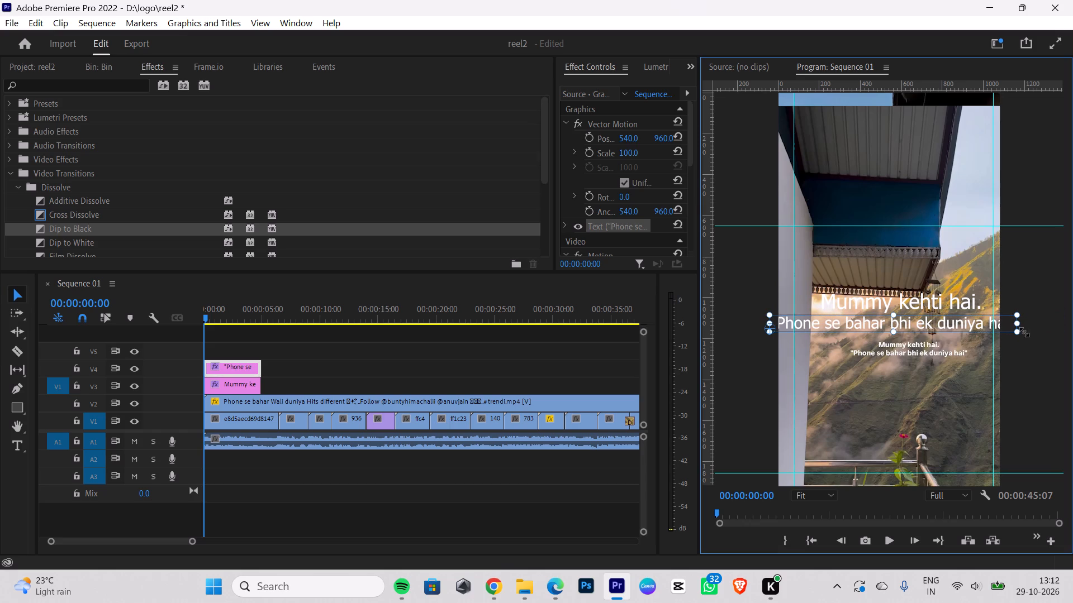
{"action": "left_click_drag", "start_coordinate": [1022, 323], "coordinate": [1012, 327]}
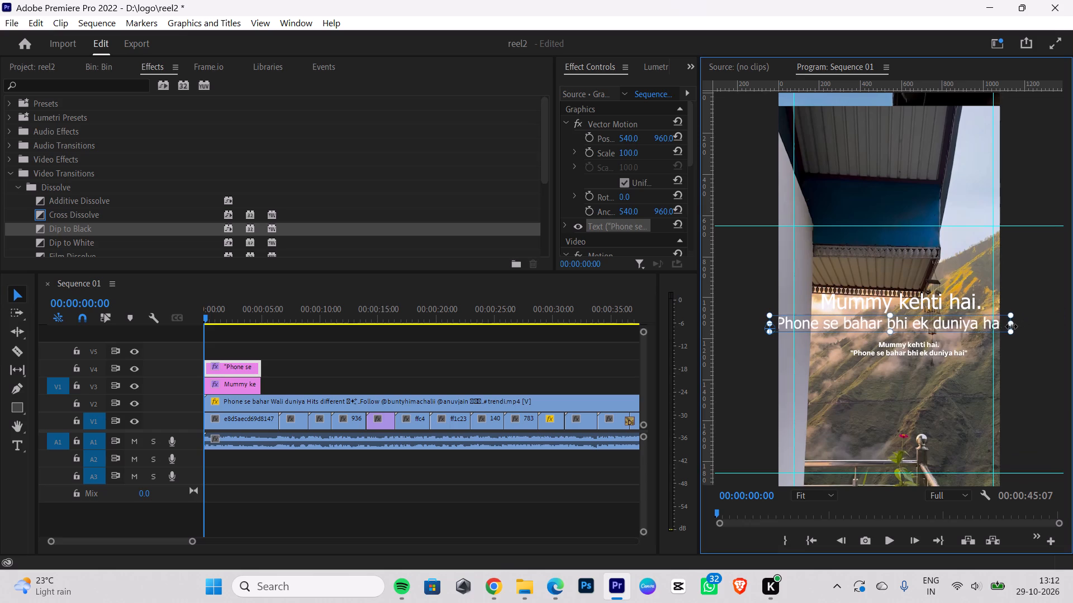
{"action": "left_click_drag", "start_coordinate": [1012, 327], "coordinate": [963, 332]}
{"action": "left_click_drag", "start_coordinate": [890, 322], "coordinate": [925, 322]}
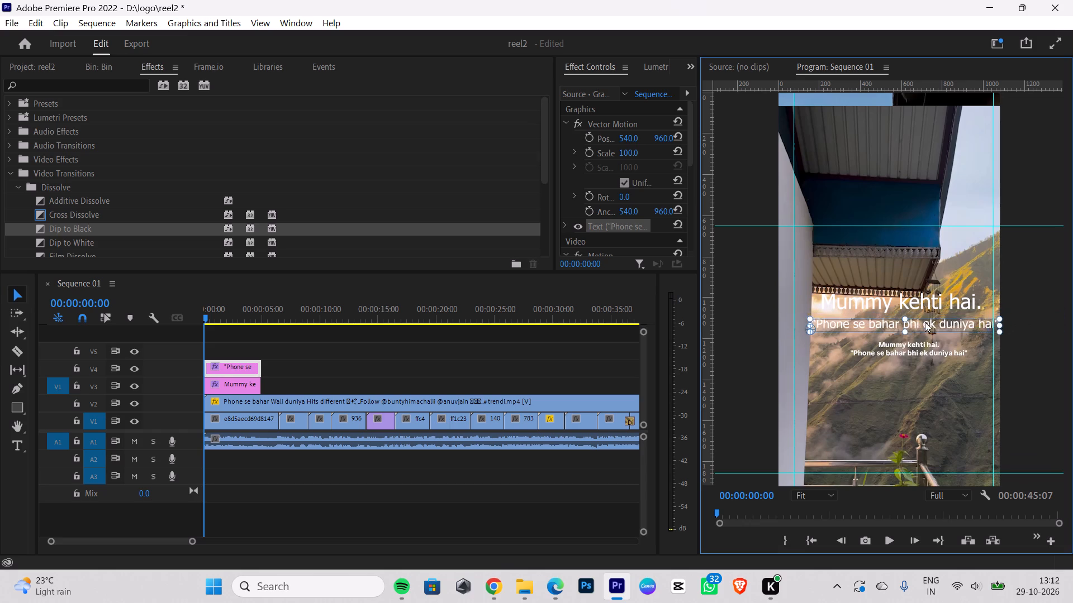
{"action": "left_click_drag", "start_coordinate": [925, 322], "coordinate": [917, 322]}
{"action": "left_click_drag", "start_coordinate": [919, 301], "coordinate": [913, 285]}
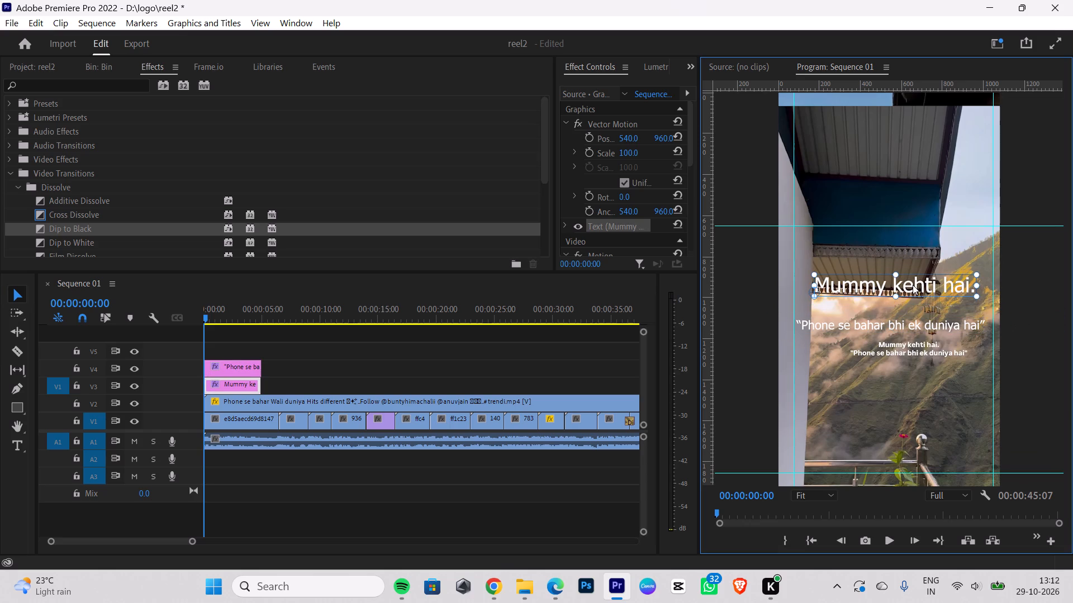
{"action": "left_click_drag", "start_coordinate": [913, 285], "coordinate": [913, 286]}
{"action": "left_click_drag", "start_coordinate": [905, 324], "coordinate": [909, 316]}
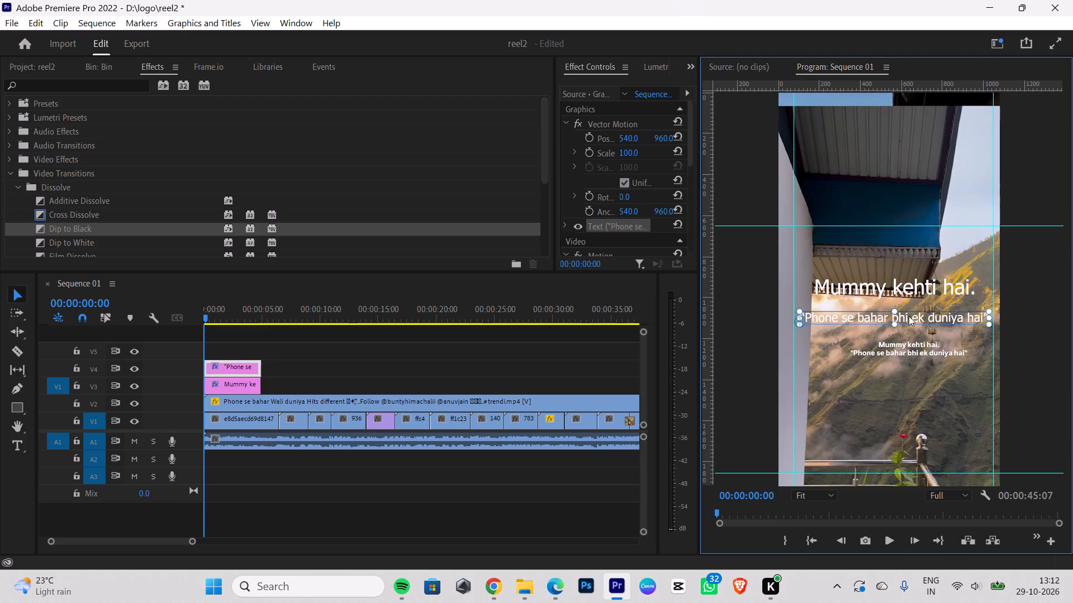
{"action": "left_click_drag", "start_coordinate": [909, 316], "coordinate": [909, 313]}
Set the font of the "Phone se bahar bhi ek duniya hai" caption to Poppins Medium.
{"action": "left_click", "coordinate": [564, 224]}
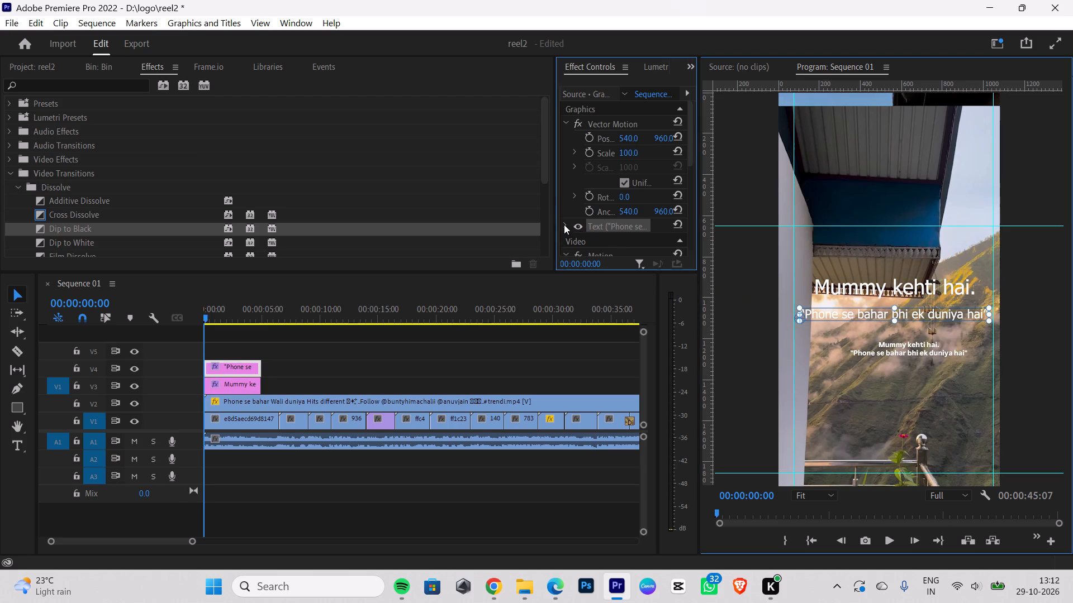
{"action": "scroll", "coordinate": [634, 238], "scroll_direction": "down", "scroll_amount": 4}
{"action": "left_click", "coordinate": [654, 217]}
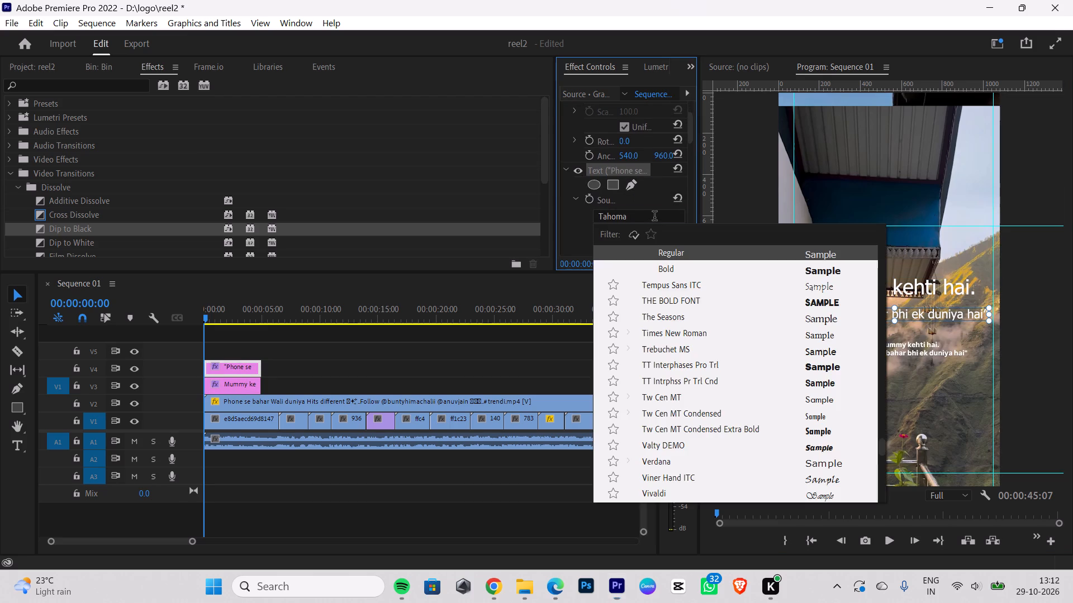
{"action": "key", "text": "BackSpace"}
{"action": "type", "text": "po"}
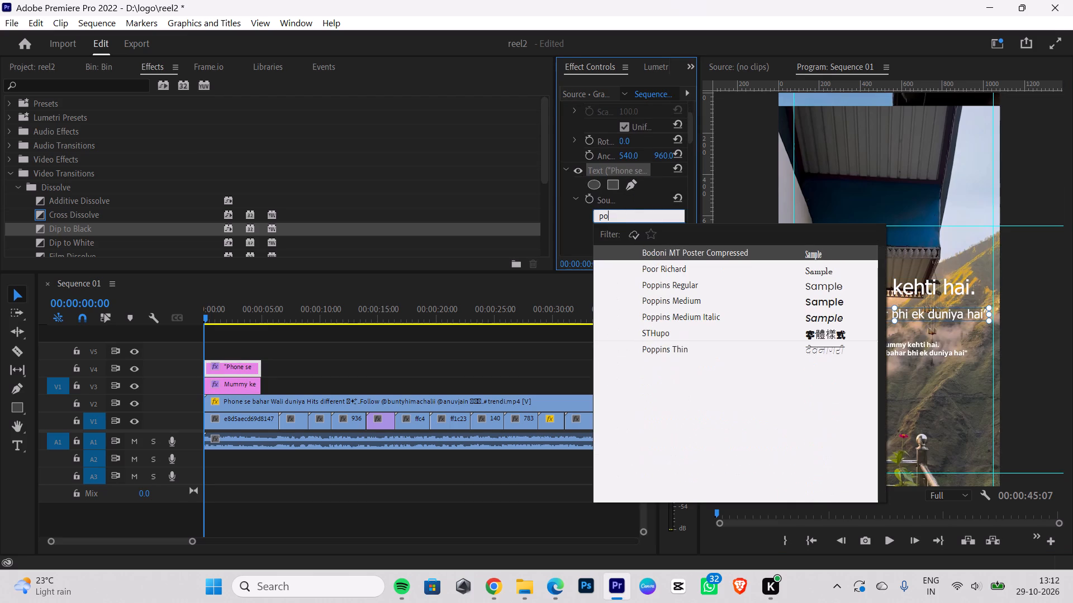
{"action": "left_click", "coordinate": [711, 296]}
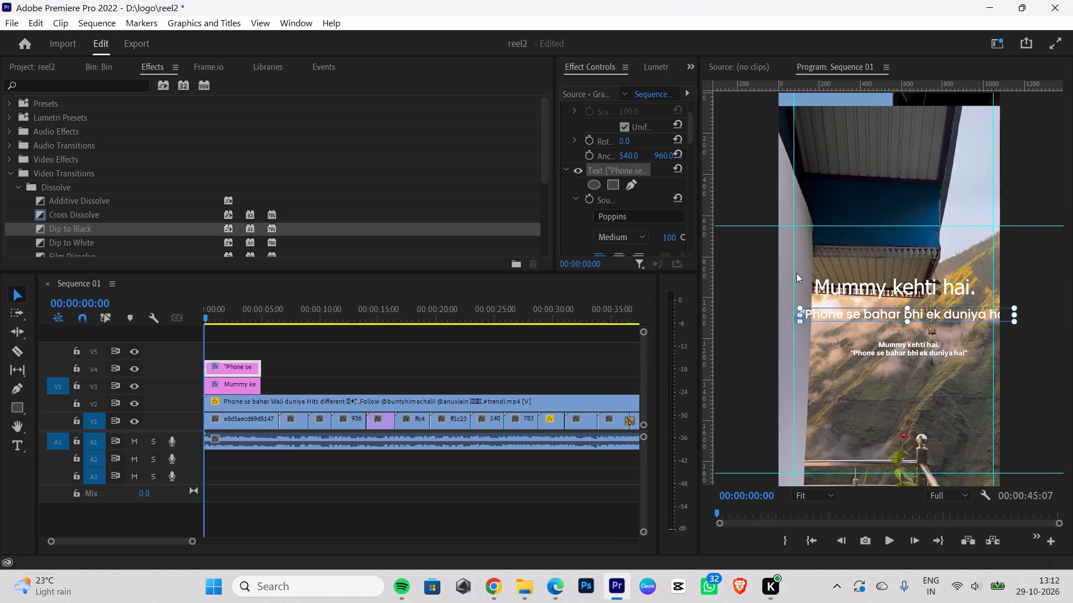
Set the "Mummy kehti hai." caption's font to Poppins Medium and narrow the text slightly.
{"action": "left_click", "coordinate": [858, 288]}
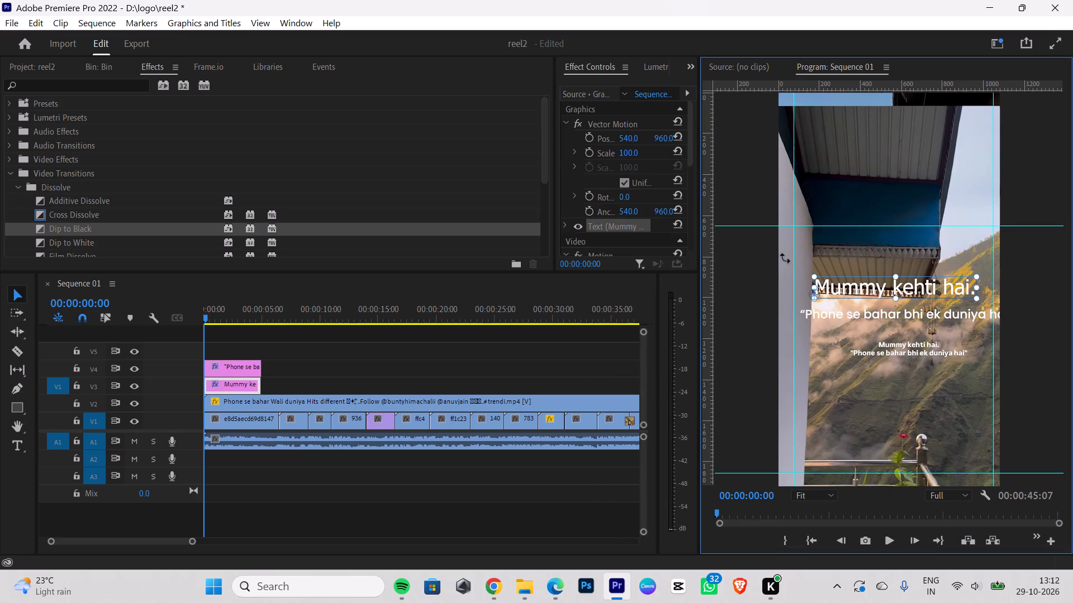
{"action": "left_click", "coordinate": [561, 229]}
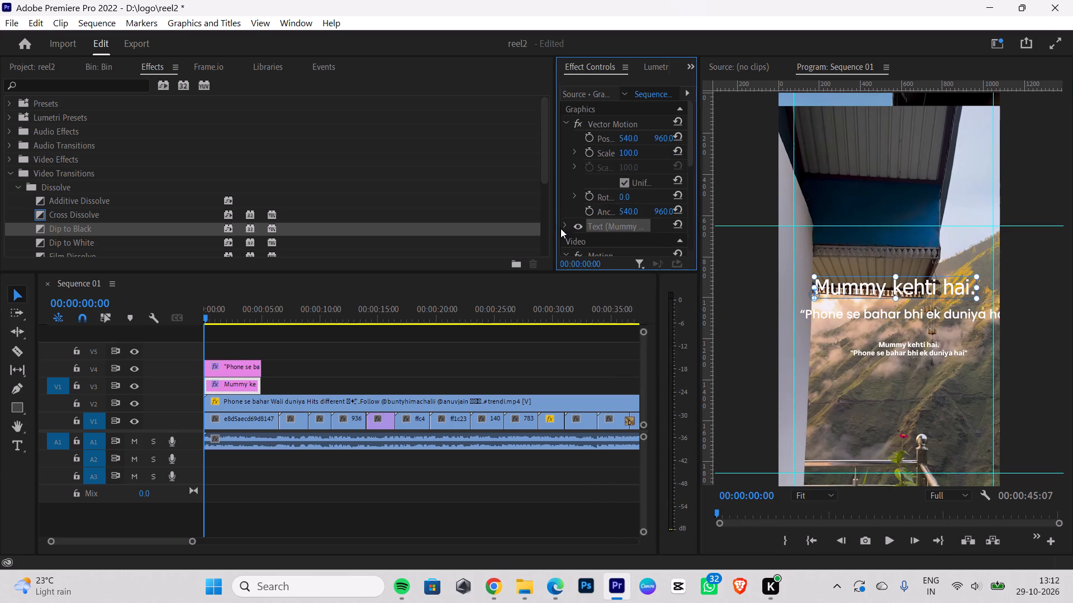
{"action": "left_click", "coordinate": [562, 227]}
{"action": "scroll", "coordinate": [624, 227], "scroll_direction": "down", "scroll_amount": 3}
{"action": "left_click", "coordinate": [626, 222]}
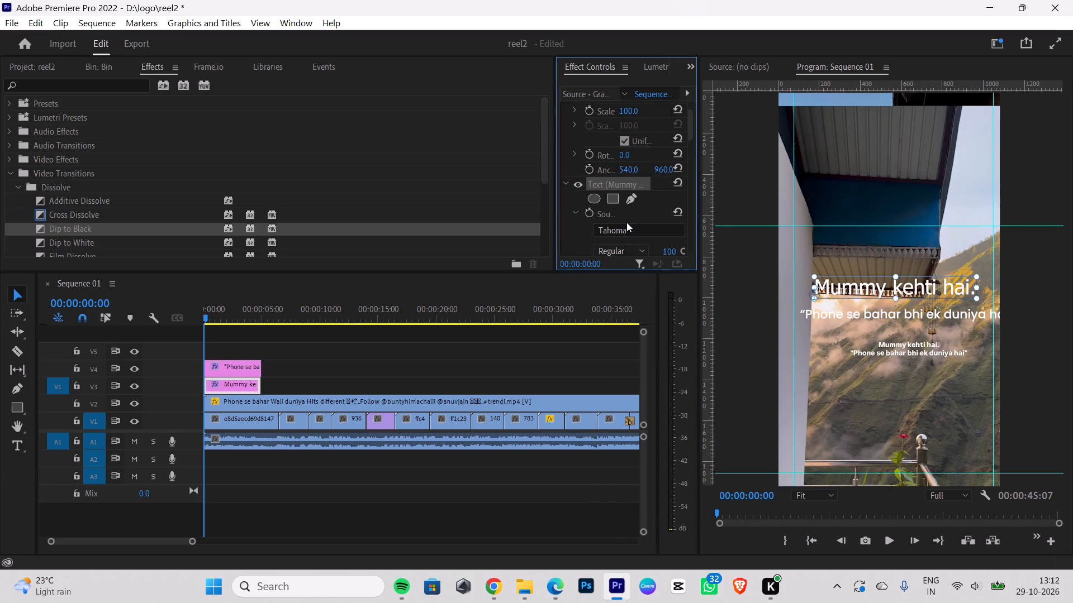
{"action": "double_click", "coordinate": [633, 229]}
{"action": "key", "text": "BackSpace"}
{"action": "key", "text": "BackSpace"}
{"action": "key", "text": "BackSpace"}
{"action": "key", "text": "BackSpace"}
{"action": "key", "text": "BackSpace"}
{"action": "key", "text": "BackSpace"}
{"action": "key", "text": "BackSpace"}
{"action": "key", "text": "BackSpace"}
{"action": "key", "text": "BackSpace"}
{"action": "key", "text": "BackSpace"}
{"action": "key", "text": "BackSpace"}
{"action": "key", "text": "BackSpace"}
{"action": "key", "text": "BackSpace"}
{"action": "key", "text": "BackSpace"}
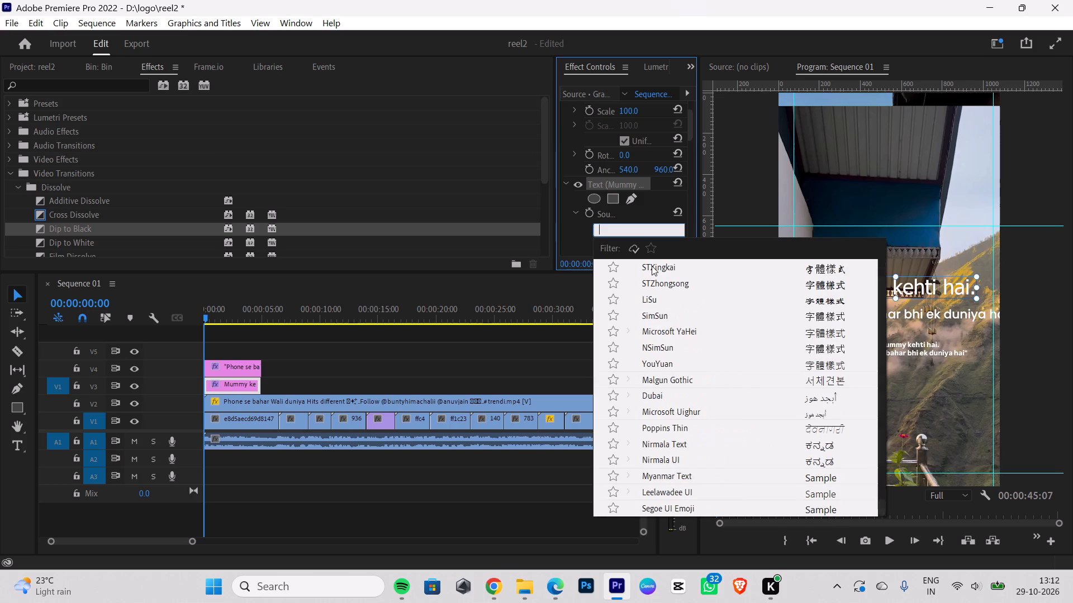
{"action": "type", "text": "po"}
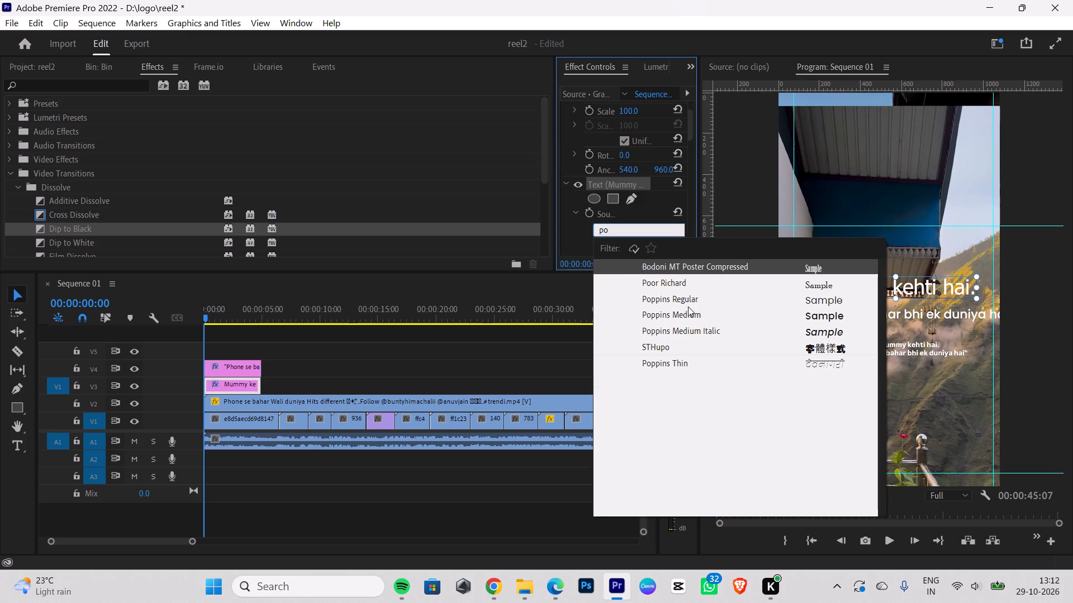
{"action": "left_click", "coordinate": [691, 314]}
{"action": "left_click_drag", "start_coordinate": [999, 288], "coordinate": [972, 287]}
{"action": "left_click", "coordinate": [871, 381]}
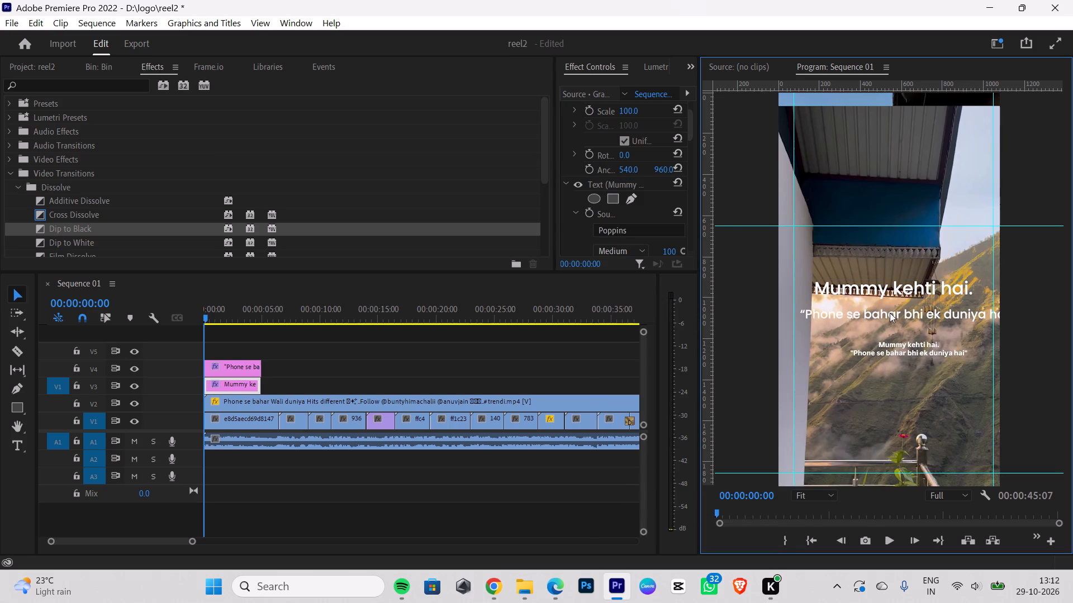
Move both caption lines down, closer to the reference video's caption.
{"action": "left_click_drag", "start_coordinate": [888, 290], "coordinate": [894, 298]}
{"action": "left_click_drag", "start_coordinate": [915, 312], "coordinate": [916, 327]}
Set the "Phone se bahar bhi ek duniya hai" line's tracking to -66 and move it up just beneath the first line.
{"action": "scroll", "coordinate": [628, 195], "scroll_direction": "down", "scroll_amount": 12}
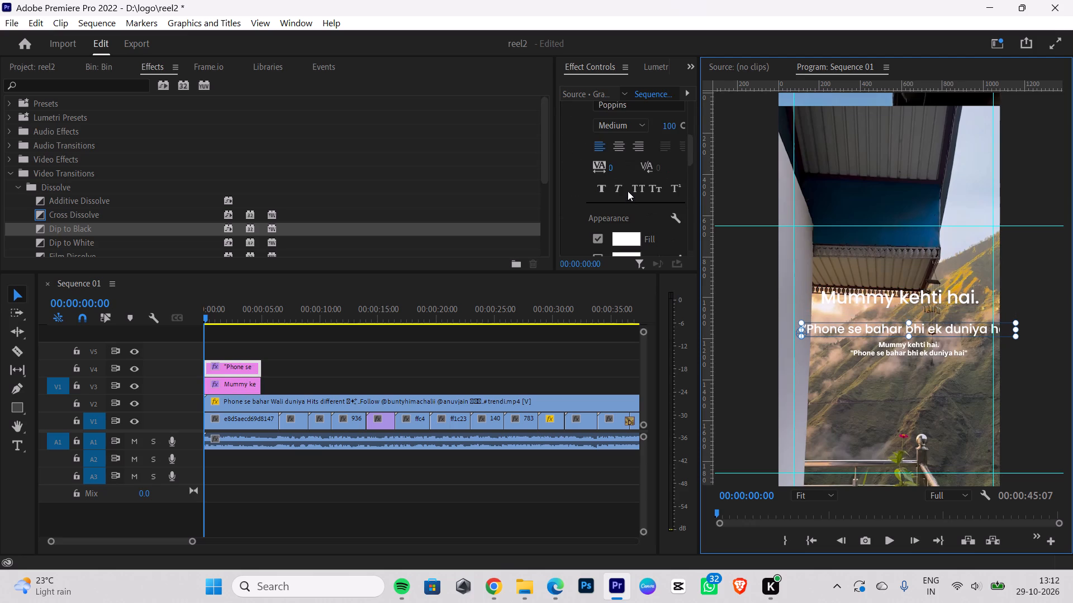
{"action": "left_click_drag", "start_coordinate": [614, 170], "coordinate": [561, 165]}
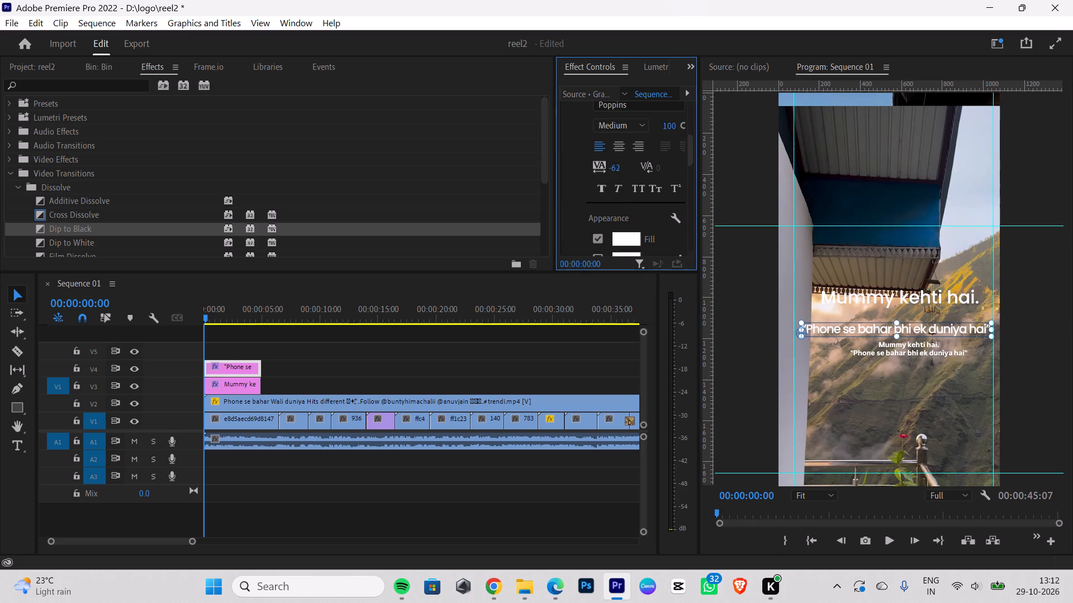
{"action": "left_click_drag", "start_coordinate": [561, 165], "coordinate": [559, 165]}
{"action": "left_click", "coordinate": [871, 392]}
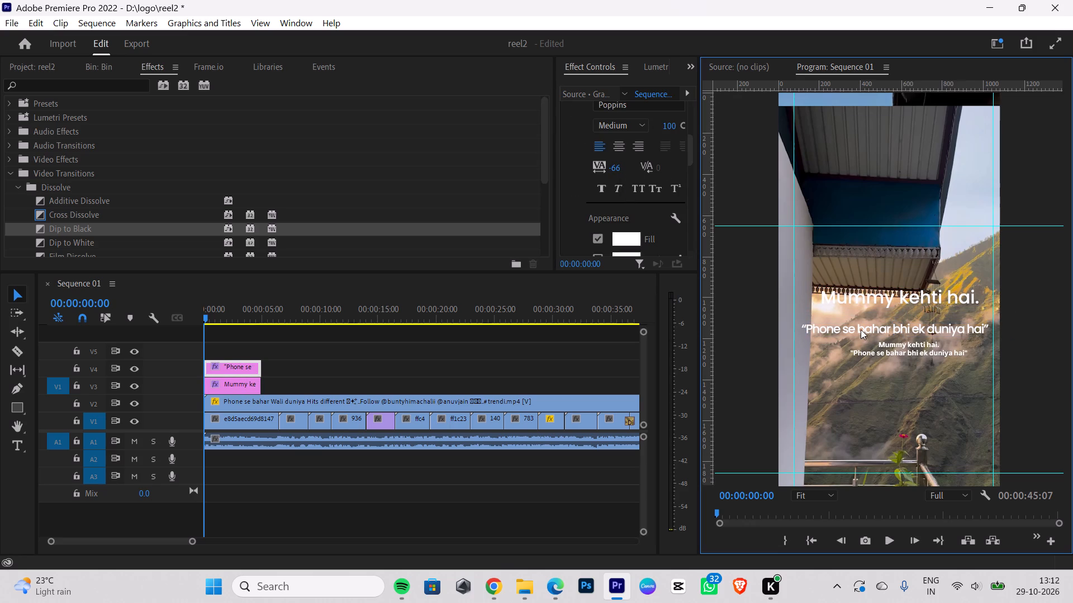
{"action": "left_click_drag", "start_coordinate": [861, 329], "coordinate": [867, 323]}
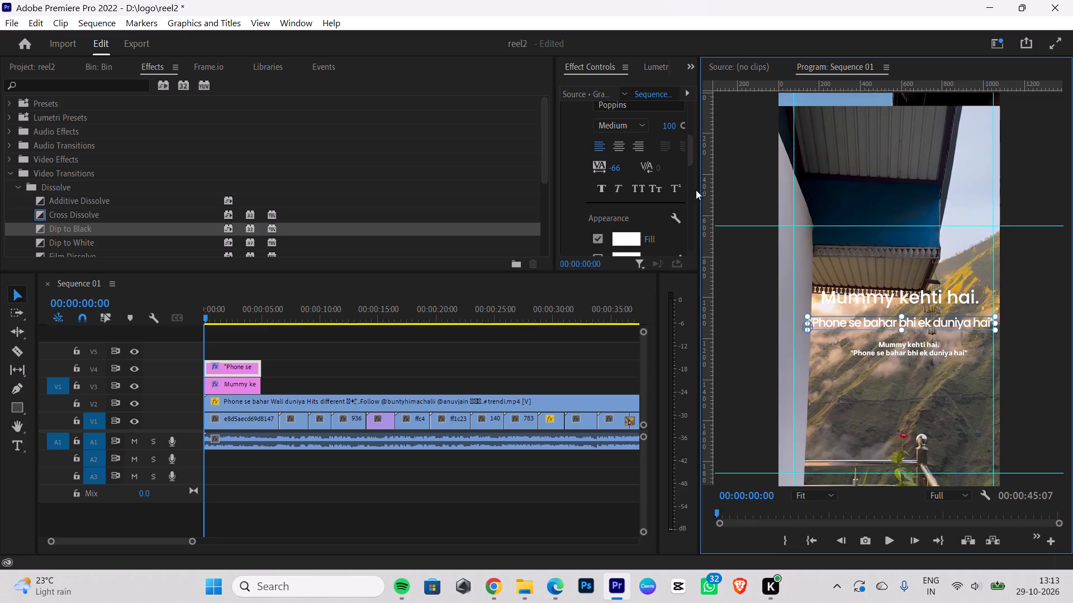
Set the "Phone se bahar bhi ek duniya hai" caption's font style to Regular and its Vector Motion scale to 83.
{"action": "scroll", "coordinate": [673, 181], "scroll_direction": "up", "scroll_amount": 2}
{"action": "scroll", "coordinate": [627, 160], "scroll_direction": "up", "scroll_amount": 3}
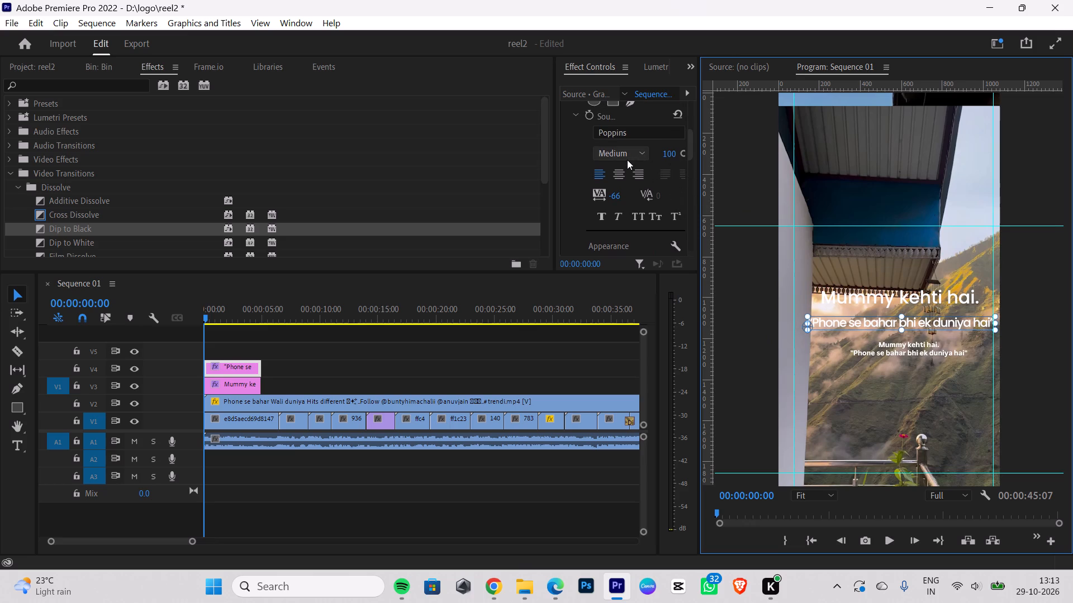
{"action": "scroll", "coordinate": [627, 160], "scroll_direction": "up", "scroll_amount": 13}
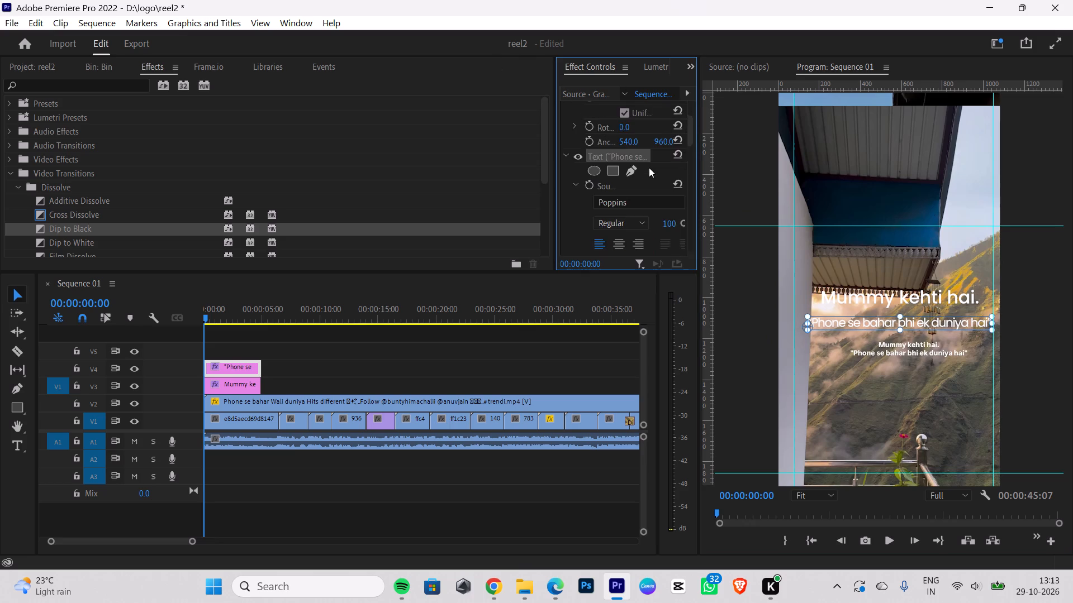
{"action": "scroll", "coordinate": [649, 167], "scroll_direction": "up", "scroll_amount": 8}
{"action": "left_click_drag", "start_coordinate": [638, 152], "coordinate": [624, 153]}
{"action": "left_click", "coordinate": [866, 376]}
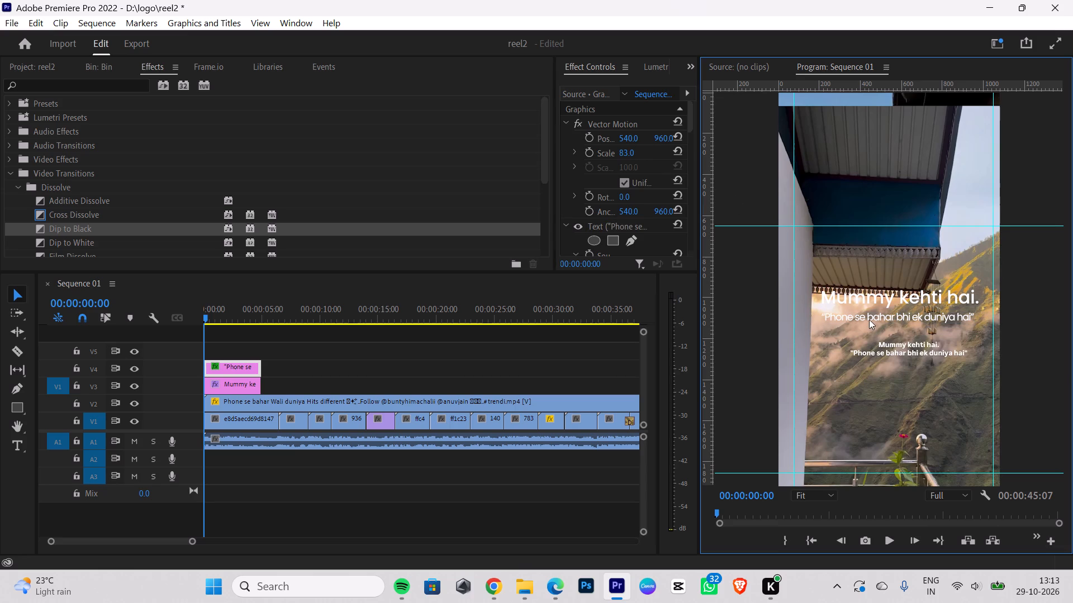
Set the "Mummy kehti hai." caption's Vector Motion scale to 83.
{"action": "left_click", "coordinate": [890, 298]}
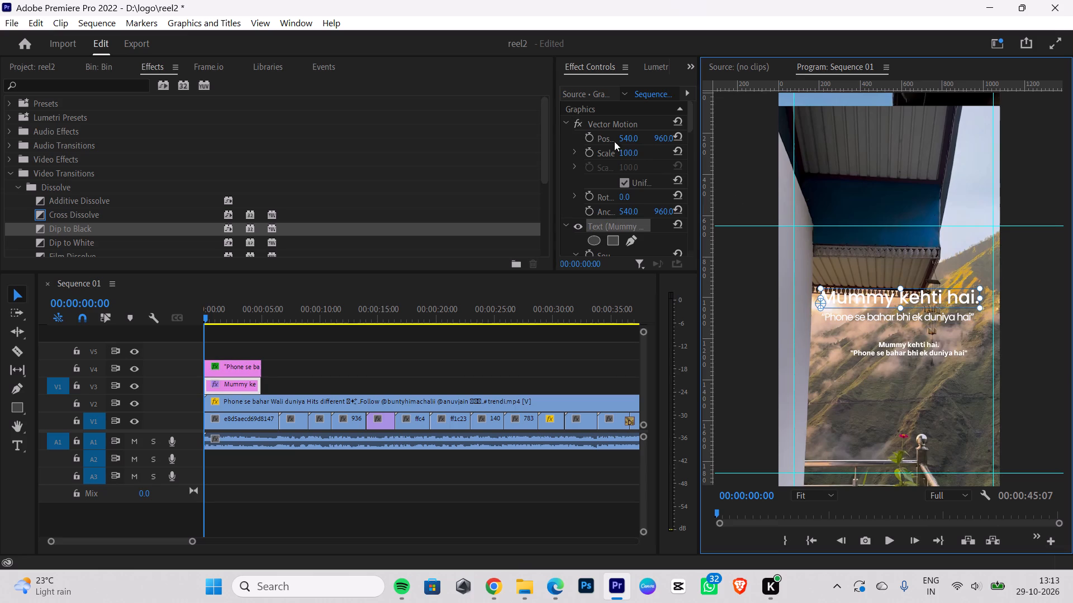
{"action": "left_click_drag", "start_coordinate": [634, 155], "coordinate": [618, 153]}
{"action": "left_click", "coordinate": [886, 375]}
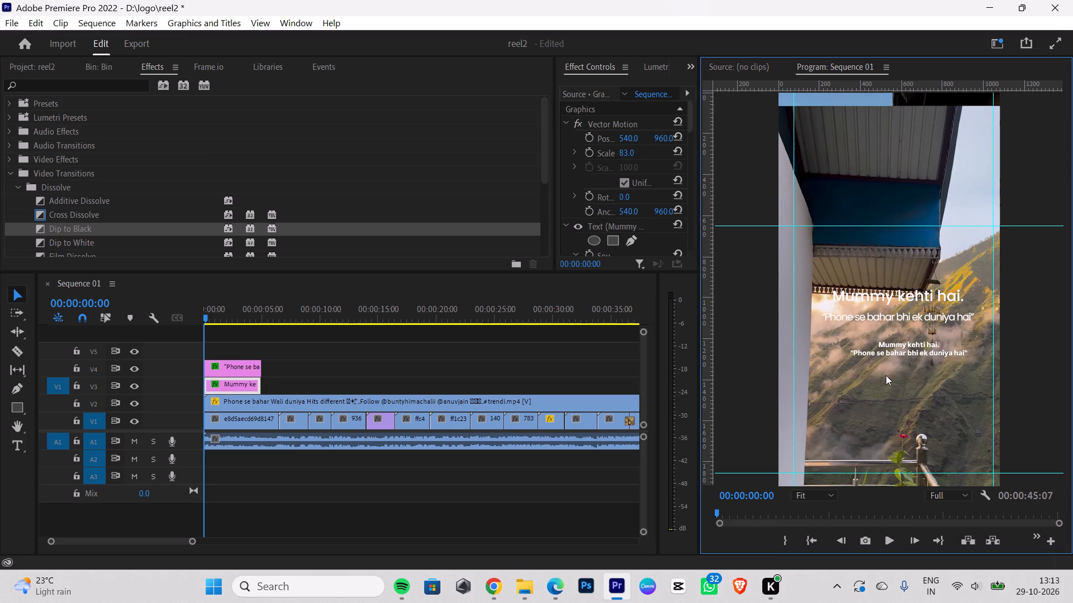
Move both caption lines up clear of the reference video's caption, with "Phone se bahar bhi ek duniya hai" just beneath "Mummy kehti hai.".
{"action": "left_click_drag", "start_coordinate": [910, 317], "coordinate": [909, 323]}
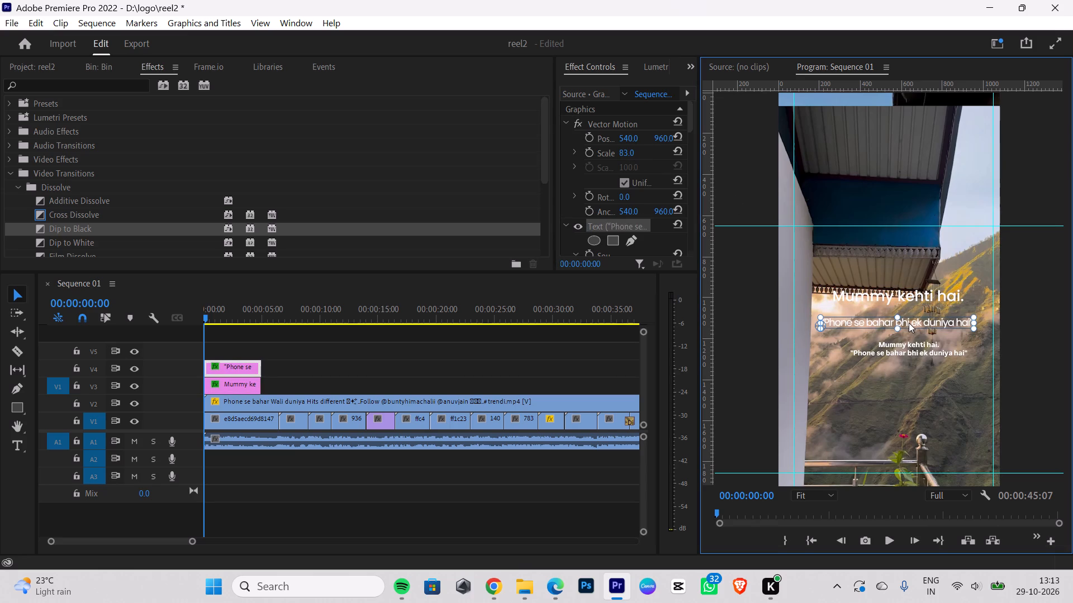
{"action": "left_click_drag", "start_coordinate": [909, 323], "coordinate": [915, 282]}
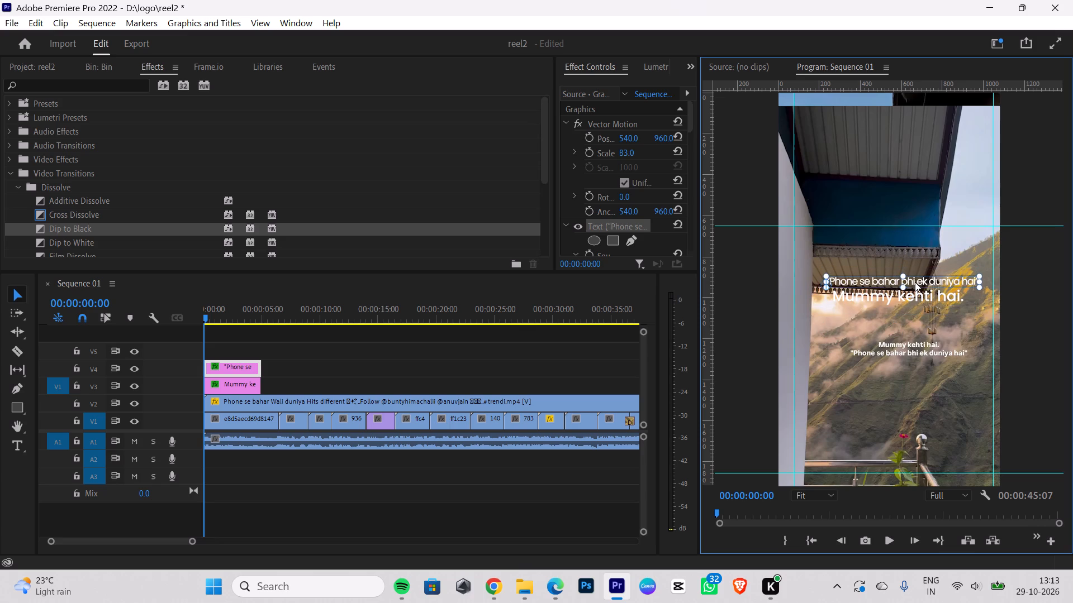
{"action": "left_click_drag", "start_coordinate": [915, 282], "coordinate": [914, 314]}
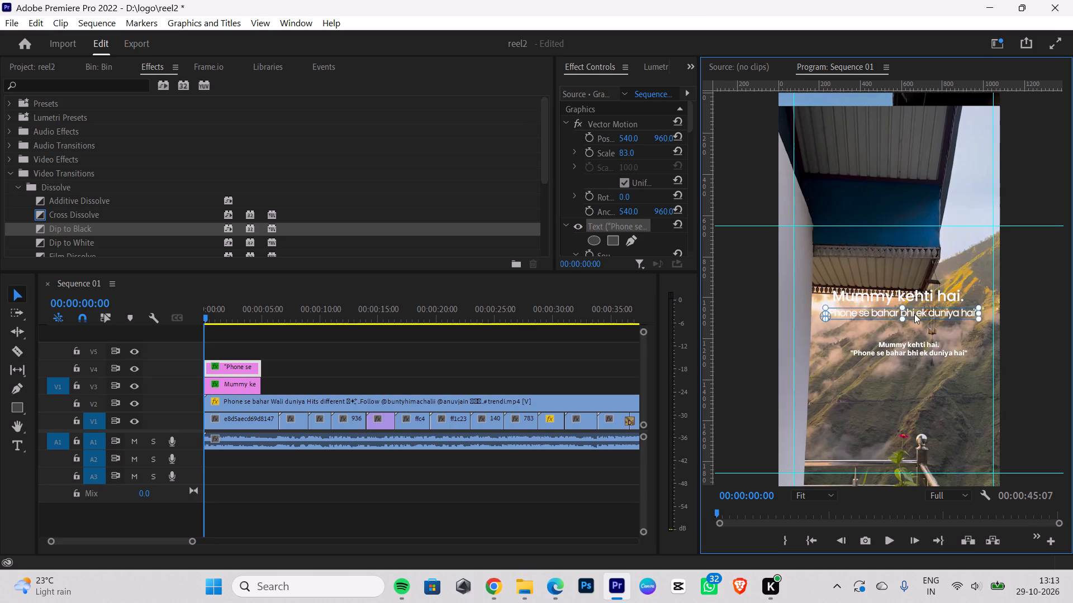
{"action": "left_click_drag", "start_coordinate": [914, 314], "coordinate": [911, 285]}
{"action": "left_click_drag", "start_coordinate": [913, 298], "coordinate": [911, 275]}
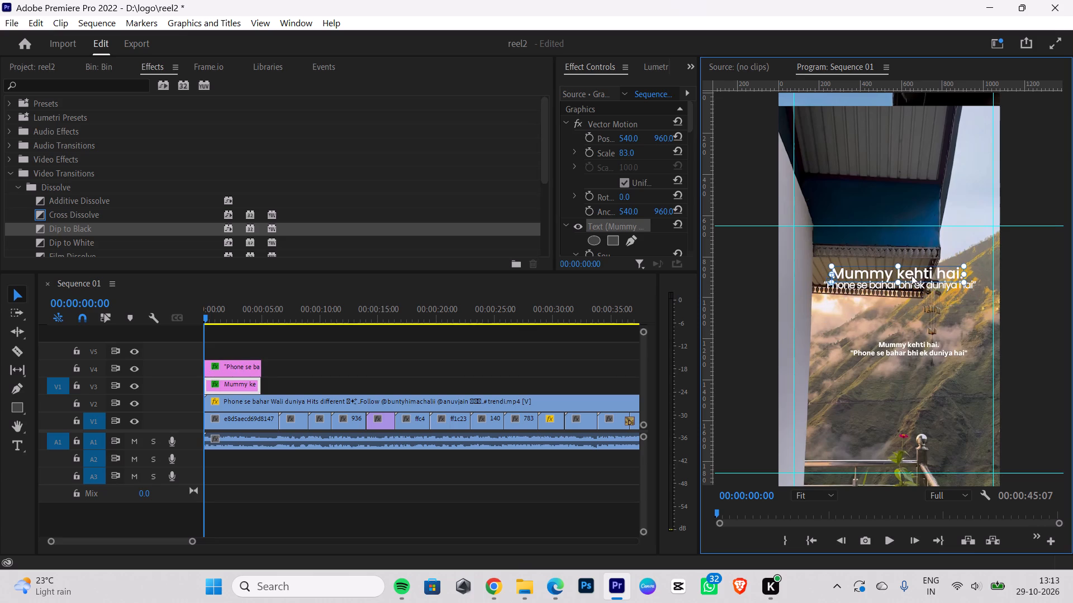
{"action": "left_click_drag", "start_coordinate": [911, 275], "coordinate": [911, 273]}
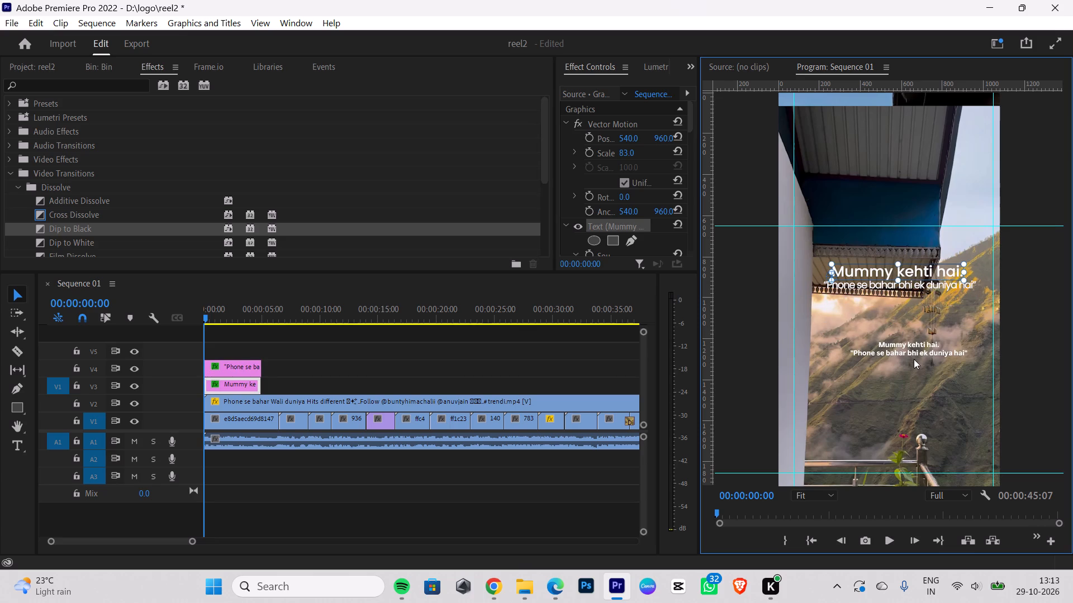
{"action": "left_click", "coordinate": [913, 362]}
Set the "Phone se bahar bhi ek duniya hai" caption's Vector Motion scale to 93 and keep it just beneath the first line.
{"action": "left_click", "coordinate": [871, 285]}
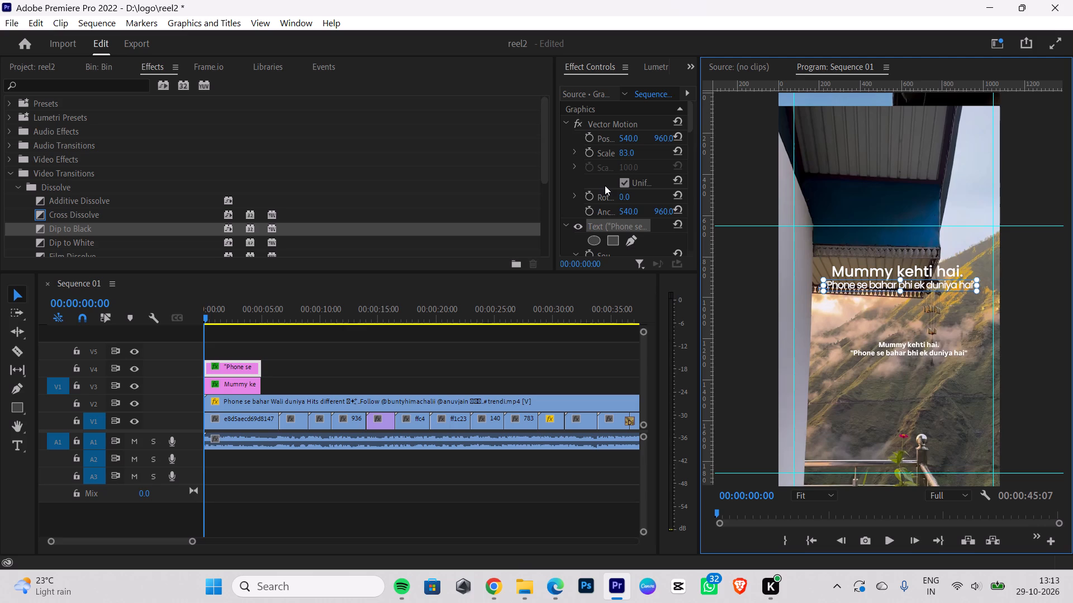
{"action": "left_click_drag", "start_coordinate": [625, 156], "coordinate": [629, 156]}
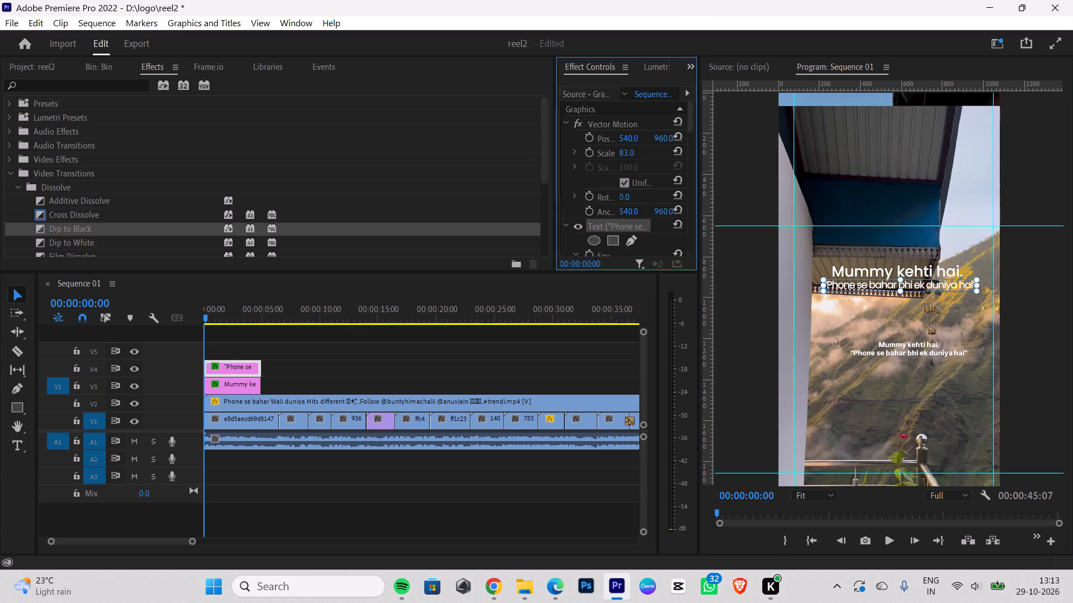
{"action": "left_click_drag", "start_coordinate": [629, 156], "coordinate": [634, 153]}
{"action": "left_click", "coordinate": [956, 317]}
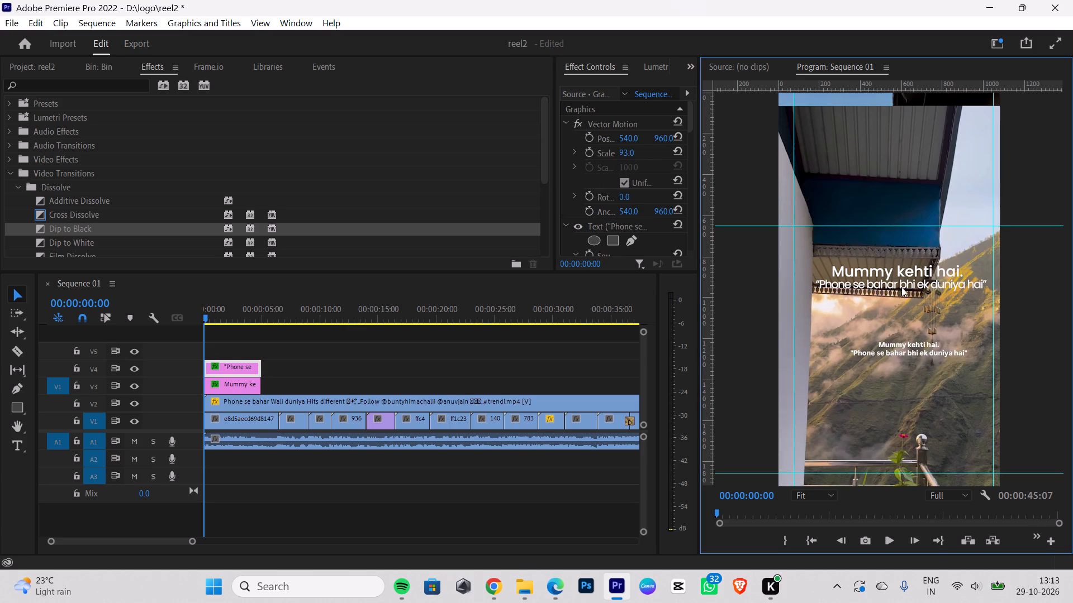
{"action": "left_click", "coordinate": [901, 287]}
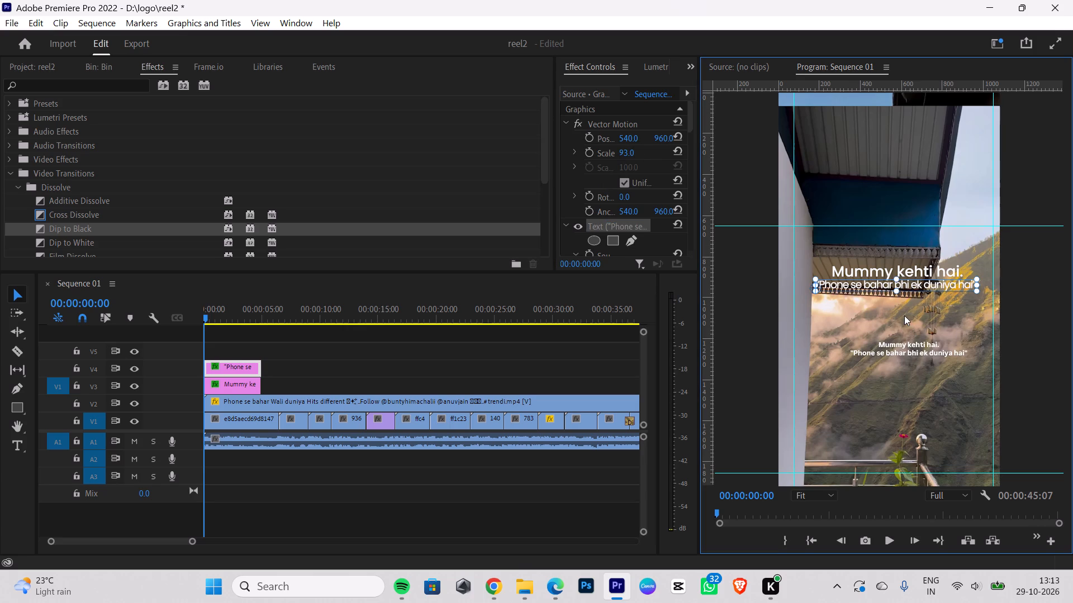
{"action": "key", "text": "ctrl+z"}
{"action": "left_click", "coordinate": [923, 283]}
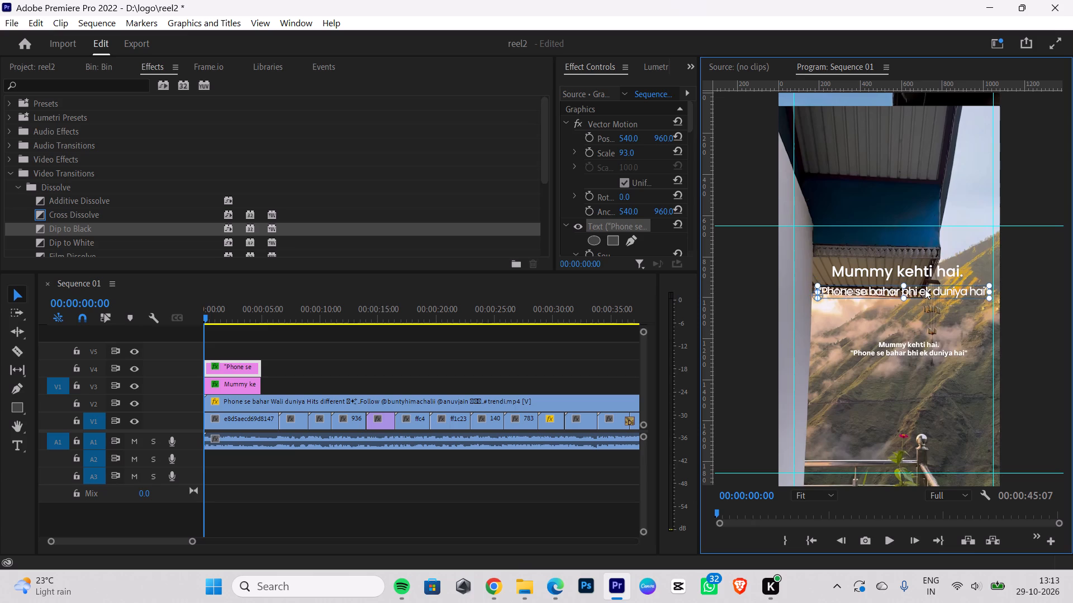
{"action": "left_click", "coordinate": [893, 367]}
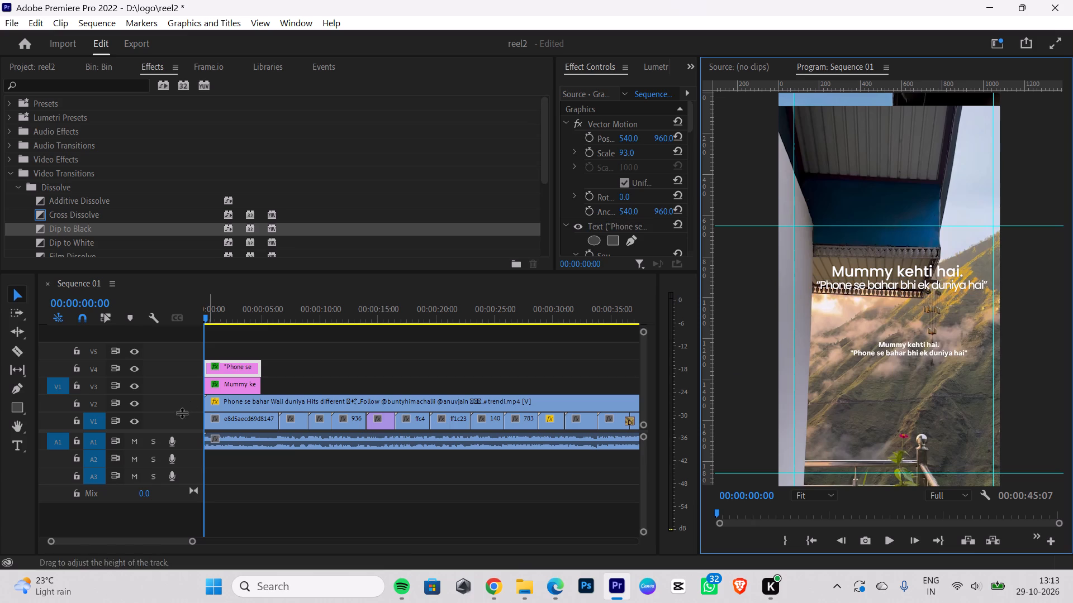
Hide the reference video on track V2.
{"action": "left_click", "coordinate": [132, 400]}
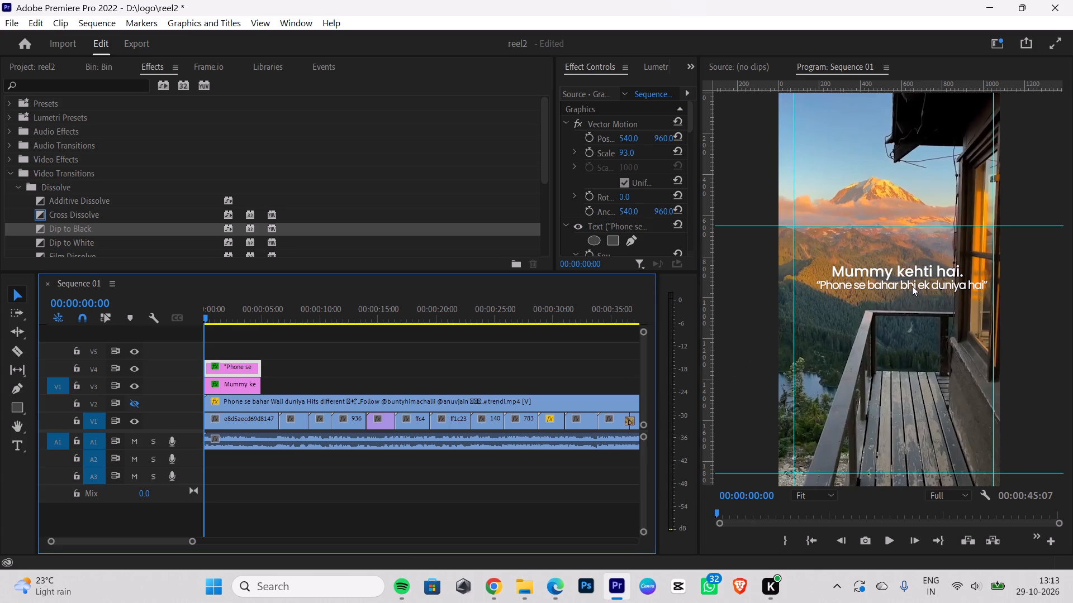
Shift both caption lines slightly down and tighten the gap between them, stacked closely just above the balcony railing.
{"action": "left_click_drag", "start_coordinate": [922, 272], "coordinate": [916, 271]}
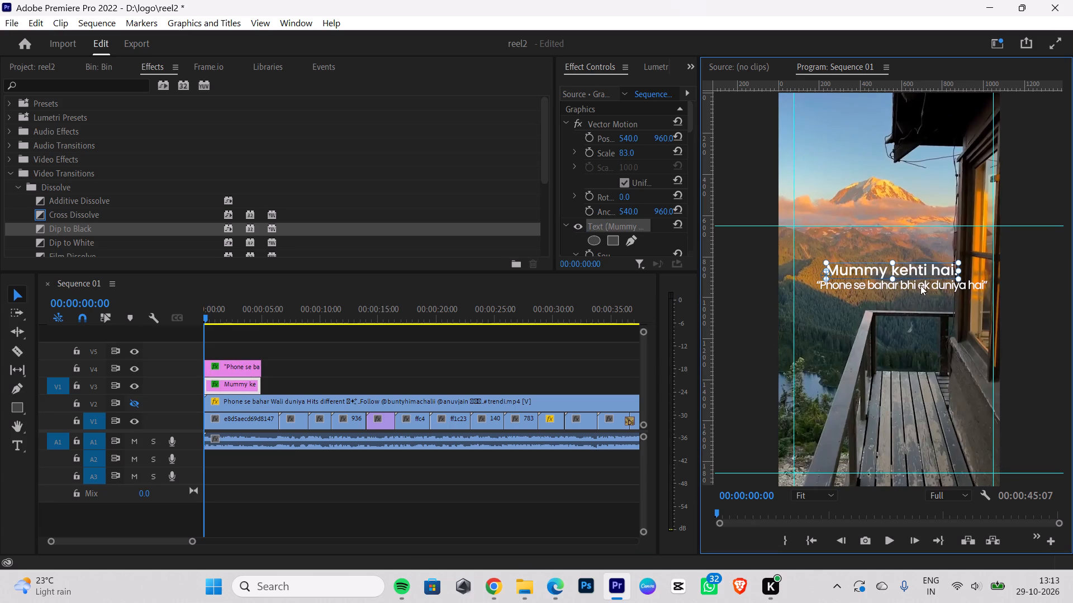
{"action": "left_click_drag", "start_coordinate": [922, 284], "coordinate": [914, 289]}
{"action": "left_click", "coordinate": [925, 343]}
{"action": "left_click_drag", "start_coordinate": [896, 271], "coordinate": [897, 275]}
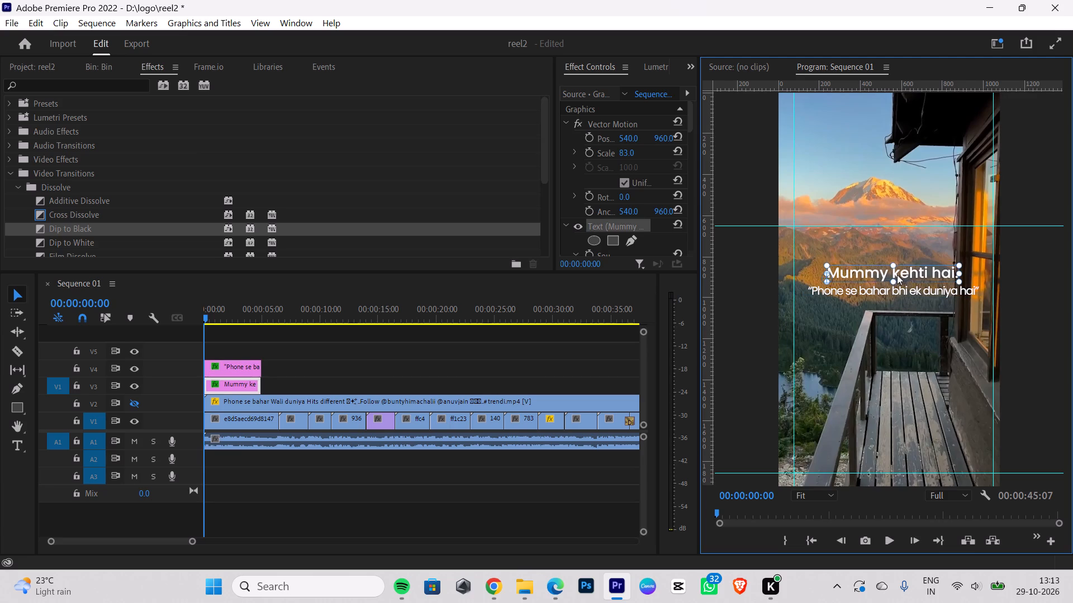
{"action": "left_click_drag", "start_coordinate": [897, 275], "coordinate": [899, 279]}
{"action": "left_click", "coordinate": [890, 353]}
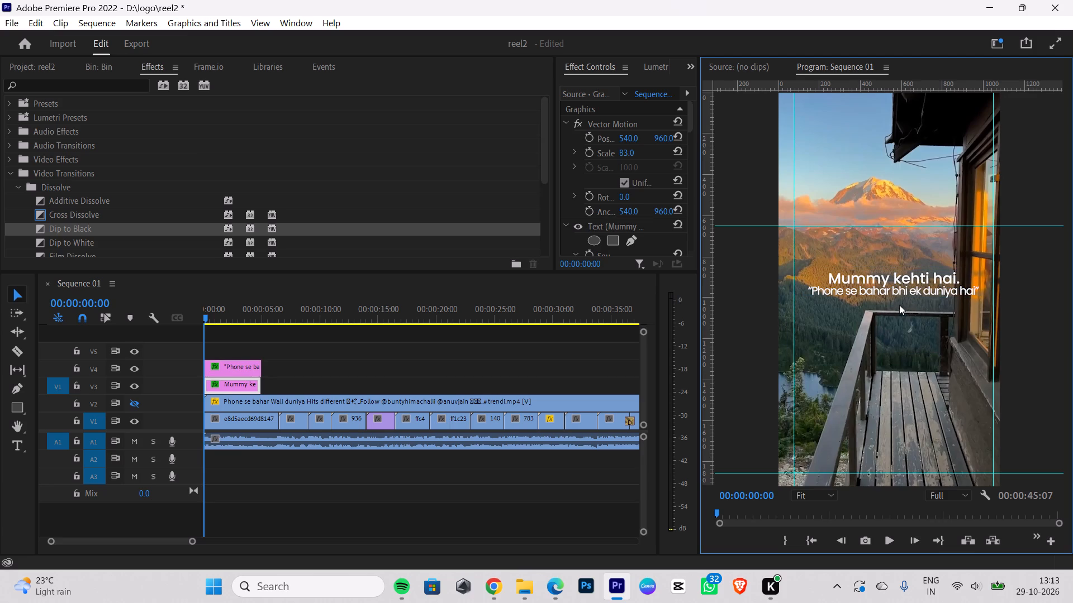
{"action": "left_click", "coordinate": [929, 292]}
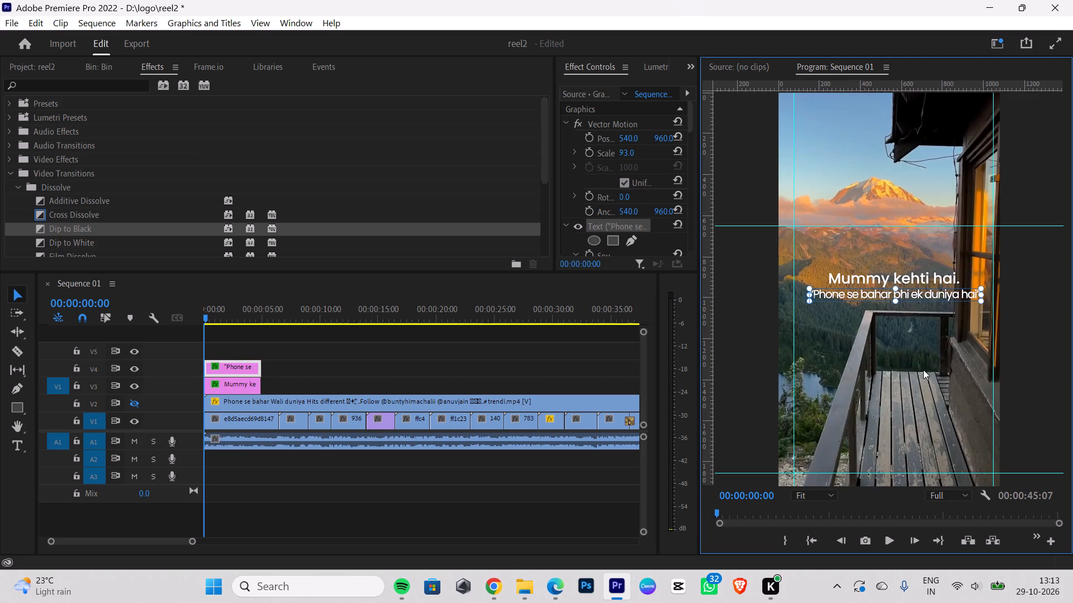
{"action": "left_click", "coordinate": [923, 370]}
{"action": "left_click", "coordinate": [925, 280]}
{"action": "left_click", "coordinate": [928, 277]}
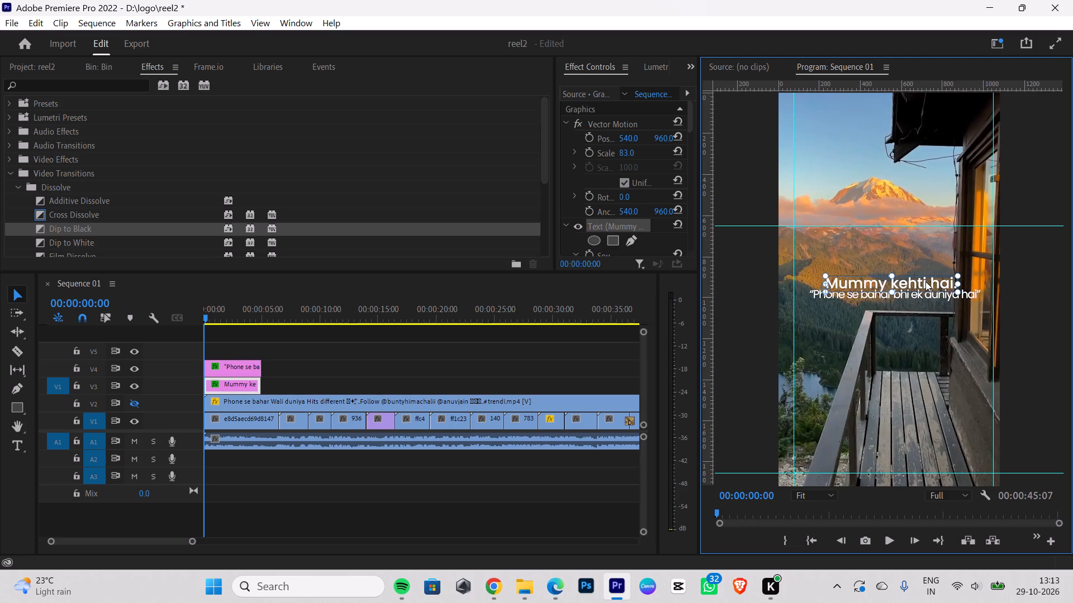
{"action": "left_click", "coordinate": [896, 354]}
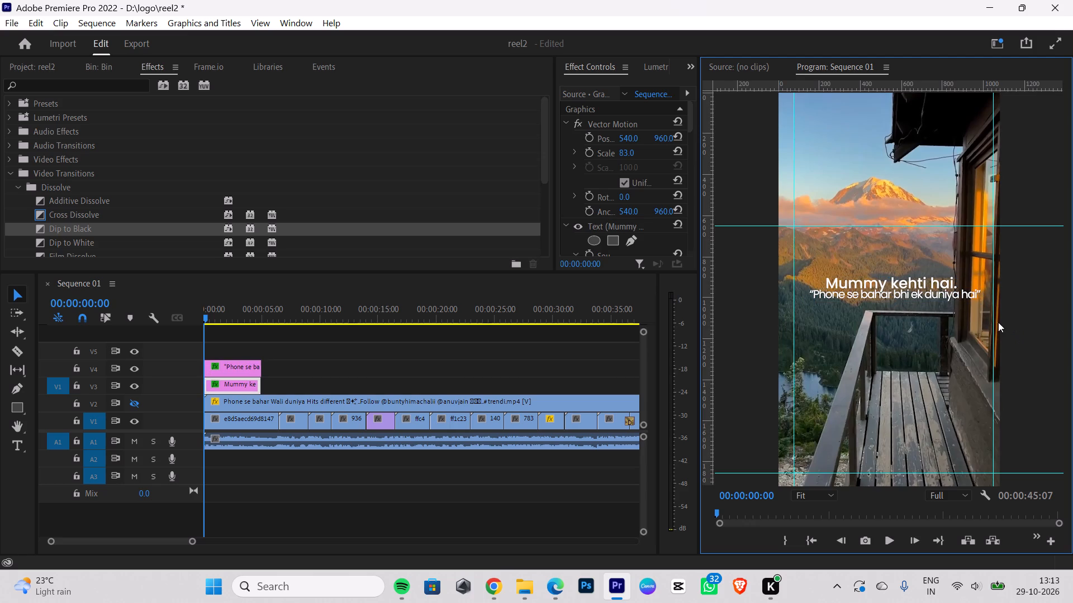
Set the "Phone se bahar bhi ek duniya hai" caption's font style to Medium.
{"action": "left_click", "coordinate": [906, 296]}
{"action": "scroll", "coordinate": [588, 209], "scroll_direction": "down", "scroll_amount": 3}
{"action": "scroll", "coordinate": [668, 221], "scroll_direction": "down", "scroll_amount": 2}
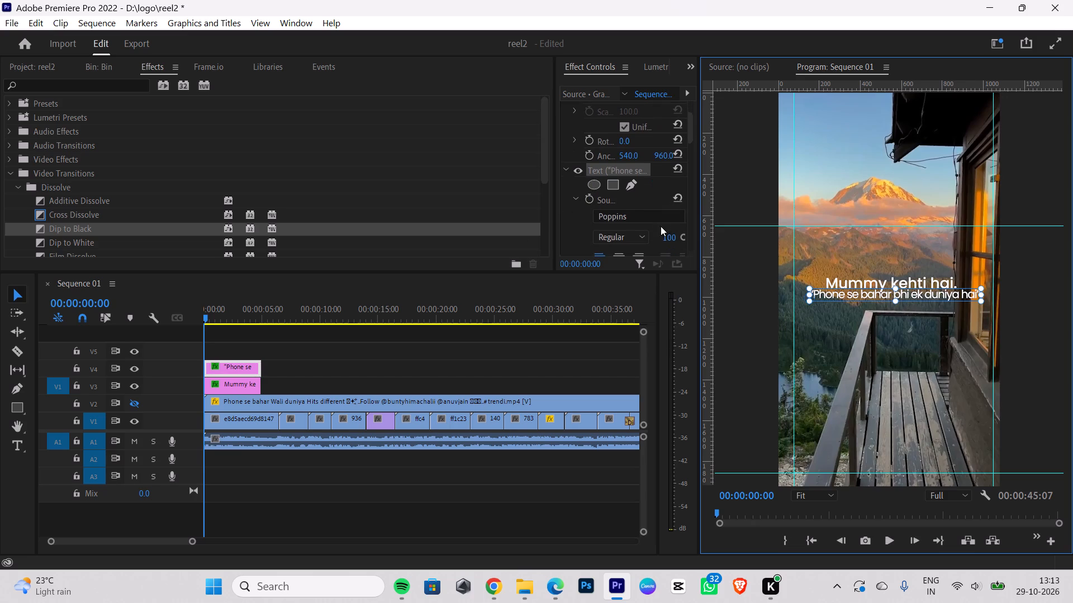
{"action": "left_click", "coordinate": [635, 224]}
{"action": "left_click", "coordinate": [637, 251]}
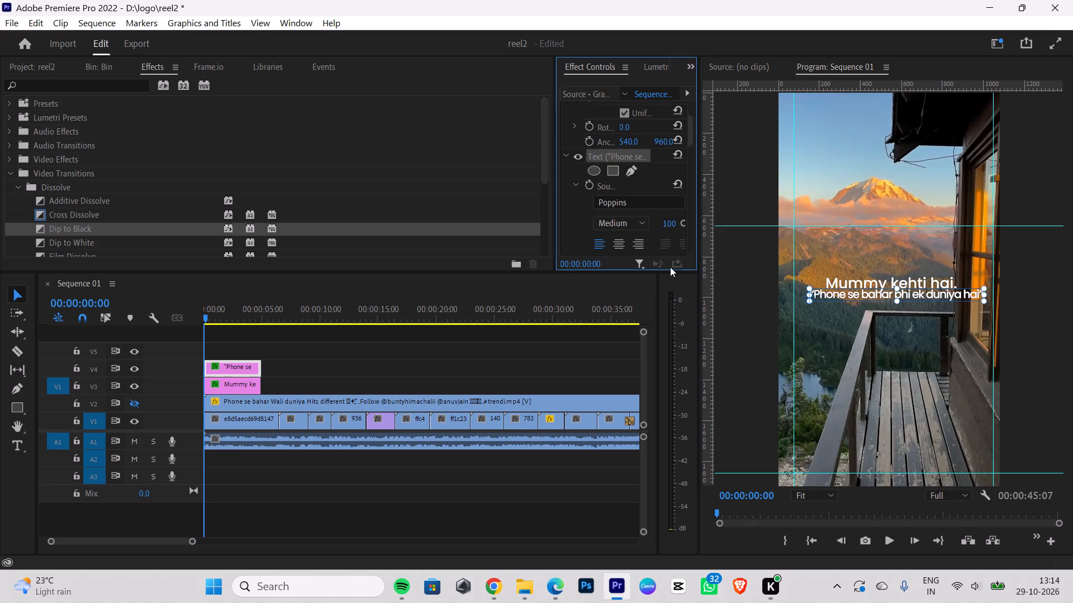
{"action": "left_click", "coordinate": [896, 333]}
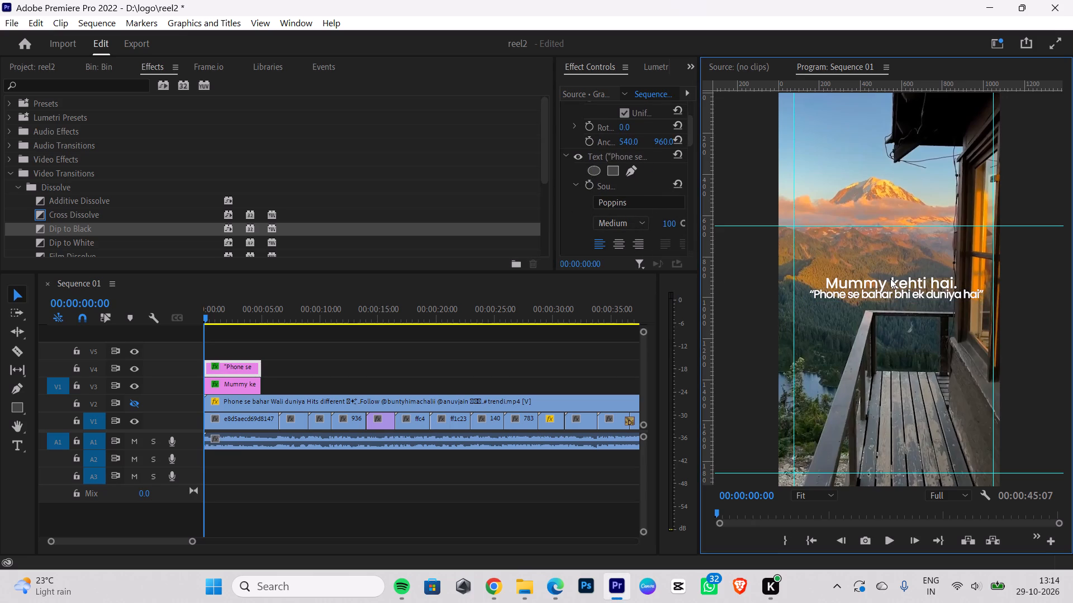
Swap the caption clips' tracks, placing "Mummy kehti hai." on V4 and "Phone se bahar bhi ek duniya hai" on V3, both at the sequence start.
{"action": "left_click", "coordinate": [890, 279]}
{"action": "left_click_drag", "start_coordinate": [234, 387], "coordinate": [301, 360]}
{"action": "left_click_drag", "start_coordinate": [232, 360], "coordinate": [232, 374]}
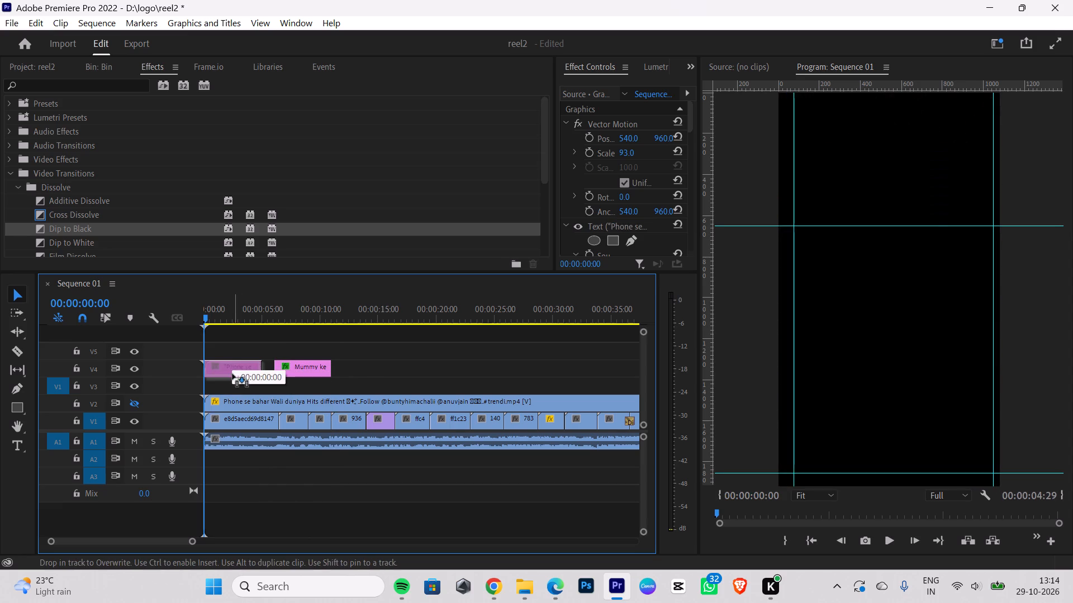
{"action": "left_click_drag", "start_coordinate": [232, 374], "coordinate": [235, 377]}
{"action": "left_click_drag", "start_coordinate": [310, 366], "coordinate": [238, 373]}
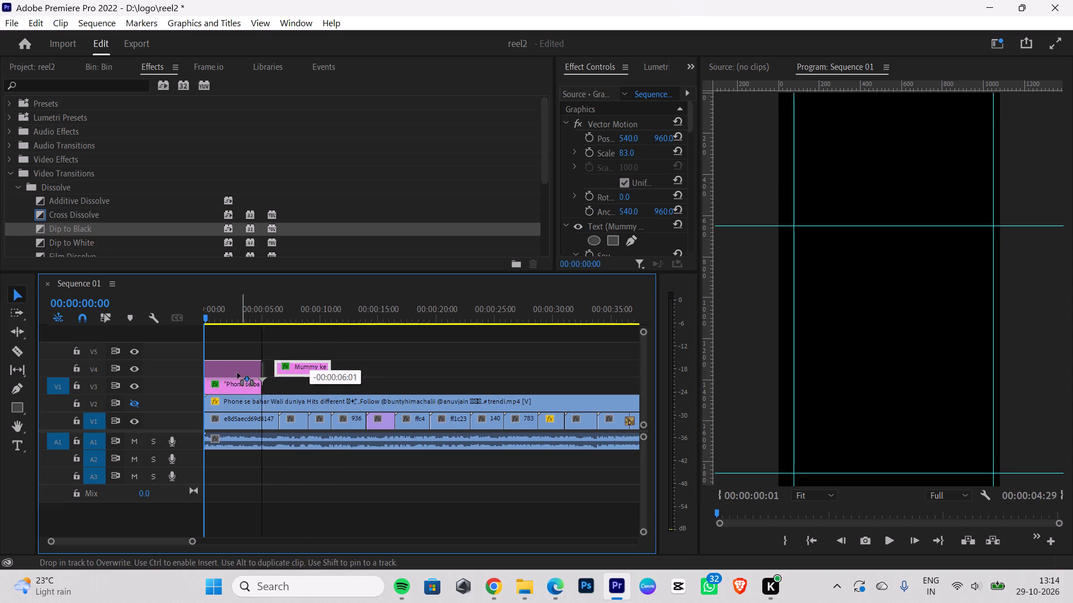
{"action": "left_click_drag", "start_coordinate": [238, 373], "coordinate": [234, 372]}
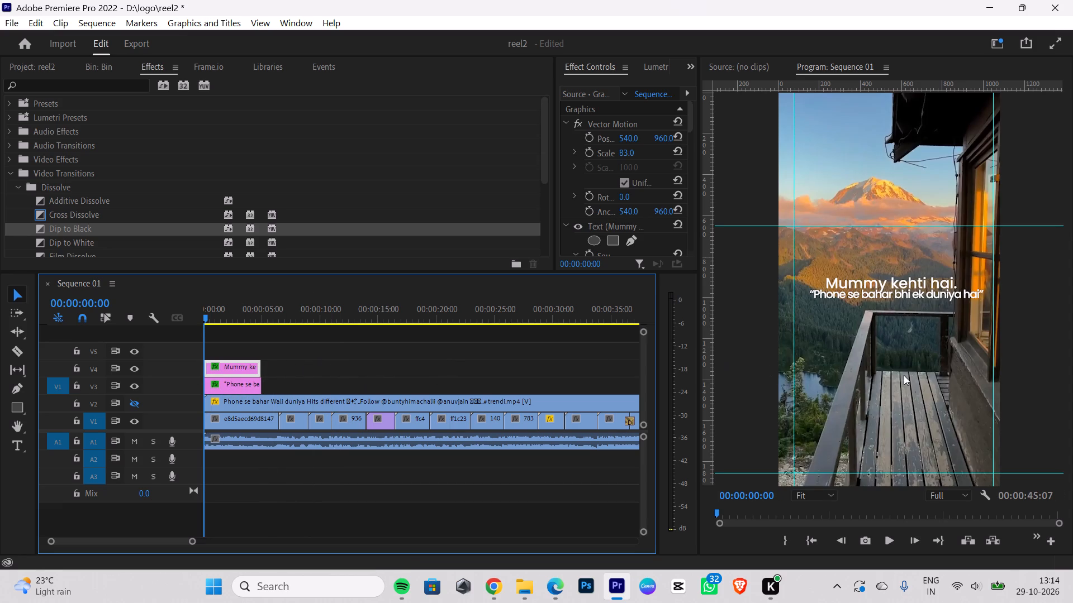
Enable the shadow on the "Mummy kehti hai." caption.
{"action": "left_click", "coordinate": [895, 344]}
{"action": "scroll", "coordinate": [624, 207], "scroll_direction": "down", "scroll_amount": 4}
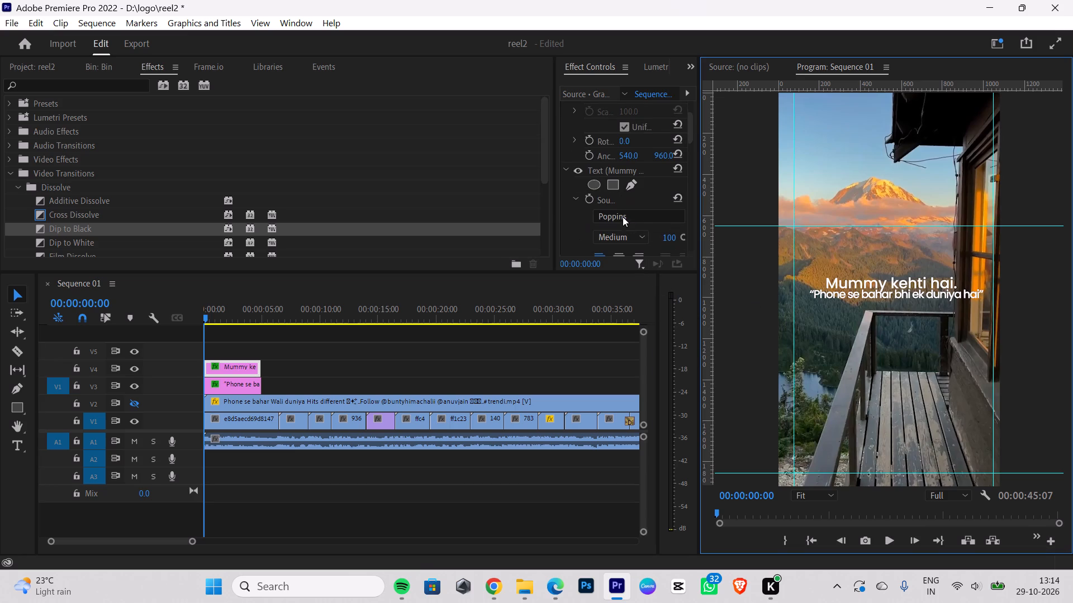
{"action": "left_click", "coordinate": [853, 284]}
{"action": "scroll", "coordinate": [605, 194], "scroll_direction": "down", "scroll_amount": 9}
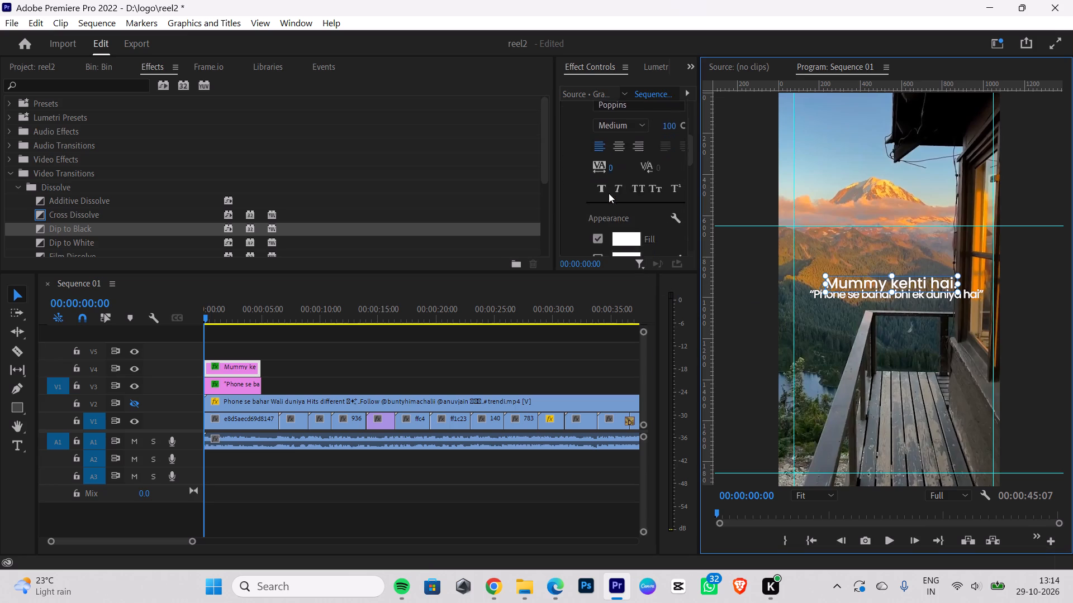
{"action": "scroll", "coordinate": [609, 193], "scroll_direction": "down", "scroll_amount": 5}
{"action": "left_click", "coordinate": [598, 217]}
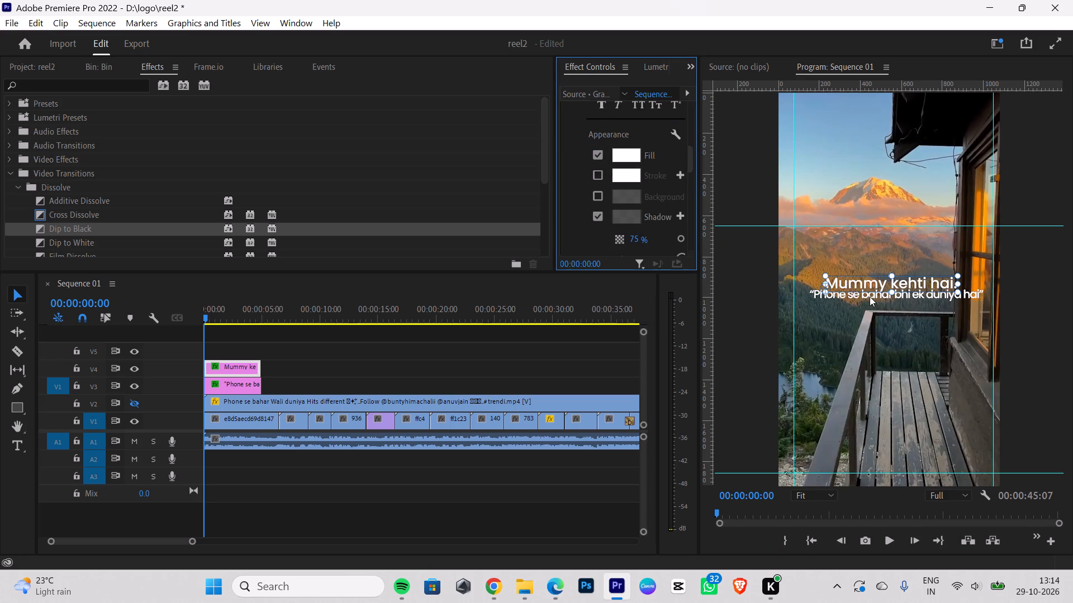
Enable the shadow on the "Phone se bahar bhi ek duniya hai" caption.
{"action": "left_click", "coordinate": [870, 297]}
{"action": "scroll", "coordinate": [615, 222], "scroll_direction": "down", "scroll_amount": 10}
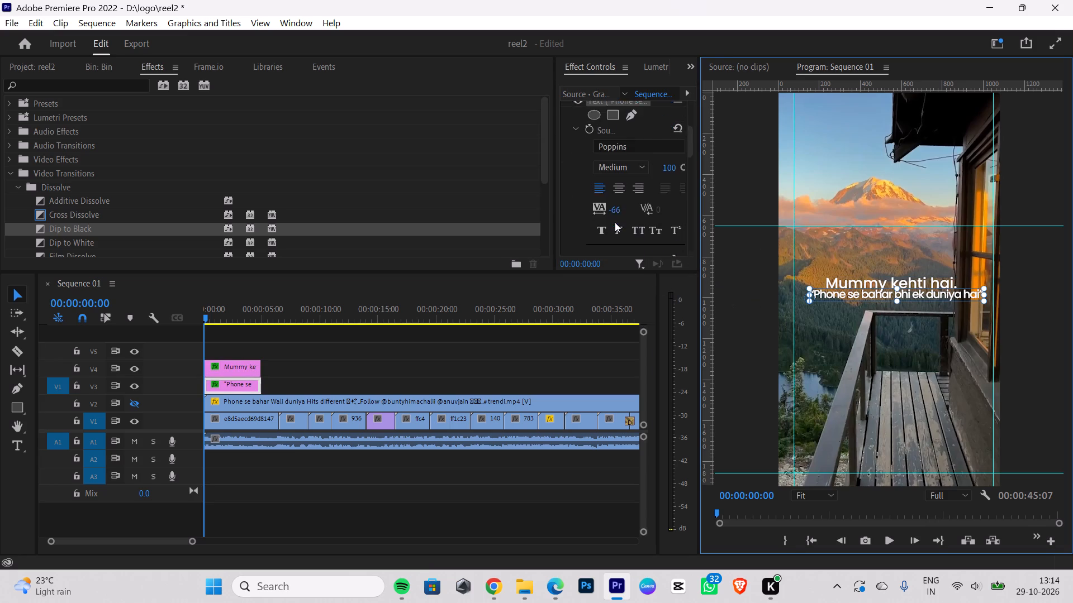
{"action": "scroll", "coordinate": [615, 222], "scroll_direction": "down", "scroll_amount": 8}
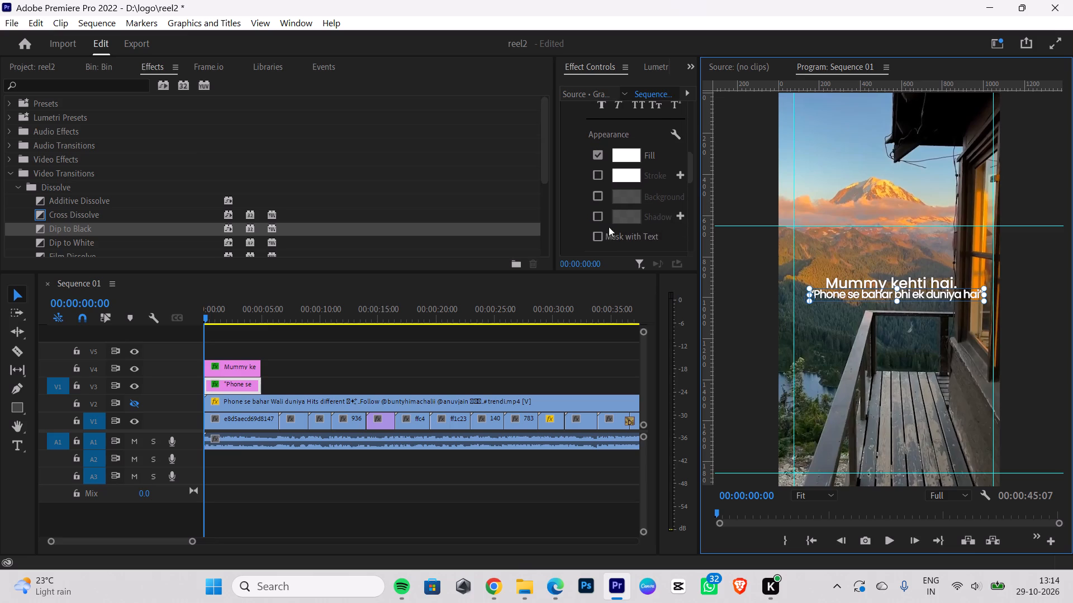
{"action": "left_click", "coordinate": [592, 212]}
{"action": "left_click", "coordinate": [602, 214]}
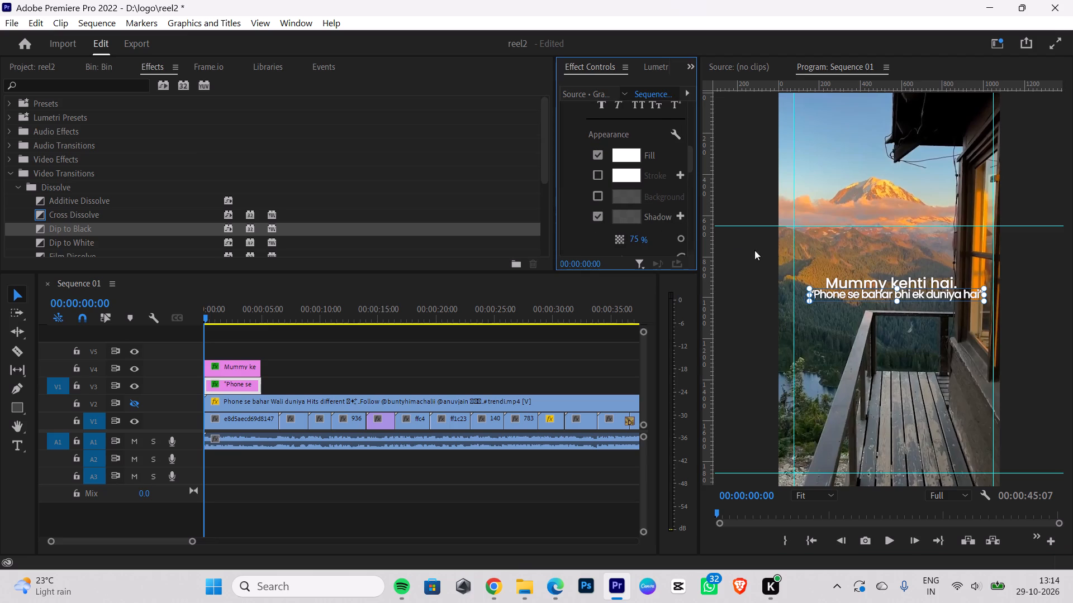
{"action": "left_click", "coordinate": [863, 342]}
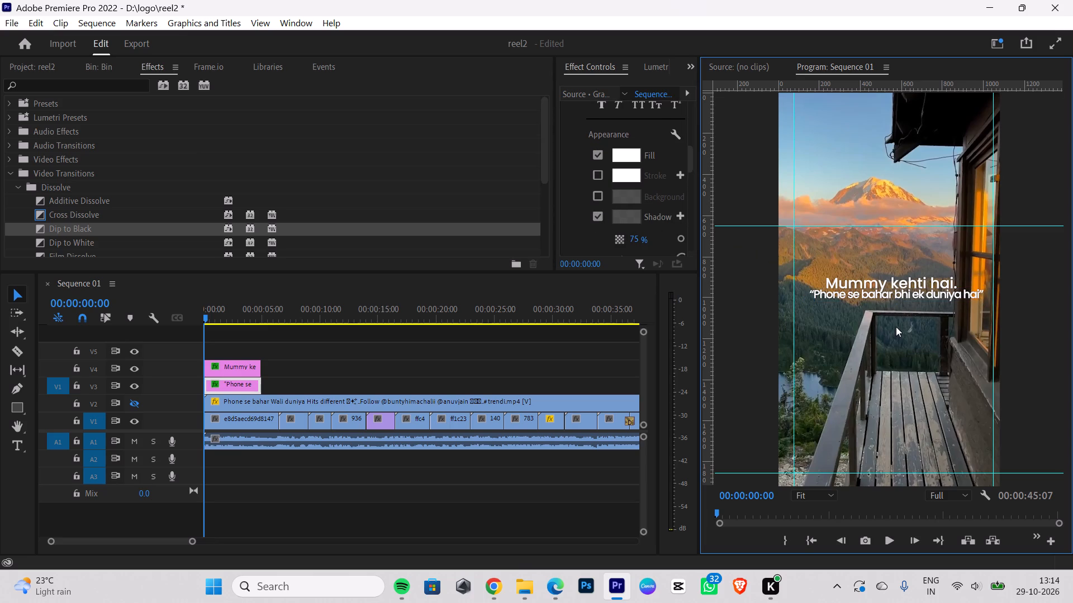
Nudge the "Phone se bahar bhi ek duniya hai" caption slightly left in the frame, working at 75% preview zoom.
{"action": "left_click", "coordinate": [804, 495]}
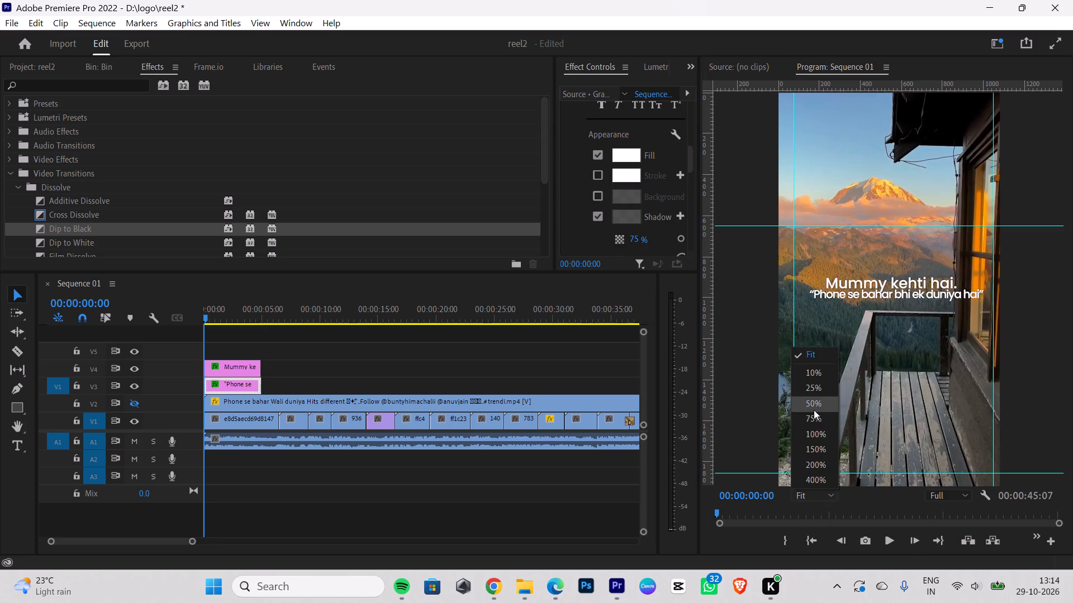
{"action": "left_click", "coordinate": [814, 418]}
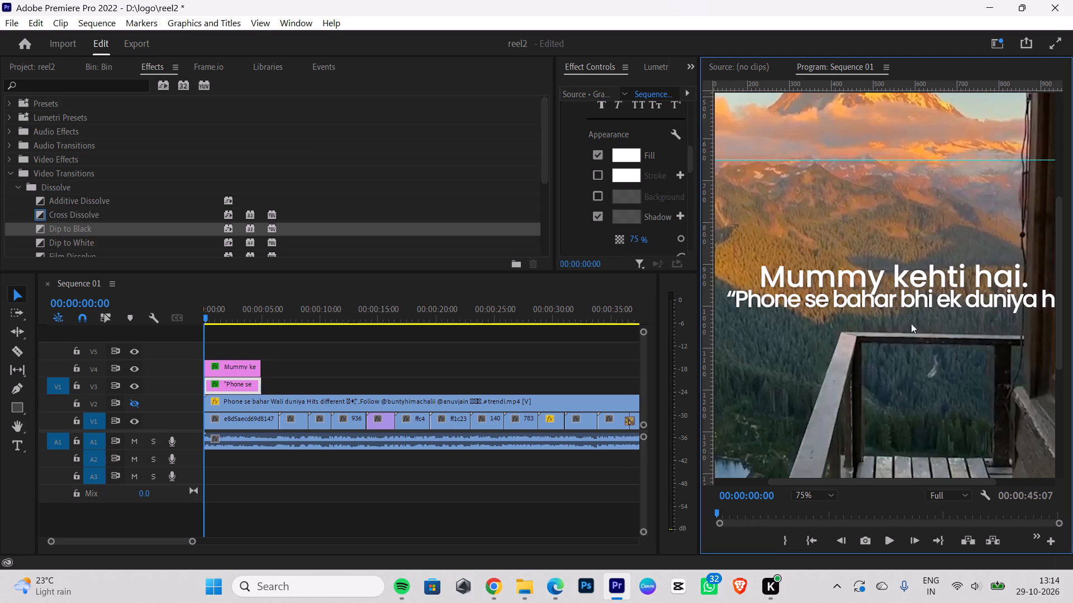
{"action": "left_click", "coordinate": [954, 303]}
{"action": "left_click", "coordinate": [926, 353]}
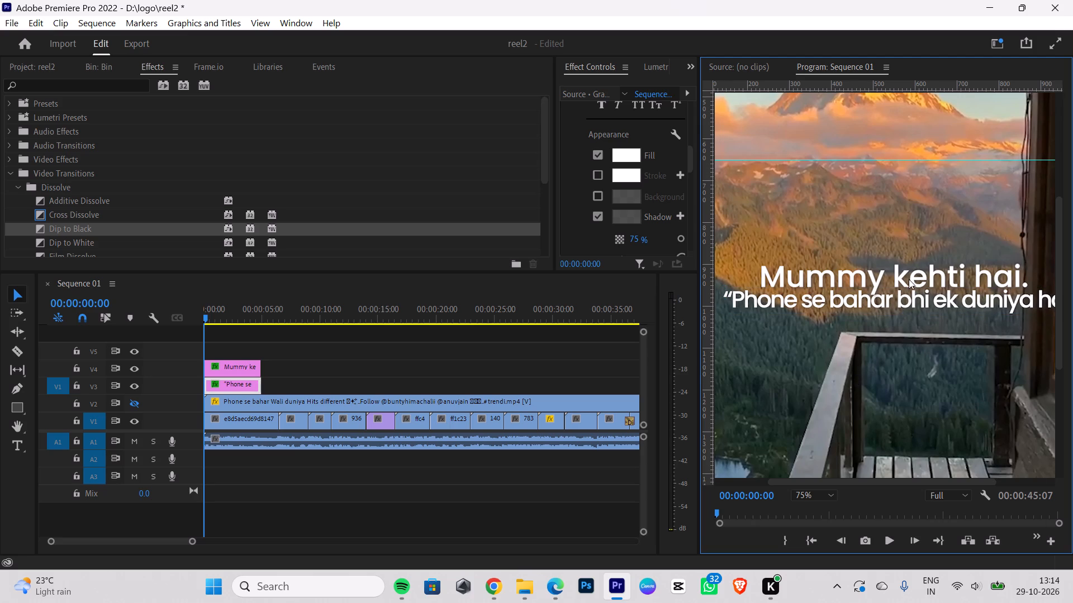
Shift the "Mummy kehti hai." caption slightly right above the second caption line, checking its placement with the preview set to Fit.
{"action": "left_click", "coordinate": [909, 278]}
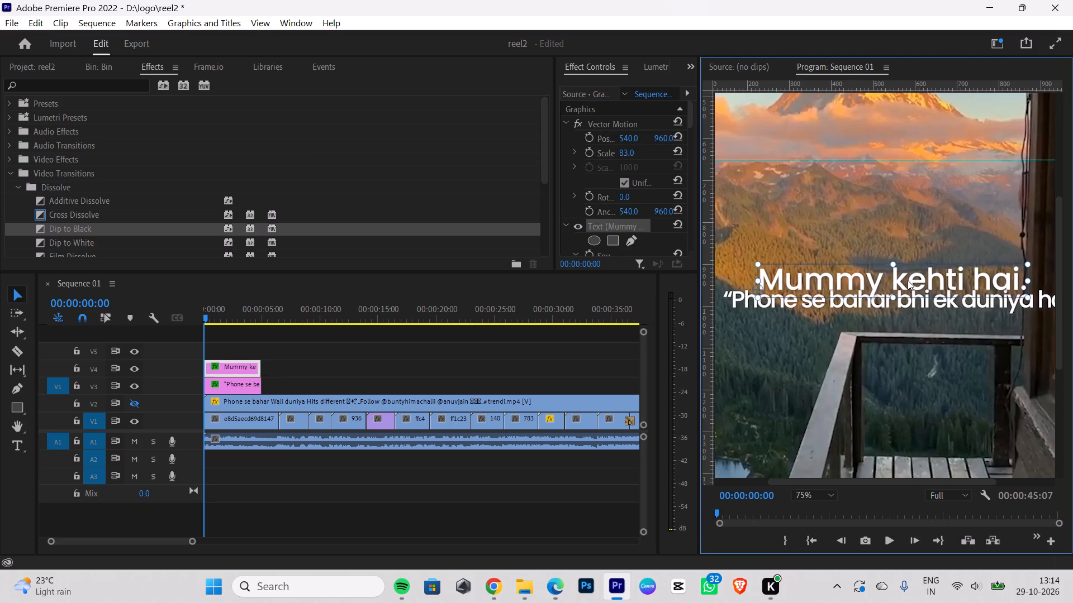
{"action": "left_click", "coordinate": [890, 344]}
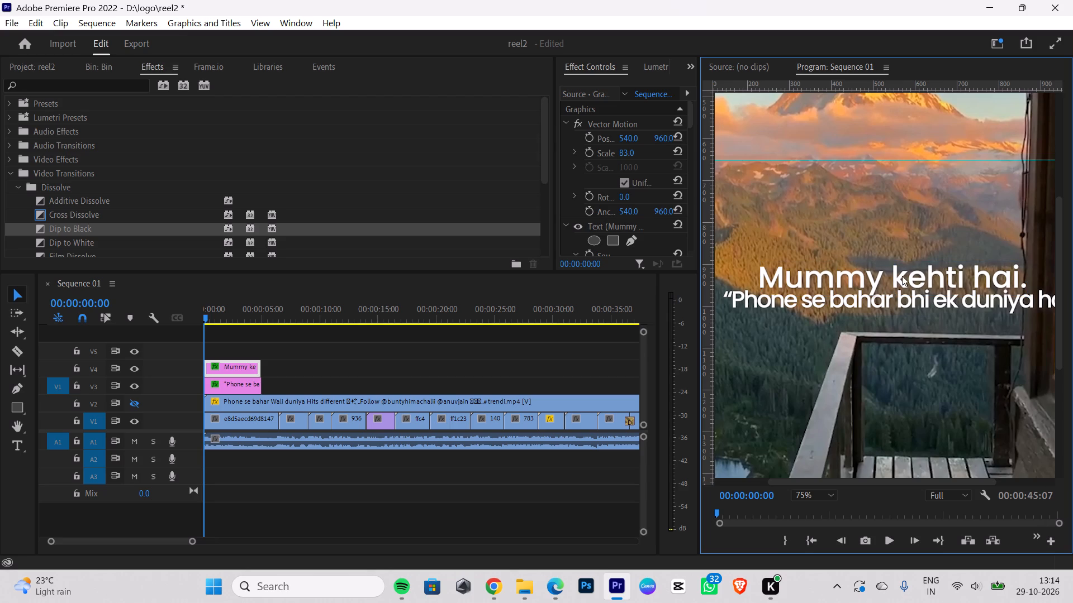
{"action": "left_click", "coordinate": [948, 278]}
{"action": "left_click_drag", "start_coordinate": [948, 278], "coordinate": [950, 278]}
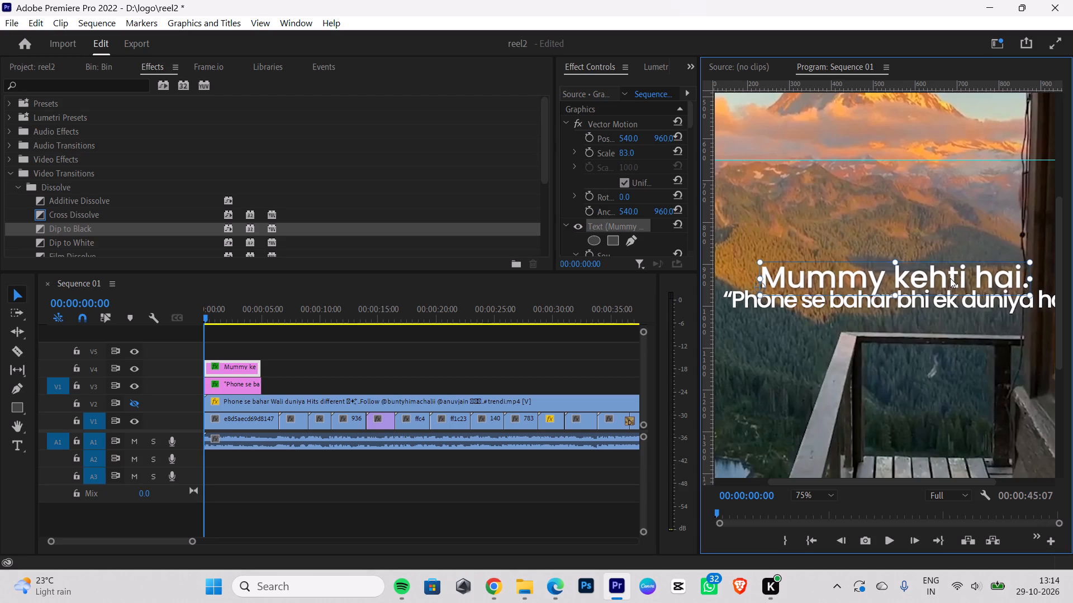
{"action": "left_click_drag", "start_coordinate": [950, 278], "coordinate": [960, 278]}
{"action": "left_click", "coordinate": [930, 364]}
{"action": "left_click_drag", "start_coordinate": [918, 283], "coordinate": [931, 280]}
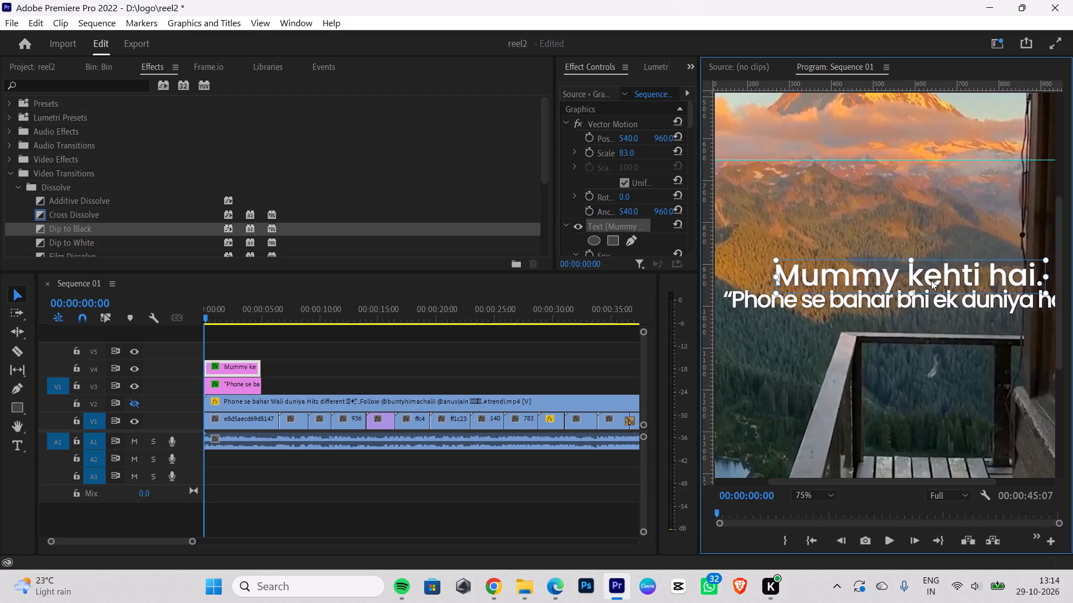
{"action": "left_click_drag", "start_coordinate": [931, 280], "coordinate": [933, 284]}
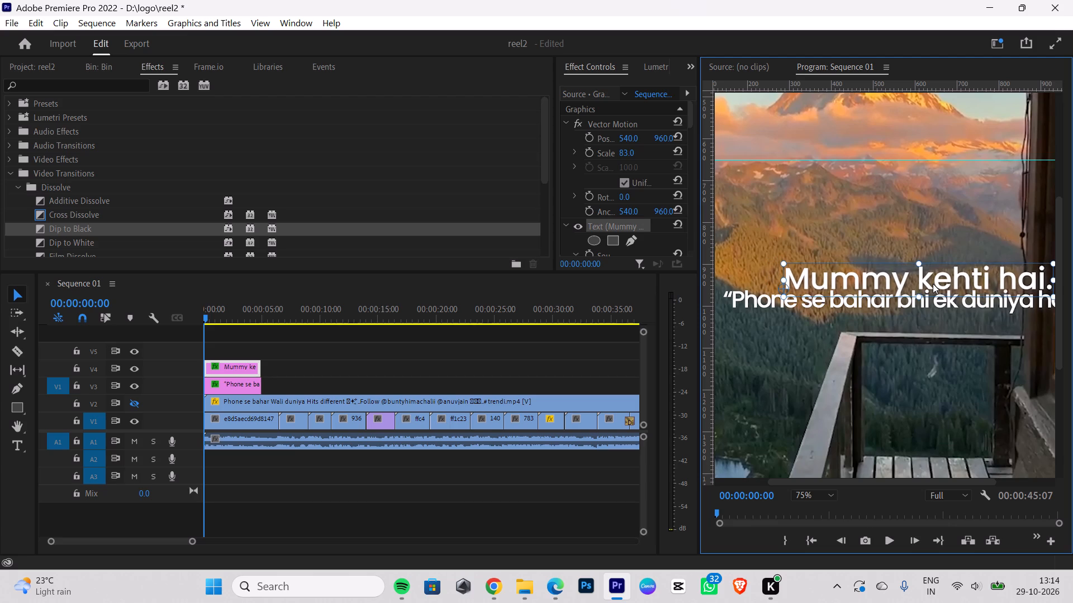
{"action": "left_click_drag", "start_coordinate": [933, 284], "coordinate": [929, 280]}
{"action": "left_click", "coordinate": [917, 341]}
{"action": "left_click", "coordinate": [806, 492]}
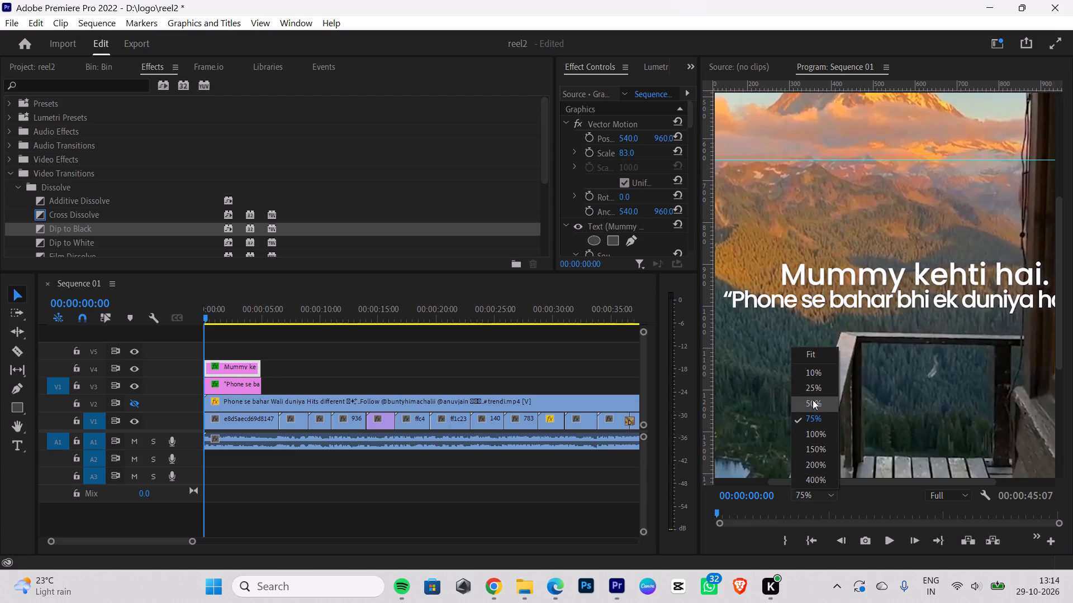
{"action": "left_click", "coordinate": [822, 359]}
{"action": "left_click", "coordinate": [917, 366]}
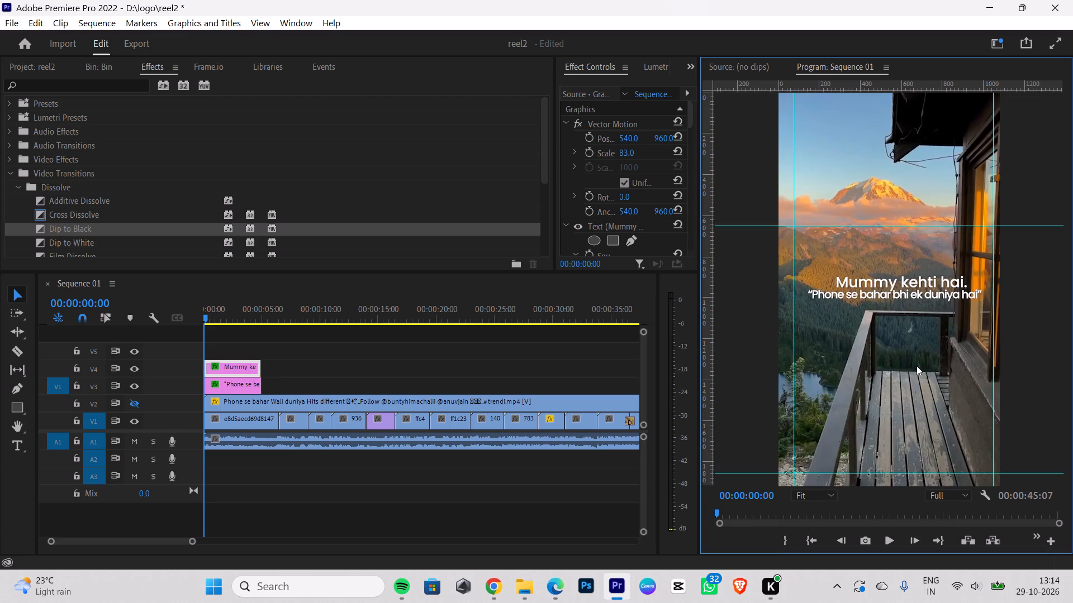
{"action": "left_click", "coordinate": [914, 279]}
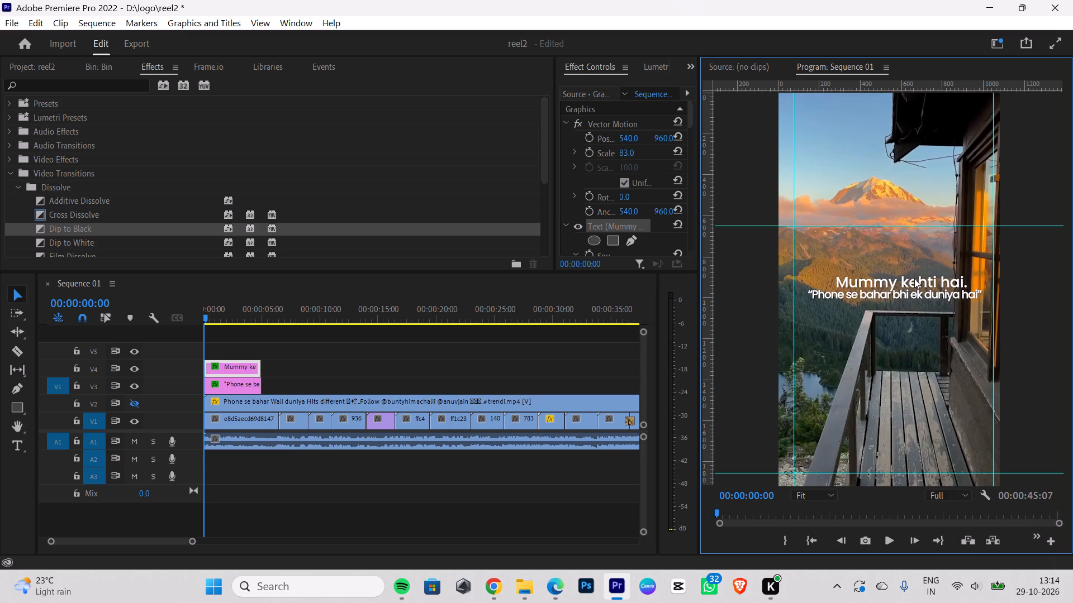
{"action": "left_click", "coordinate": [918, 367]}
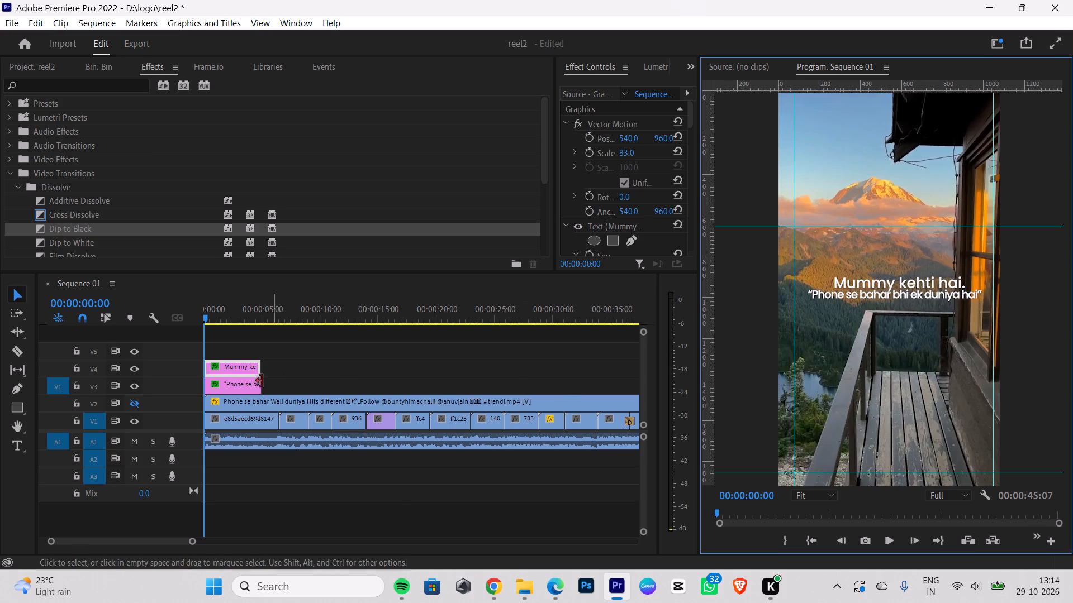
Show the reference video on V2 for timing and extend both opening captions to end at 00:00:06:14, aligned with the first V1 cut.
{"action": "left_click", "coordinate": [142, 404]}
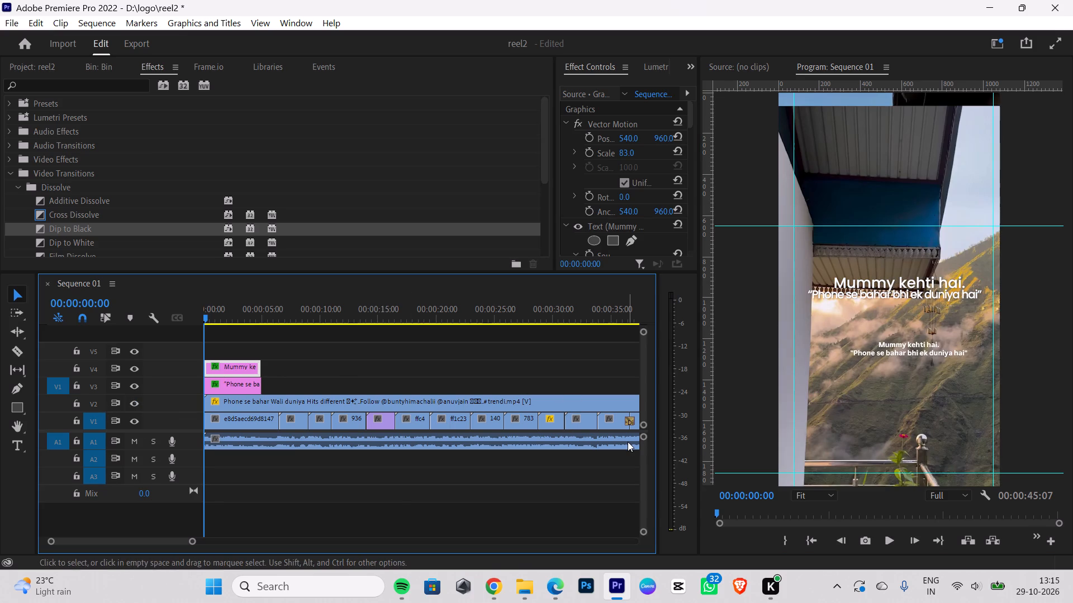
{"action": "key", "text": "space"}
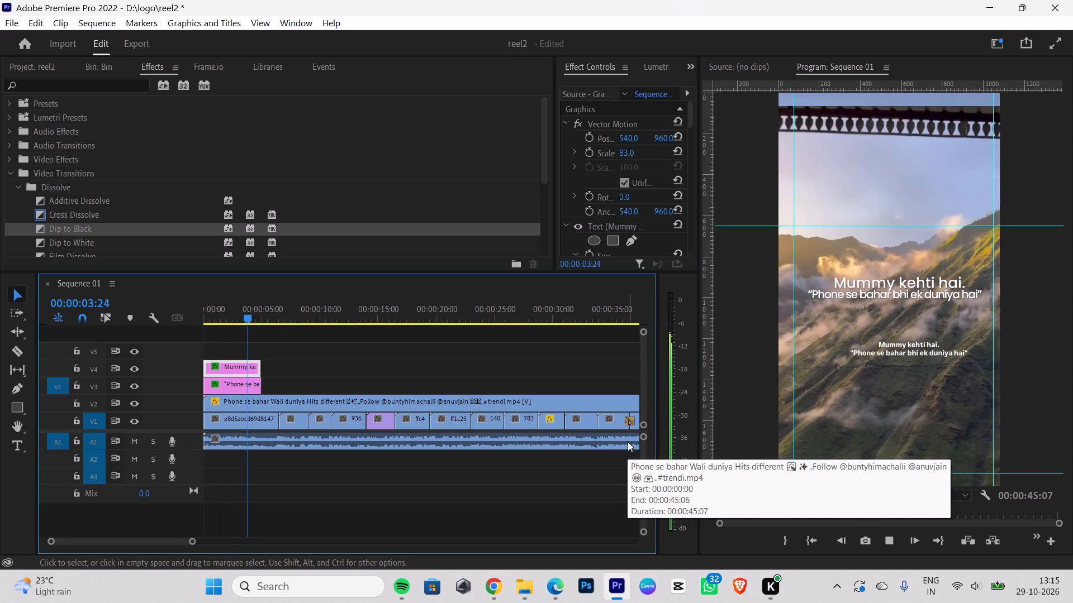
{"action": "key", "text": "space"}
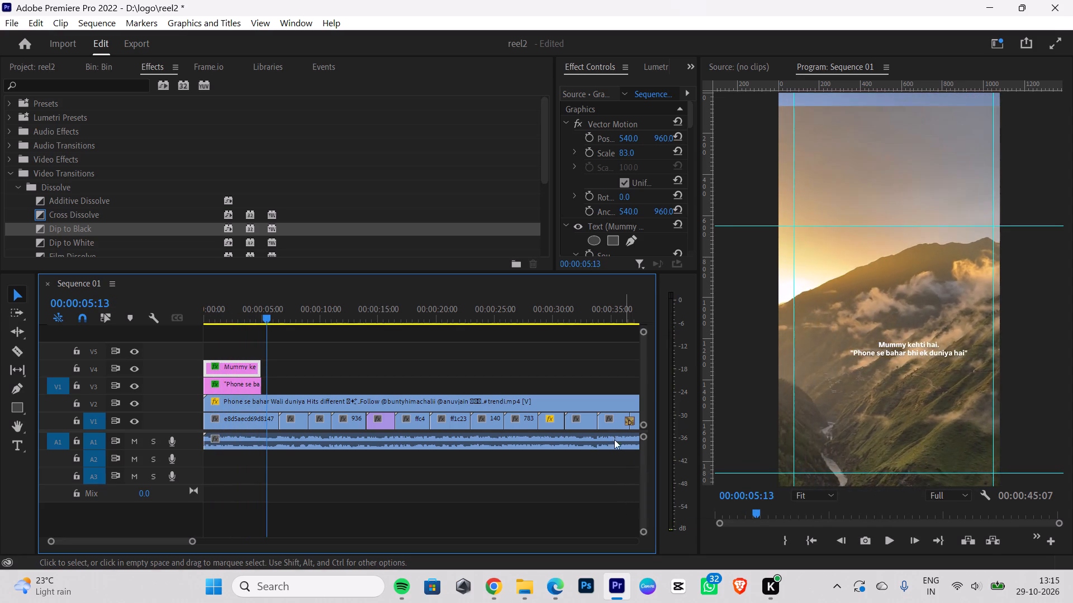
{"action": "left_click_drag", "start_coordinate": [260, 362], "coordinate": [281, 365]}
{"action": "left_click_drag", "start_coordinate": [259, 380], "coordinate": [269, 380]}
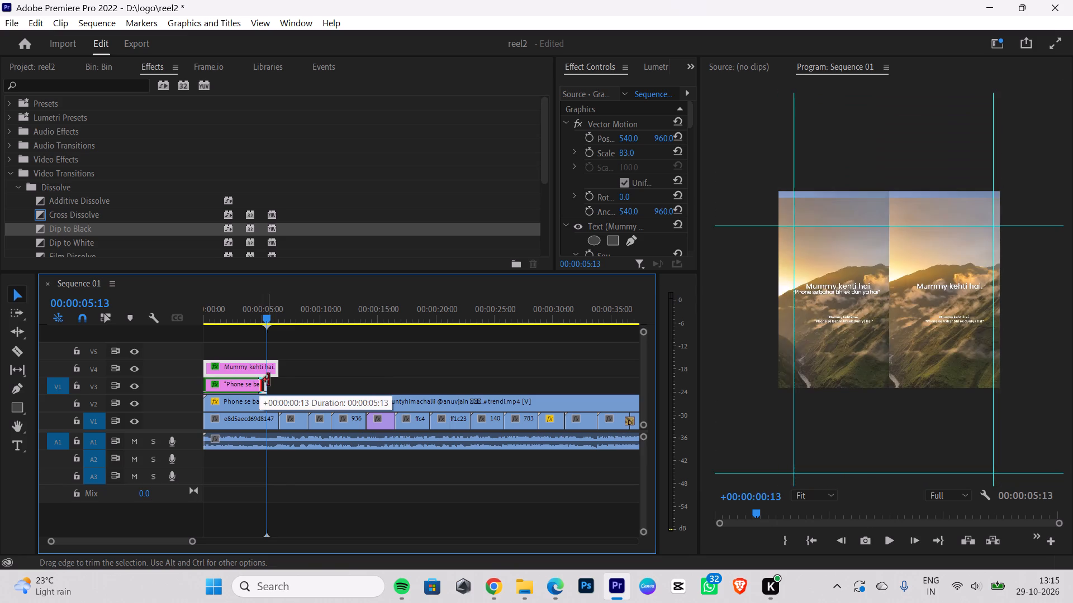
{"action": "left_click_drag", "start_coordinate": [269, 380], "coordinate": [273, 380]}
Check in the reference video where the first caption changes to the second, around 00:00:06:14, and hide track V2 again.
{"action": "key", "text": "space"}
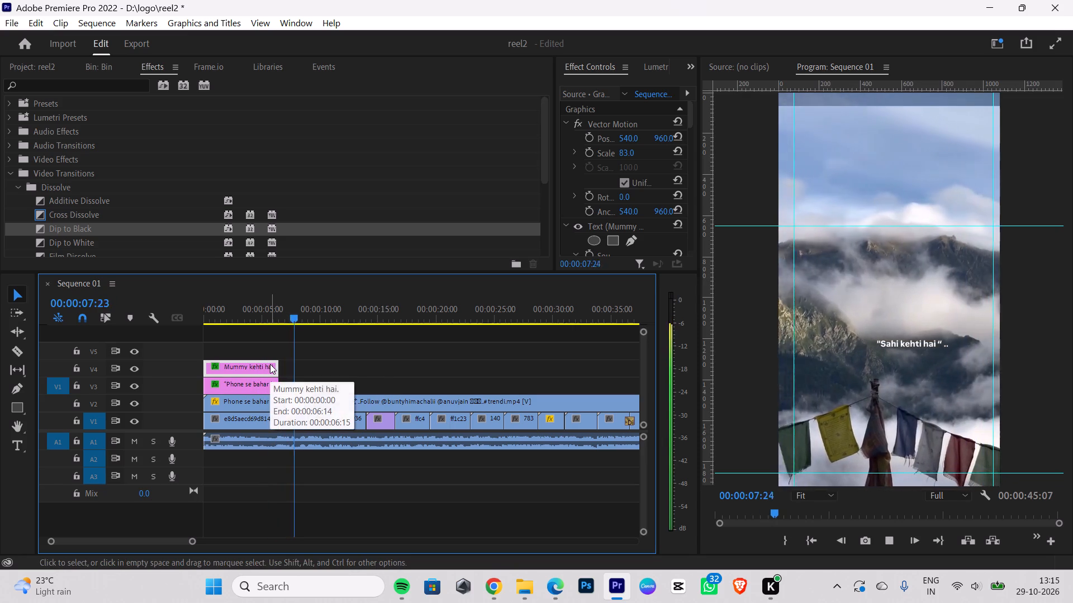
{"action": "key", "text": "space"}
{"action": "left_click_drag", "start_coordinate": [308, 318], "coordinate": [298, 321]}
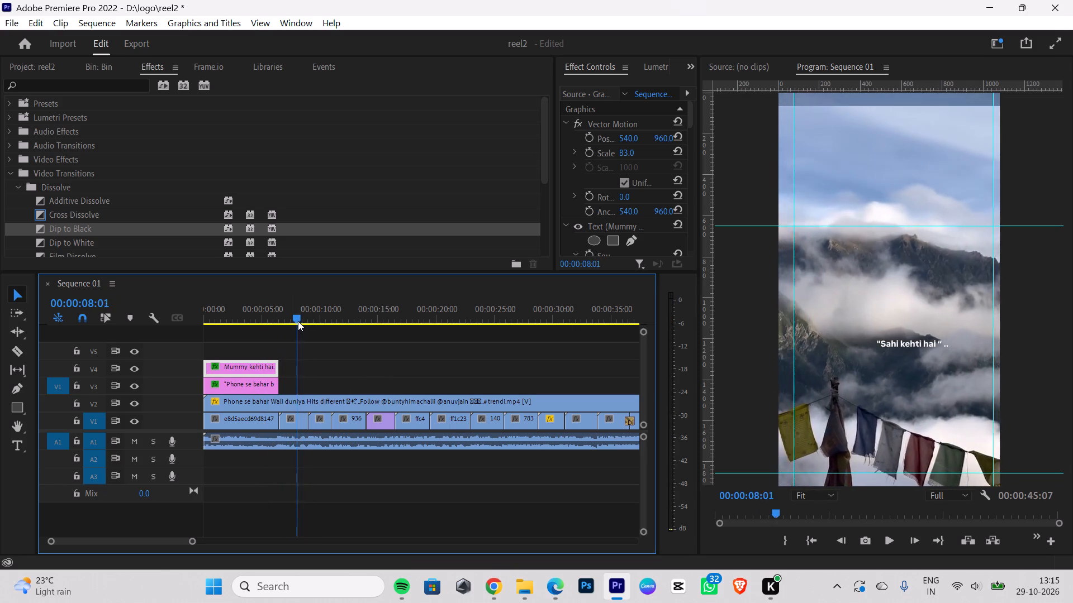
{"action": "left_click_drag", "start_coordinate": [298, 321], "coordinate": [279, 329]}
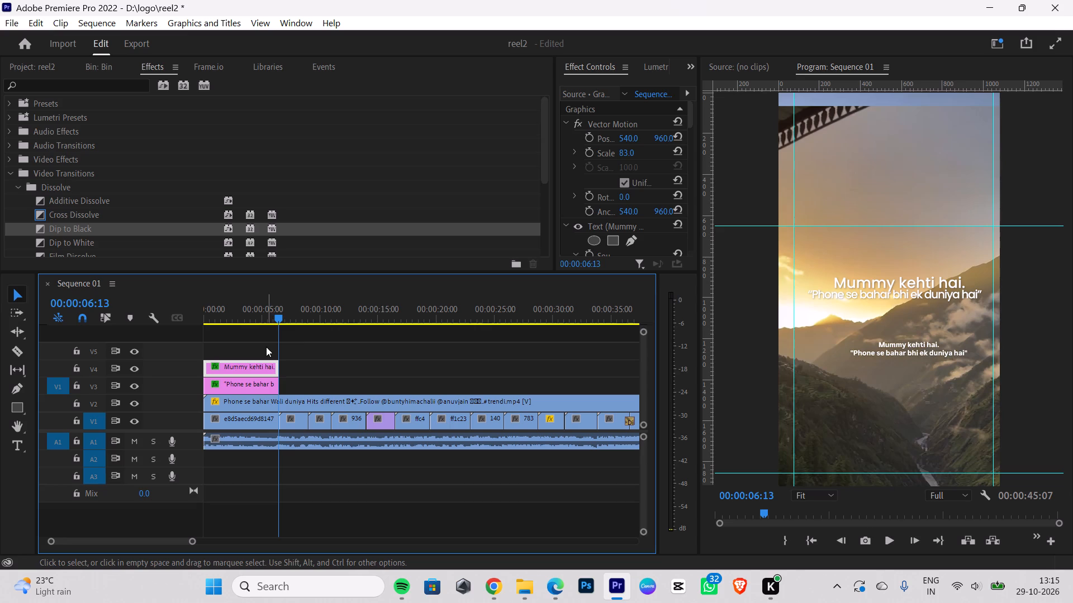
{"action": "key", "text": "Right"}
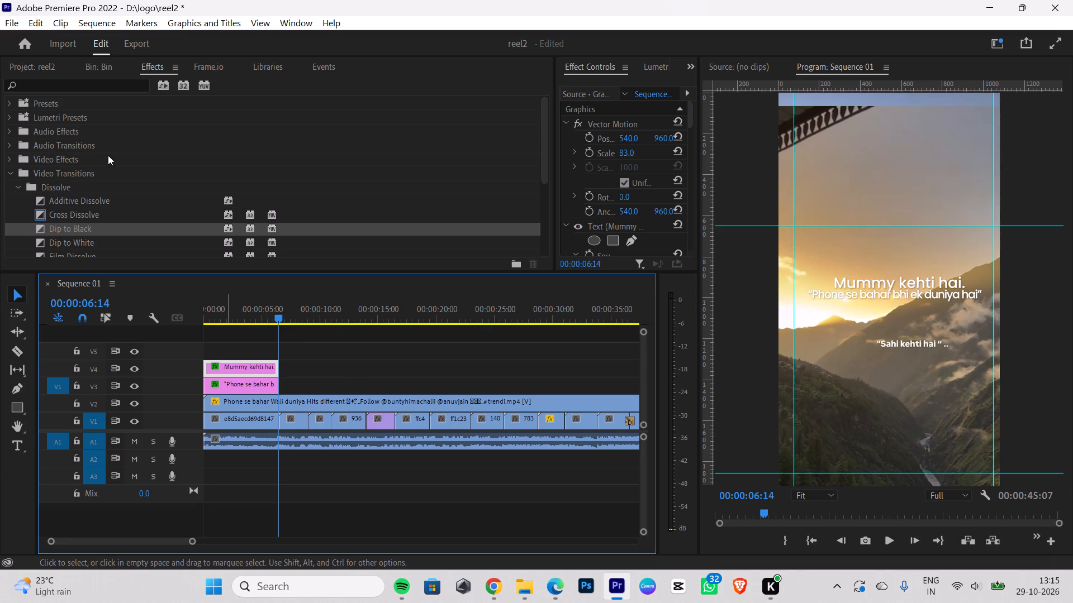
{"action": "left_click", "coordinate": [132, 400]}
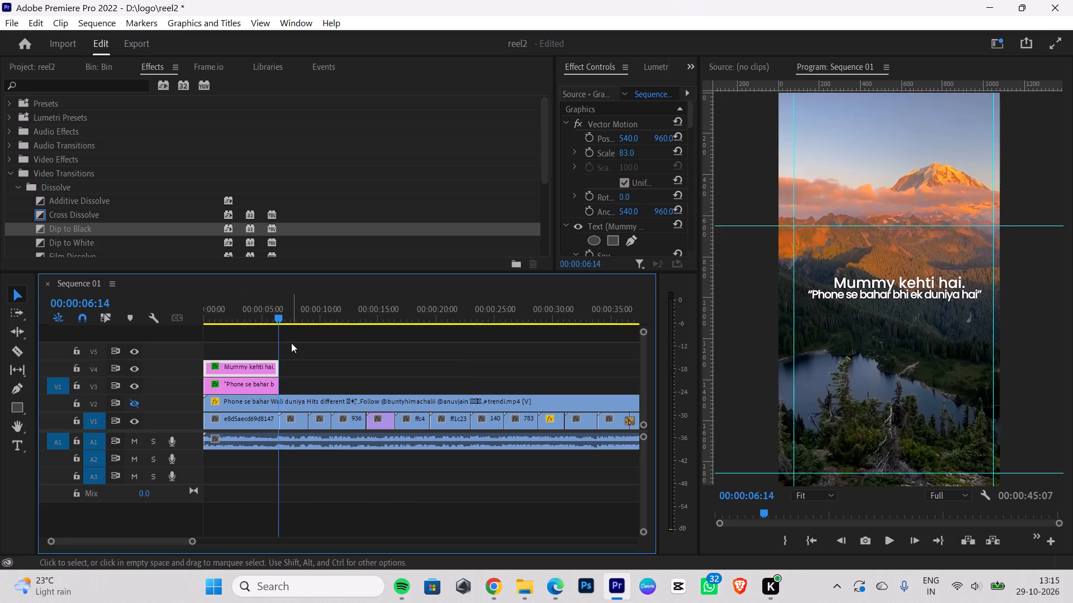
Duplicate the "Mummy kehti hai." caption onto V4 starting at 00:00:06:15, directly after the original.
{"action": "key", "text": "Right"}
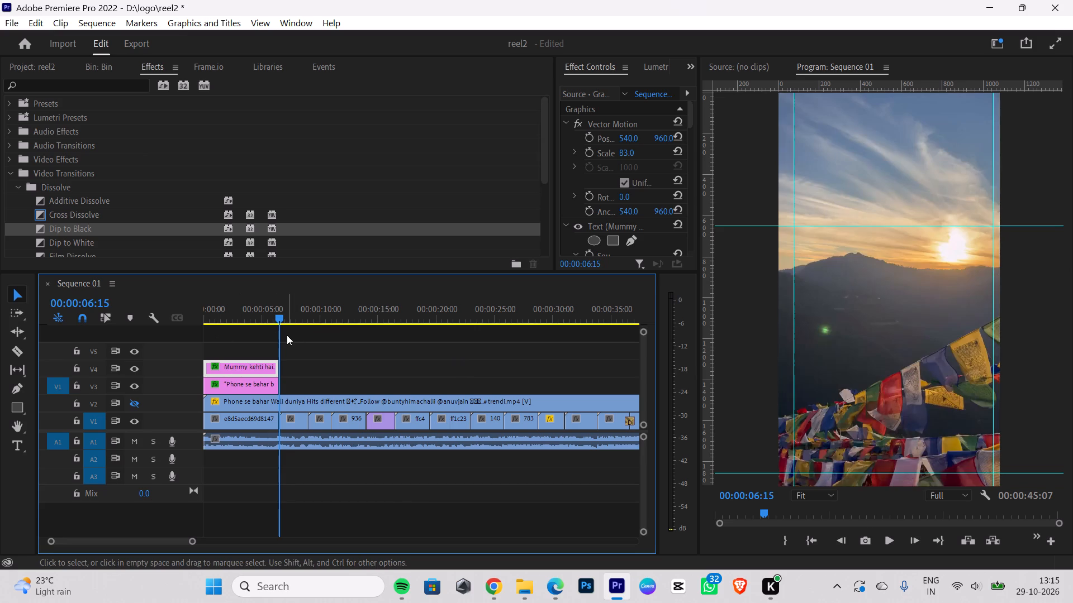
{"action": "left_click", "coordinate": [254, 370]}
{"action": "key", "text": "ctrl+c"}
{"action": "key", "text": "ctrl+v"}
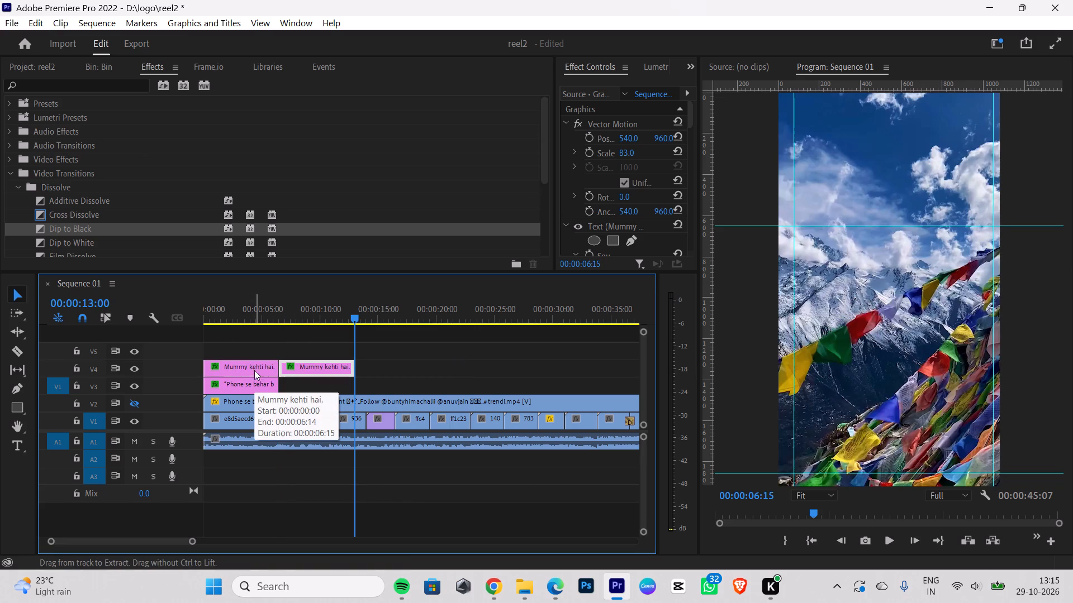
Move the duplicated caption slightly lower in the frame, previewing it at 00:00:06:24.
{"action": "left_click_drag", "start_coordinate": [357, 317], "coordinate": [315, 324]}
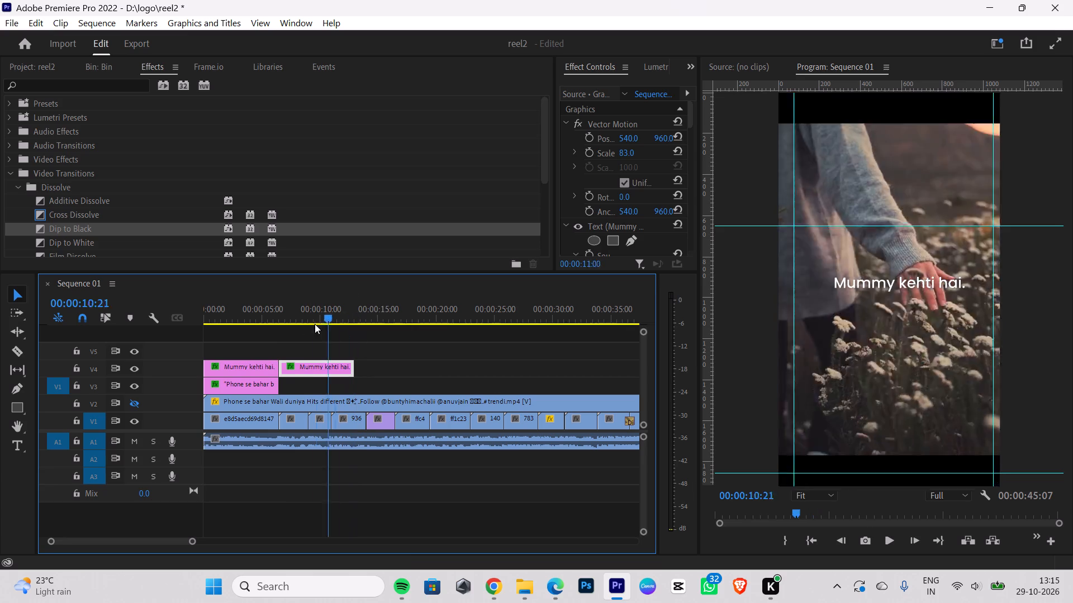
{"action": "left_click_drag", "start_coordinate": [315, 324], "coordinate": [281, 328]}
{"action": "left_click", "coordinate": [321, 370]}
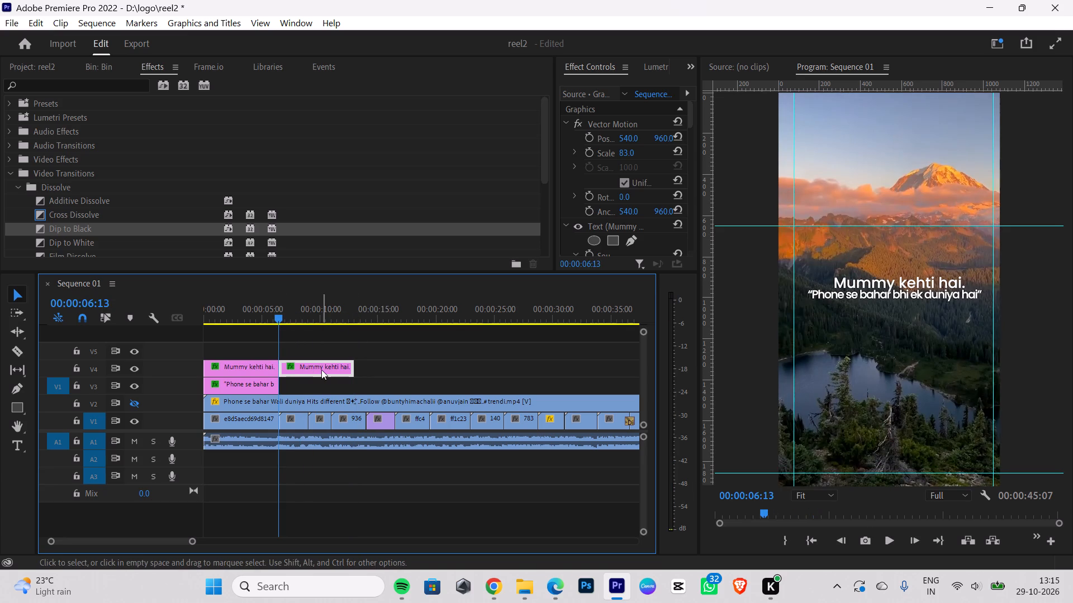
{"action": "key", "text": "space"}
{"action": "key", "text": "space"}
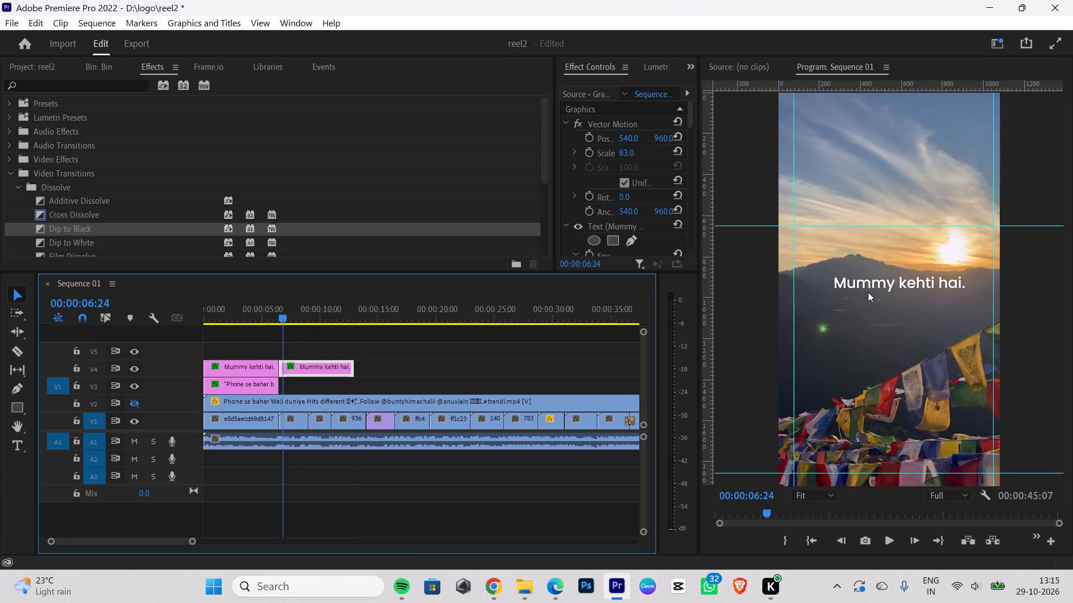
{"action": "left_click_drag", "start_coordinate": [883, 284], "coordinate": [880, 294]}
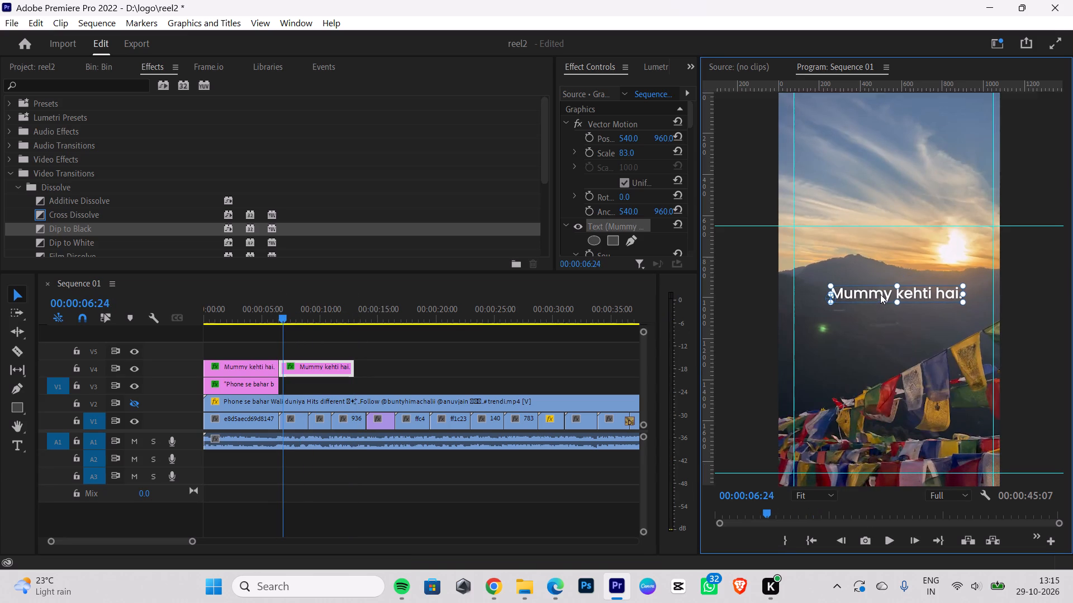
Replace the duplicated caption's text with "Shi kehti hai" enclosed in double quotation marks.
{"action": "double_click", "coordinate": [880, 294]}
{"action": "key", "text": "BackSpace"}
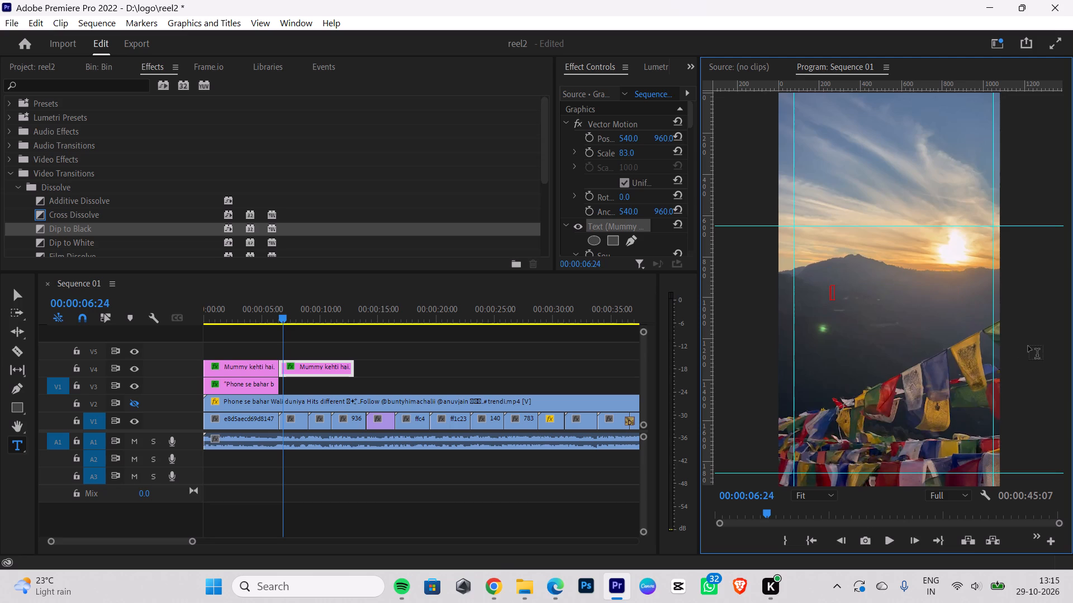
{"action": "key", "text": "s"}
{"action": "type", "text": "hi keht"}
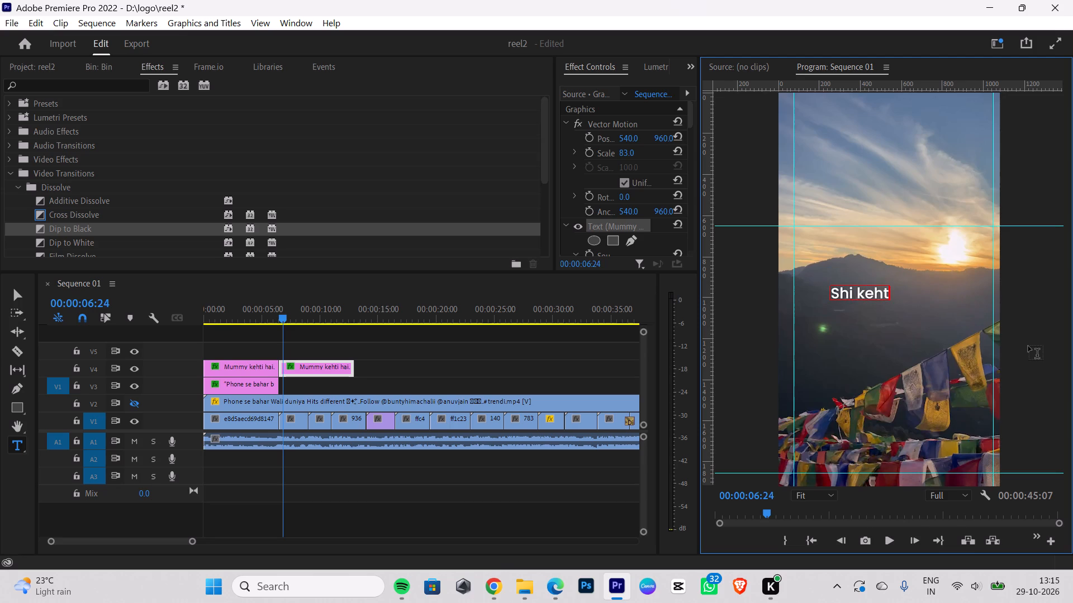
{"action": "type", "text": "i hai"}
{"action": "key", "text": "apostrophe"}
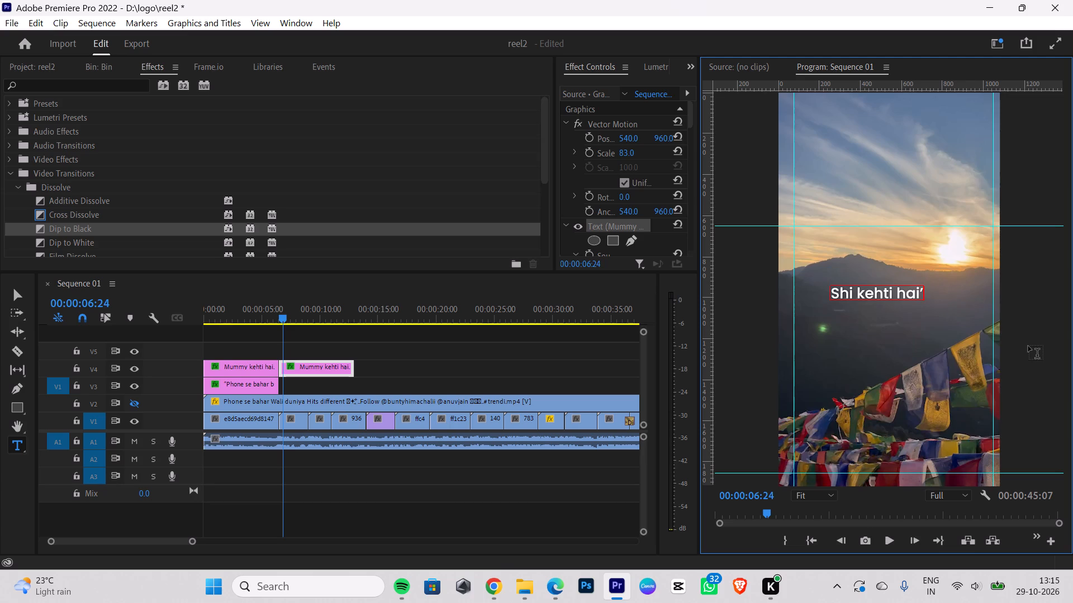
{"action": "key", "text": "BackSpace"}
{"action": "key", "text": "shift+quotedbl"}
{"action": "left_click", "coordinate": [834, 292]}
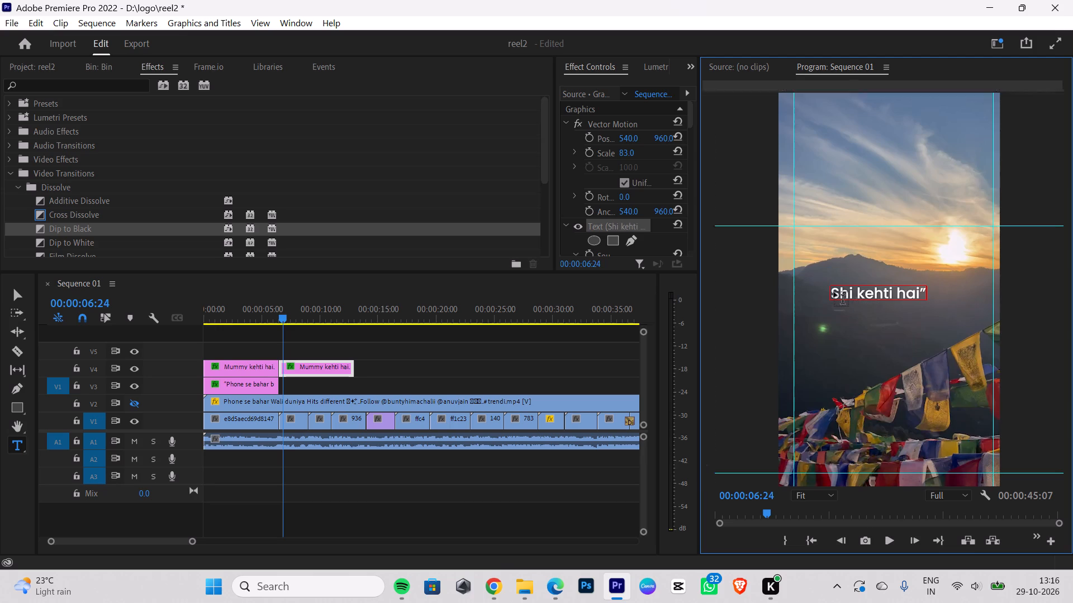
{"action": "key", "text": "shift+quotedbl"}
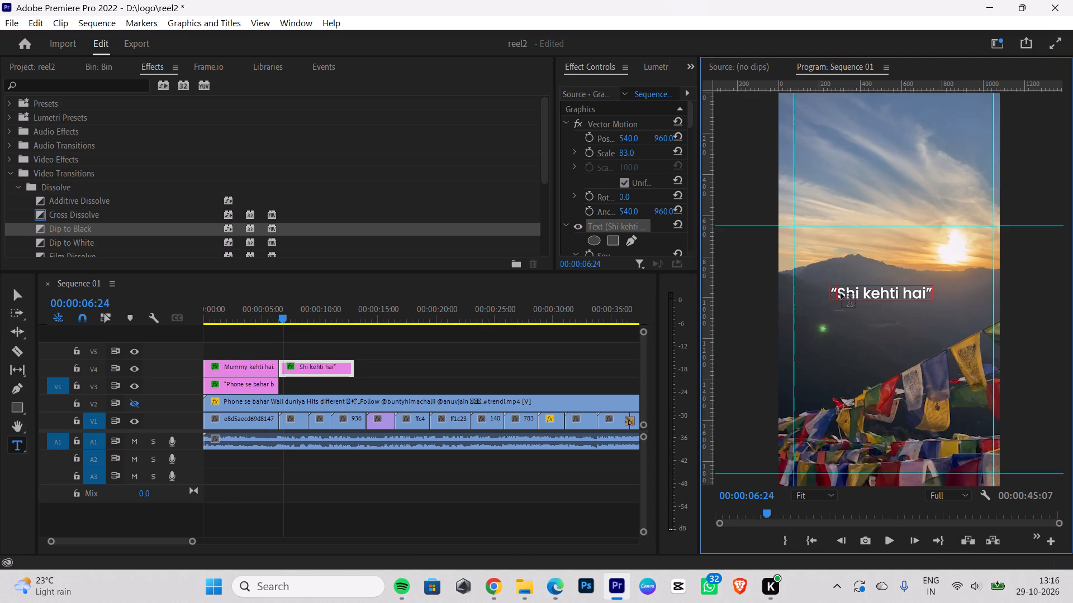
{"action": "left_click", "coordinate": [12, 293]}
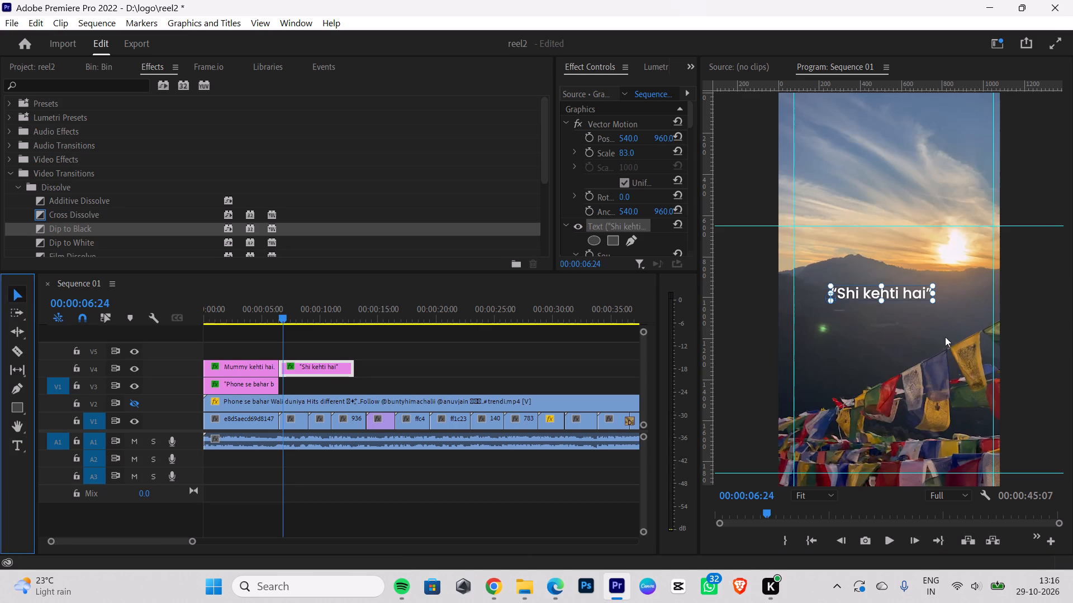
Enlarge the "Shi kehti hai" caption and reposition it centred horizontally, just above its previous position in the frame.
{"action": "left_click_drag", "start_coordinate": [894, 291], "coordinate": [905, 282]}
{"action": "left_click_drag", "start_coordinate": [948, 282], "coordinate": [984, 282]}
{"action": "left_click_drag", "start_coordinate": [949, 284], "coordinate": [933, 286]}
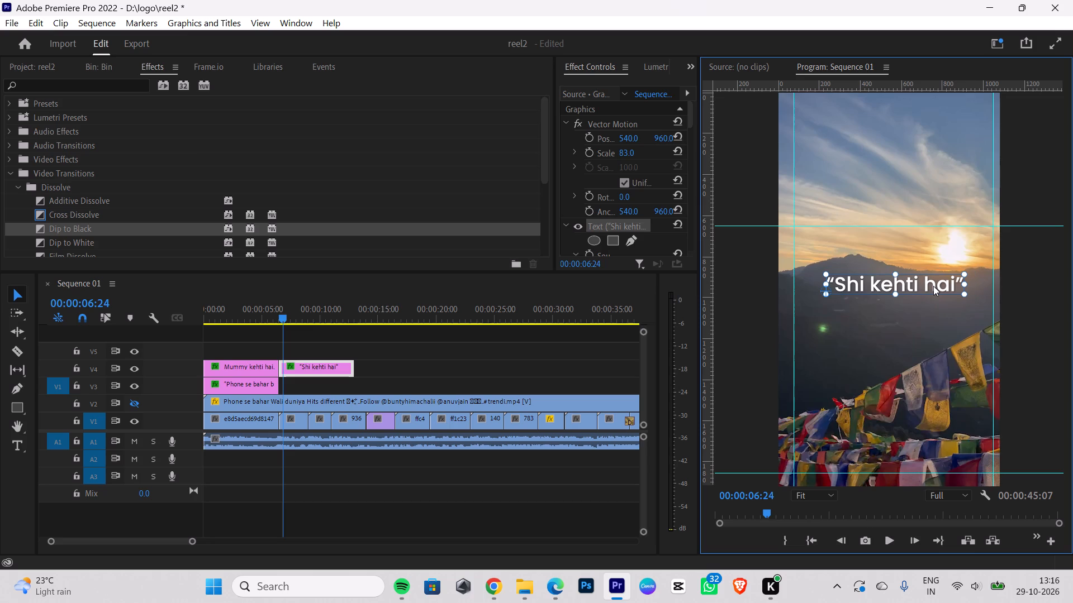
{"action": "left_click_drag", "start_coordinate": [933, 286], "coordinate": [933, 285]}
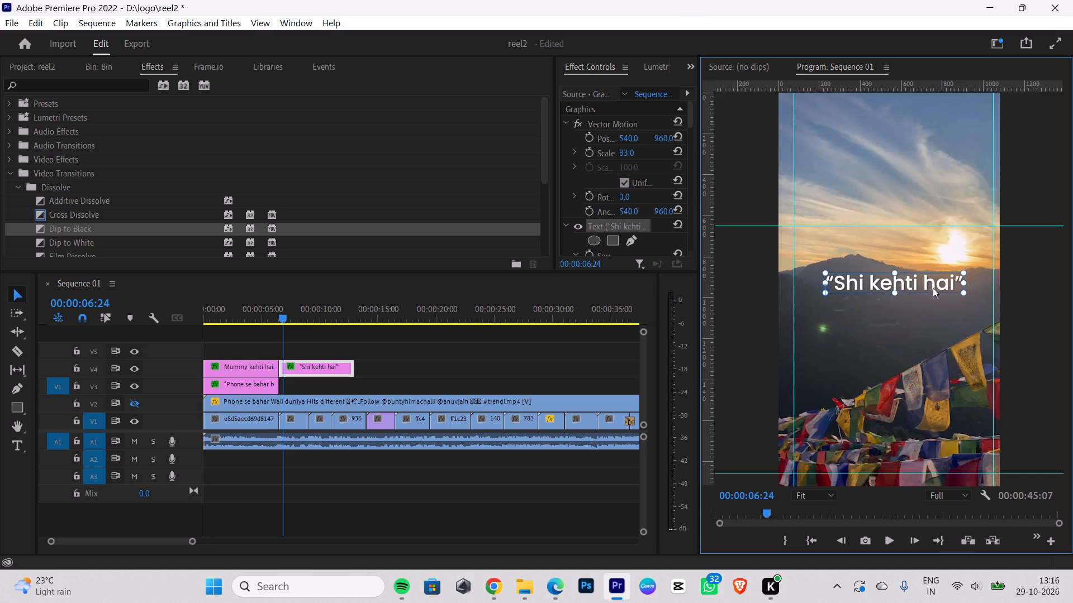
{"action": "left_click", "coordinate": [928, 352]}
{"action": "left_click", "coordinate": [909, 287]}
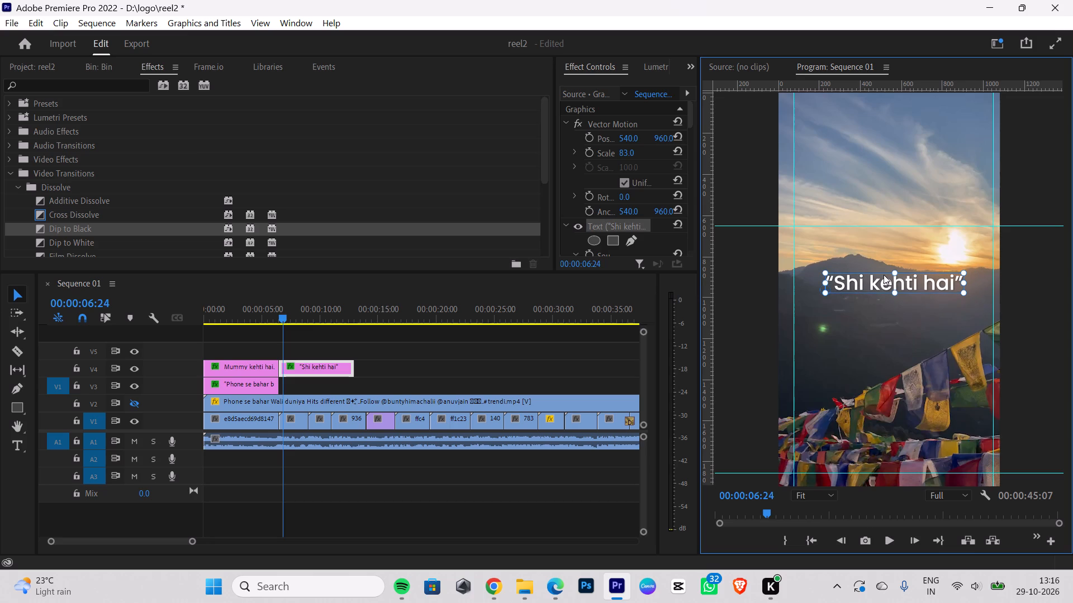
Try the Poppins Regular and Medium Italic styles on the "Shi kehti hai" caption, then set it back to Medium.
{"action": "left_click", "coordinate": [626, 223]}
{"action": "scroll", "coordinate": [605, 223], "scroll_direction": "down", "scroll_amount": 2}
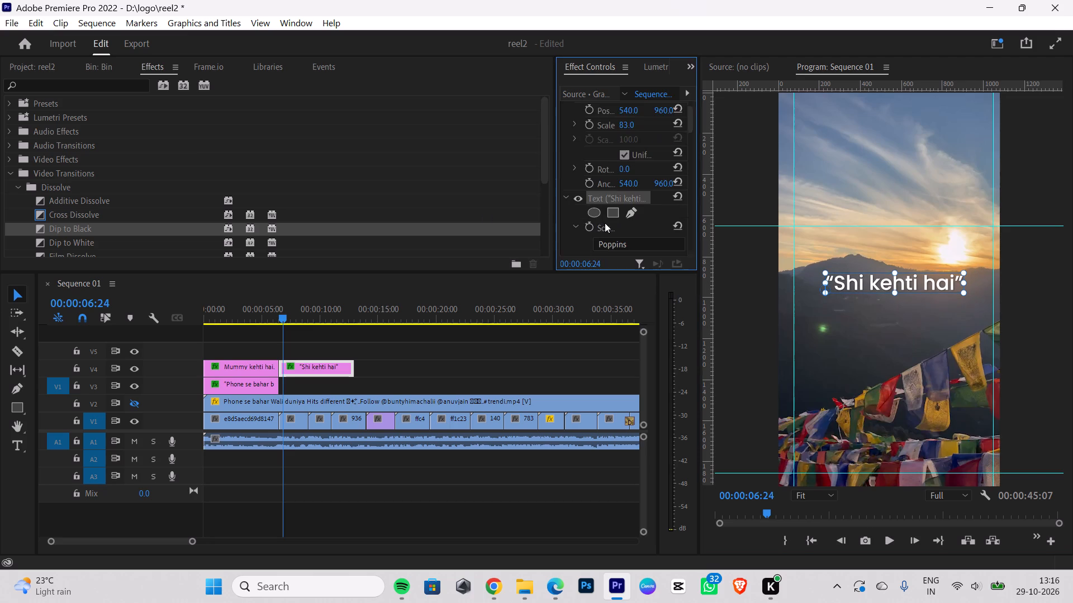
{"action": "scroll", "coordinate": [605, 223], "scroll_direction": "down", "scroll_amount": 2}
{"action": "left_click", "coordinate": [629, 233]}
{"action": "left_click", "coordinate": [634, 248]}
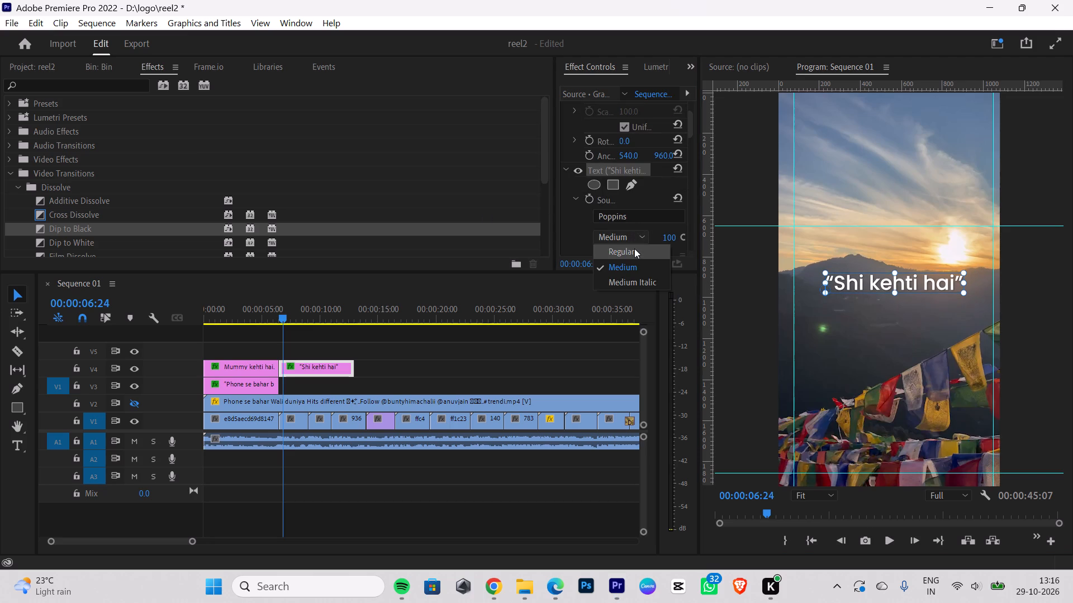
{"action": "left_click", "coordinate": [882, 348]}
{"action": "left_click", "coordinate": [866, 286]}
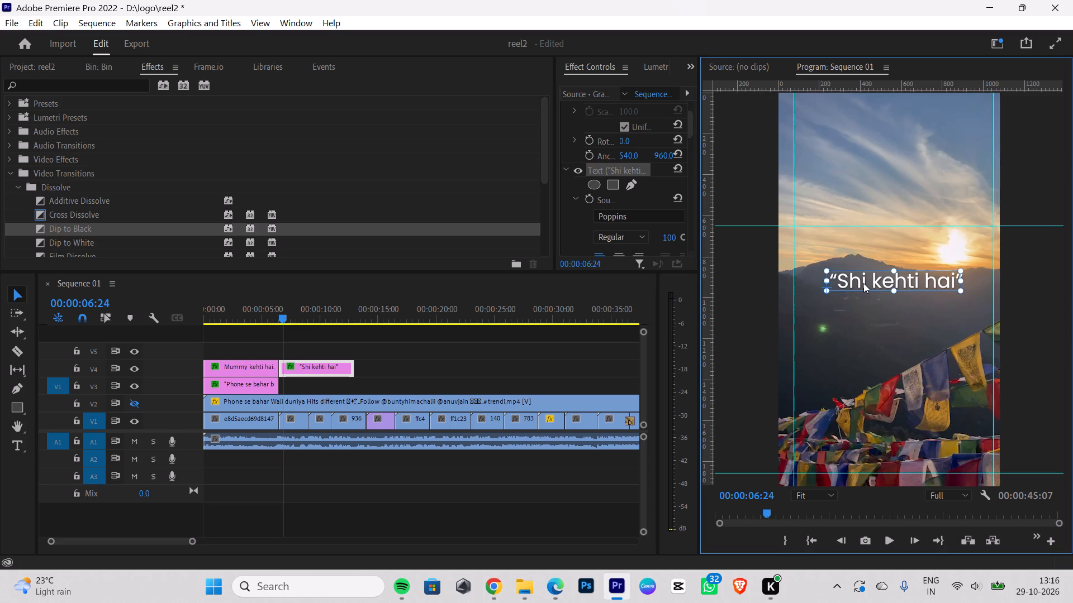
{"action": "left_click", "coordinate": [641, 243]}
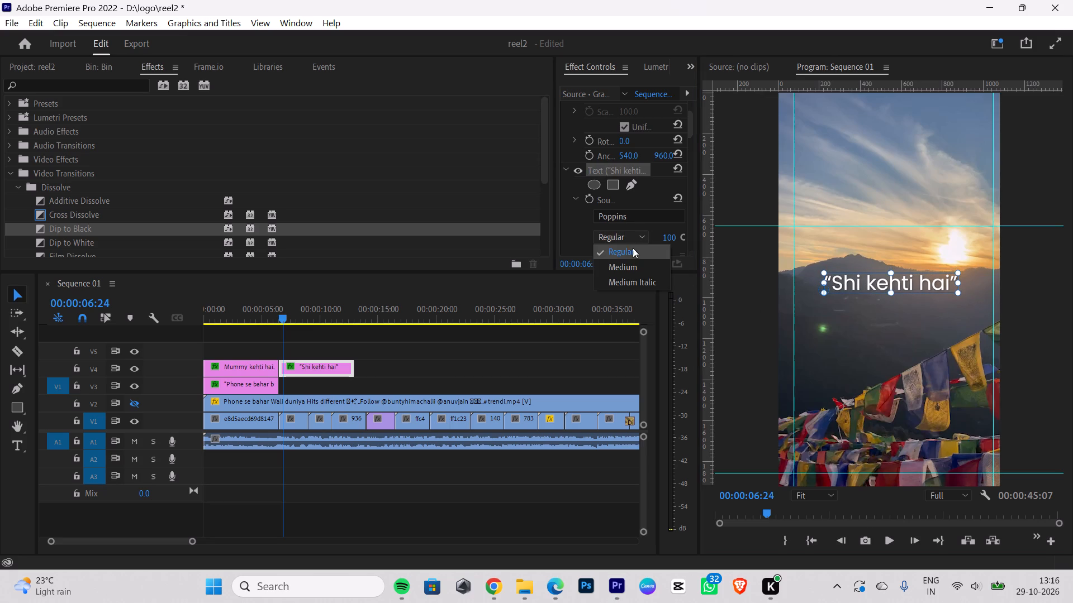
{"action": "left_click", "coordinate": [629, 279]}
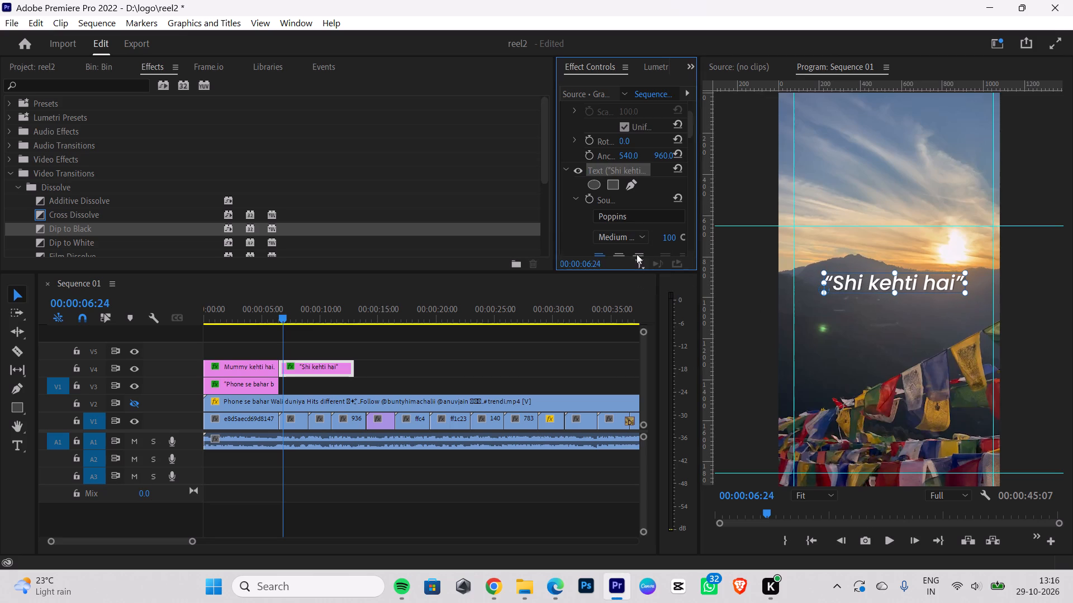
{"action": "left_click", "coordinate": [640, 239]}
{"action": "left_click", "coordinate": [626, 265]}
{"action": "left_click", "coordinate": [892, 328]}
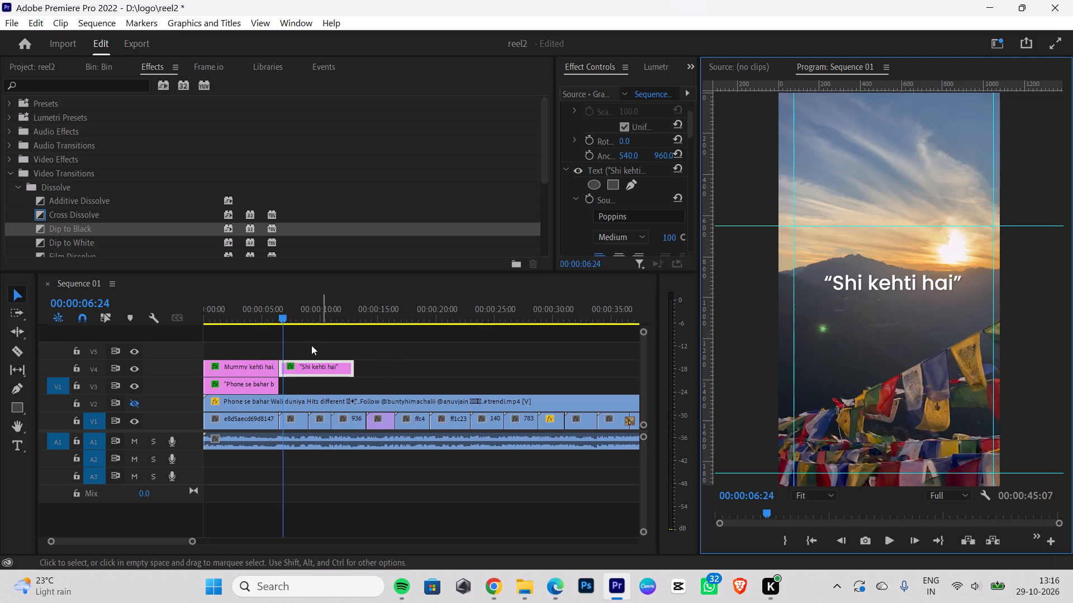
Show reference track V2 and play the sequence from the start to about 00:00:07:21 to compare the captions.
{"action": "left_click_drag", "start_coordinate": [298, 319], "coordinate": [182, 343]}
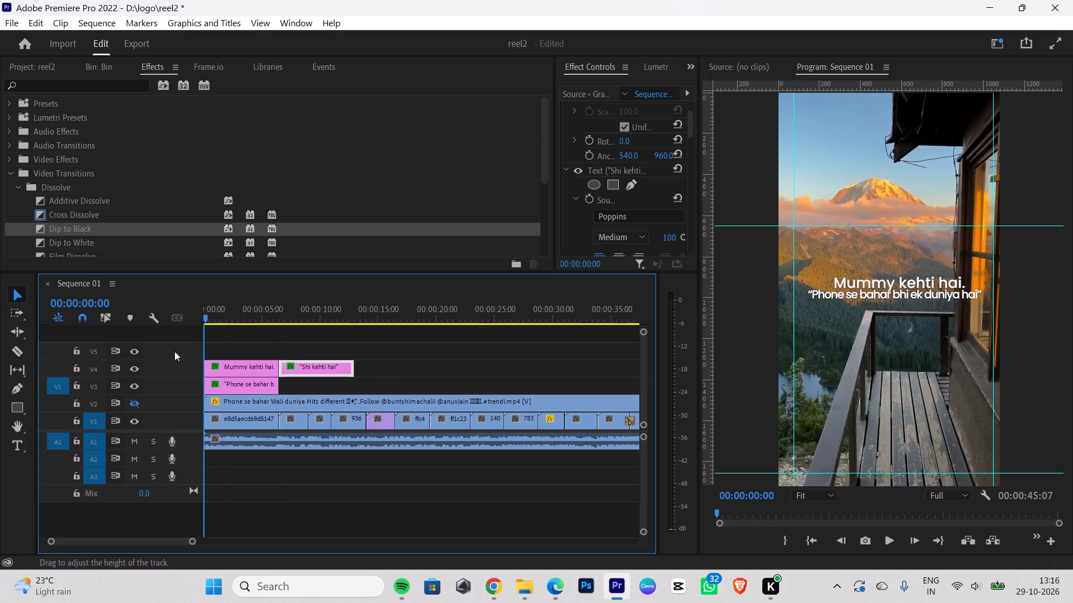
{"action": "left_click", "coordinate": [135, 405]}
{"action": "key", "text": "space"}
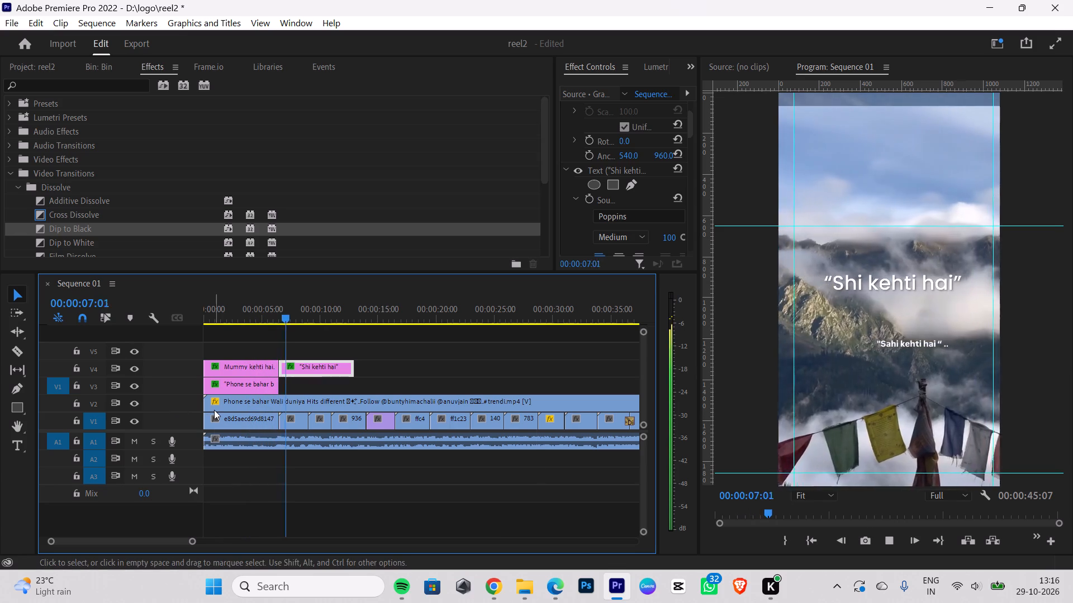
{"action": "key", "text": "space"}
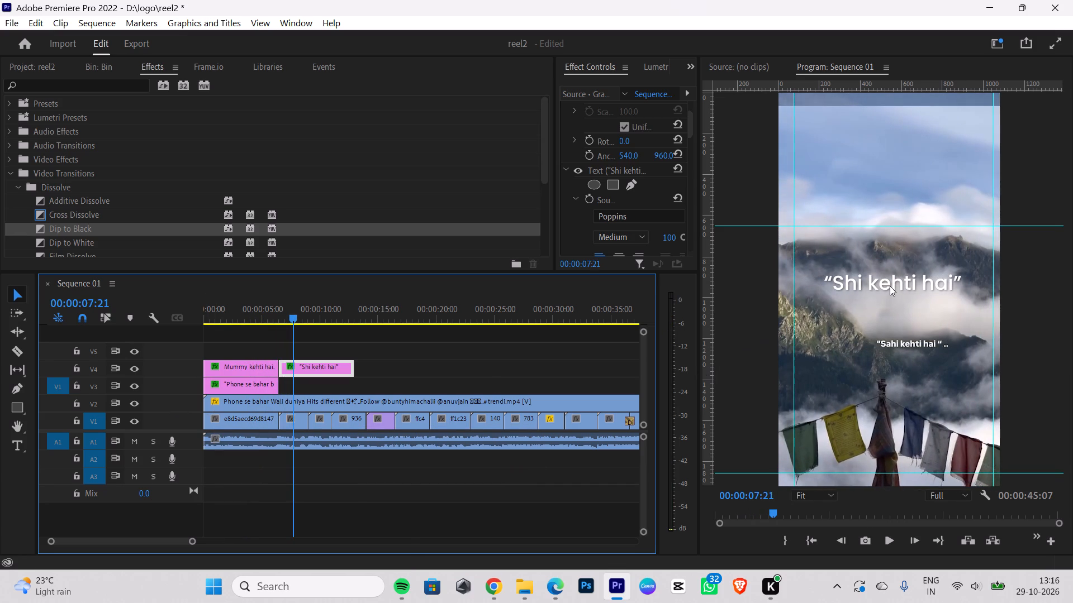
Slightly reduce the size of the "Shi kehti hai" caption in the frame.
{"action": "left_click", "coordinate": [890, 286]}
{"action": "left_click", "coordinate": [893, 271]}
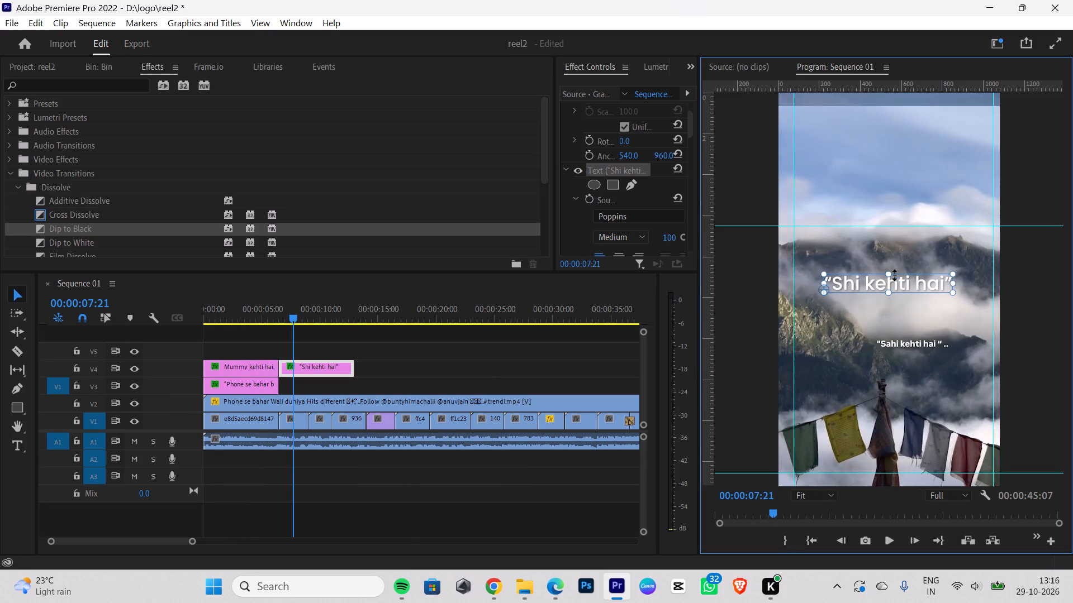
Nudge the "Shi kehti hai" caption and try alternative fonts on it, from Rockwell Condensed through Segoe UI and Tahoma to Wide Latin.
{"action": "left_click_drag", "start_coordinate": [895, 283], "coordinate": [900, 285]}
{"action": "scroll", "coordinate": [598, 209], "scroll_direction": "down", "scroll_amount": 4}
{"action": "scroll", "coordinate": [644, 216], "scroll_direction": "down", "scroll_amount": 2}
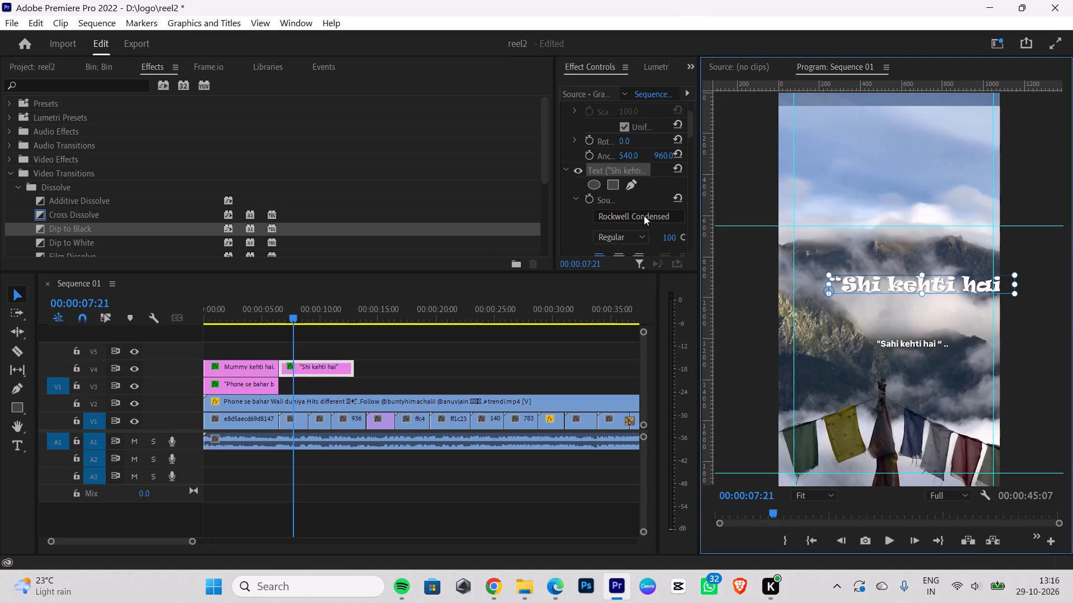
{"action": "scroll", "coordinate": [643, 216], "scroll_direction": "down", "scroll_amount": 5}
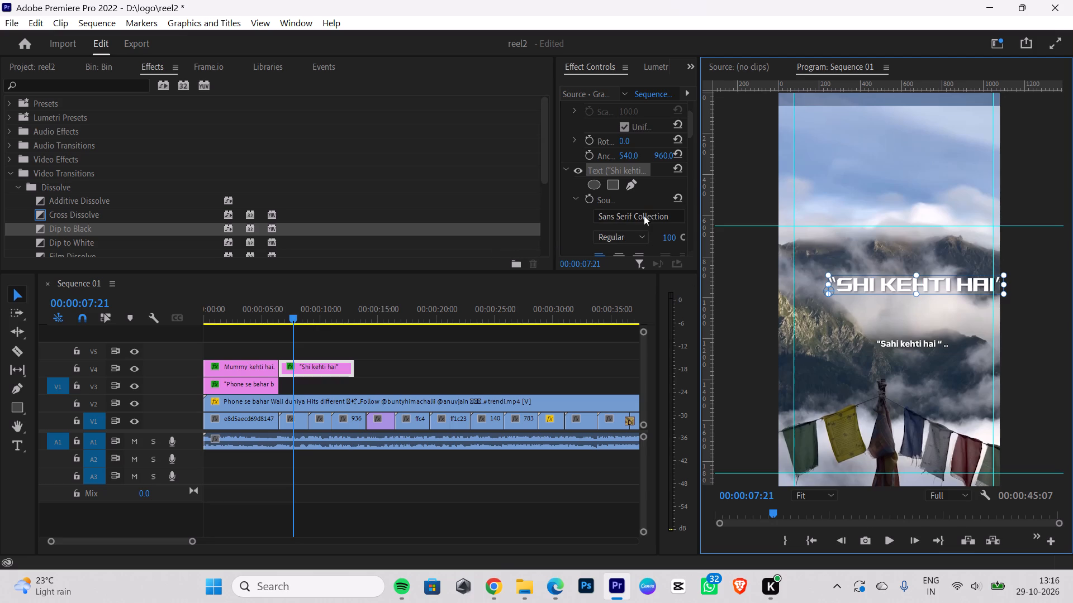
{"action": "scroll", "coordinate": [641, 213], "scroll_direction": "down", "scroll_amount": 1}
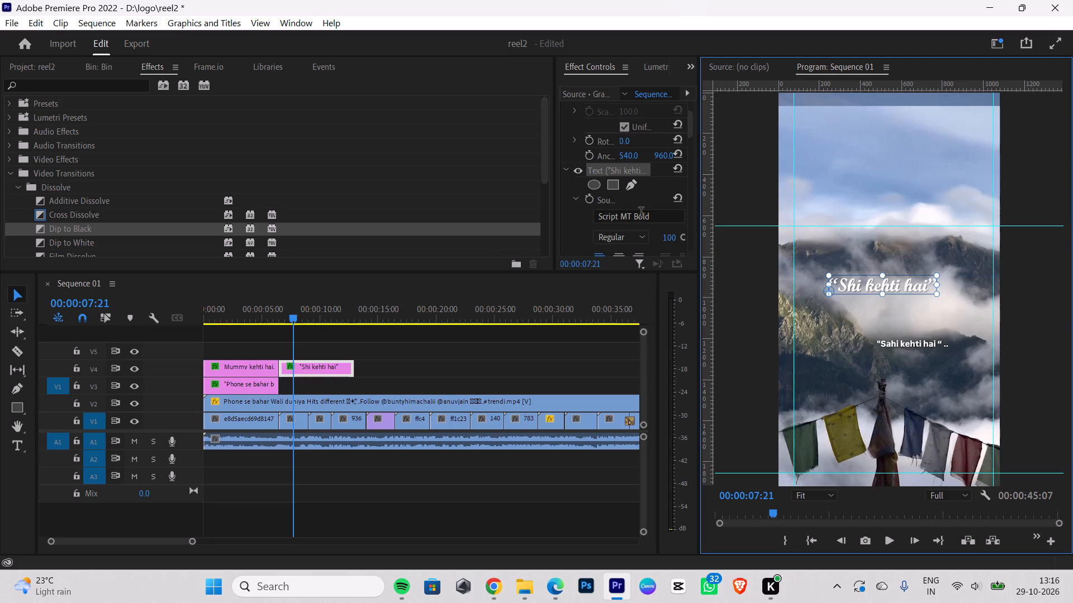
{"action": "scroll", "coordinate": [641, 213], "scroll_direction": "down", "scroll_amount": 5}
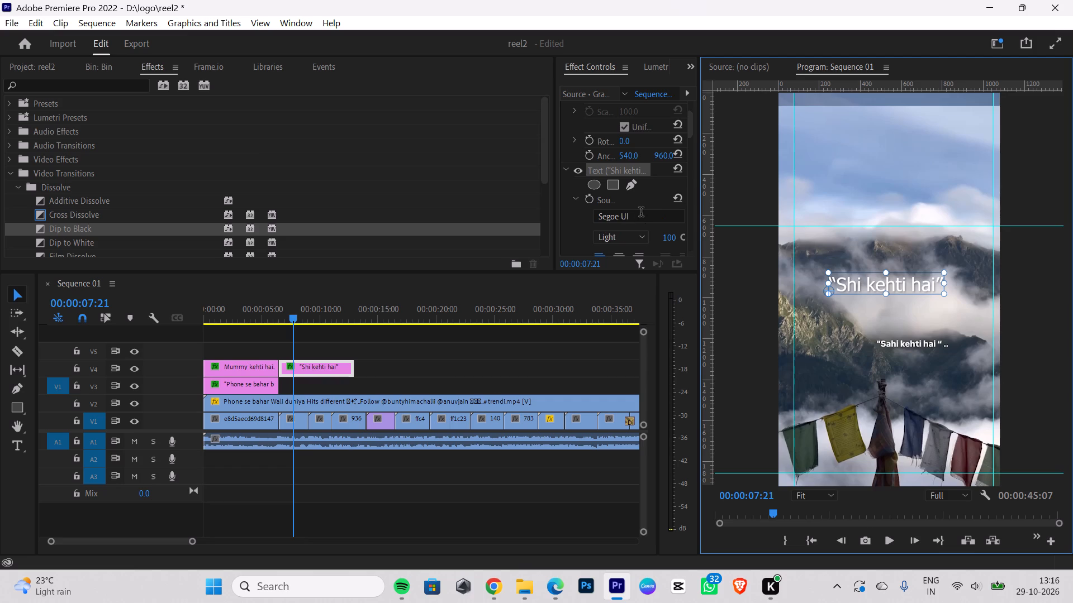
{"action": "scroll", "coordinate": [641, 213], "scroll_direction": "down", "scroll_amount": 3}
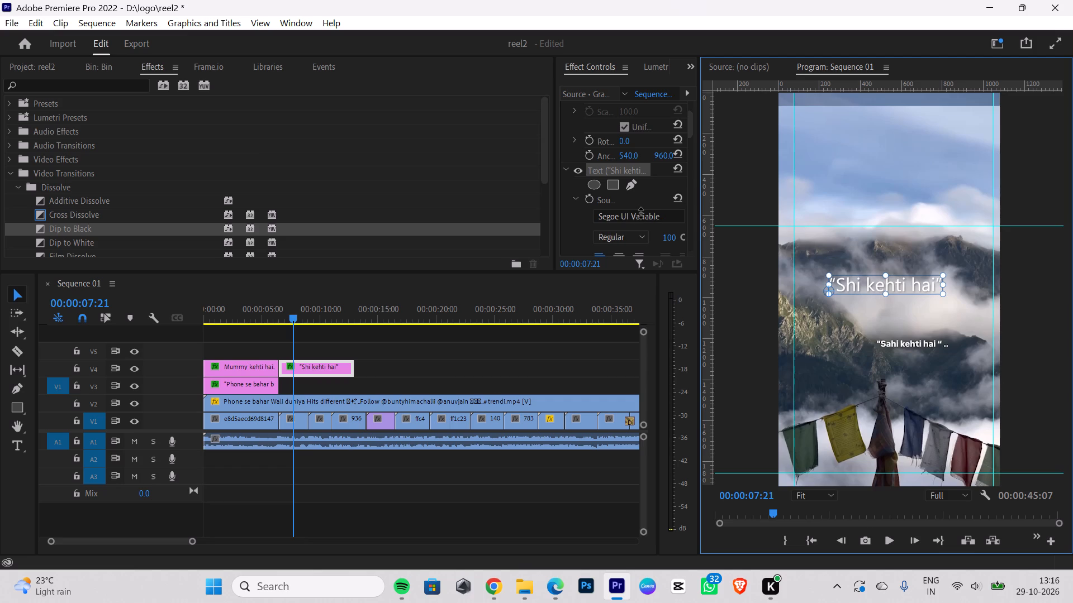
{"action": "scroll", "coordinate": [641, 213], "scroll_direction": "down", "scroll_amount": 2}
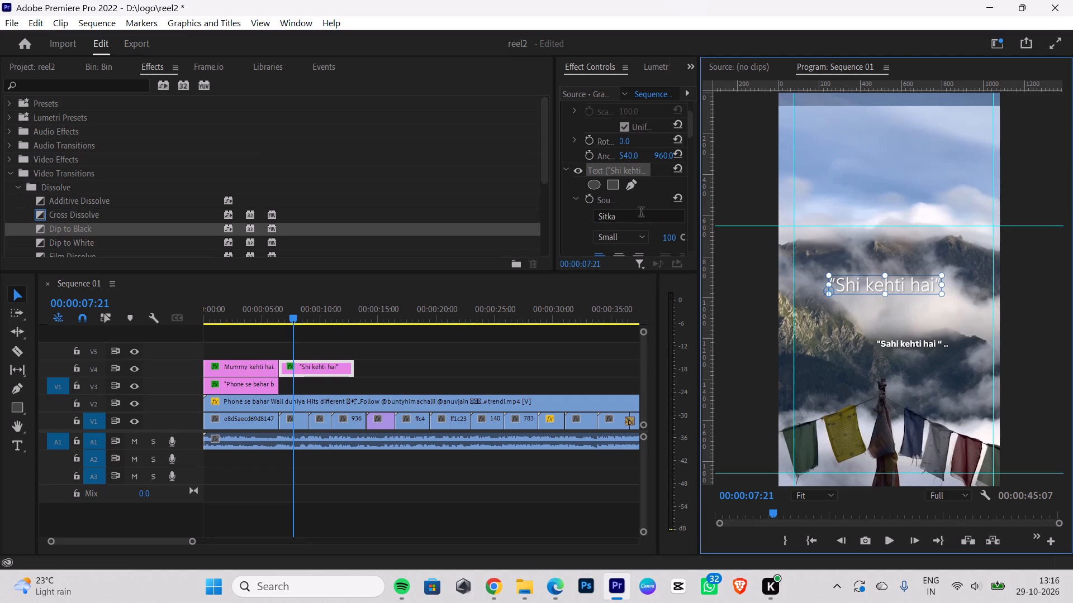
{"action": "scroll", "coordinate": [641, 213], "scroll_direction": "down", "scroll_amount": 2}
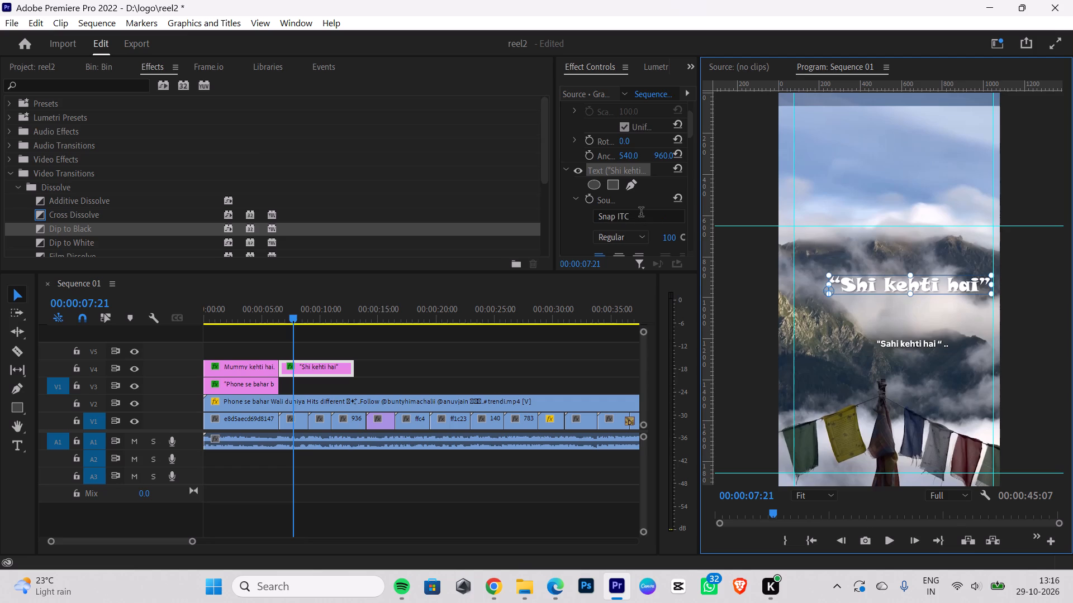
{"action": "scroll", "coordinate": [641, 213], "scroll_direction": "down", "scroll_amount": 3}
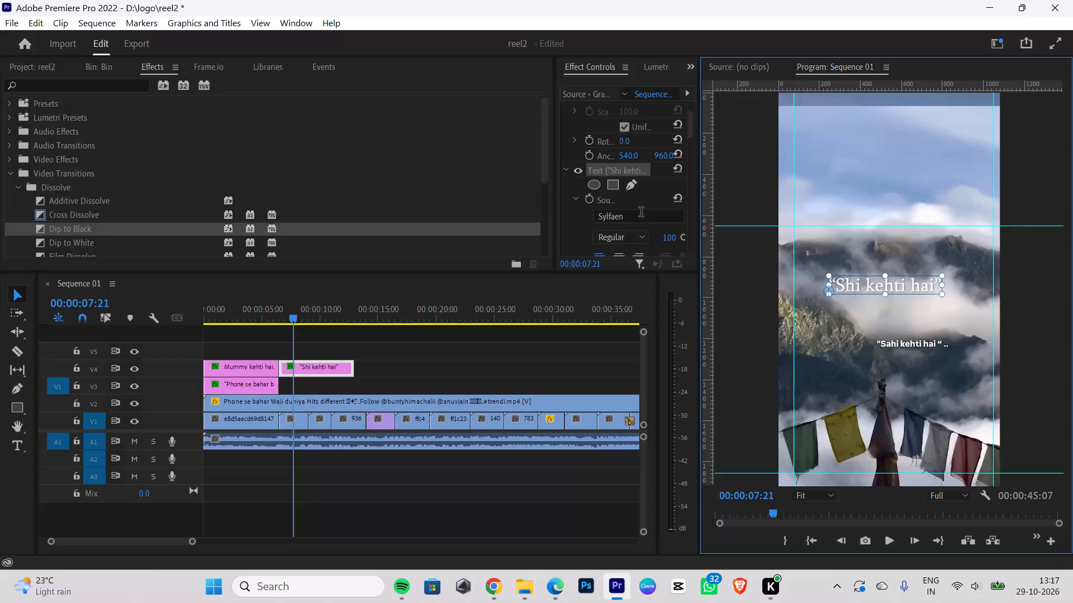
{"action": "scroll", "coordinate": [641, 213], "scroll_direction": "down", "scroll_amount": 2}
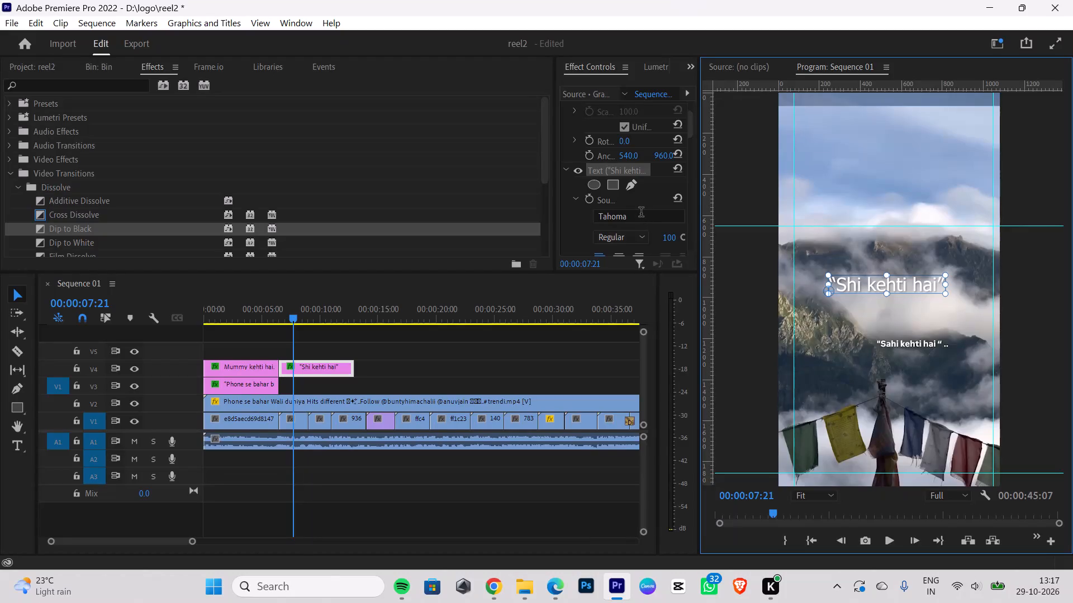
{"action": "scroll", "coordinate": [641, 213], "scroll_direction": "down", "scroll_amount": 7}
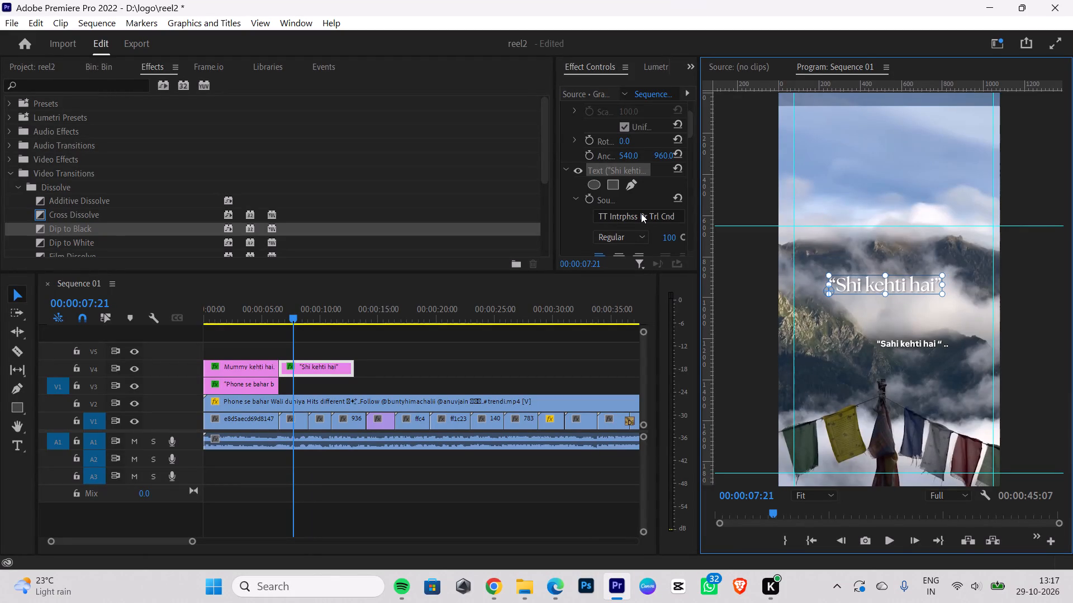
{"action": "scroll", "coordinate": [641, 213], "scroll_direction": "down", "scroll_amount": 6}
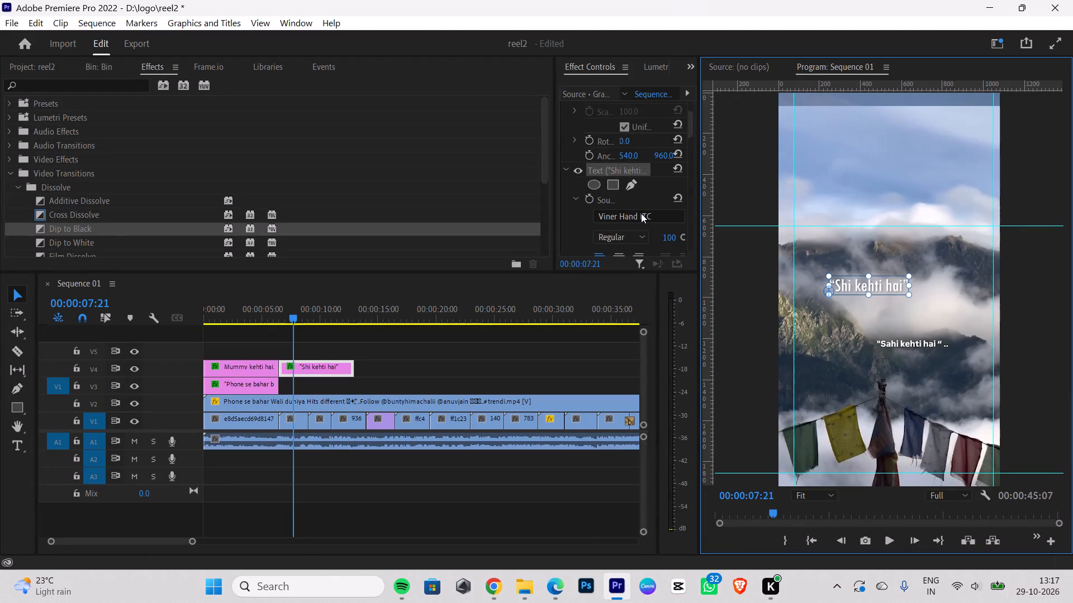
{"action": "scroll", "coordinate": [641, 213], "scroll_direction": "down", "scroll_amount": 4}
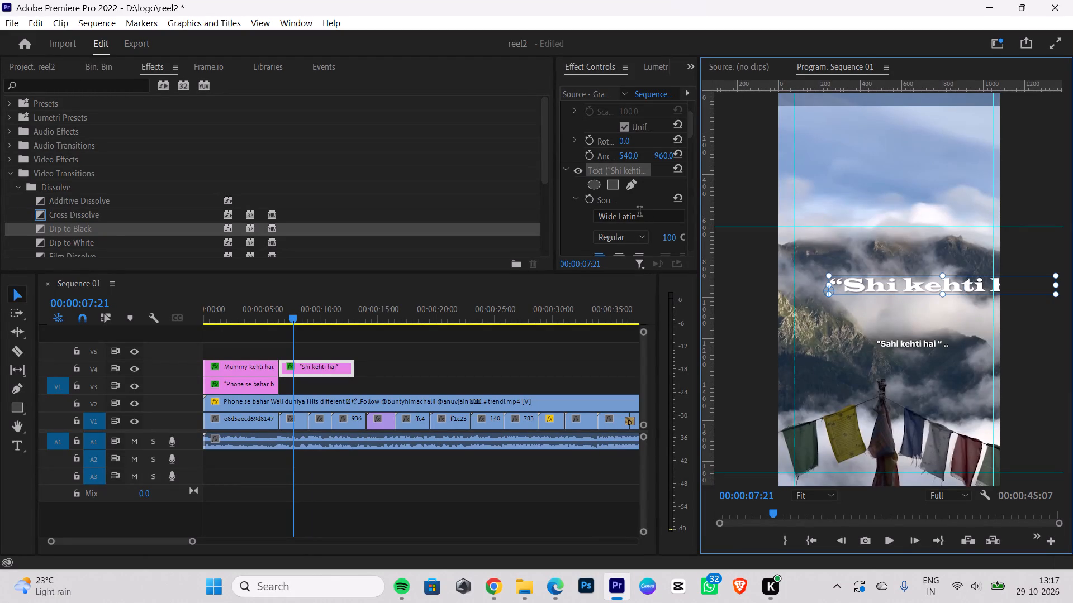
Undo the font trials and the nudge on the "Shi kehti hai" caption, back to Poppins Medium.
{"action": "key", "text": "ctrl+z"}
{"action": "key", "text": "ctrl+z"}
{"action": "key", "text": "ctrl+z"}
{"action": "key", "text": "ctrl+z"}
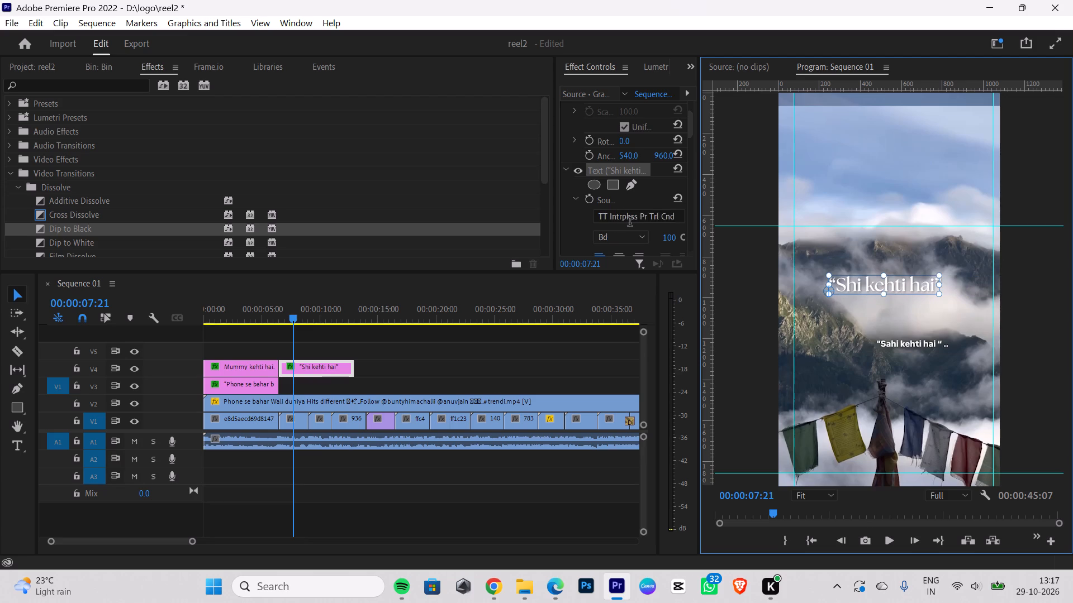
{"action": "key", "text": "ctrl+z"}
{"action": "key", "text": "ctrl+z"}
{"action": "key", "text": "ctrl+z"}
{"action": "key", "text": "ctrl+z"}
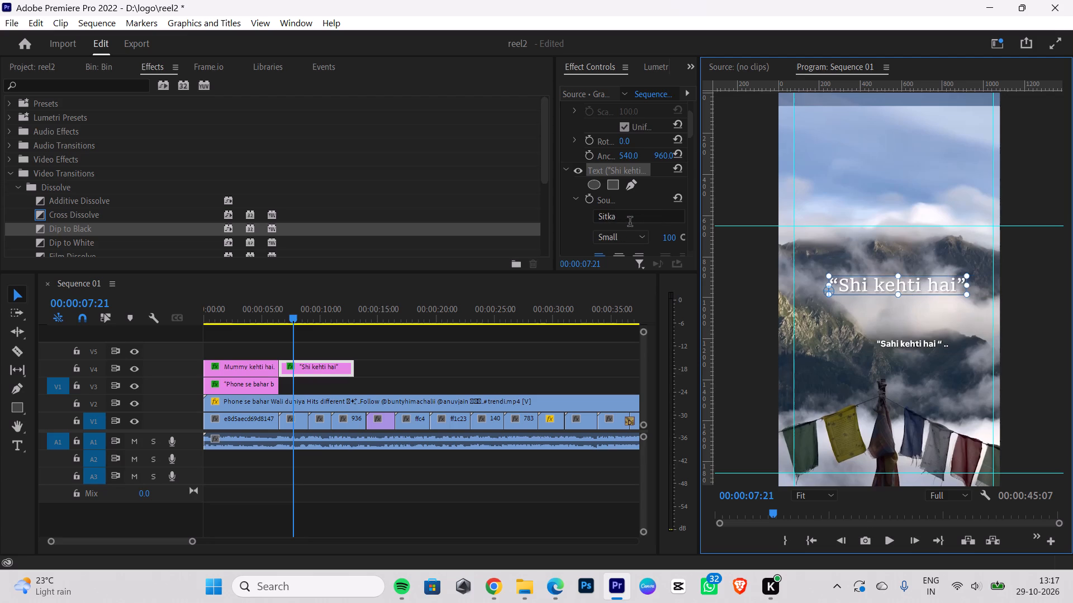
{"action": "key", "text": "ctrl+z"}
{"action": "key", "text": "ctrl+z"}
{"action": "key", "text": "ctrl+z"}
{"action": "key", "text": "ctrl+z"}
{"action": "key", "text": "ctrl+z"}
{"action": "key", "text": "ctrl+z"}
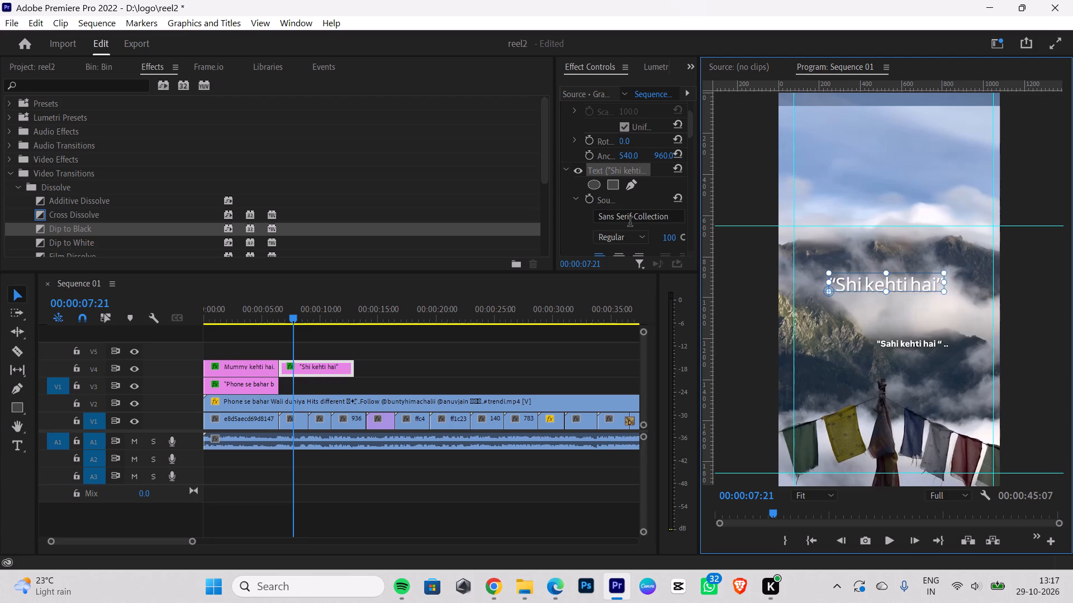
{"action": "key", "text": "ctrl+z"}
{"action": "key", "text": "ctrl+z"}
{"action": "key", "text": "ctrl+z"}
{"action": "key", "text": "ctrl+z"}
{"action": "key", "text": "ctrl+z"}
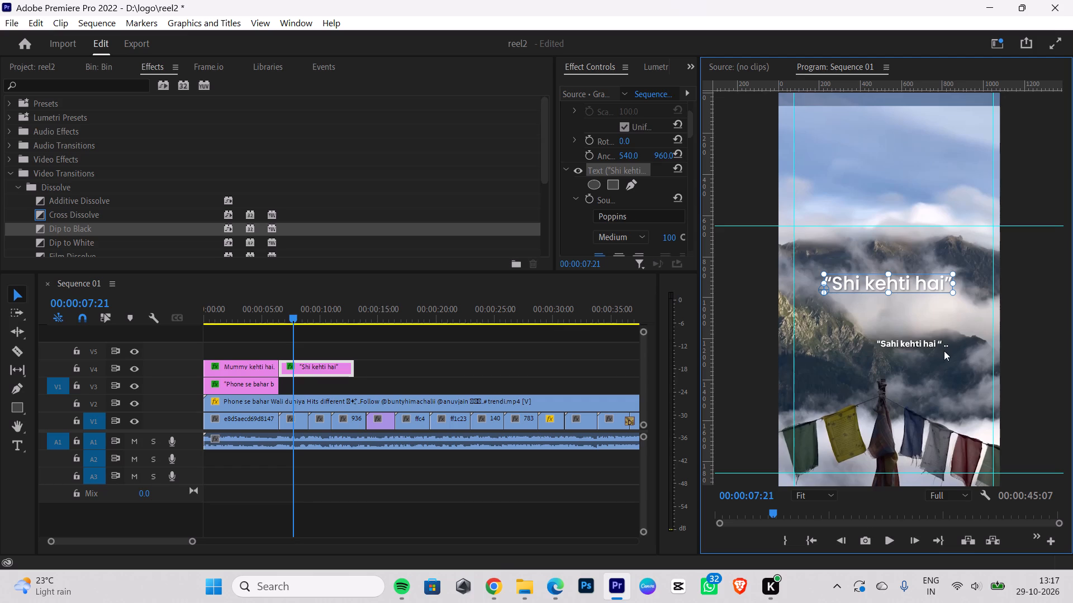
Move the "Shi kehti hai" caption slightly lower and centre it horizontally in the frame.
{"action": "left_click", "coordinate": [925, 326]}
{"action": "left_click_drag", "start_coordinate": [893, 283], "coordinate": [898, 291]}
{"action": "left_click", "coordinate": [895, 312]}
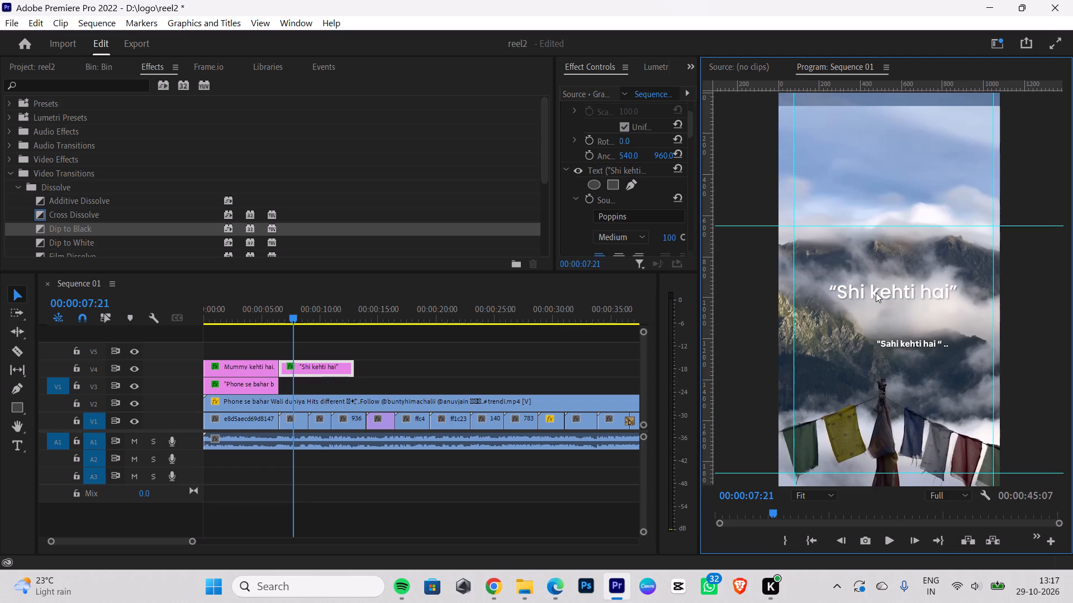
{"action": "left_click", "coordinate": [876, 293]}
{"action": "left_click", "coordinate": [853, 367]}
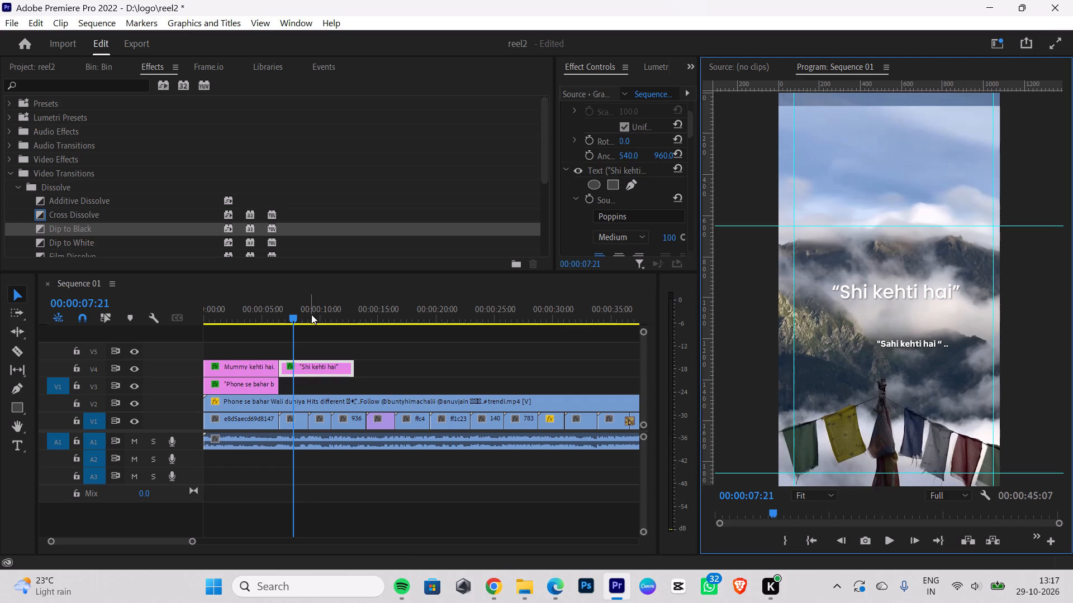
Extend the "Shi kehti hai" caption clip on V4 to the end of the sequence and return the playhead to 00:00:00:00.
{"action": "left_click_drag", "start_coordinate": [291, 314], "coordinate": [0, 341]}
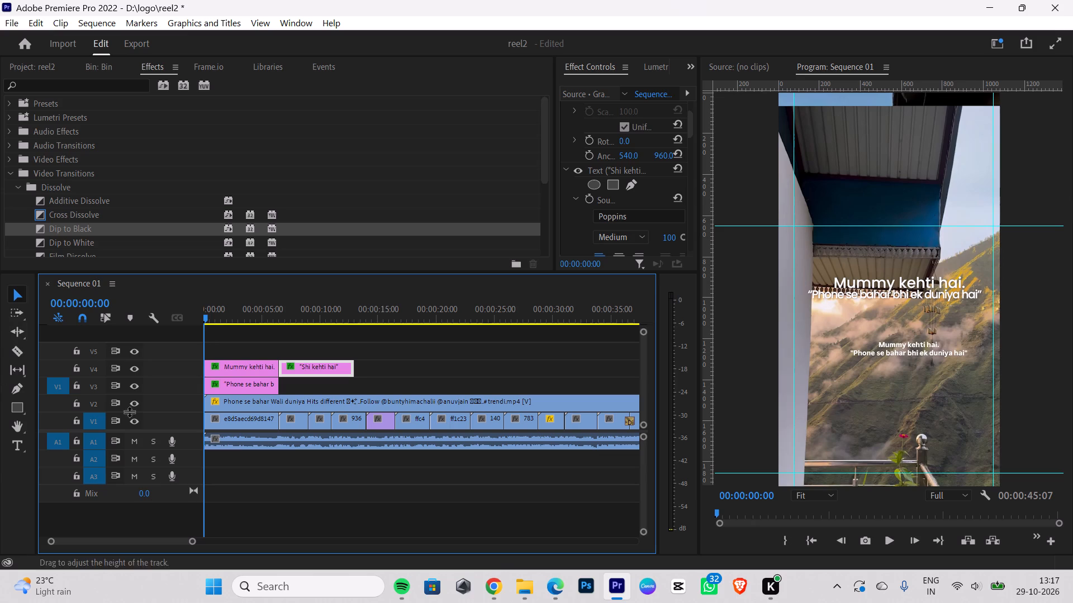
{"action": "left_click_drag", "start_coordinate": [353, 366], "coordinate": [465, 372]}
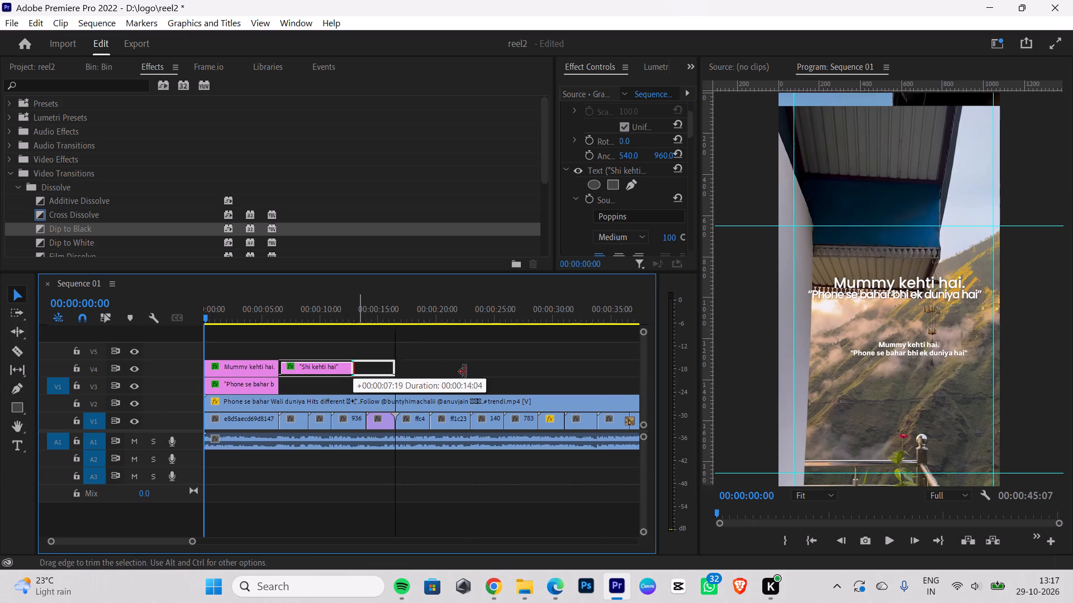
{"action": "left_click_drag", "start_coordinate": [465, 372], "coordinate": [581, 387]}
{"action": "left_click_drag", "start_coordinate": [244, 298], "coordinate": [66, 305]}
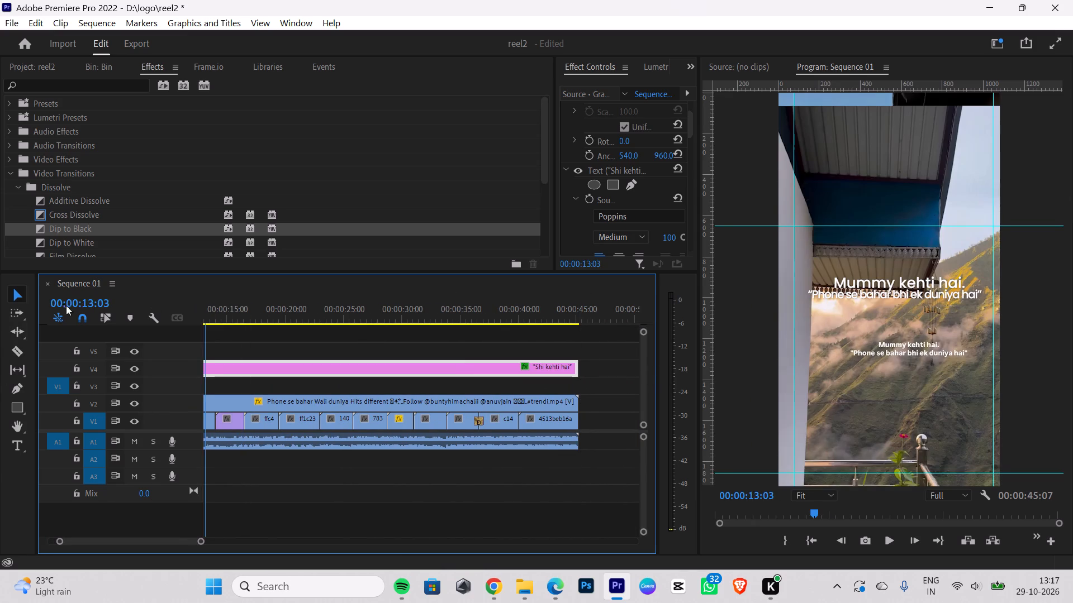
{"action": "left_click_drag", "start_coordinate": [66, 305], "coordinate": [0, 290]}
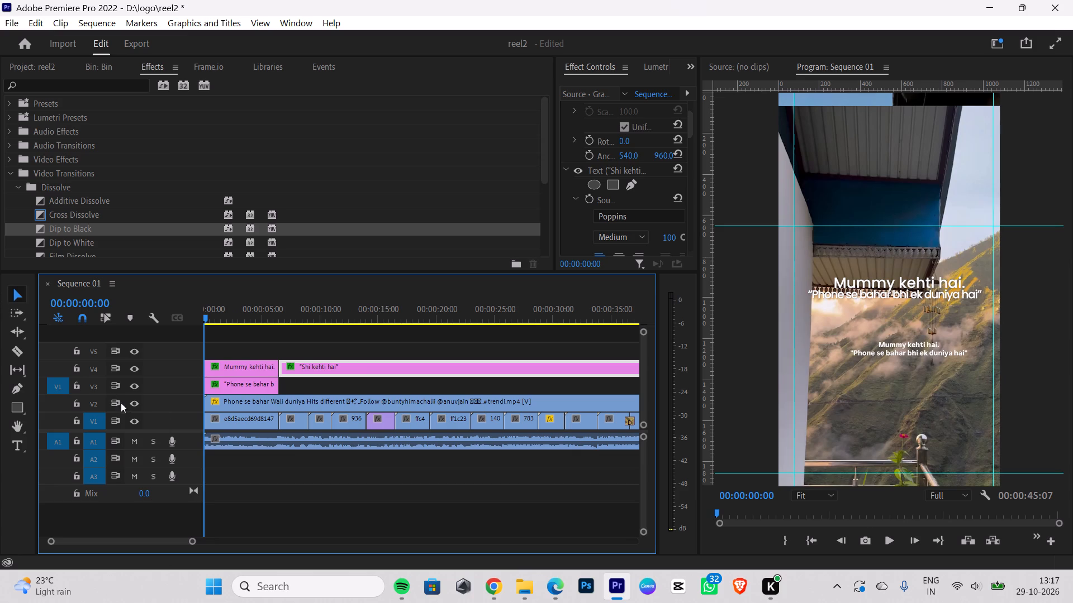
Hide the reference video track V2 and play the opening shots of the sequence without it.
{"action": "left_click", "coordinate": [139, 401]}
{"action": "key", "text": "space"}
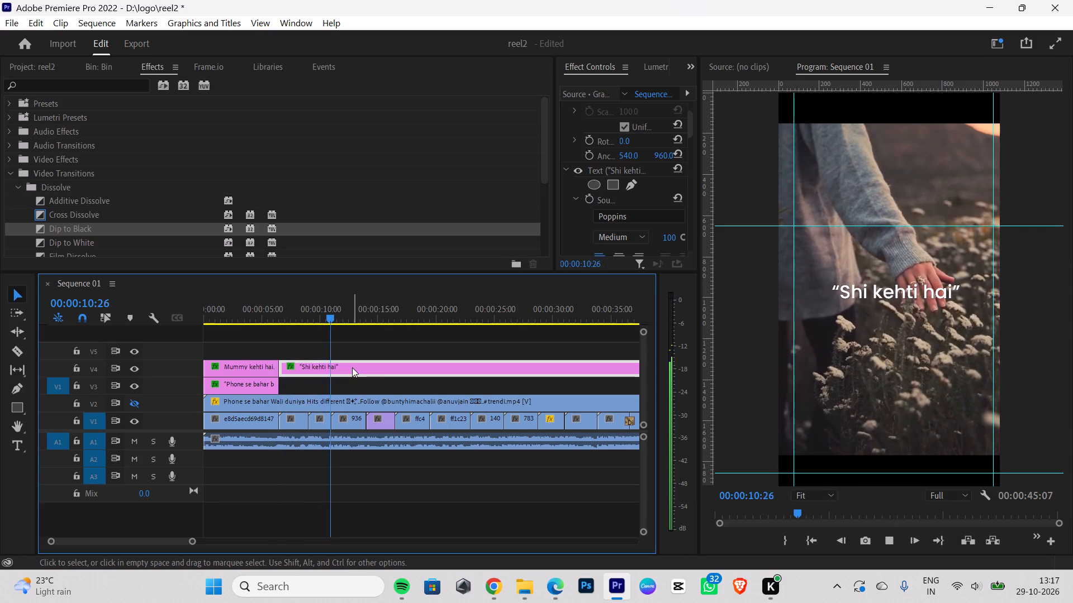
{"action": "key", "text": "space"}
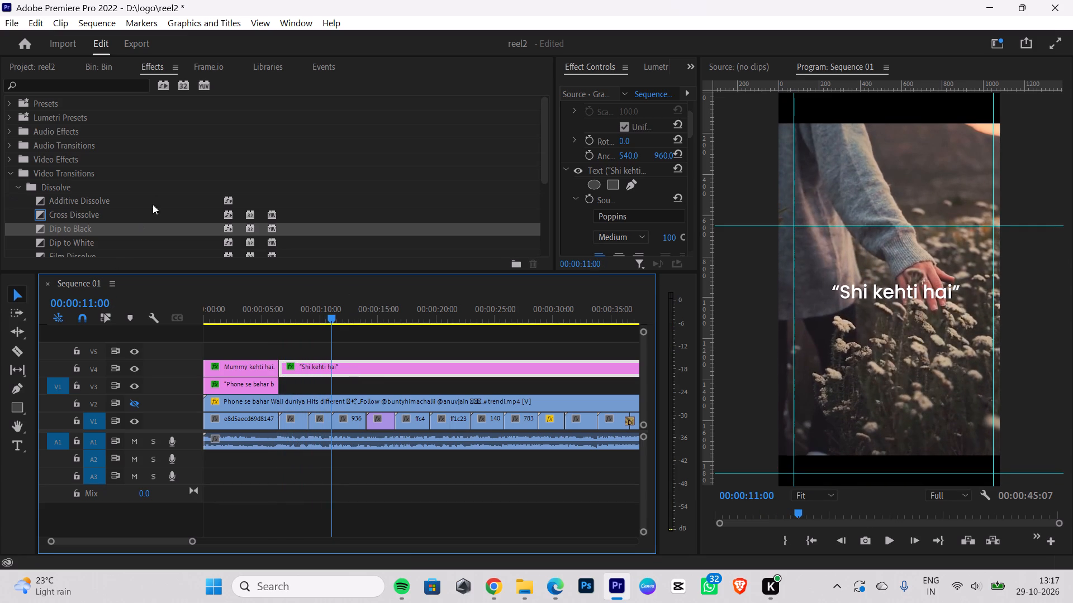
{"action": "left_click_drag", "start_coordinate": [332, 314], "coordinate": [287, 326]}
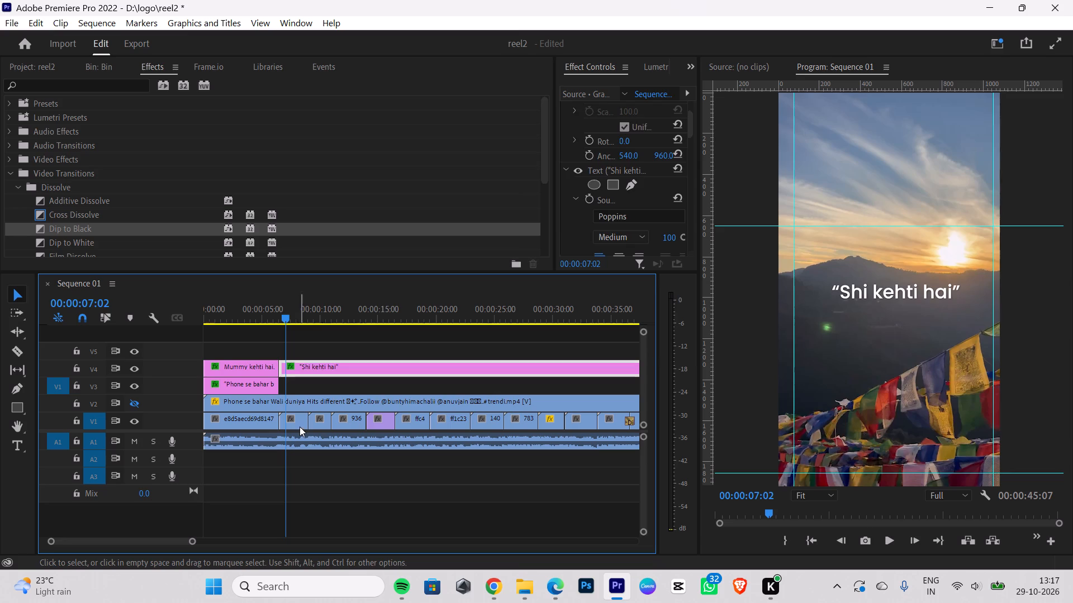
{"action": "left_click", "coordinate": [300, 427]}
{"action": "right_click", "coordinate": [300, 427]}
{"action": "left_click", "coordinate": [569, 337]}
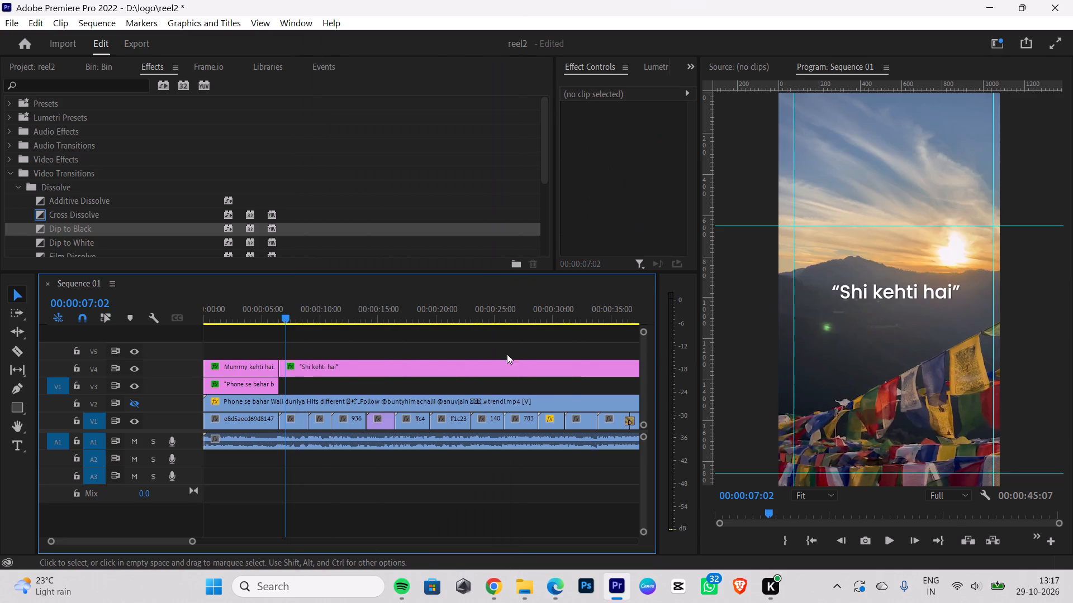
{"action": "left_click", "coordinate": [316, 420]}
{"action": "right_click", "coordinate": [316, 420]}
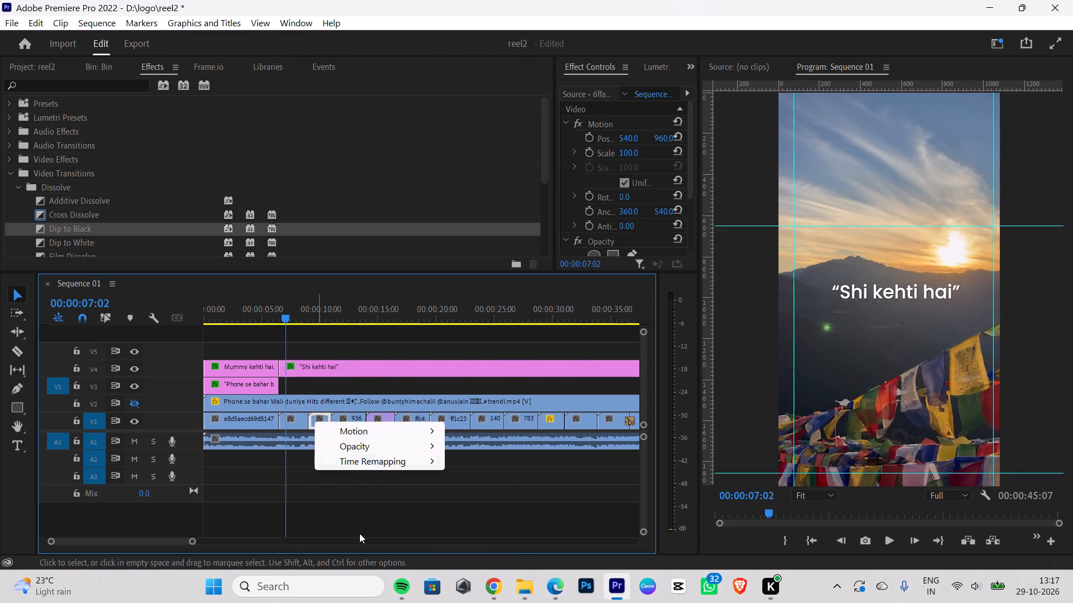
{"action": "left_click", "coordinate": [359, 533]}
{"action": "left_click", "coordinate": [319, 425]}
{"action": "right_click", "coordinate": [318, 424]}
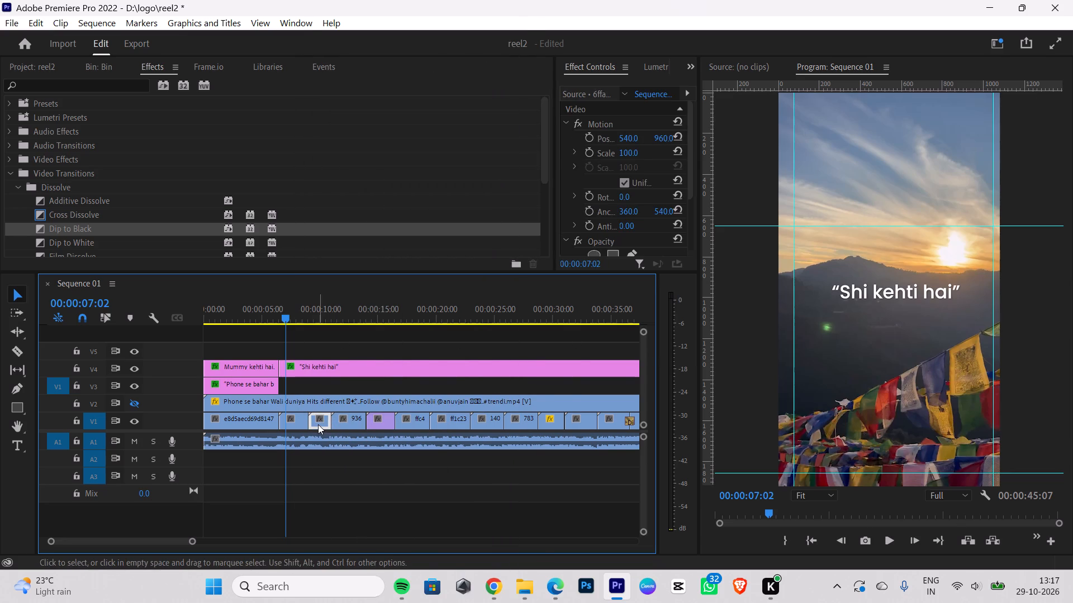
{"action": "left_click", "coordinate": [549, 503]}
Scale the third V1 clip, the hand over white flowers, to 132 so it fills the vertical frame.
{"action": "left_click_drag", "start_coordinate": [283, 315], "coordinate": [306, 312]}
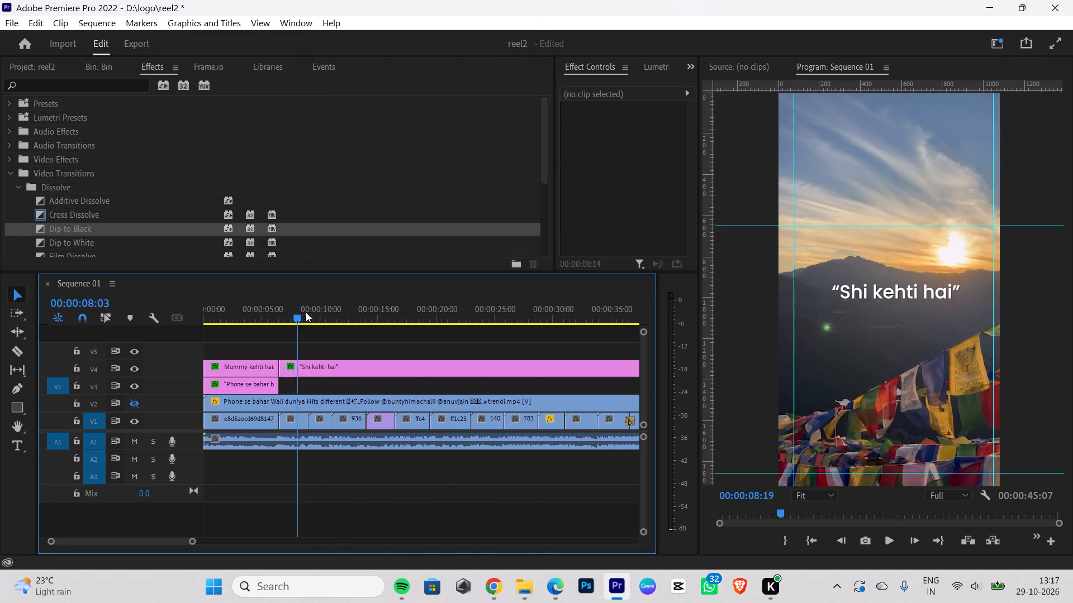
{"action": "left_click_drag", "start_coordinate": [306, 312], "coordinate": [315, 312]}
{"action": "left_click", "coordinate": [326, 417]}
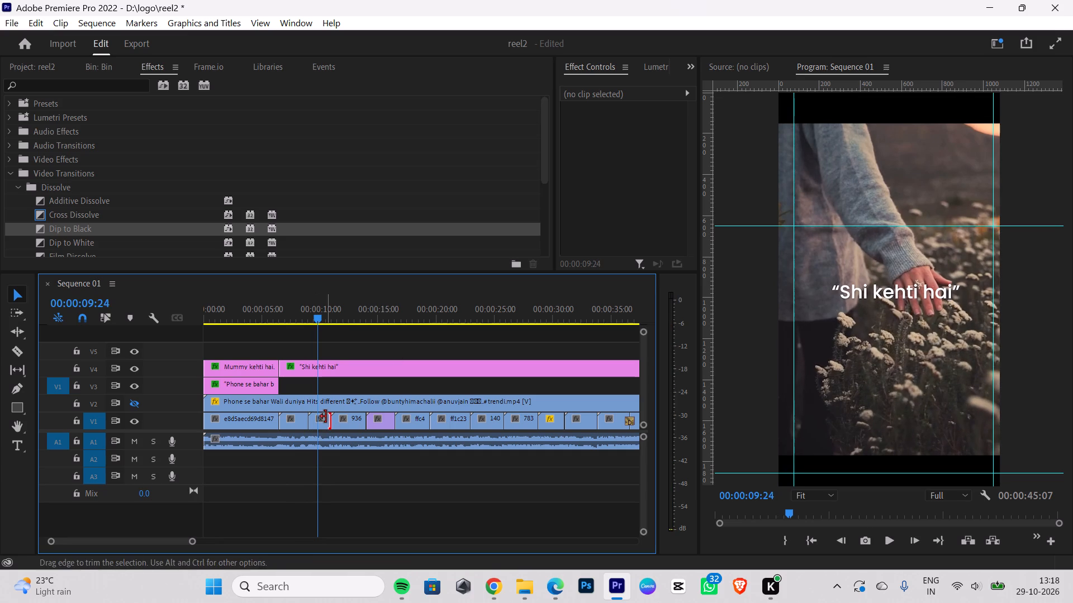
{"action": "left_click", "coordinate": [325, 419]}
{"action": "left_click_drag", "start_coordinate": [633, 154], "coordinate": [634, 152]}
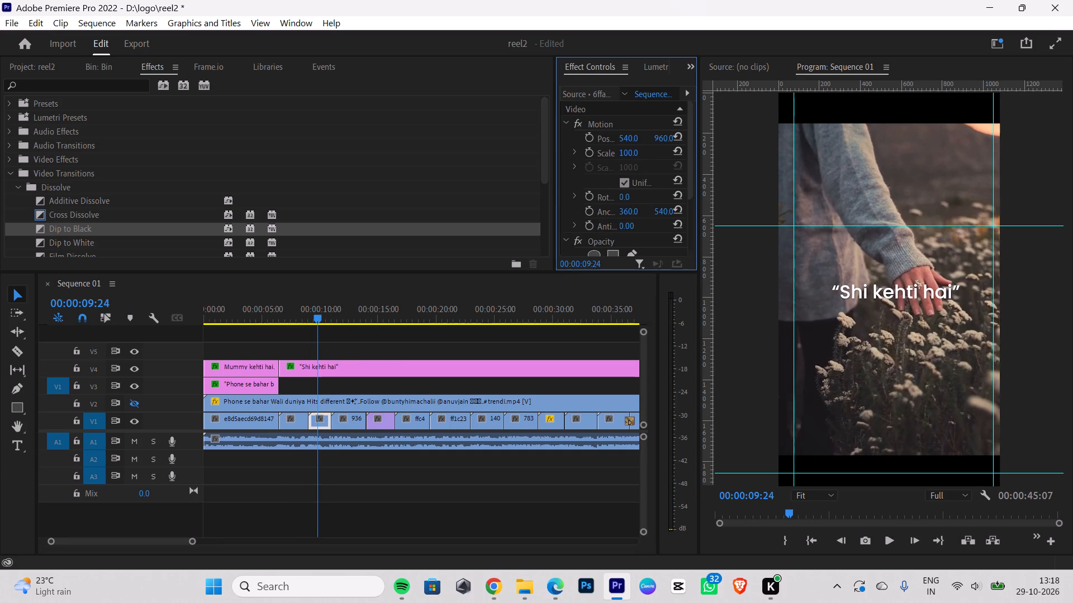
{"action": "left_click_drag", "start_coordinate": [634, 152], "coordinate": [651, 141]}
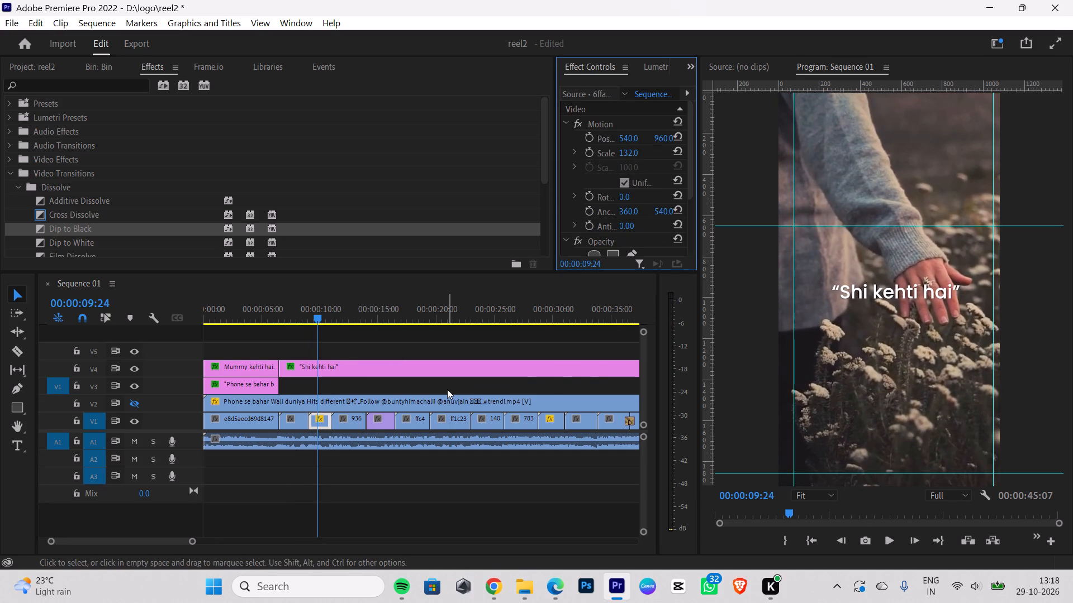
Split the "Shi kehti hai" caption on V4 where the second V1 shot ends and delete the remainder.
{"action": "key", "text": "space"}
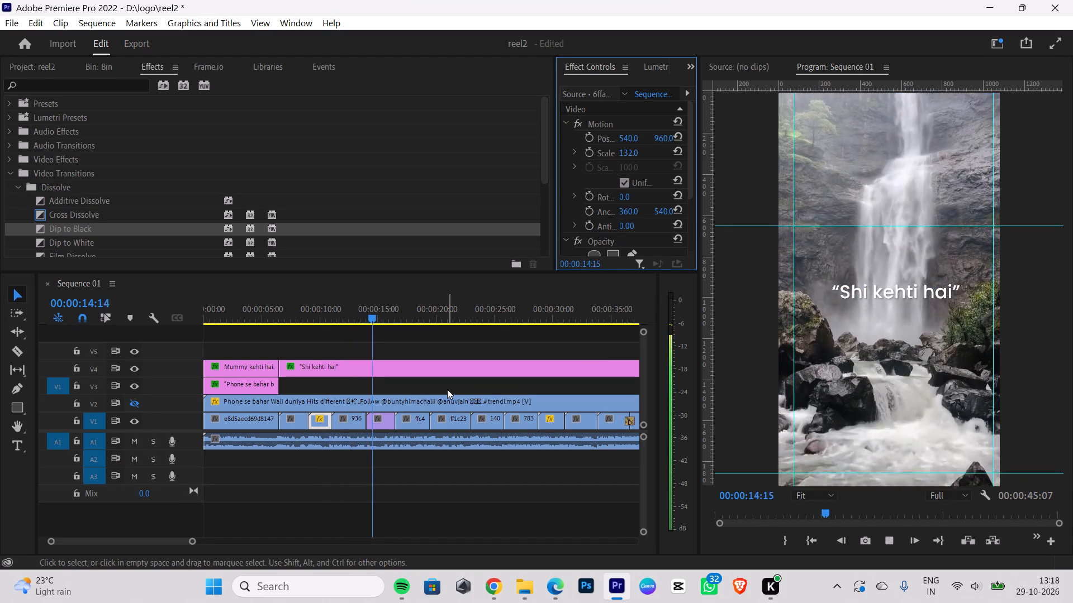
{"action": "left_click_drag", "start_coordinate": [909, 290], "coordinate": [902, 290]}
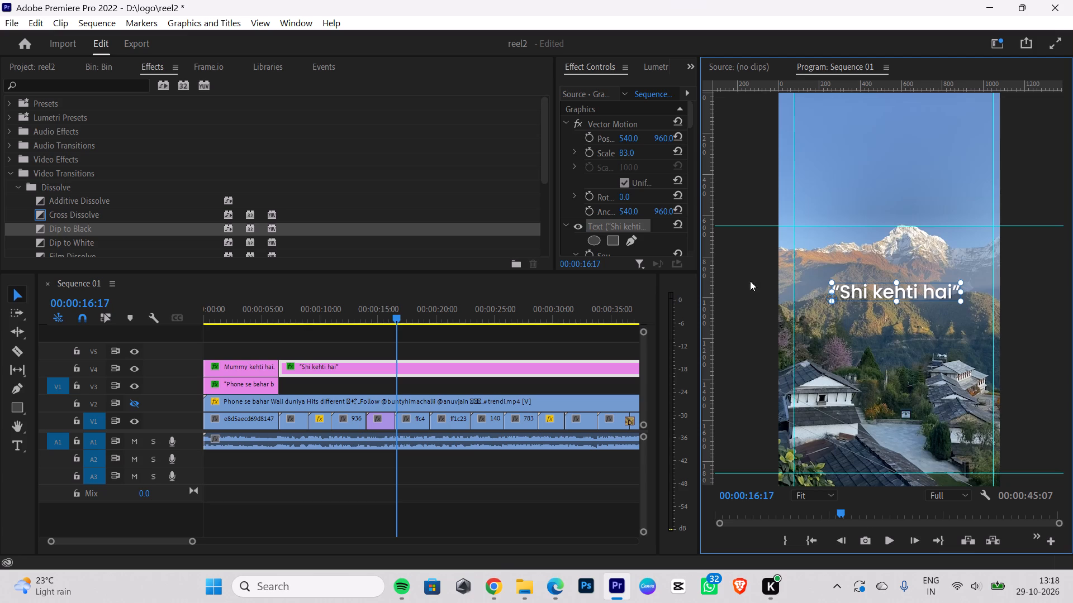
{"action": "left_click", "coordinate": [912, 355]}
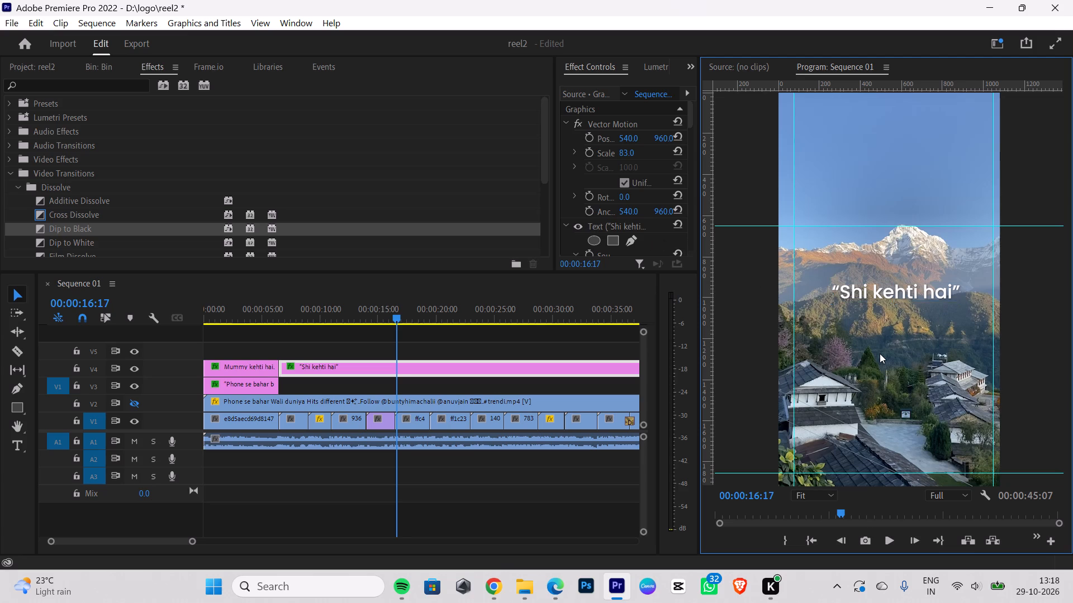
{"action": "key", "text": "space"}
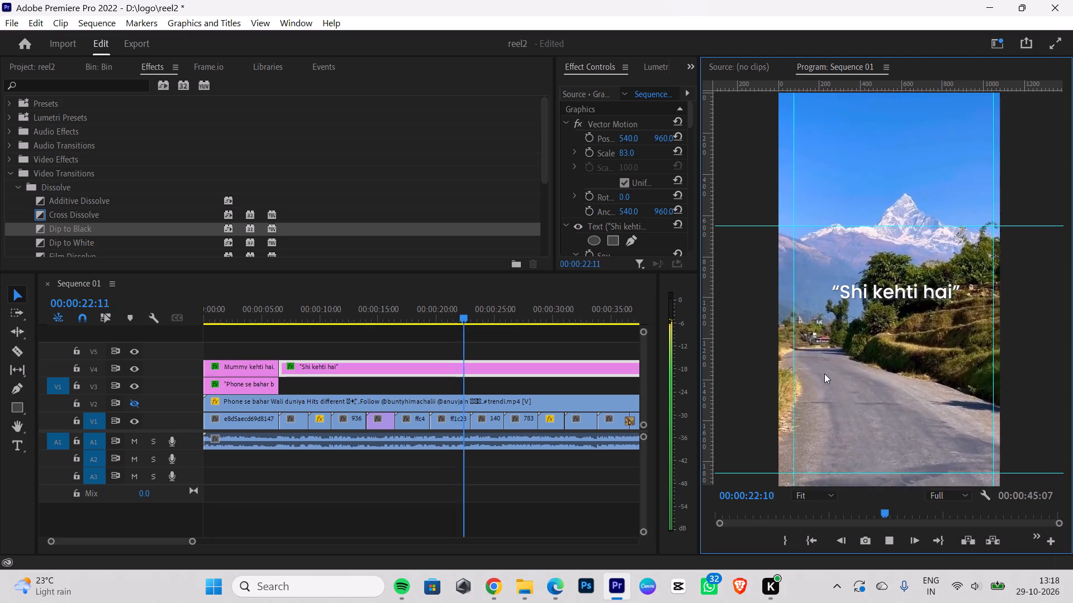
{"action": "key", "text": "space"}
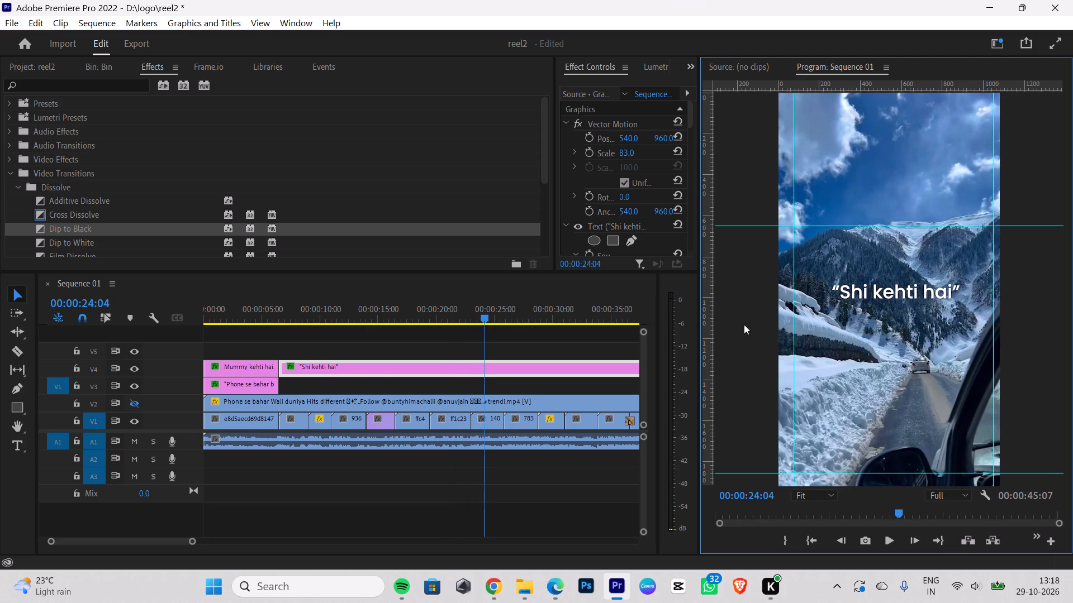
{"action": "left_click", "coordinate": [15, 353]}
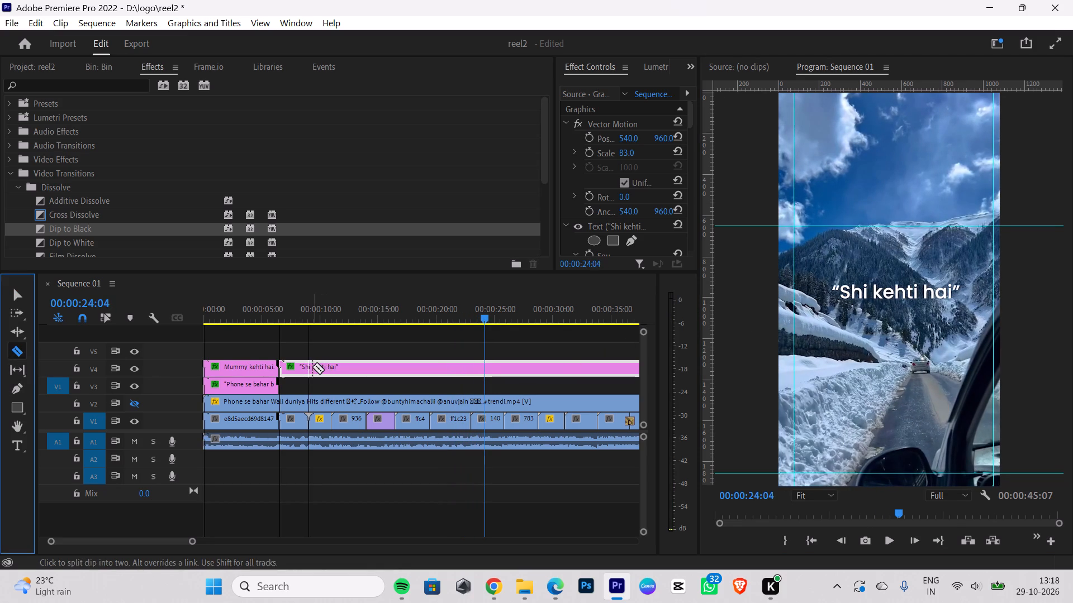
{"action": "left_click", "coordinate": [312, 367]}
{"action": "left_click", "coordinate": [20, 295]}
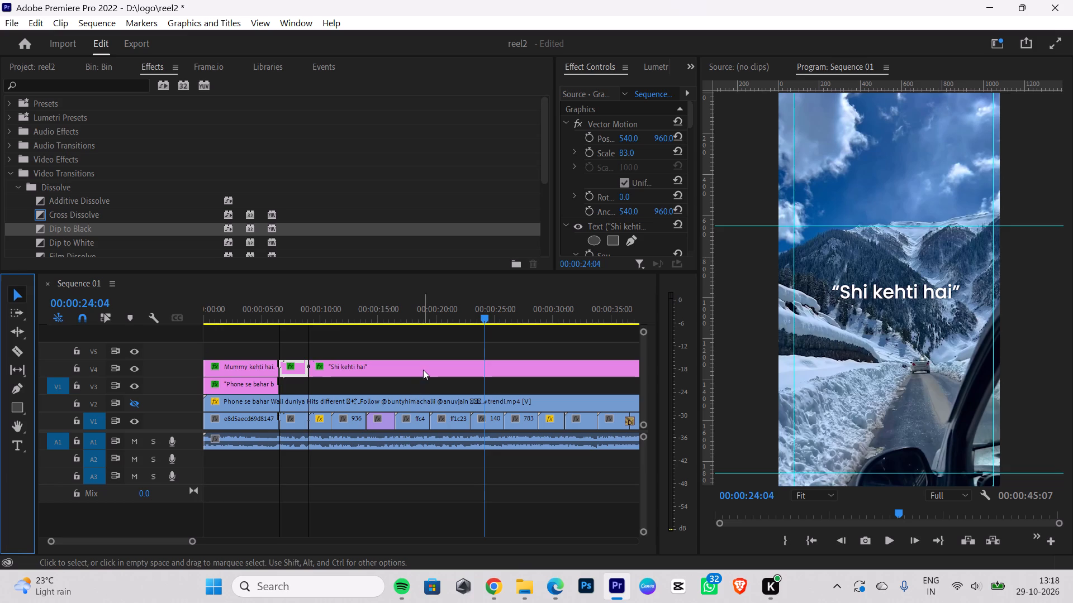
{"action": "left_click", "coordinate": [424, 368]}
{"action": "key", "text": "BackSpace"}
Add a Dip to White transition between the first and second V1 clips and align it Center at Cut.
{"action": "key", "text": "space"}
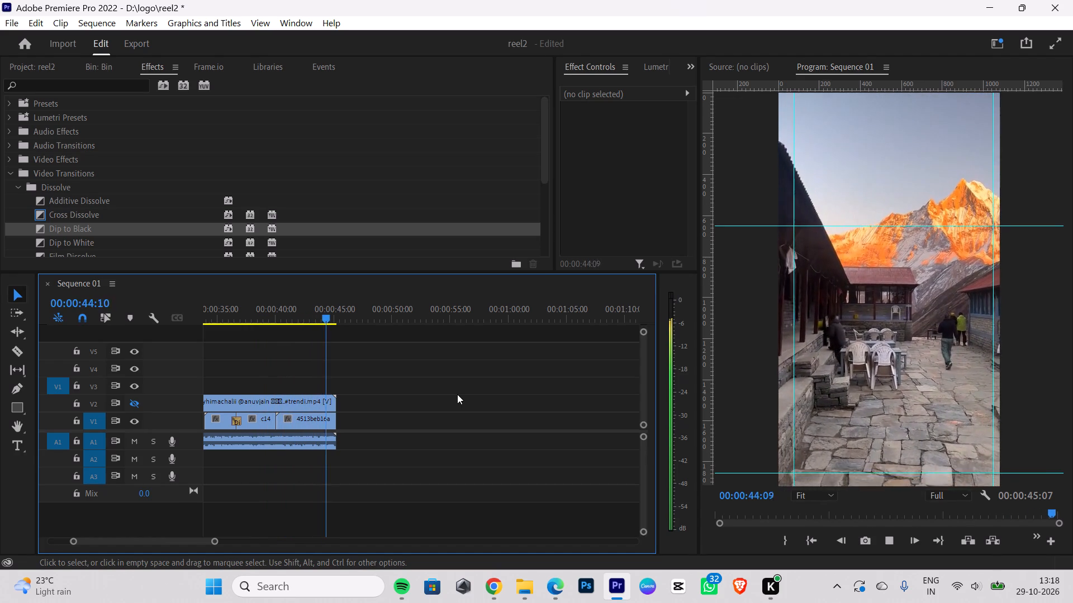
{"action": "left_click_drag", "start_coordinate": [339, 315], "coordinate": [170, 368]}
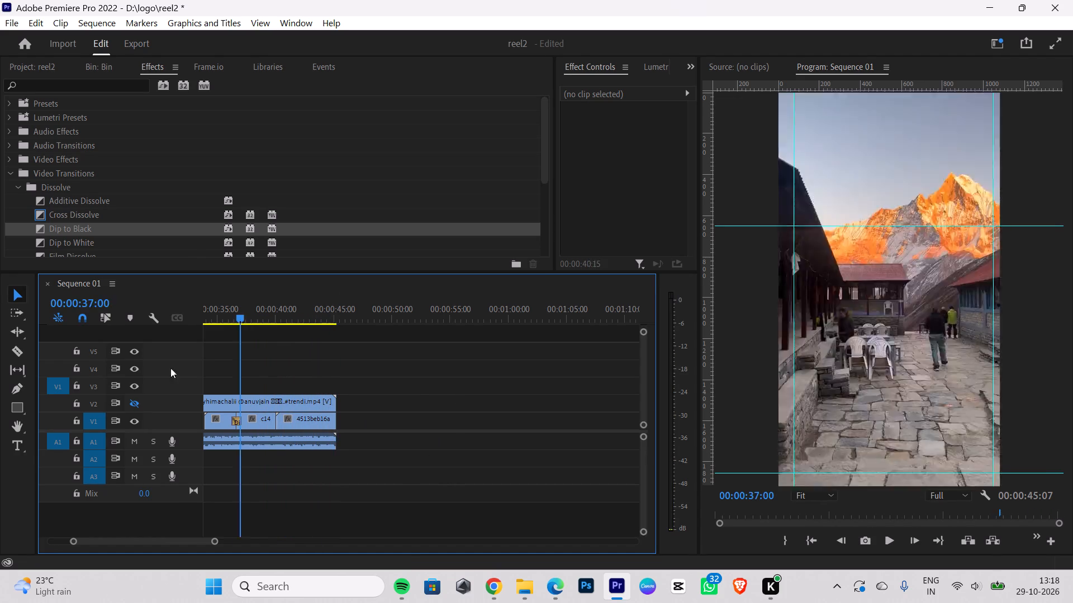
{"action": "left_click_drag", "start_coordinate": [170, 368], "coordinate": [0, 451]}
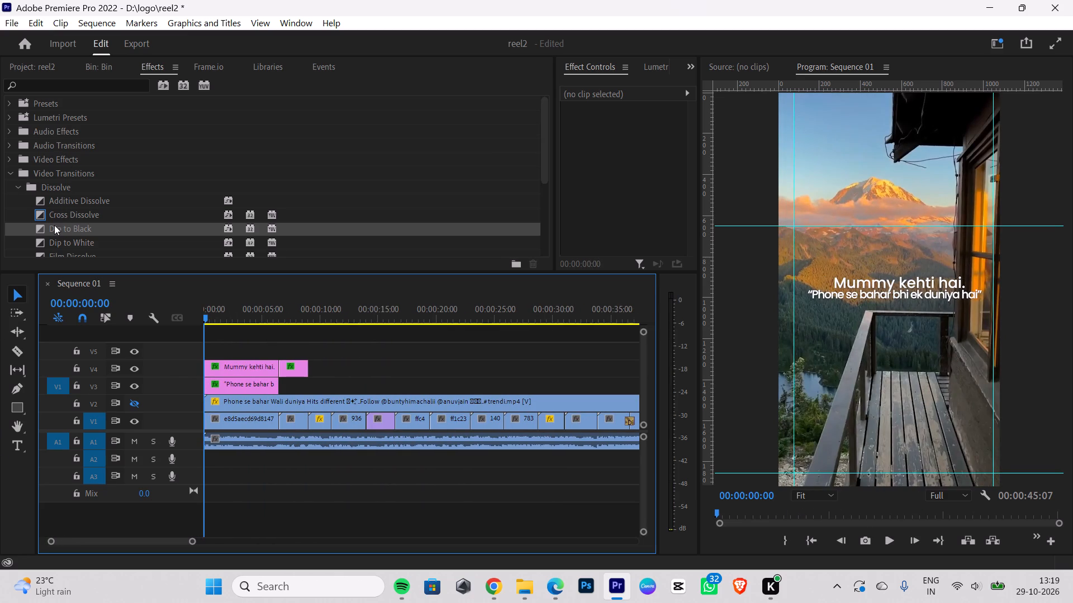
{"action": "left_click", "coordinate": [54, 225]}
{"action": "left_click_drag", "start_coordinate": [56, 240], "coordinate": [187, 325]}
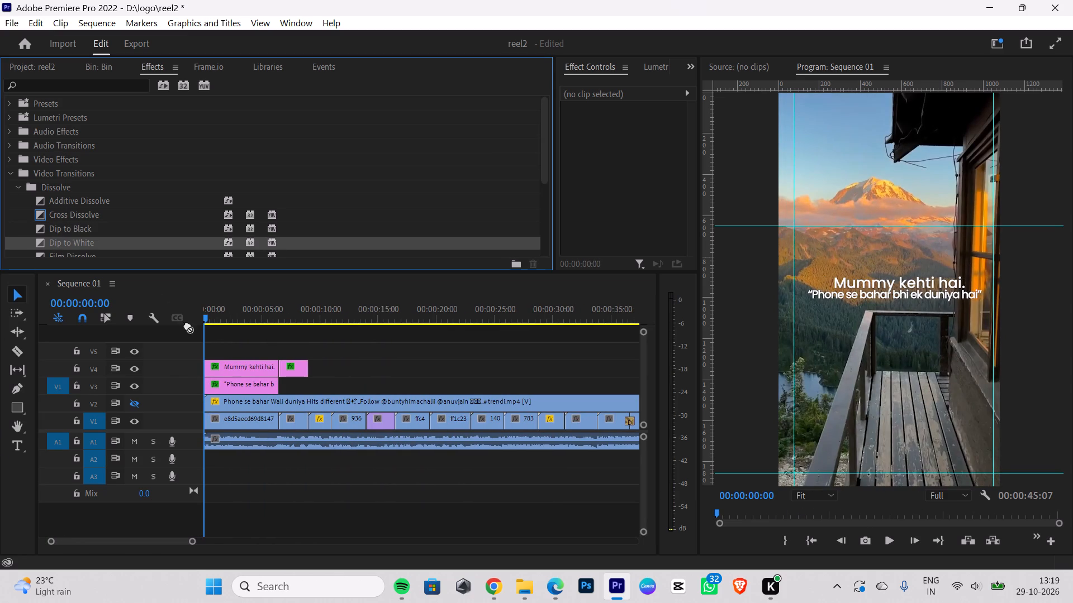
{"action": "left_click_drag", "start_coordinate": [187, 325], "coordinate": [276, 421]}
{"action": "left_click", "coordinate": [282, 420]}
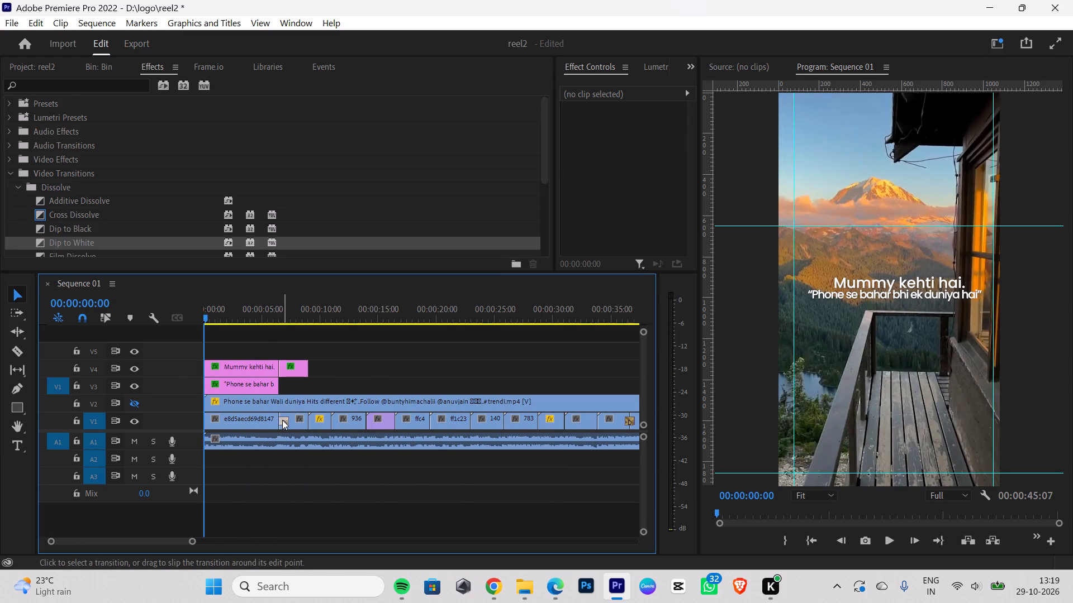
{"action": "left_click", "coordinate": [671, 150]}
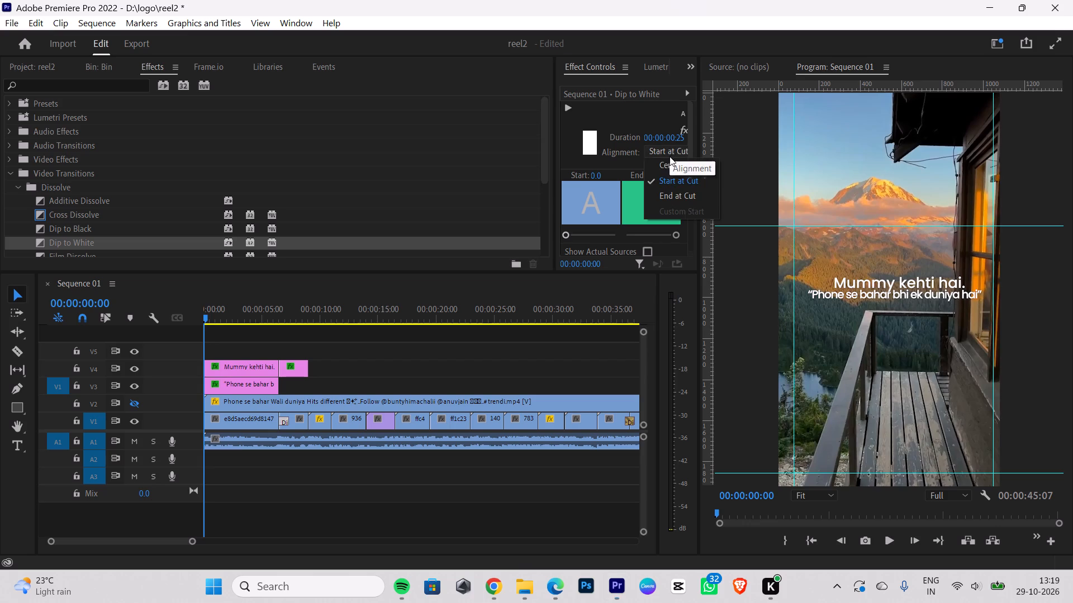
{"action": "left_click", "coordinate": [670, 156]}
{"action": "left_click", "coordinate": [668, 153]}
{"action": "left_click", "coordinate": [672, 164]}
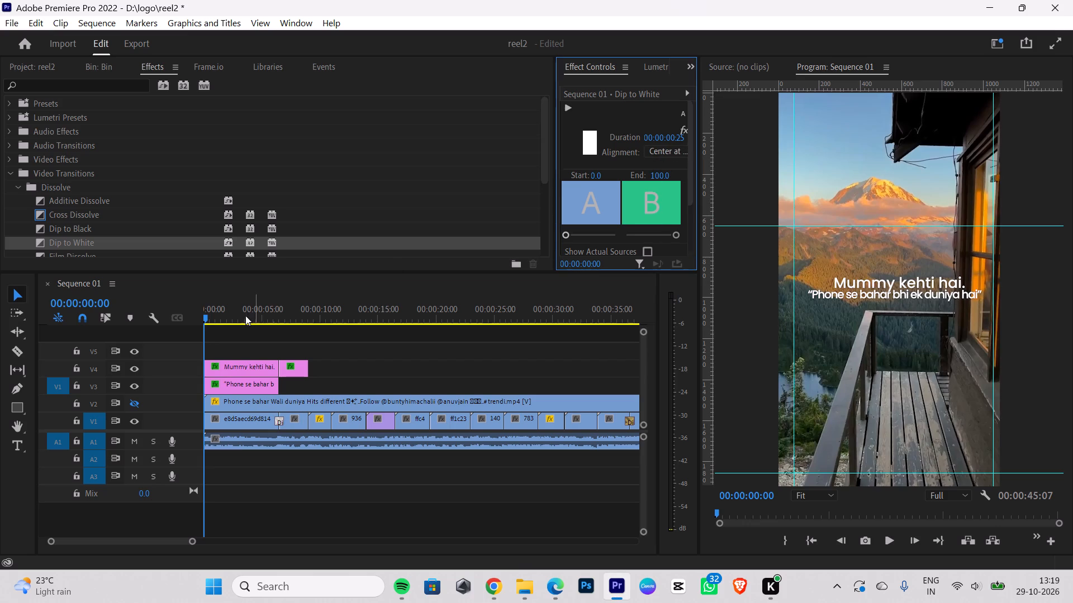
Add a Dip to White transition between the second and third V1 clips and align it Center at Cut.
{"action": "key", "text": "space"}
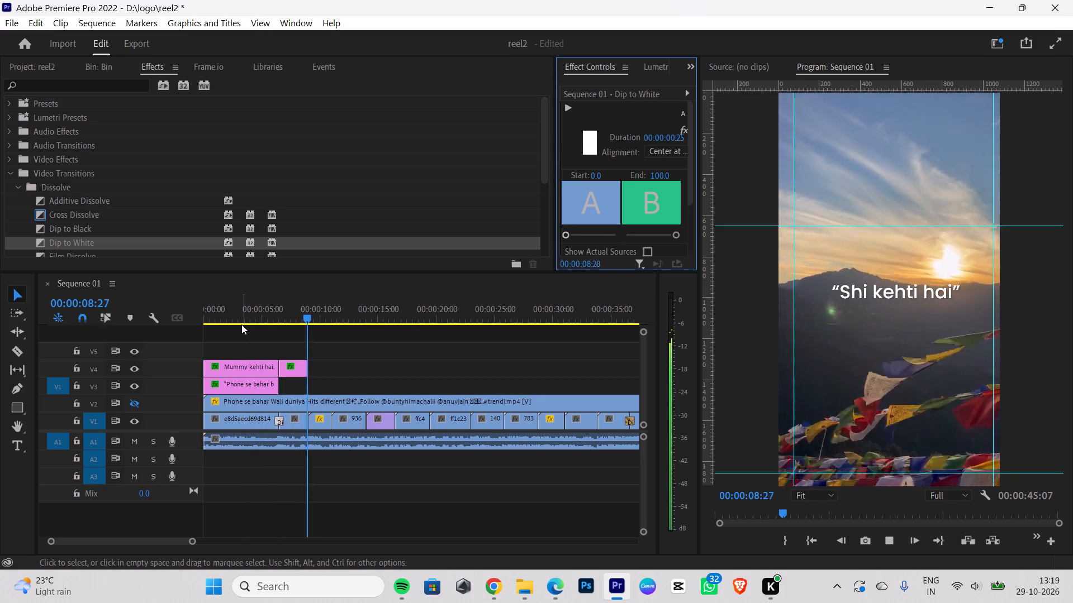
{"action": "key", "text": "space"}
{"action": "left_click_drag", "start_coordinate": [315, 318], "coordinate": [306, 323]}
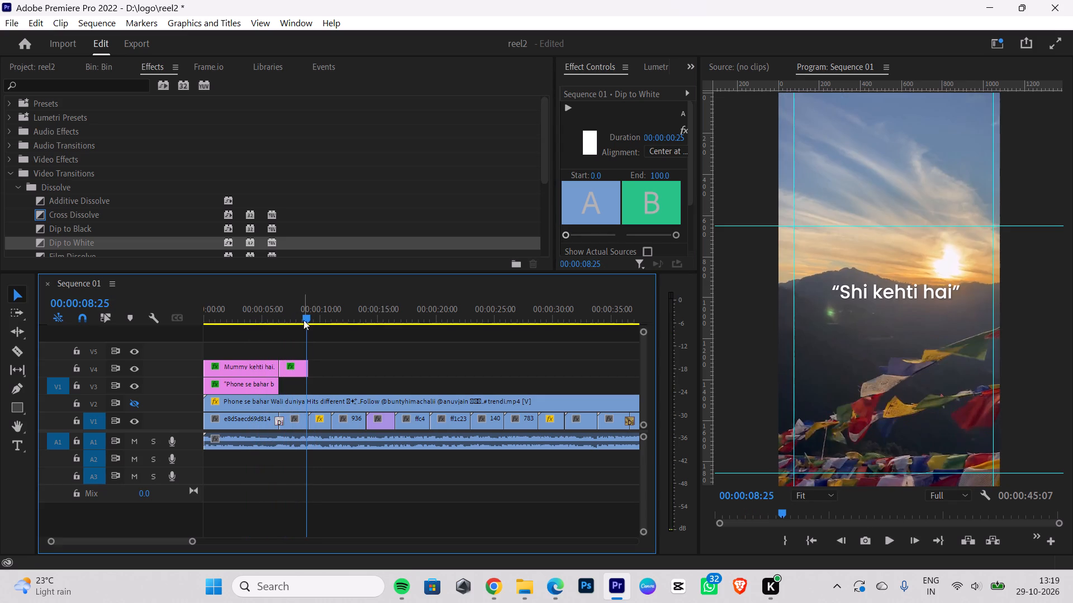
{"action": "left_click_drag", "start_coordinate": [69, 239], "coordinate": [302, 417]}
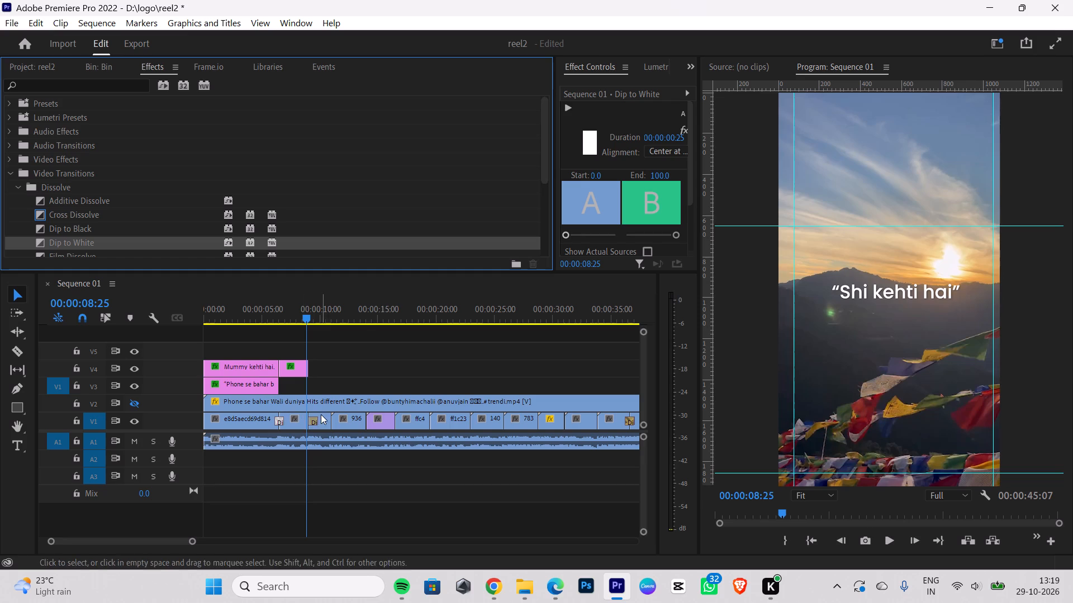
{"action": "left_click", "coordinate": [313, 423]}
{"action": "left_click", "coordinate": [648, 147]}
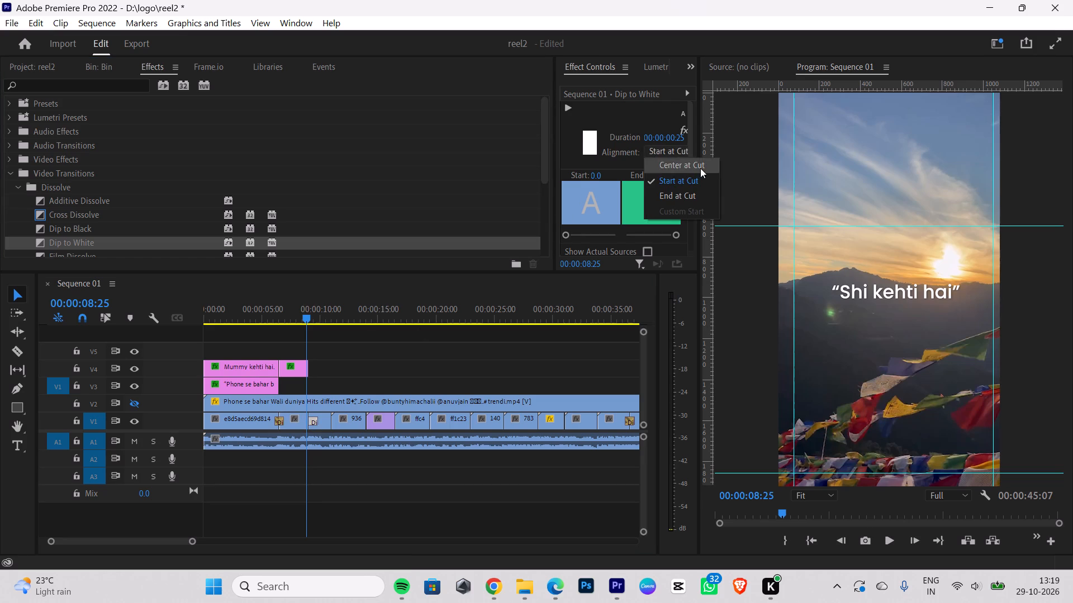
{"action": "left_click", "coordinate": [700, 168]}
Play the opening shots from near the start to check the white transitions, and save the project.
{"action": "left_click_drag", "start_coordinate": [303, 315], "coordinate": [215, 315]}
{"action": "key", "text": "space"}
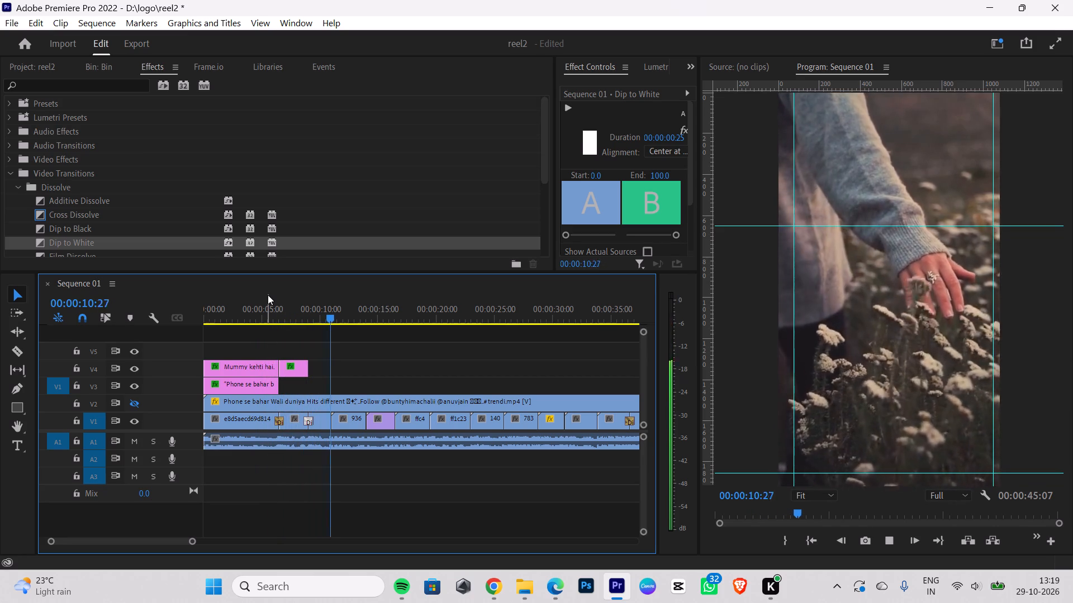
{"action": "key", "text": "space"}
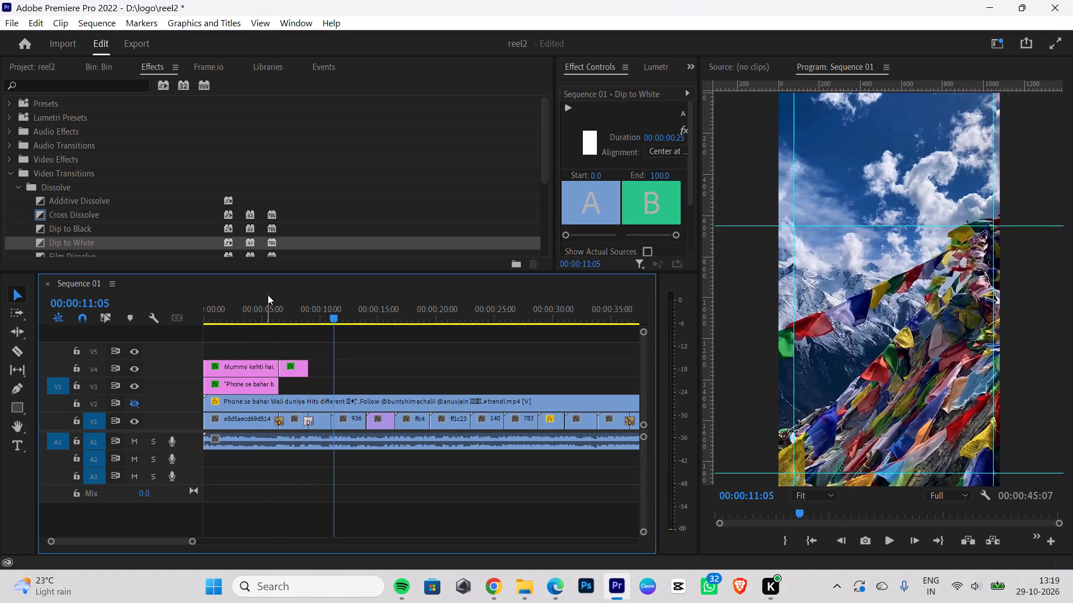
{"action": "key", "text": "space"}
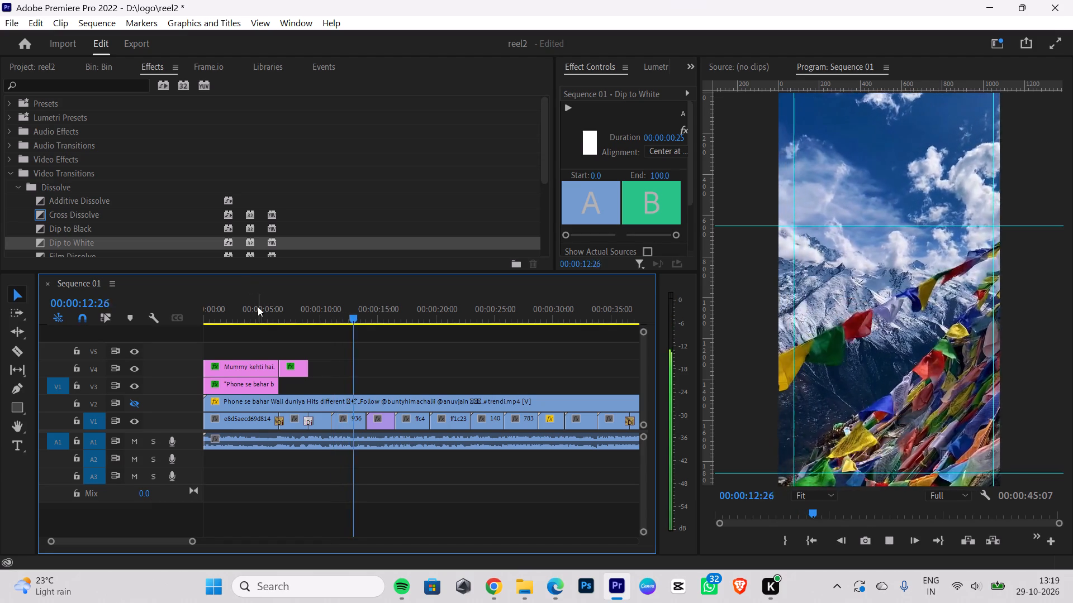
{"action": "key", "text": "ctrl+s"}
{"action": "key", "text": "ctrl+s"}
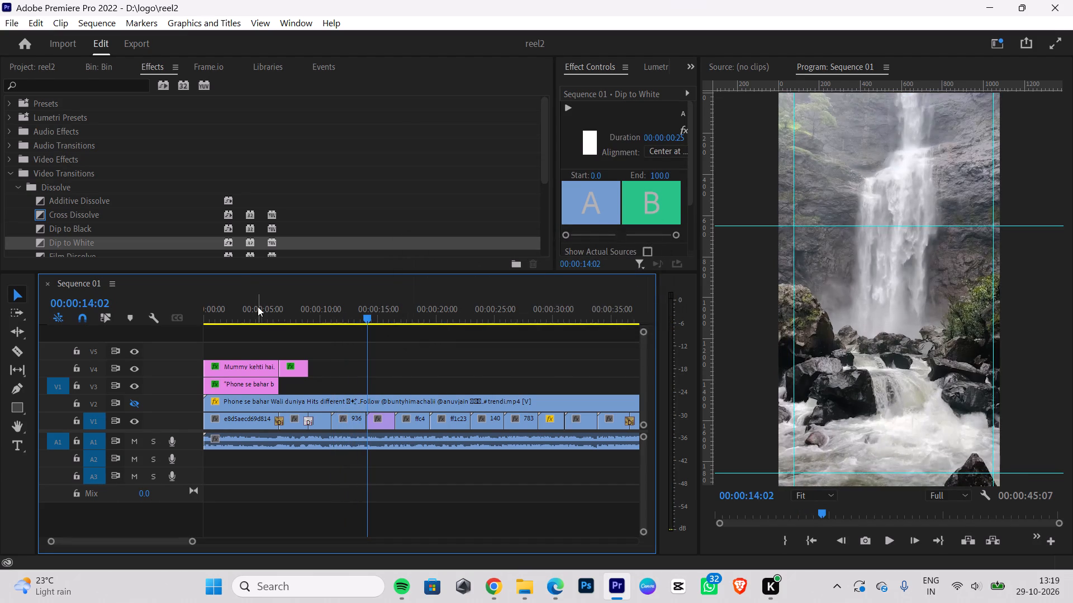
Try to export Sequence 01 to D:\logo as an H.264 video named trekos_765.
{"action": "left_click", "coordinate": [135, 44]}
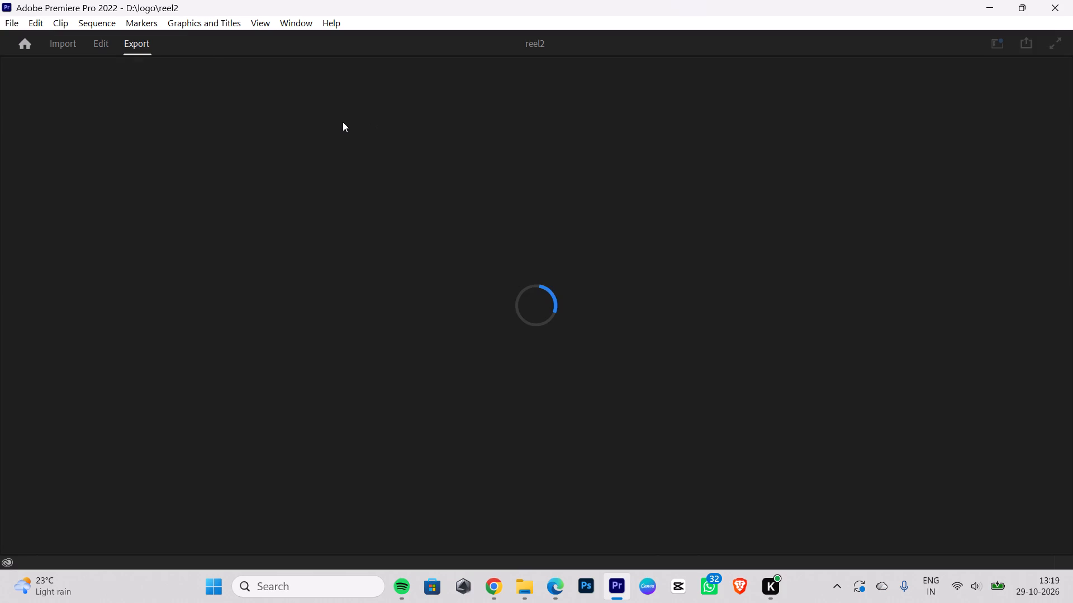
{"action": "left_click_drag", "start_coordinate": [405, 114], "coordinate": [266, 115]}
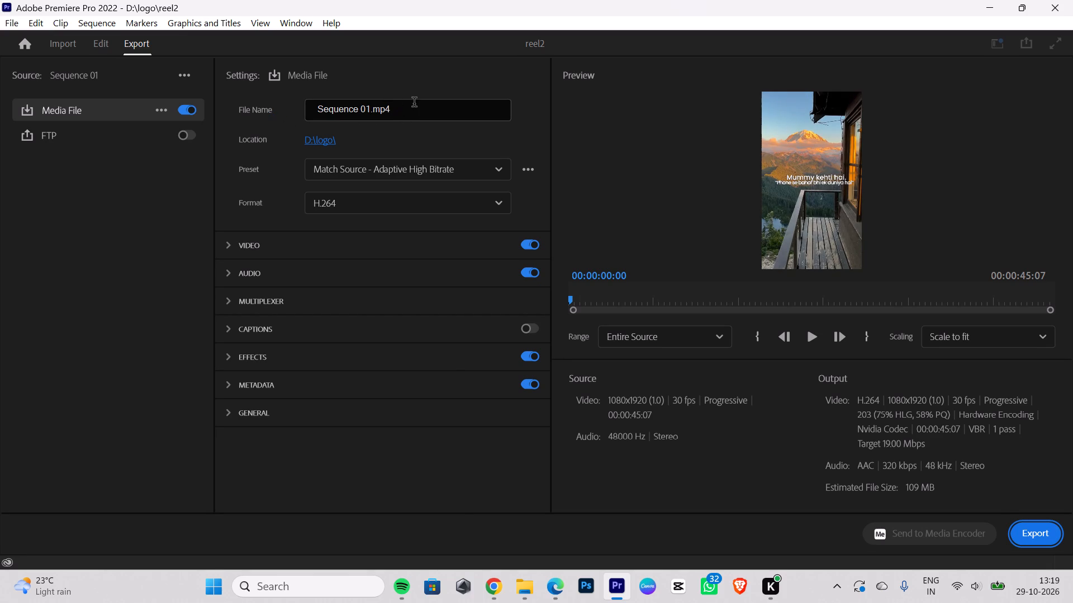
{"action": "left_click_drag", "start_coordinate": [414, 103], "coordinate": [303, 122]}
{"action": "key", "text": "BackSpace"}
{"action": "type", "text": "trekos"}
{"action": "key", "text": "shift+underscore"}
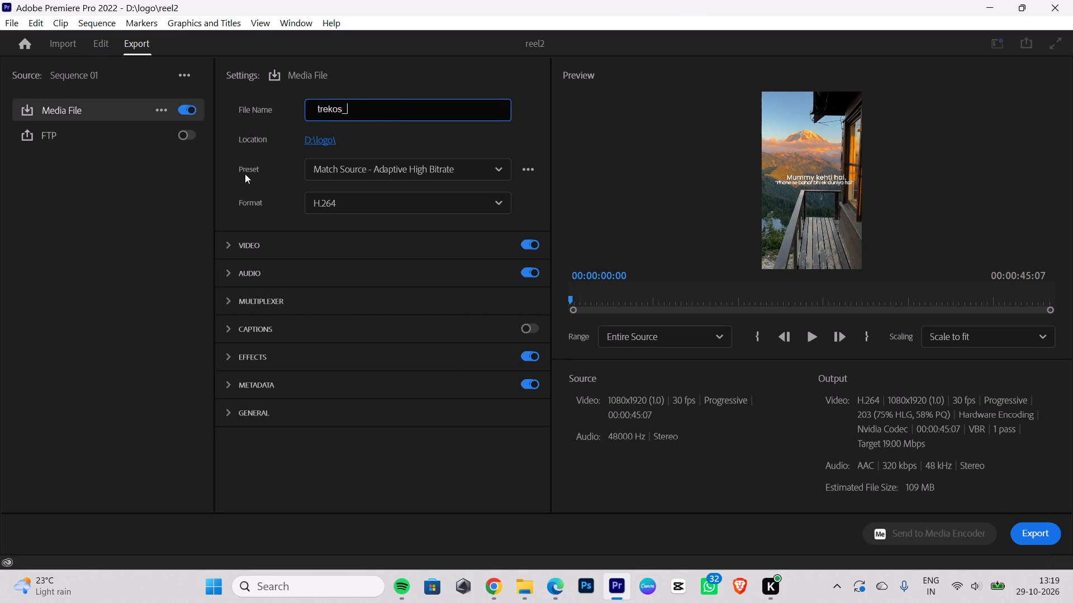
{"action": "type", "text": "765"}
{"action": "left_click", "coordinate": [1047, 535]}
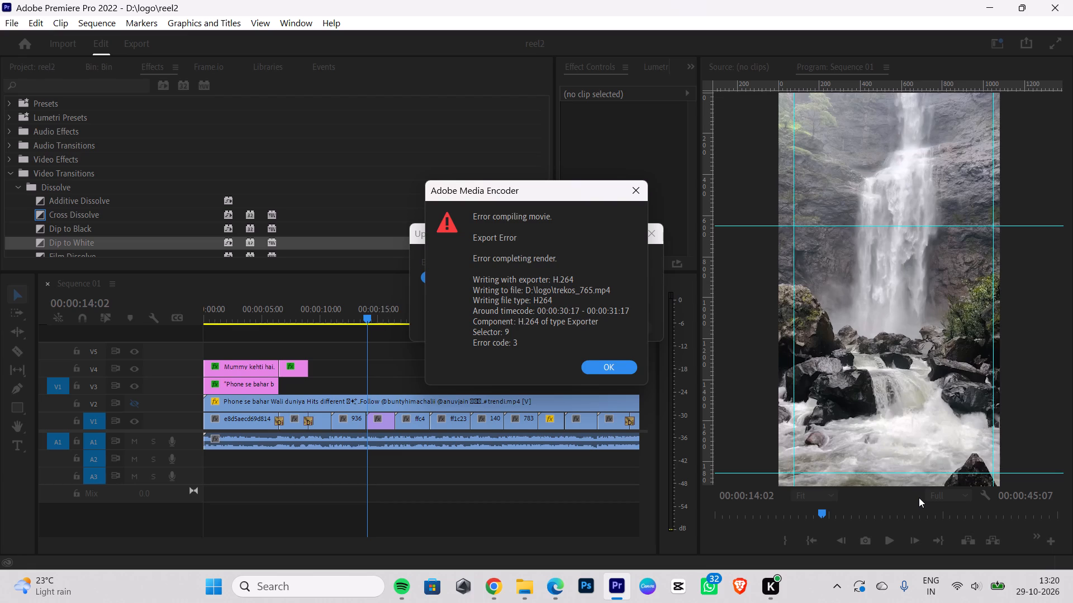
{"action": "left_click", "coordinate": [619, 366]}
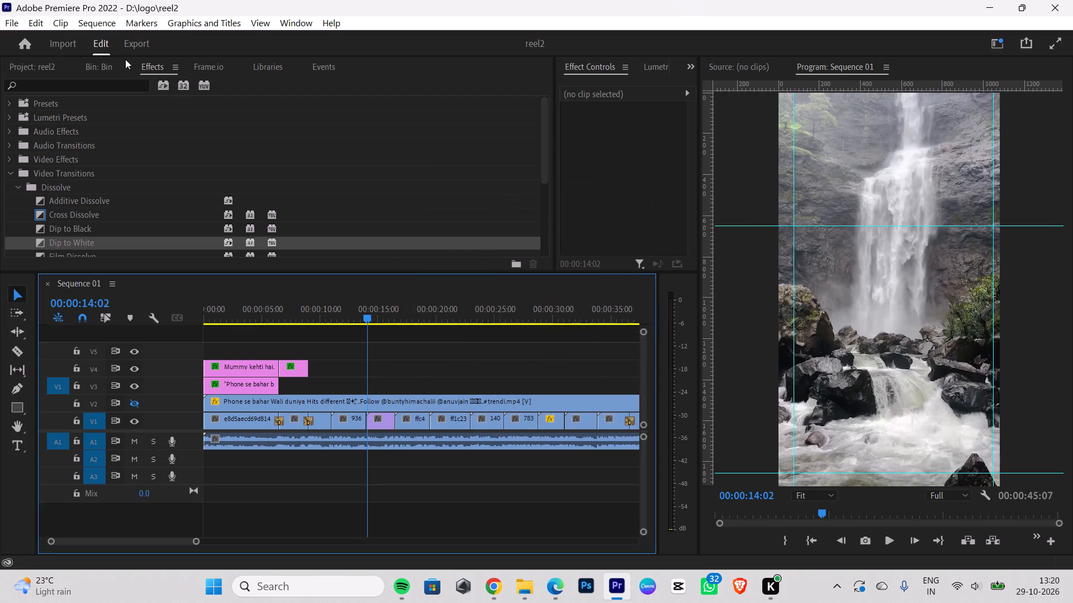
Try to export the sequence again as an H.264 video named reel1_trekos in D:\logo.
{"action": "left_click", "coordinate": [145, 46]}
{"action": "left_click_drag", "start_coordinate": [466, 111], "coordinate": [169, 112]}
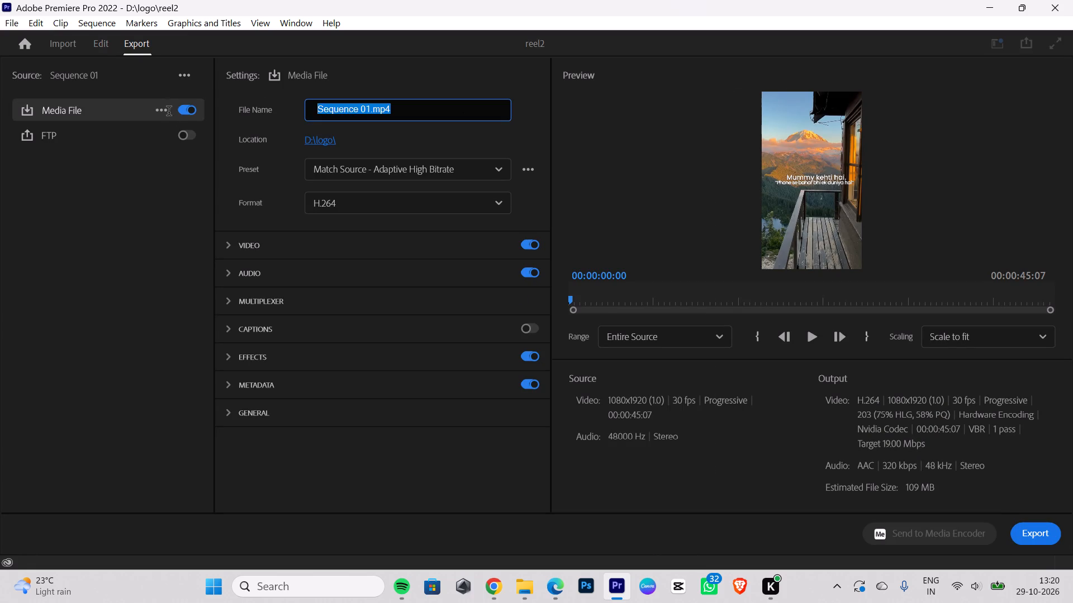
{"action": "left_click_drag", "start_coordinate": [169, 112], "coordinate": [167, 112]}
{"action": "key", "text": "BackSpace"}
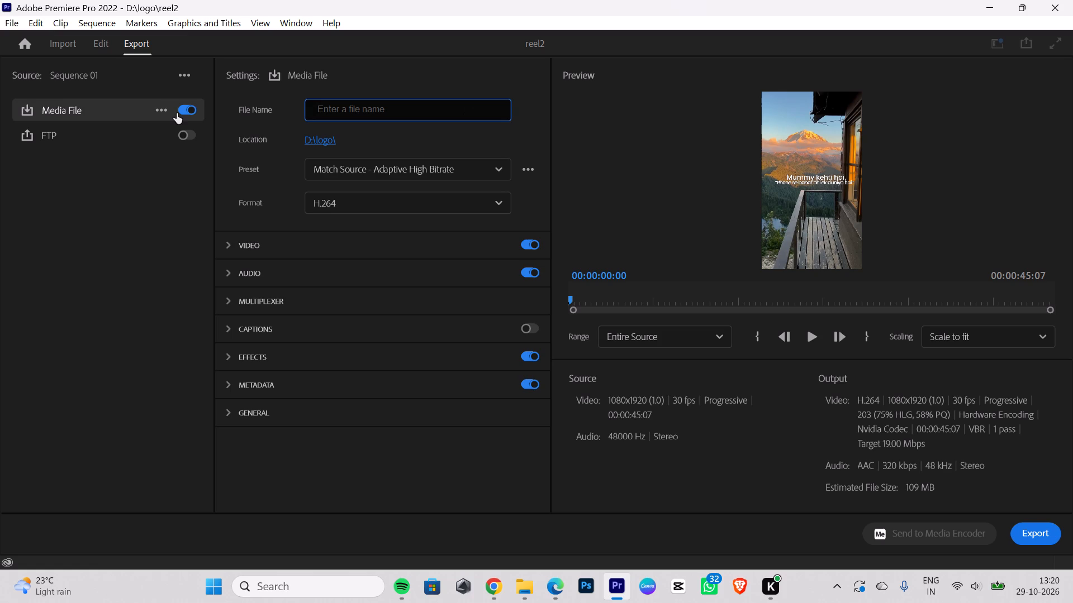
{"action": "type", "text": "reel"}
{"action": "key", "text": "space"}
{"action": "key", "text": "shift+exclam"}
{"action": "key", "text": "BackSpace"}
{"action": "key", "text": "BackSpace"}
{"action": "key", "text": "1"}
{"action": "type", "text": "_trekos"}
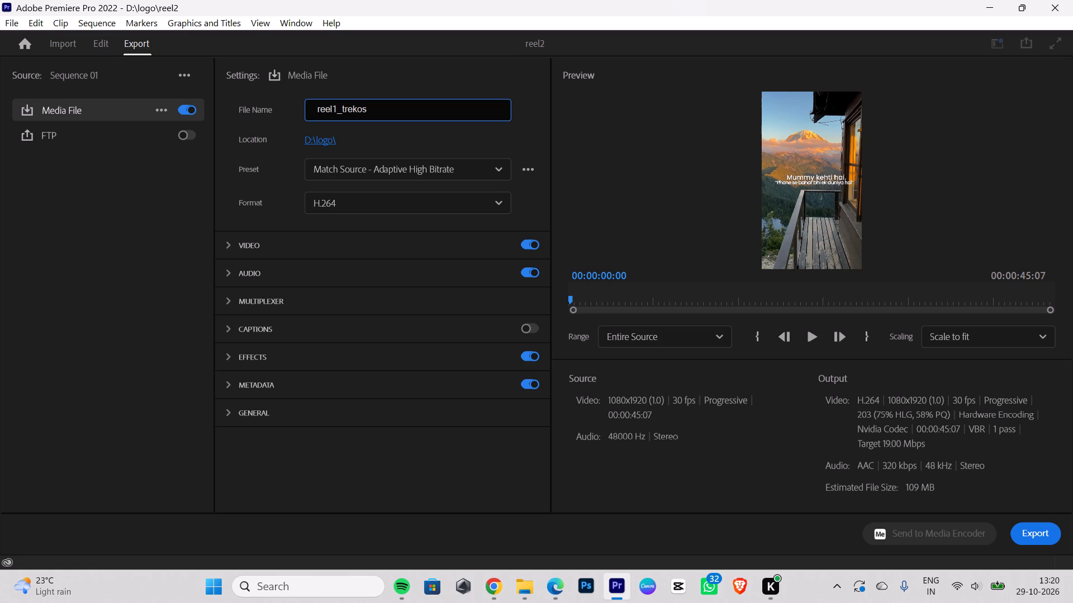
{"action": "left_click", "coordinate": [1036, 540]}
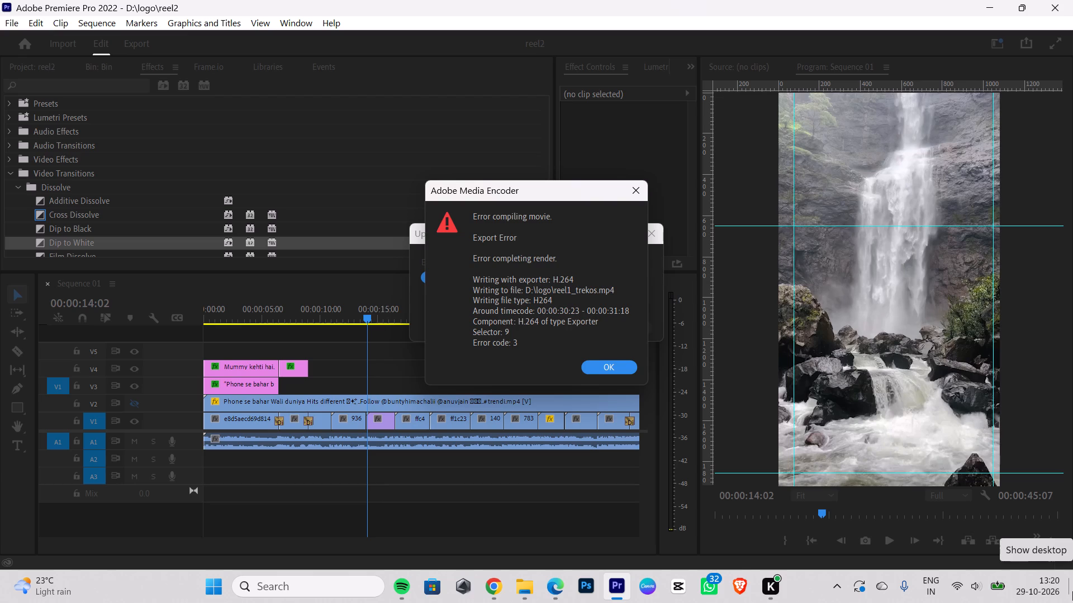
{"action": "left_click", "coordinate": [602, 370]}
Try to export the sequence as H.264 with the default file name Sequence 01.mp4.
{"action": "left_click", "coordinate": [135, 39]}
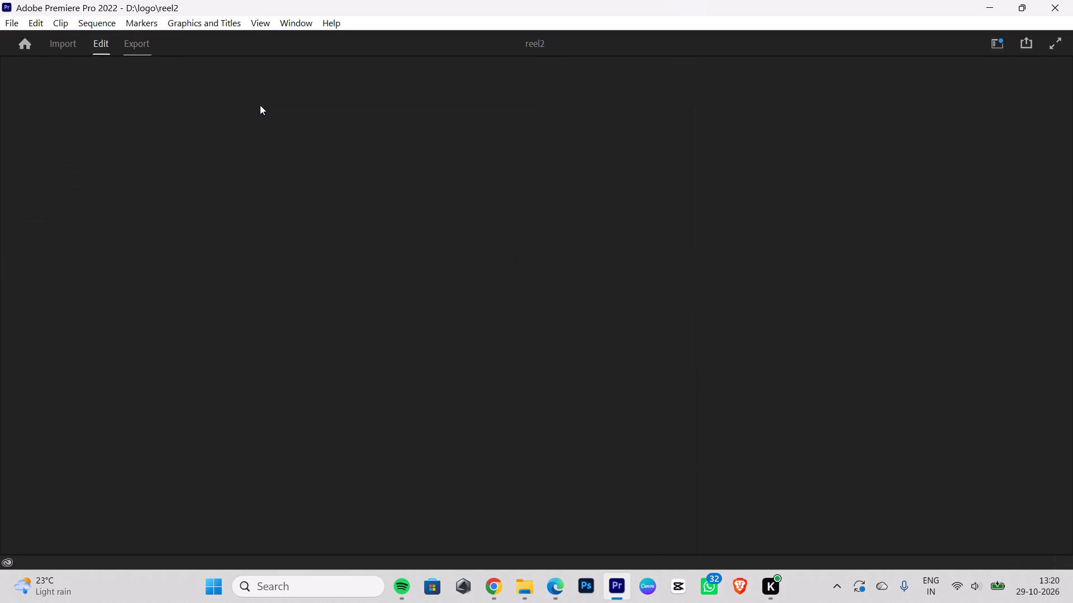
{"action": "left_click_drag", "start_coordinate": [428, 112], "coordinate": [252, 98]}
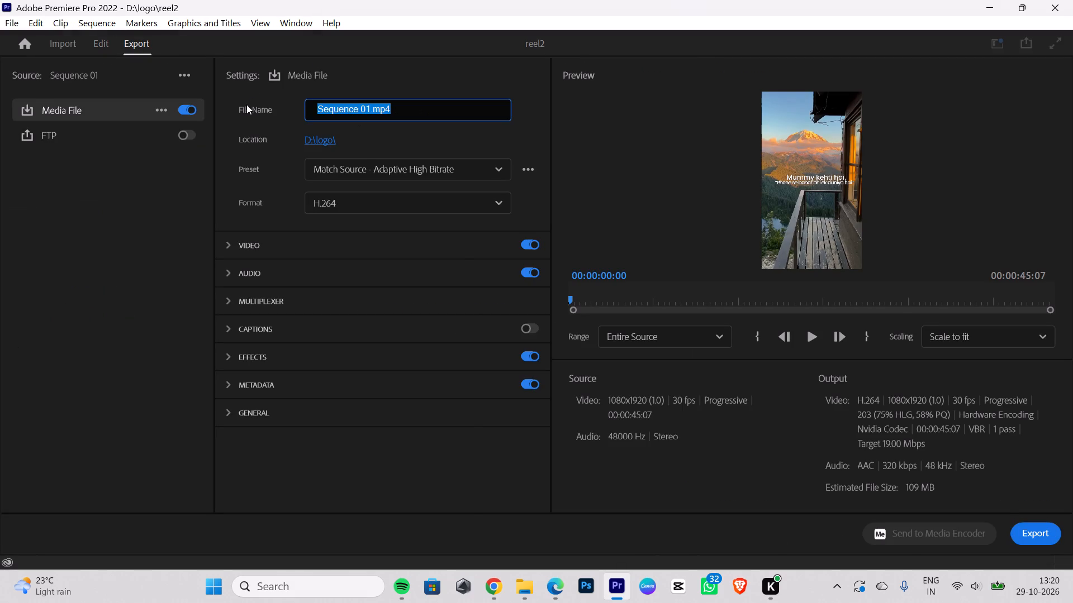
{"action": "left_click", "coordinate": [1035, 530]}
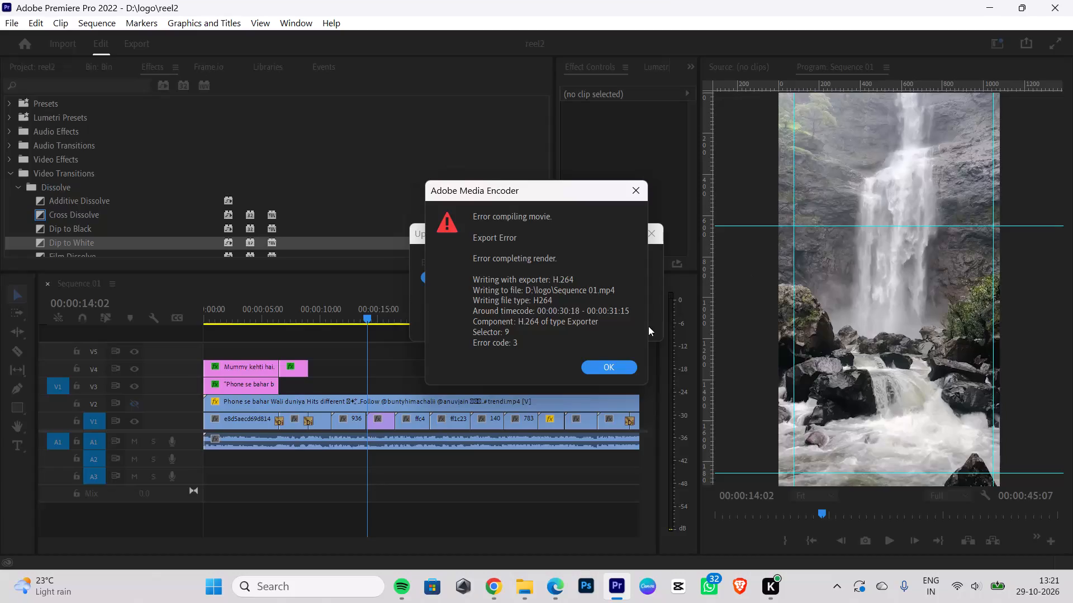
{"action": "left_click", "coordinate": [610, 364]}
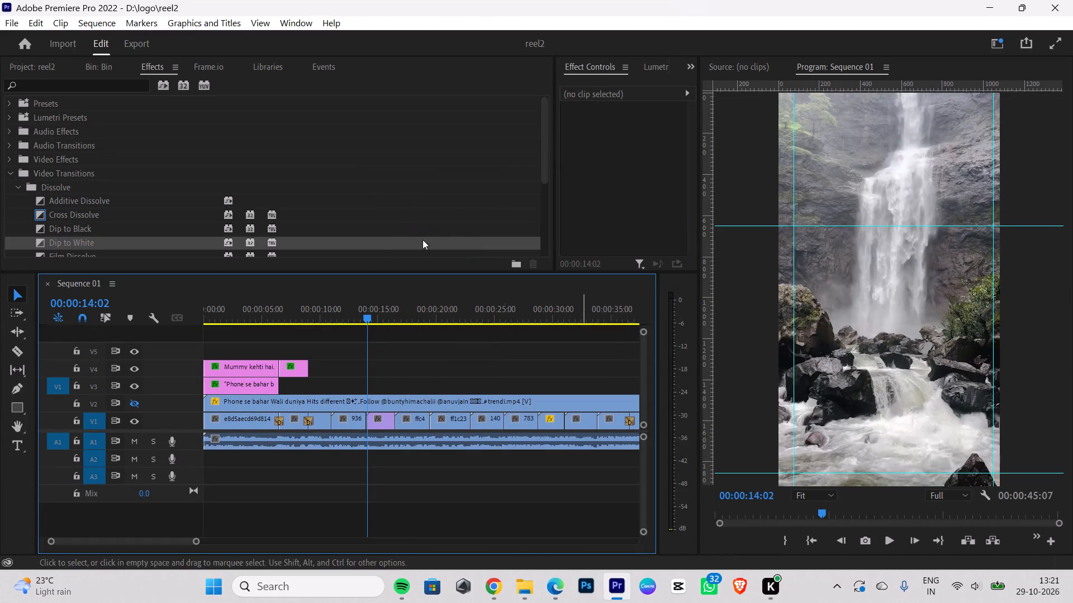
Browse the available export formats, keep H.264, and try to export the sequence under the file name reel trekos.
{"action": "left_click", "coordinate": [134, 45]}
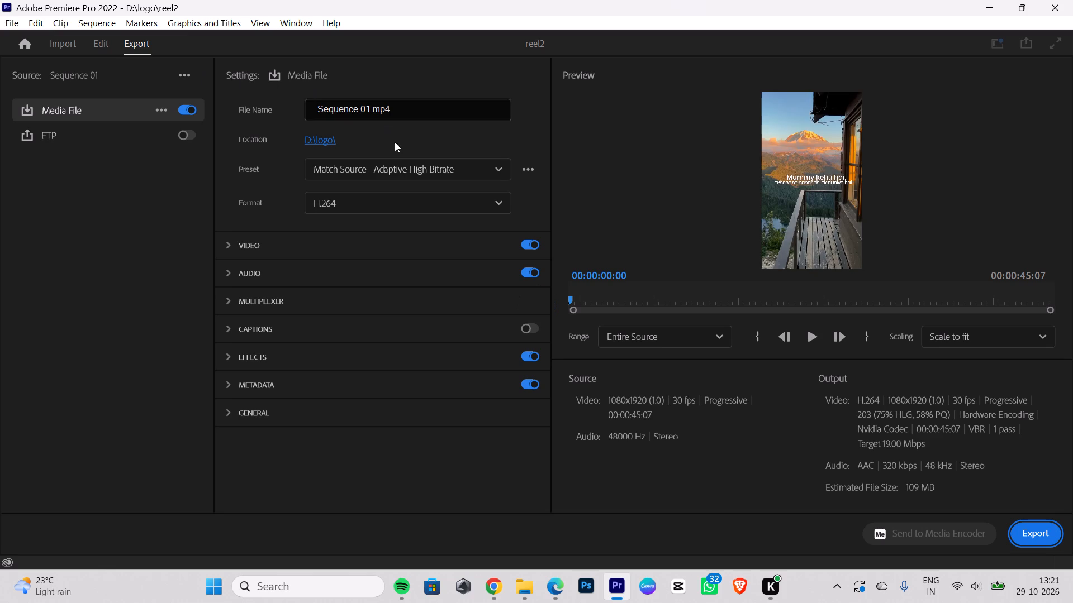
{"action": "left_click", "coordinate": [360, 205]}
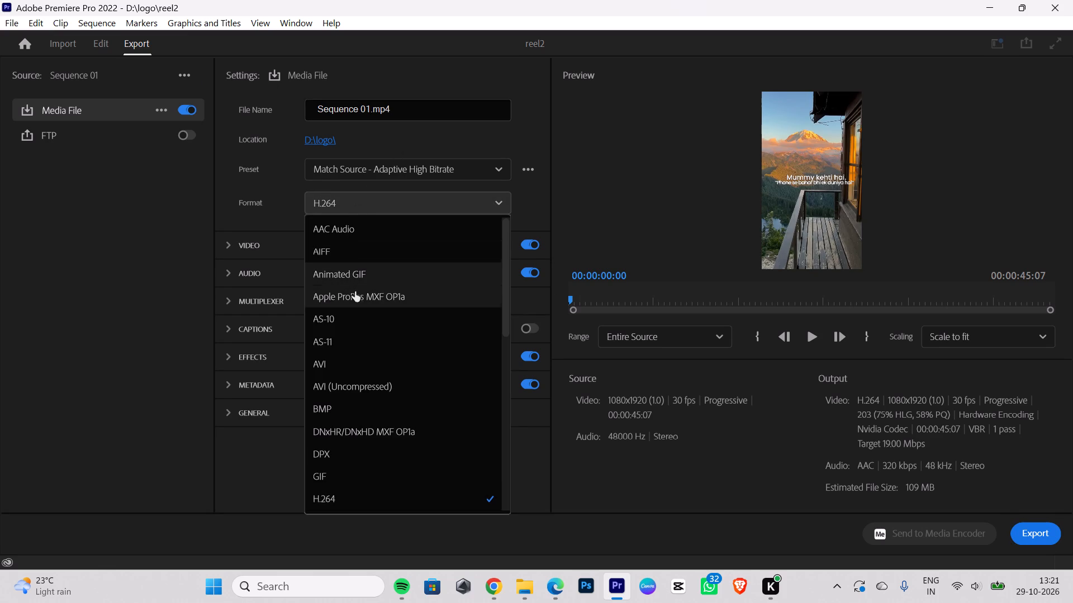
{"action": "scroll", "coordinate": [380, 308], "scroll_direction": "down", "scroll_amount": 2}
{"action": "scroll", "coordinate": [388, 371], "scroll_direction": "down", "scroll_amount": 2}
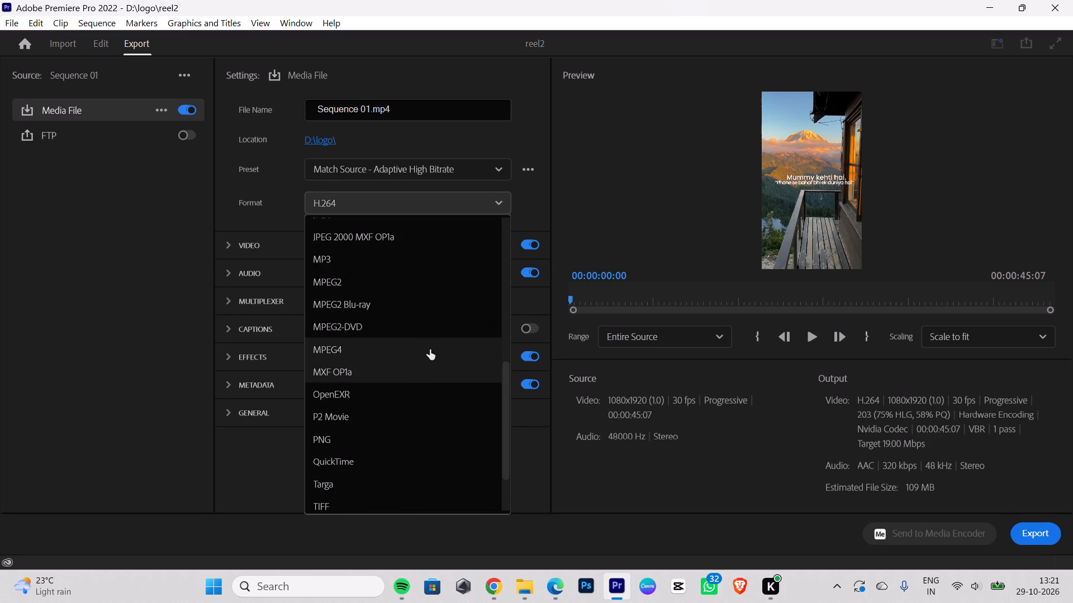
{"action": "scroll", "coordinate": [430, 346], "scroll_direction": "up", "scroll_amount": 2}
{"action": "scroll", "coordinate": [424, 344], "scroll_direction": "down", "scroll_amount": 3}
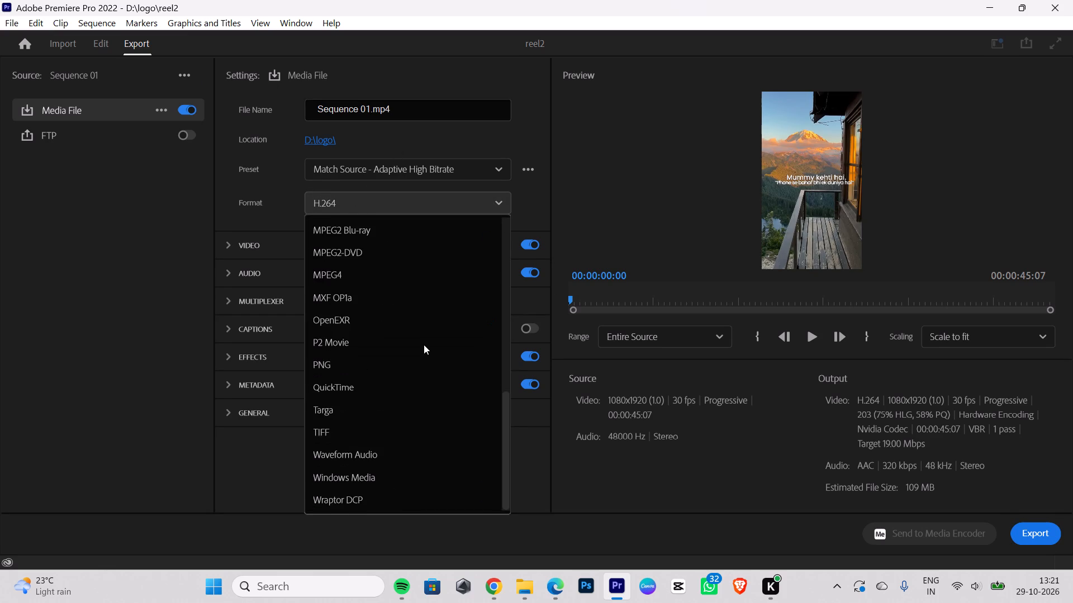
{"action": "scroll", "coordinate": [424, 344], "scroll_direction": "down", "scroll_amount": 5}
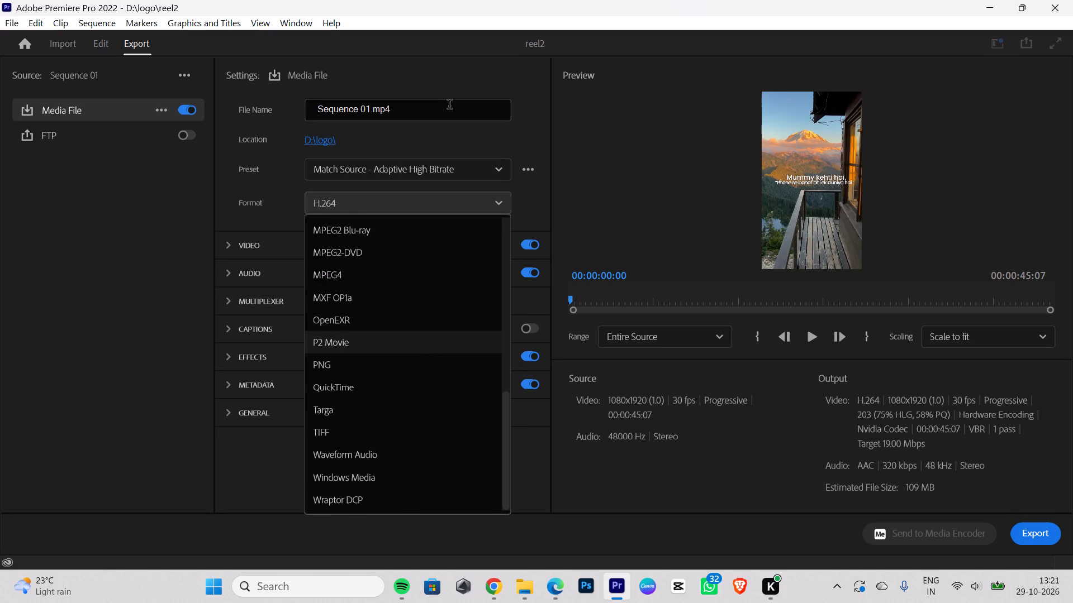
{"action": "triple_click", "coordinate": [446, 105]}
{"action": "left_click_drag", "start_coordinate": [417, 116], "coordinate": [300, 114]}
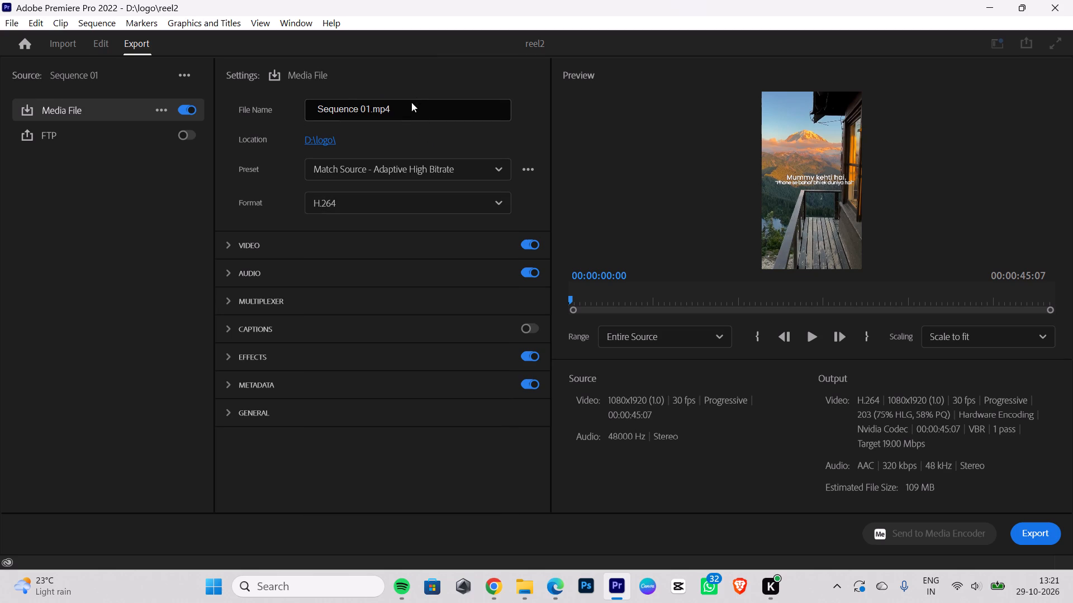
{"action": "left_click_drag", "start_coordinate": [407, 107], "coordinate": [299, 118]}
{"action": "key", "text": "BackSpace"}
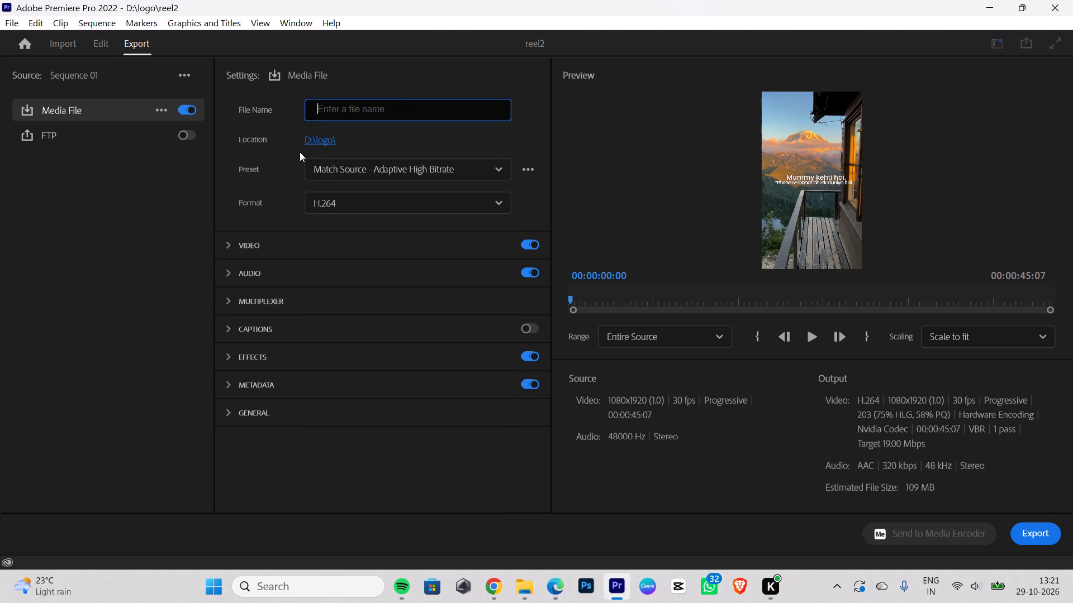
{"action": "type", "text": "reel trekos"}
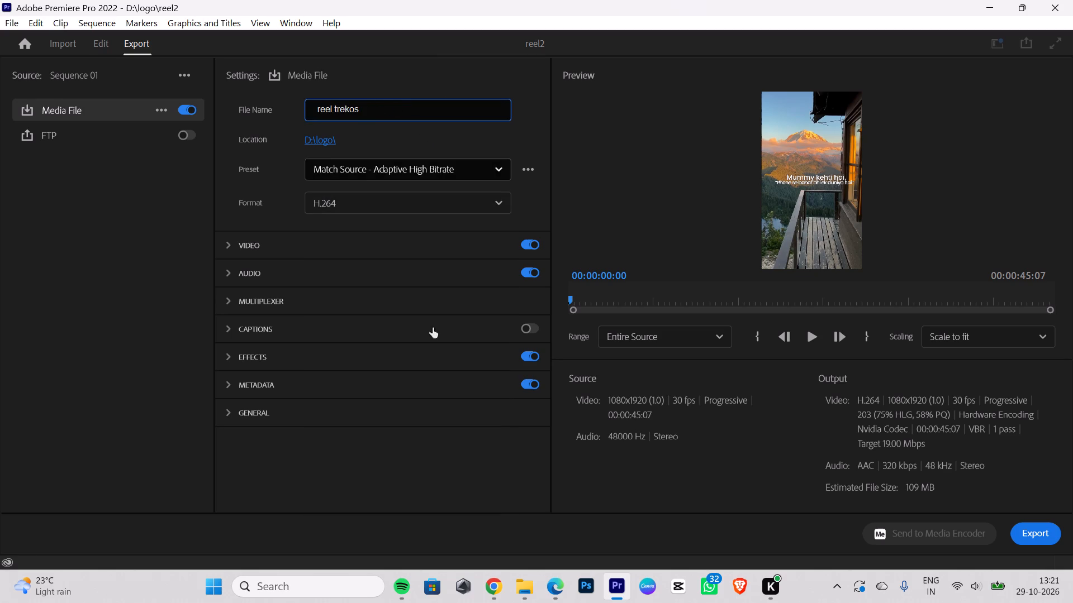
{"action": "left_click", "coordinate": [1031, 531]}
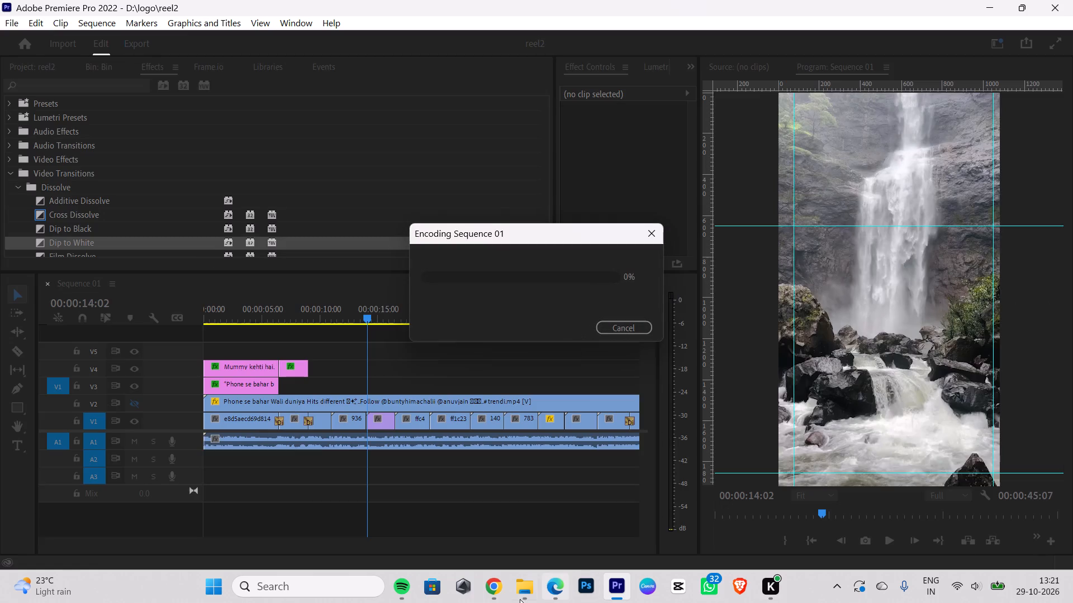
Switch to File Explorer to check the contents of the D:\logo export folder, and return to Premiere Pro.
{"action": "left_click", "coordinate": [524, 582]}
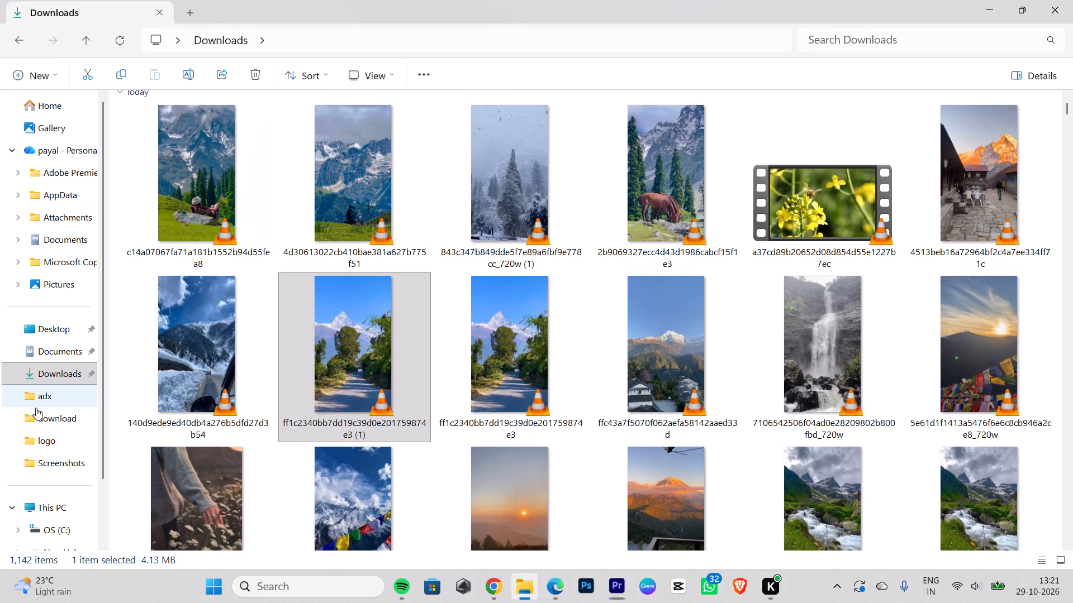
{"action": "left_click", "coordinate": [42, 432]}
{"action": "left_click", "coordinate": [544, 233]}
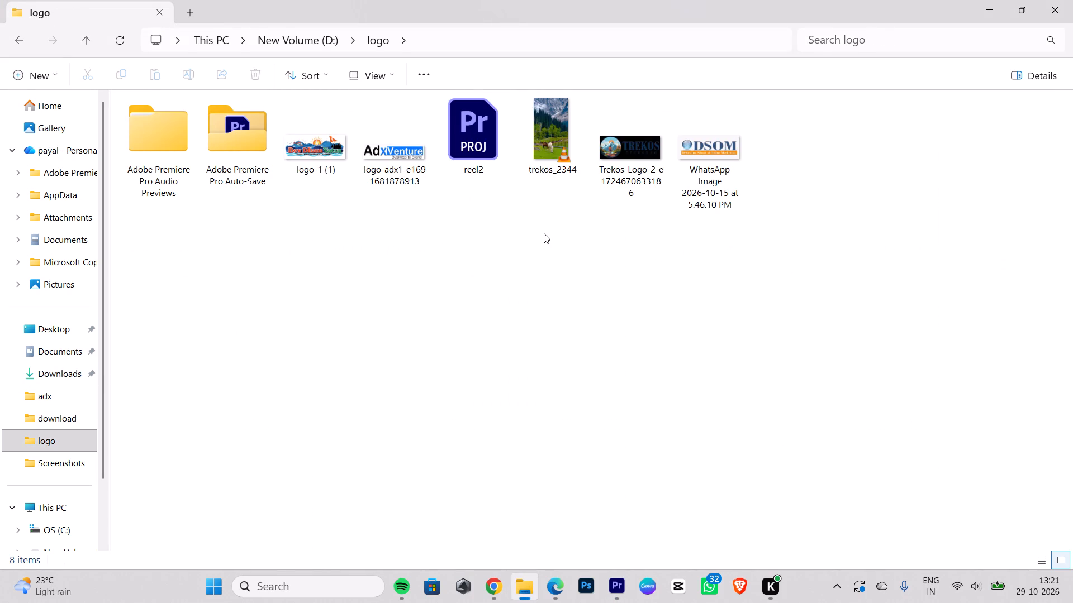
{"action": "left_click", "coordinate": [621, 583]}
{"action": "left_click", "coordinate": [625, 367]}
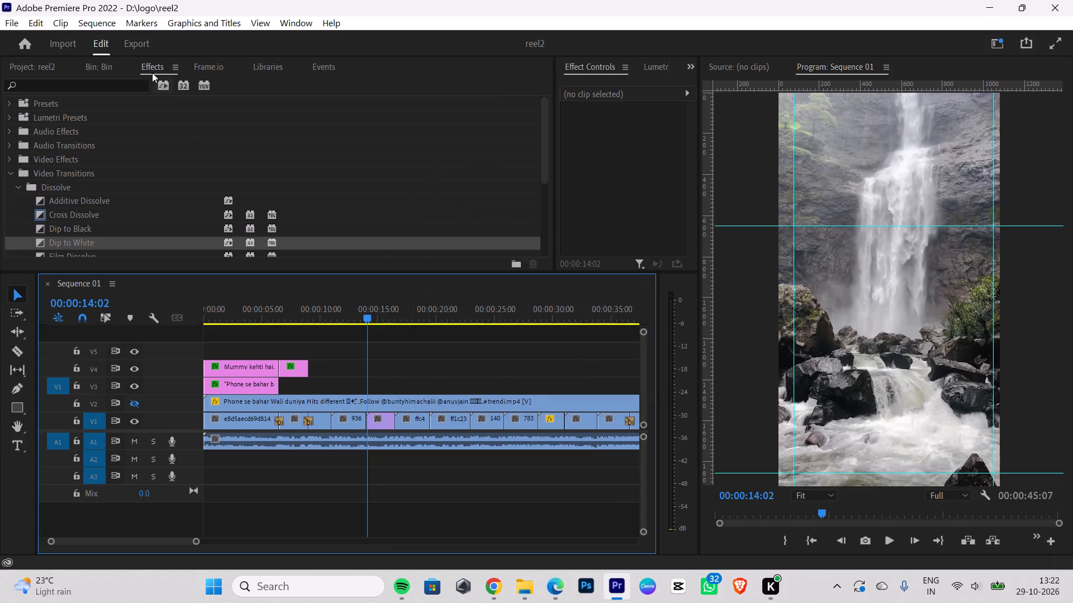
Export Sequence 01 to D:\logo as an H.264 video named company reel 1, using the Match Source - Adaptive High Bitrate preset.
{"action": "left_click", "coordinate": [142, 44]}
{"action": "left_click_drag", "start_coordinate": [447, 113], "coordinate": [263, 102]}
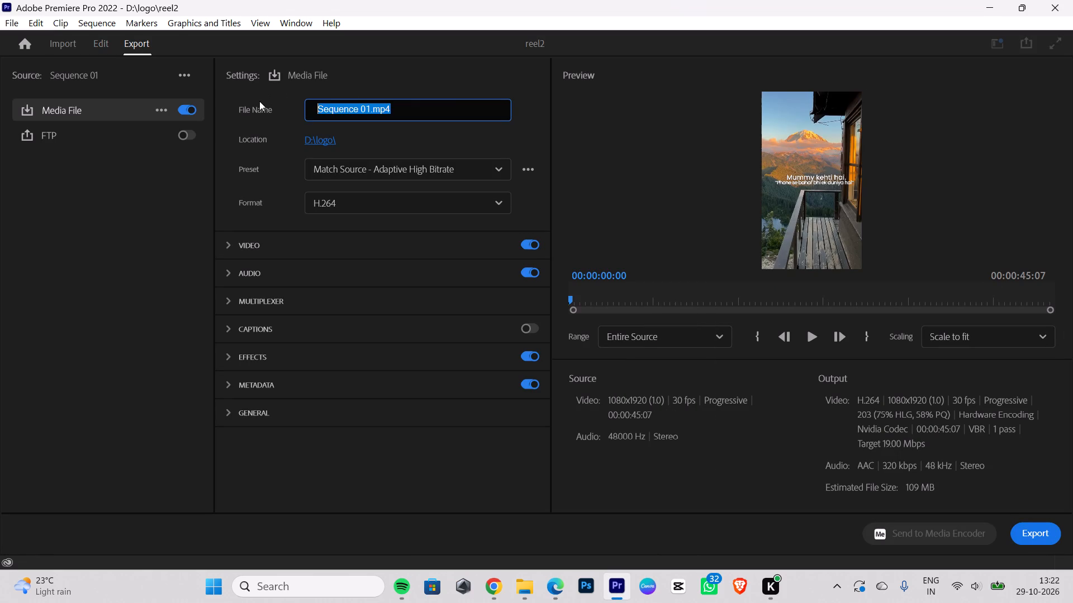
{"action": "key", "text": "BackSpace"}
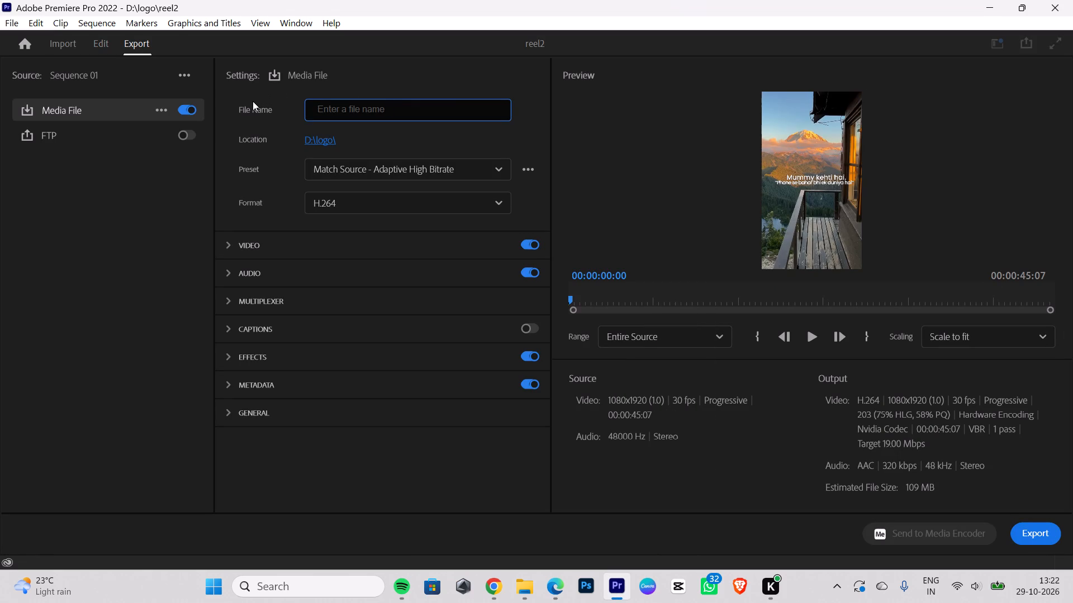
{"action": "type", "text": "company trekos"}
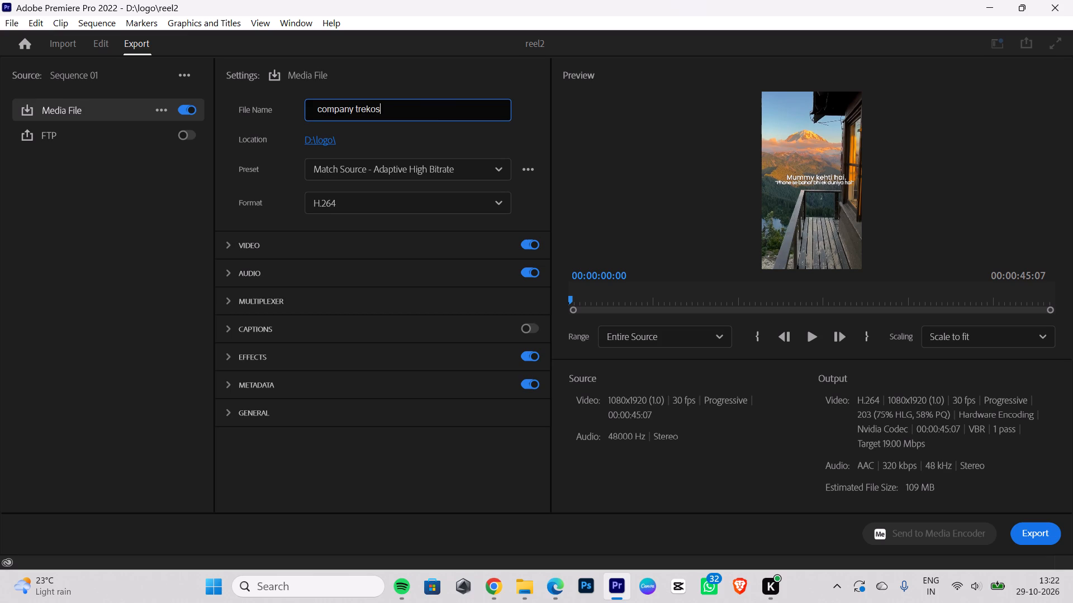
{"action": "key", "text": "BackSpace"}
{"action": "key", "text": "BackSpace"}
{"action": "key", "text": "BackSpace"}
{"action": "key", "text": "BackSpace"}
{"action": "key", "text": "BackSpace"}
{"action": "key", "text": "BackSpace"}
{"action": "type", "text": "reel 1"}
{"action": "left_click", "coordinate": [1048, 531]}
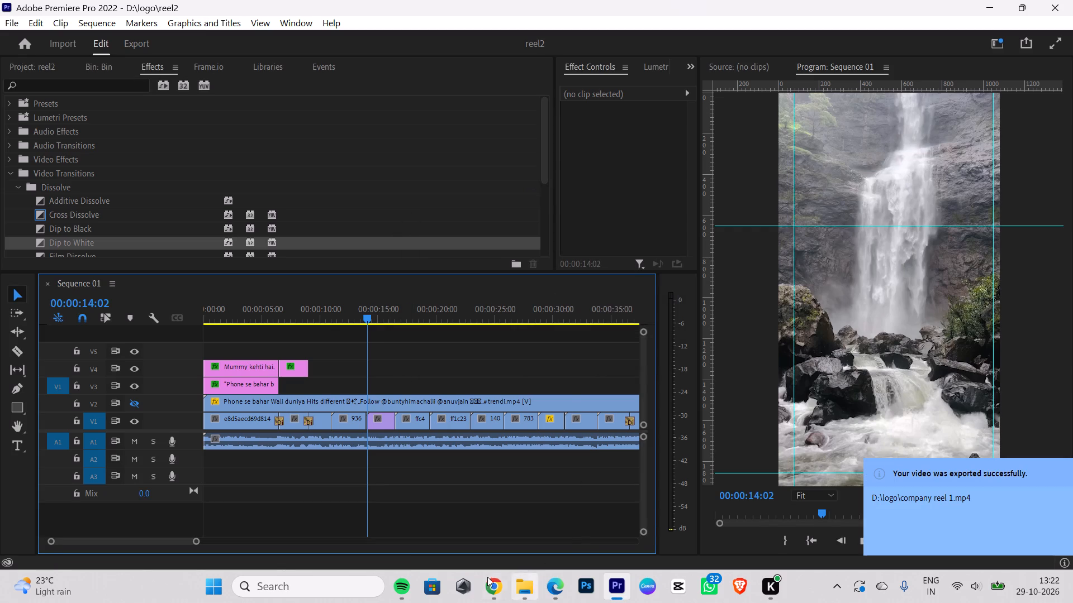
{"action": "left_click", "coordinate": [635, 168]}
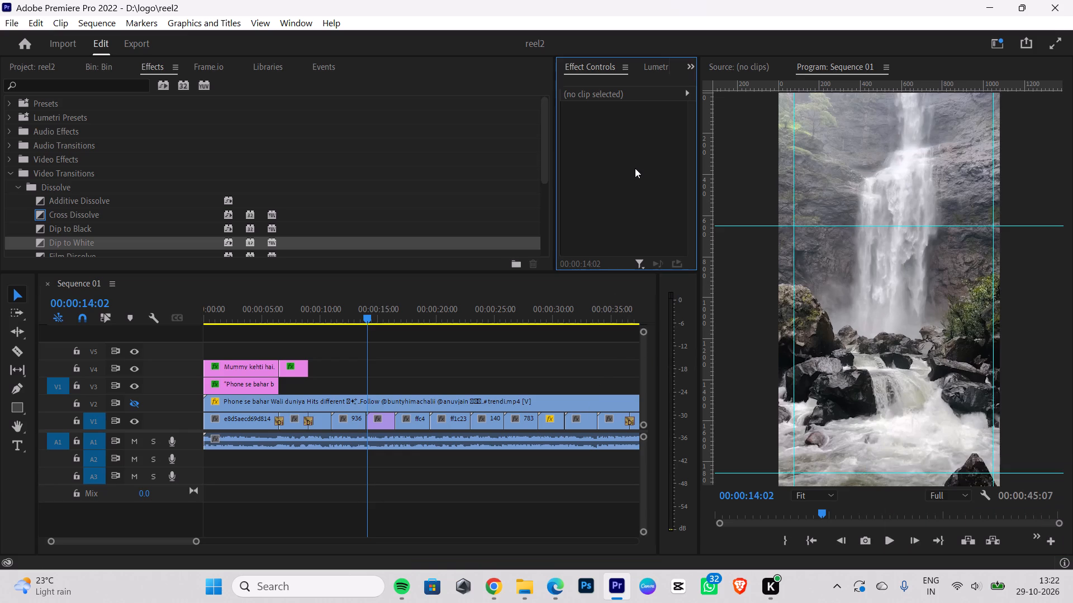